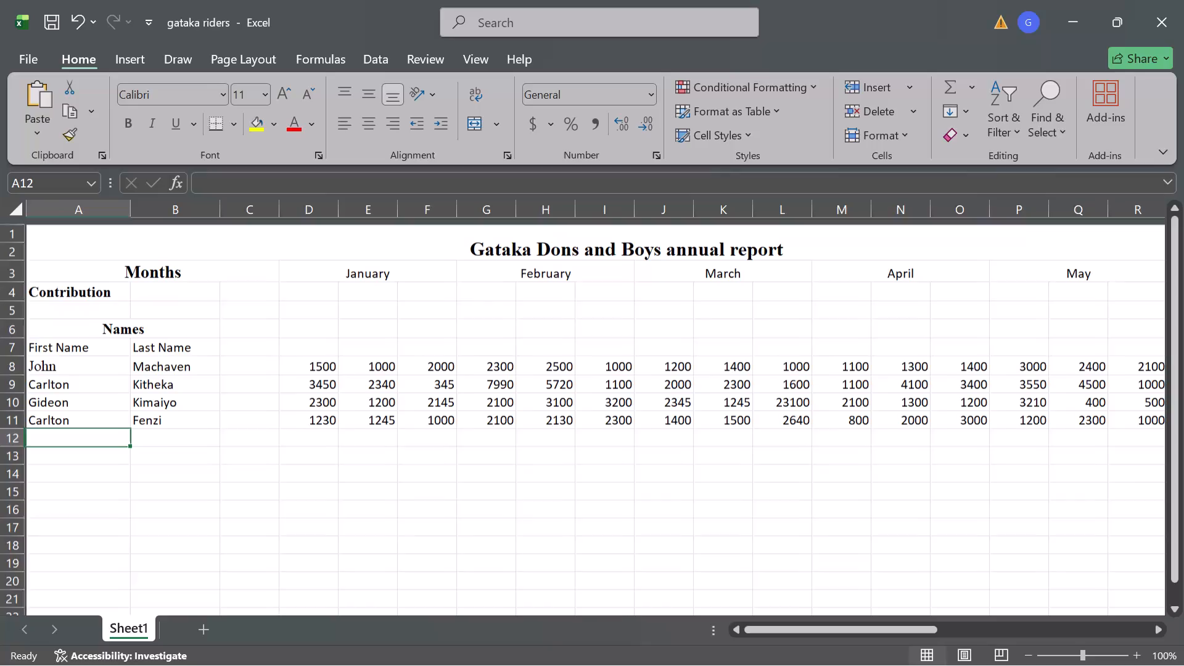
Look over the annual report's contribution data from January through December, as far as the Total column.
{"action": "scroll", "coordinate": [966, 300], "scroll_direction": "left", "scroll_amount": 1}
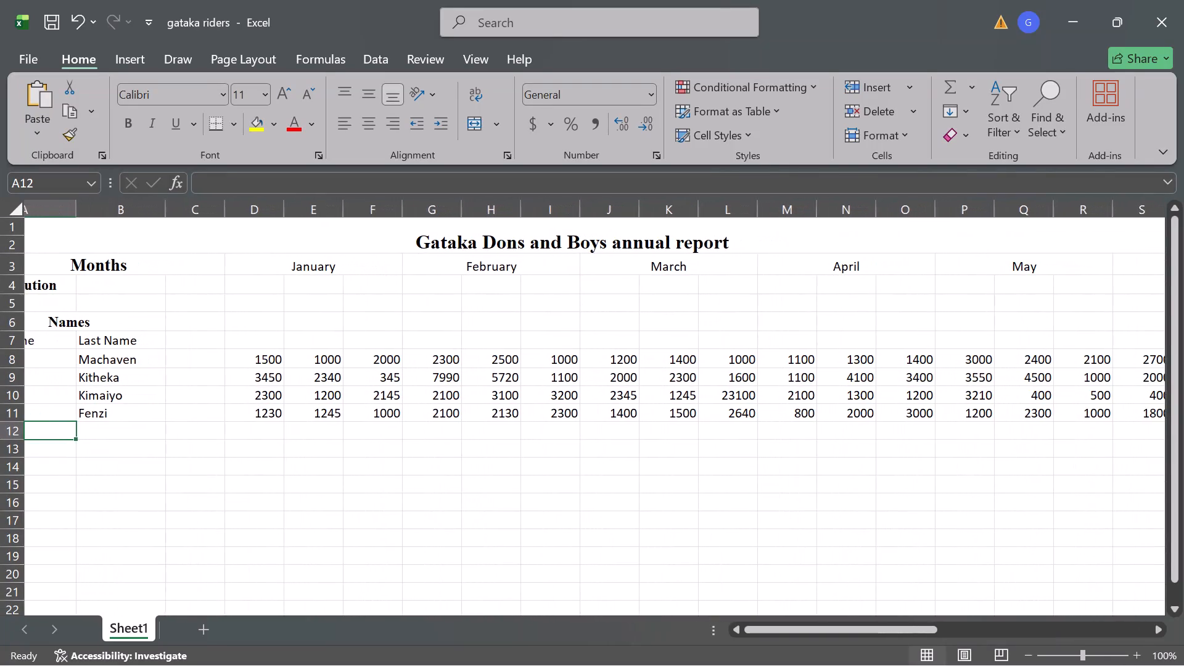
{"action": "scroll", "coordinate": [966, 300], "scroll_direction": "left", "scroll_amount": 1}
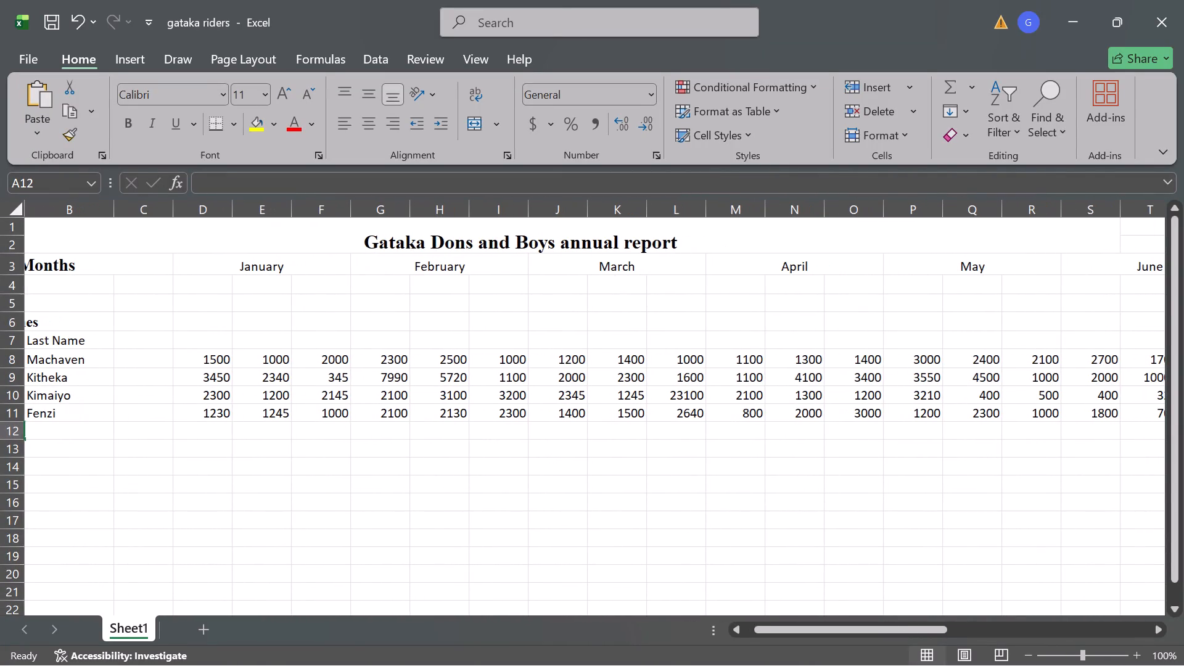
{"action": "scroll", "coordinate": [966, 300], "scroll_direction": "left", "scroll_amount": 4}
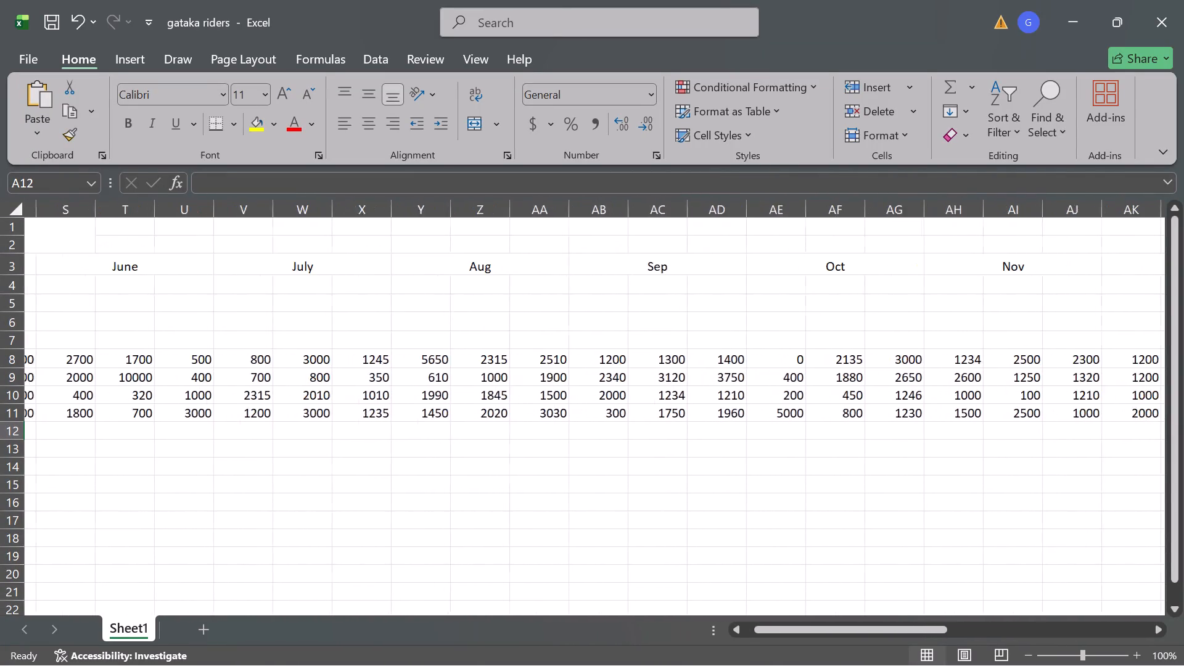
{"action": "scroll", "coordinate": [966, 300], "scroll_direction": "left", "scroll_amount": 7}
{"action": "scroll", "coordinate": [966, 300], "scroll_direction": "right", "scroll_amount": 17}
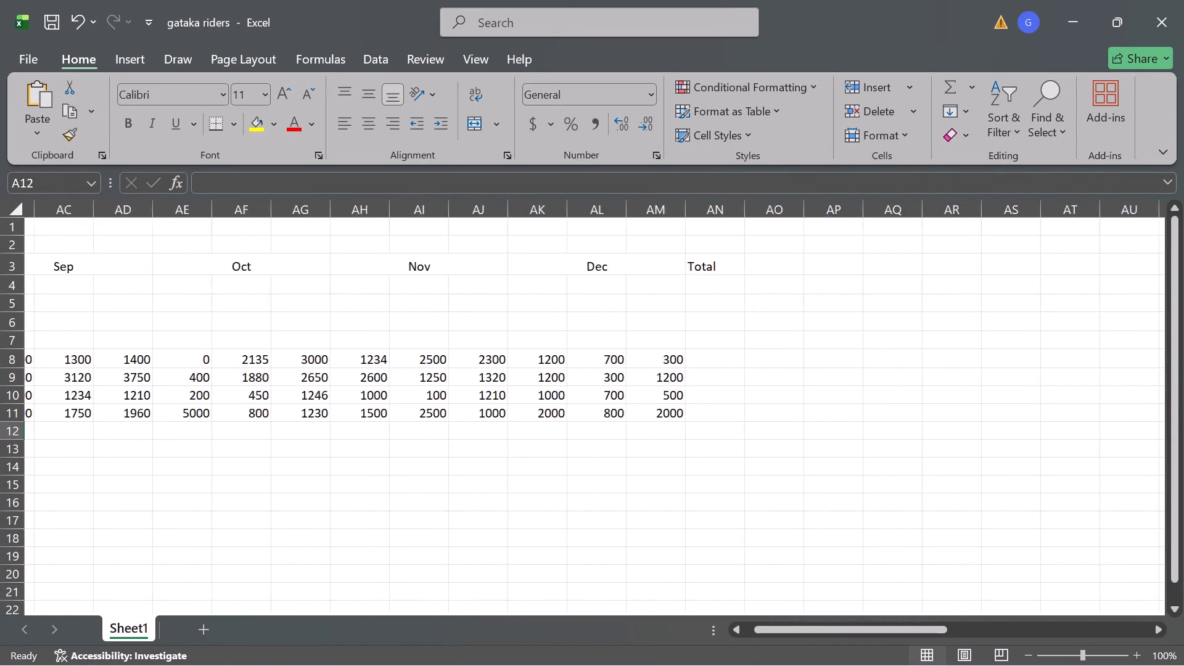
{"action": "scroll", "coordinate": [966, 300], "scroll_direction": "right", "scroll_amount": 10}
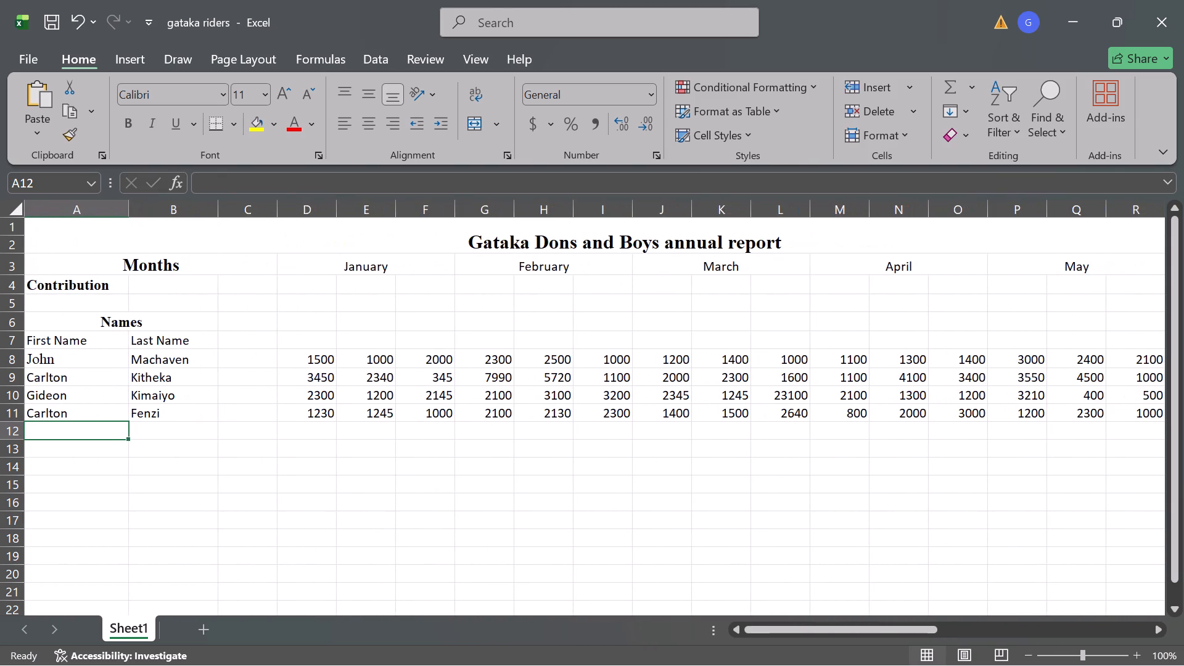
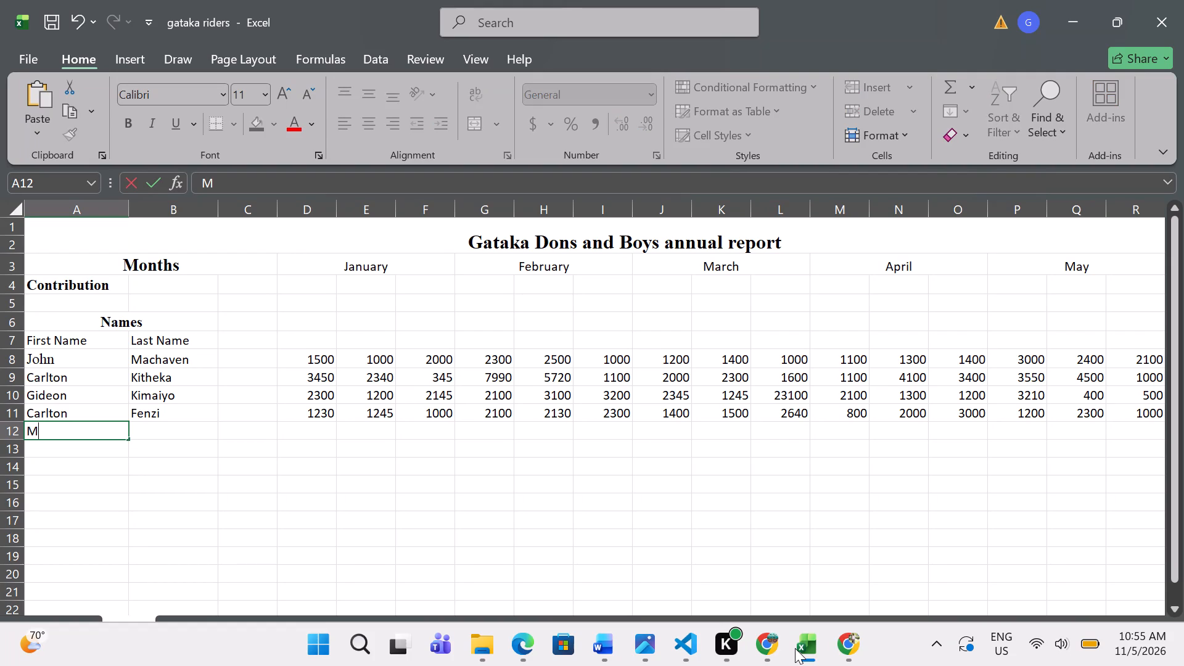
Add a new rider in row 12 by entering the first name and last name in columns A and B.
{"action": "type", "text": "orris"}
{"action": "key", "text": "space"}
{"action": "key", "text": "Right"}
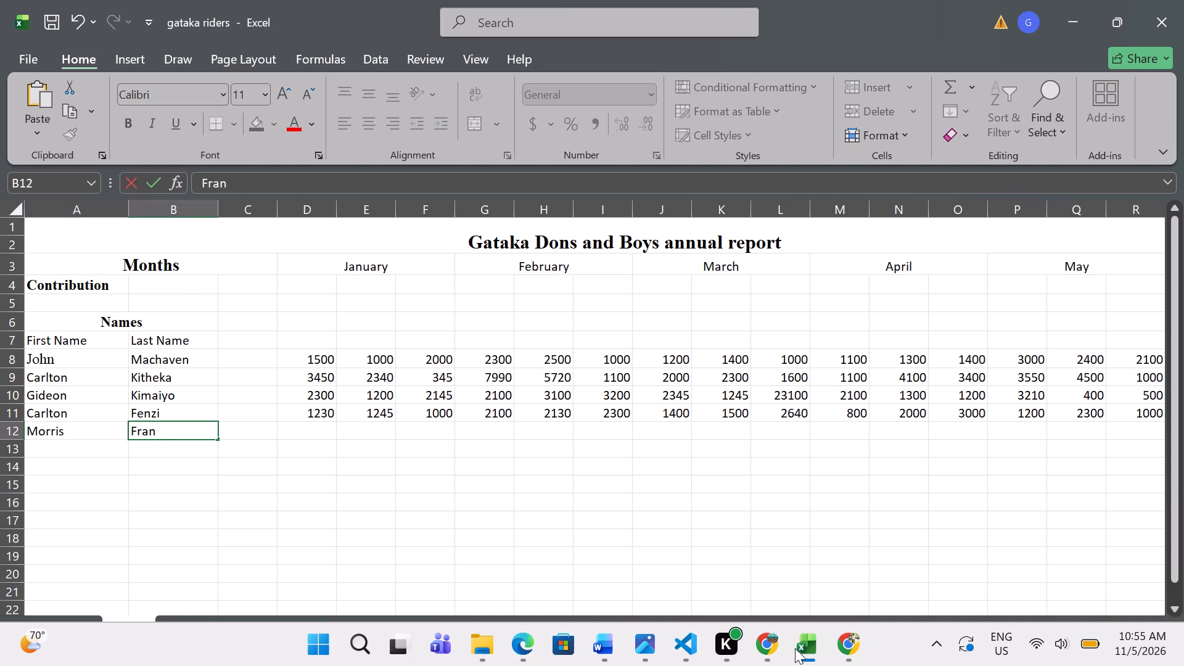
{"action": "key", "text": "Right"}
Enter the new rider's January contributions in row 12 as 1200, 1235 and 1000.
{"action": "key", "text": "Right"}
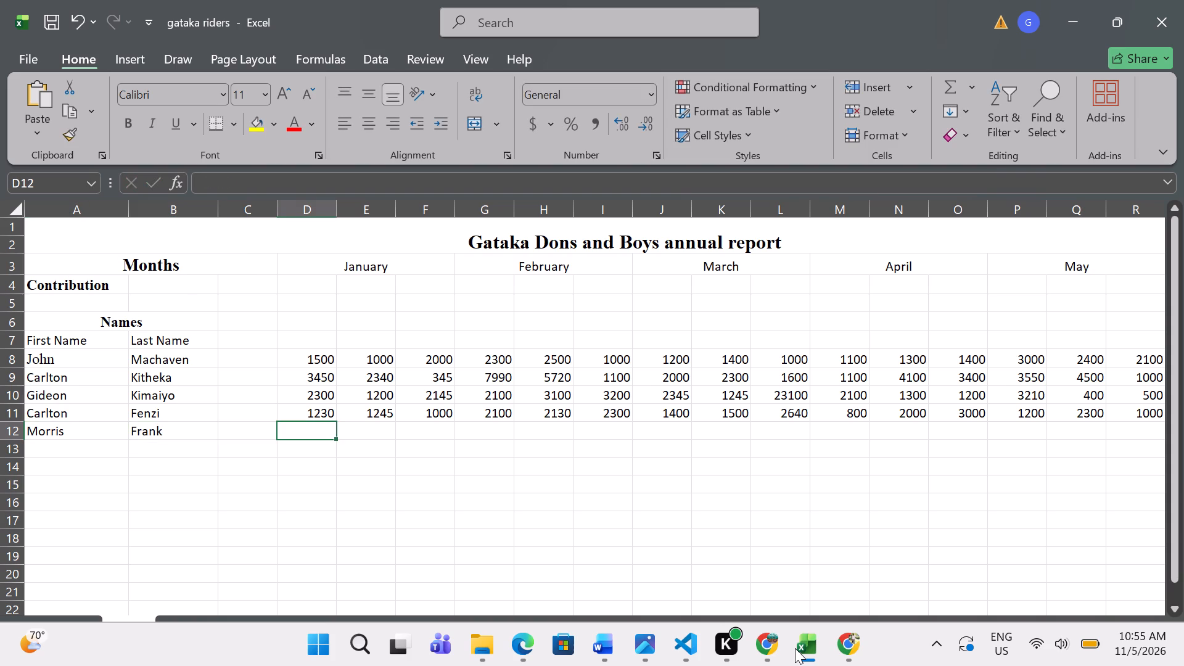
{"action": "type", "text": "1200"}
{"action": "key", "text": "Right"}
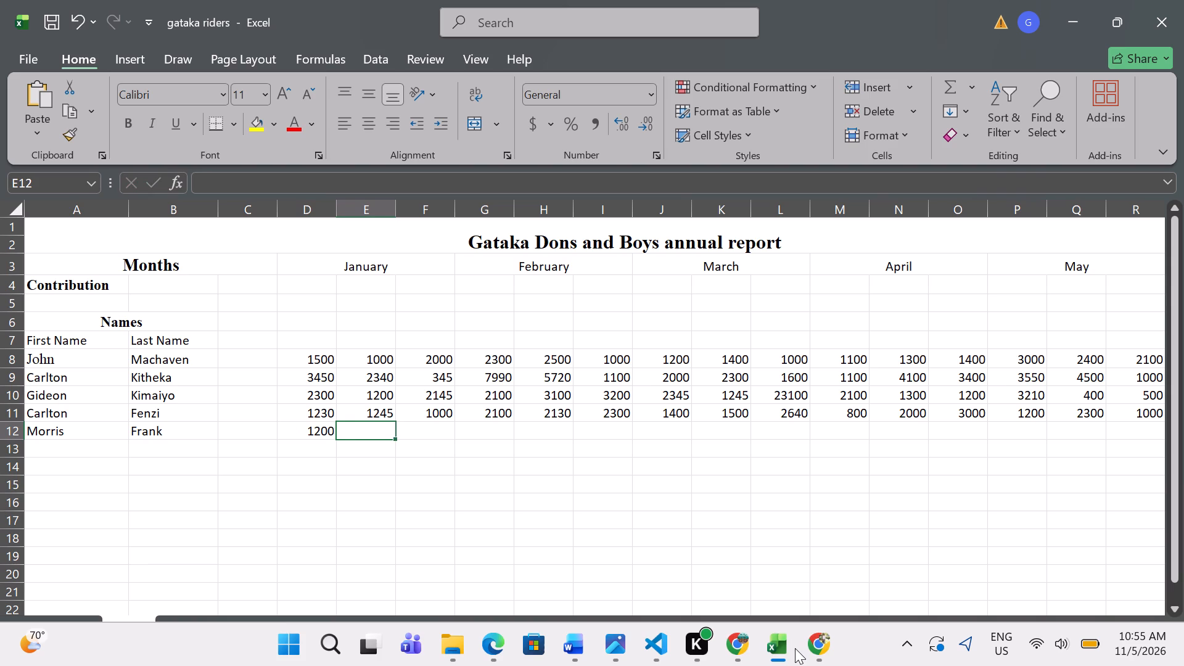
{"action": "type", "text": "1235"}
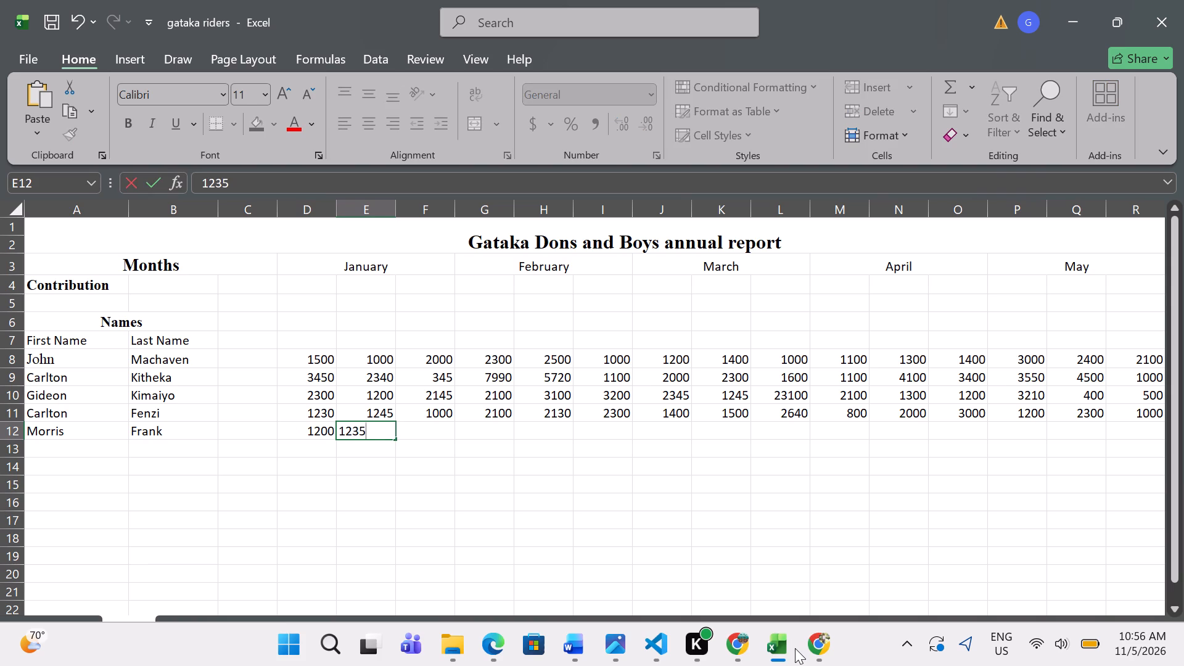
{"action": "key", "text": "Right"}
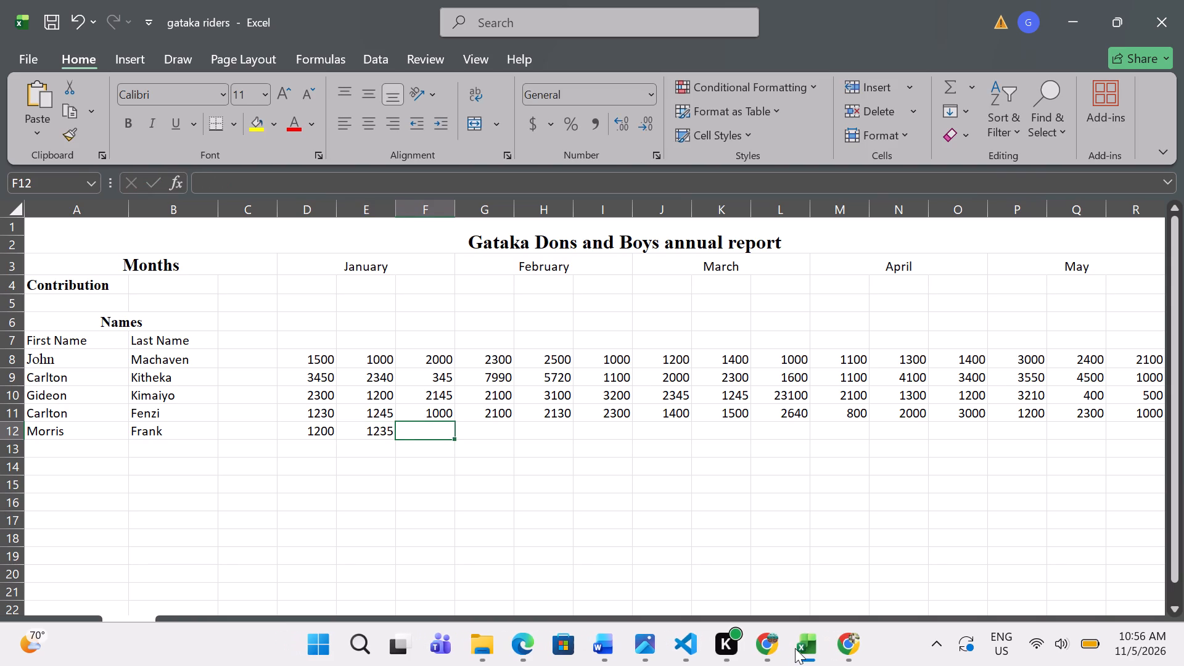
{"action": "type", "text": "100"}
{"action": "key", "text": "0"}
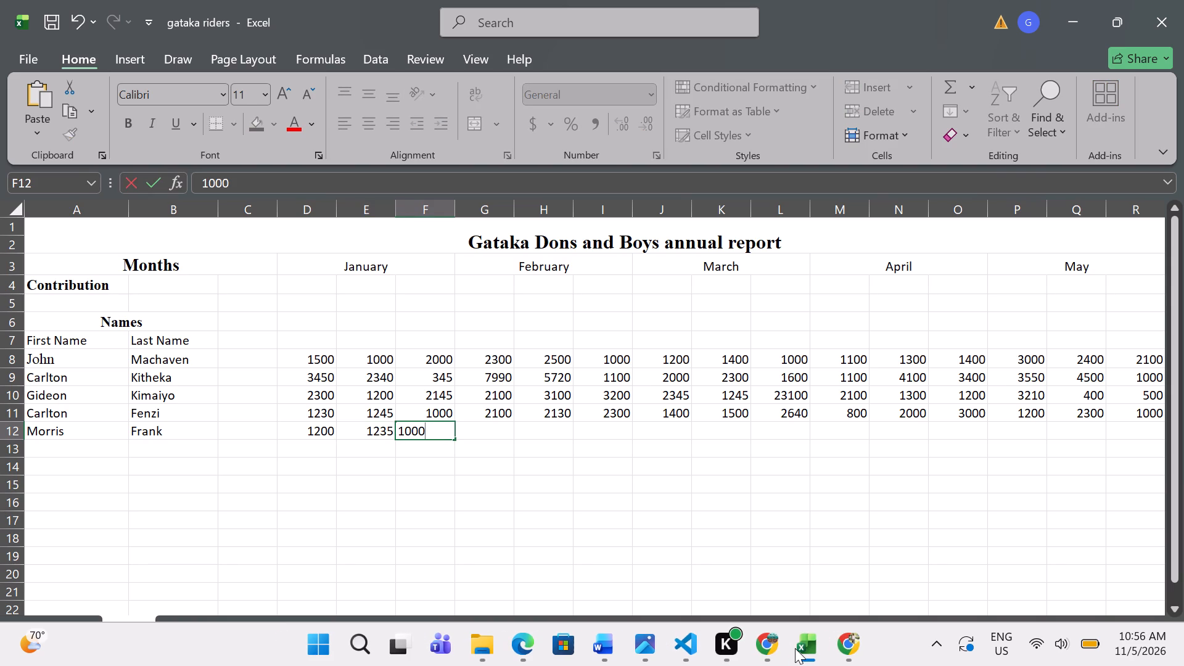
{"action": "key", "text": "Right"}
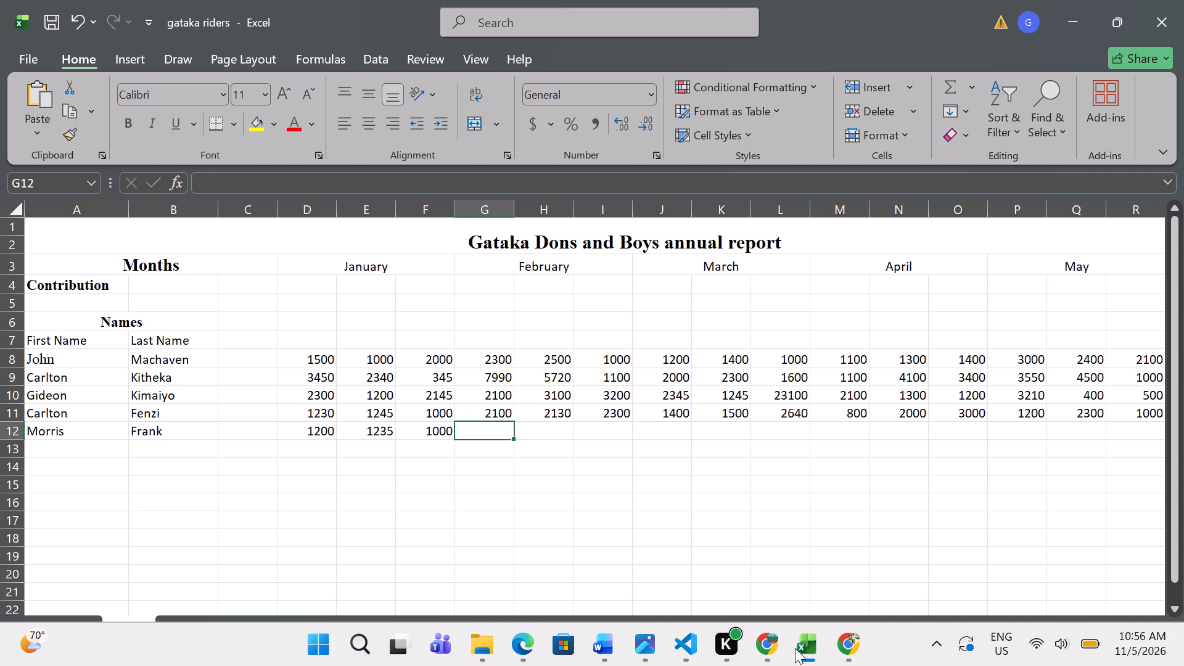
Enter the row 12 rider's February contributions as 800, 2350 and 2100.
{"action": "type", "text": "800"}
{"action": "key", "text": "Right"}
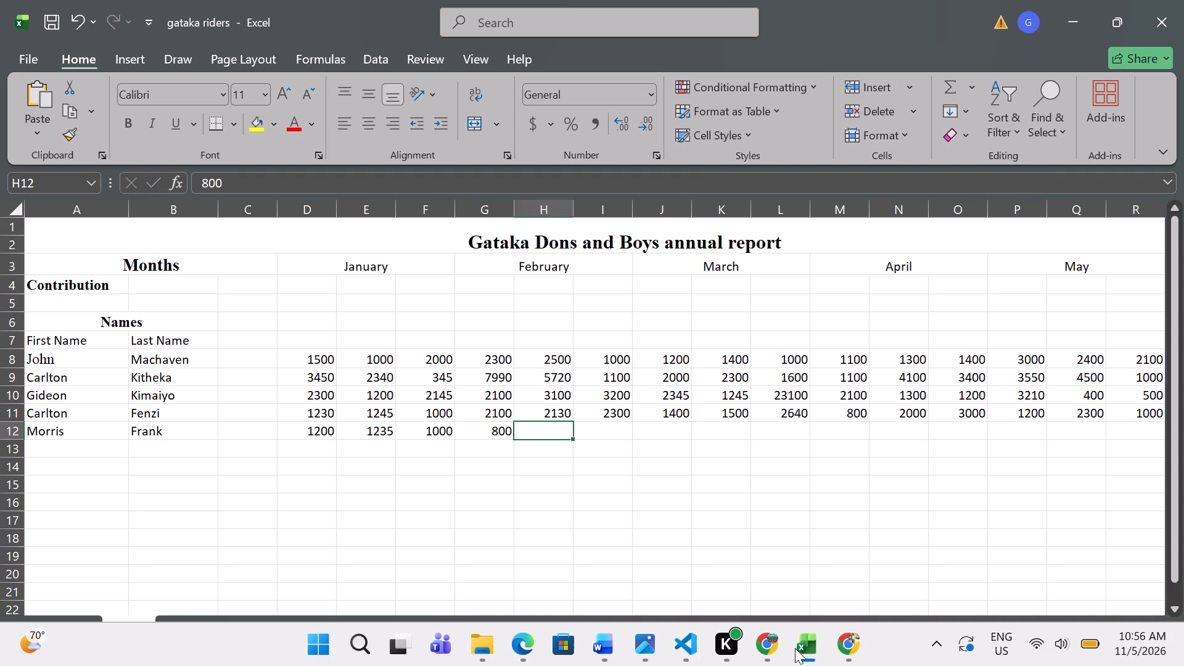
{"action": "key", "text": "2"}
{"action": "type", "text": "35"}
{"action": "key", "text": "0"}
{"action": "key", "text": "Right"}
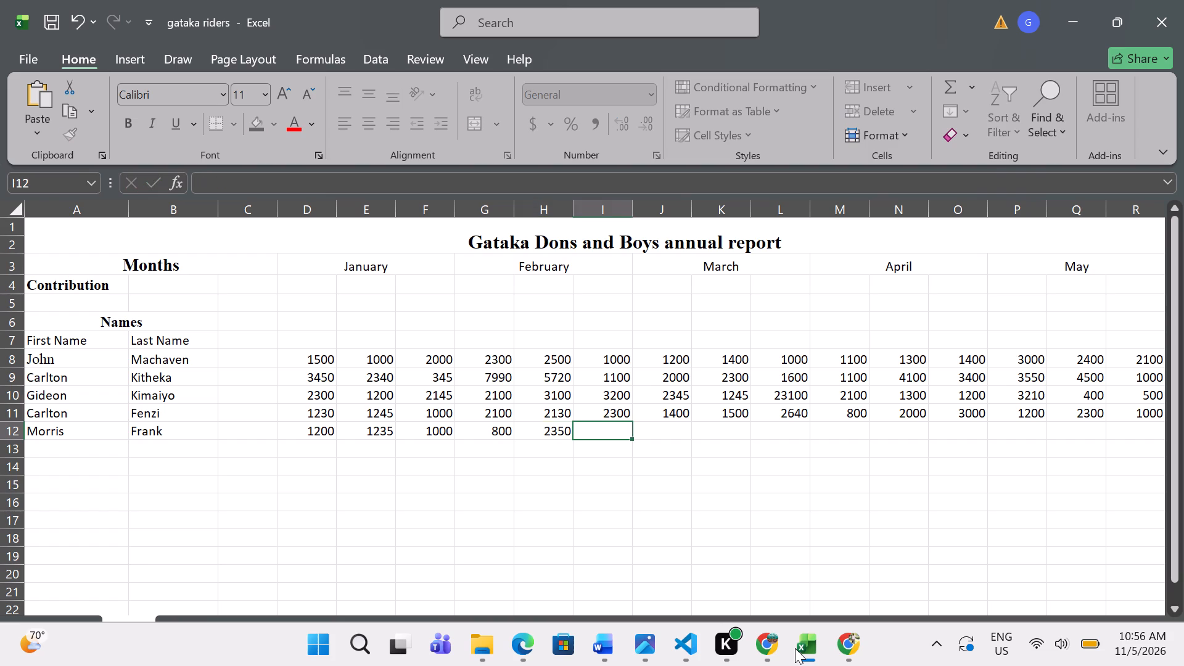
{"action": "type", "text": "2100"}
{"action": "key", "text": "Right"}
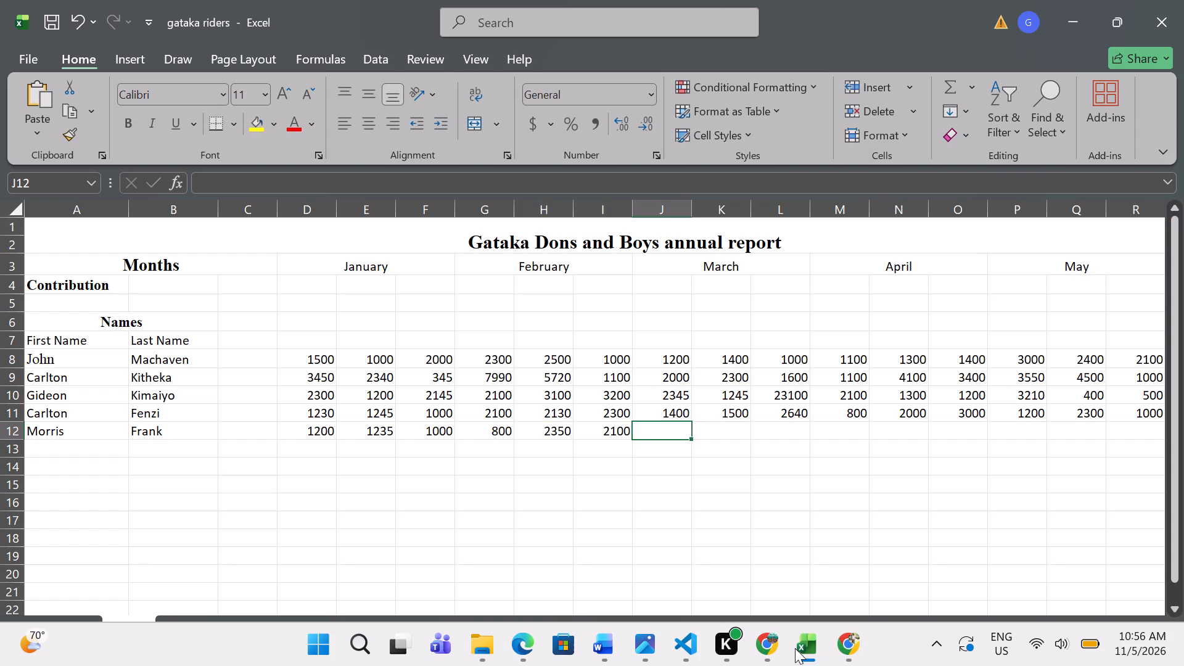
Enter the row 12 rider's March contributions as 1200, 1300 and 2310.
{"action": "type", "text": "1200"}
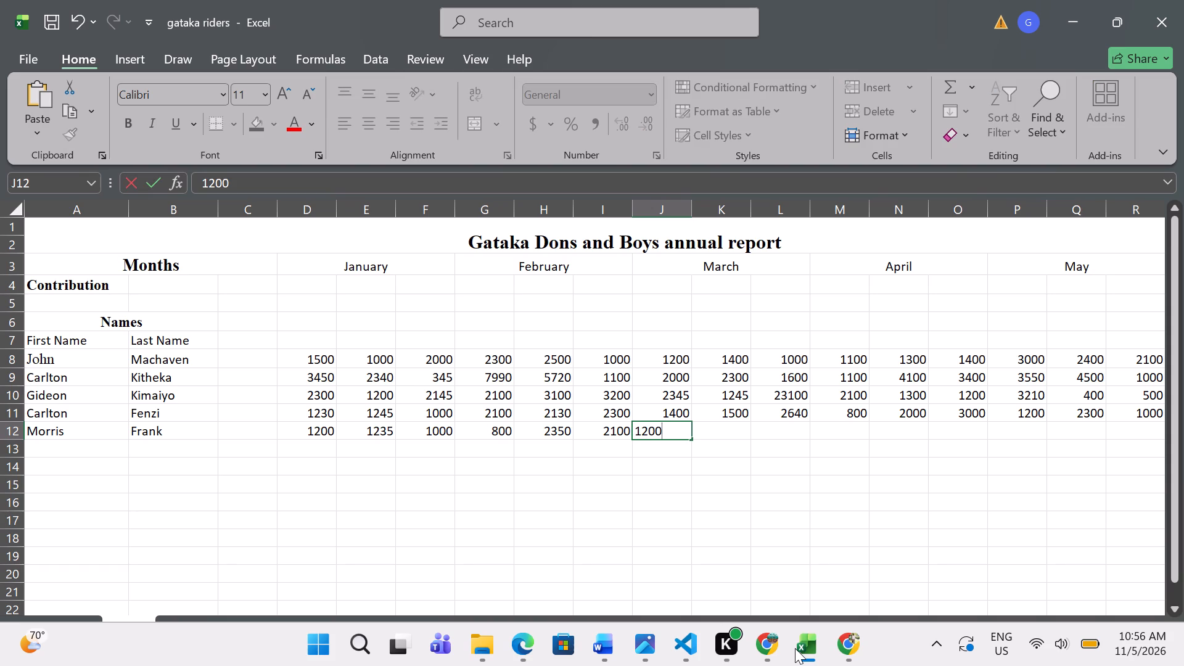
{"action": "key", "text": "Right"}
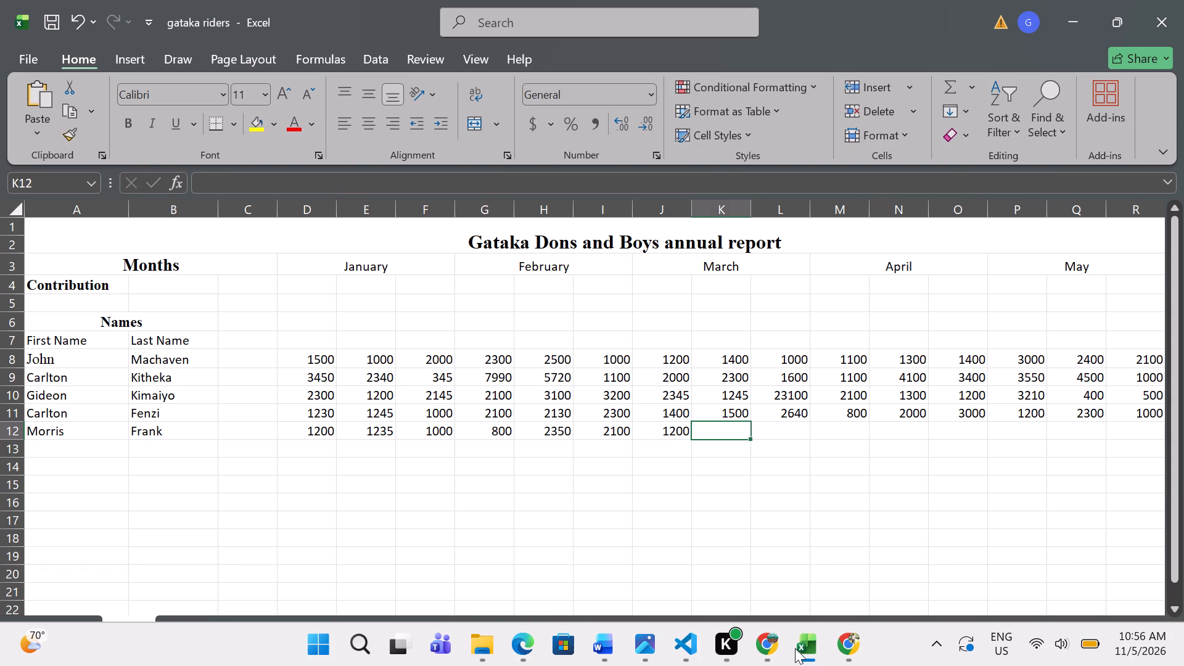
{"action": "type", "text": "1300"}
{"action": "key", "text": "Right"}
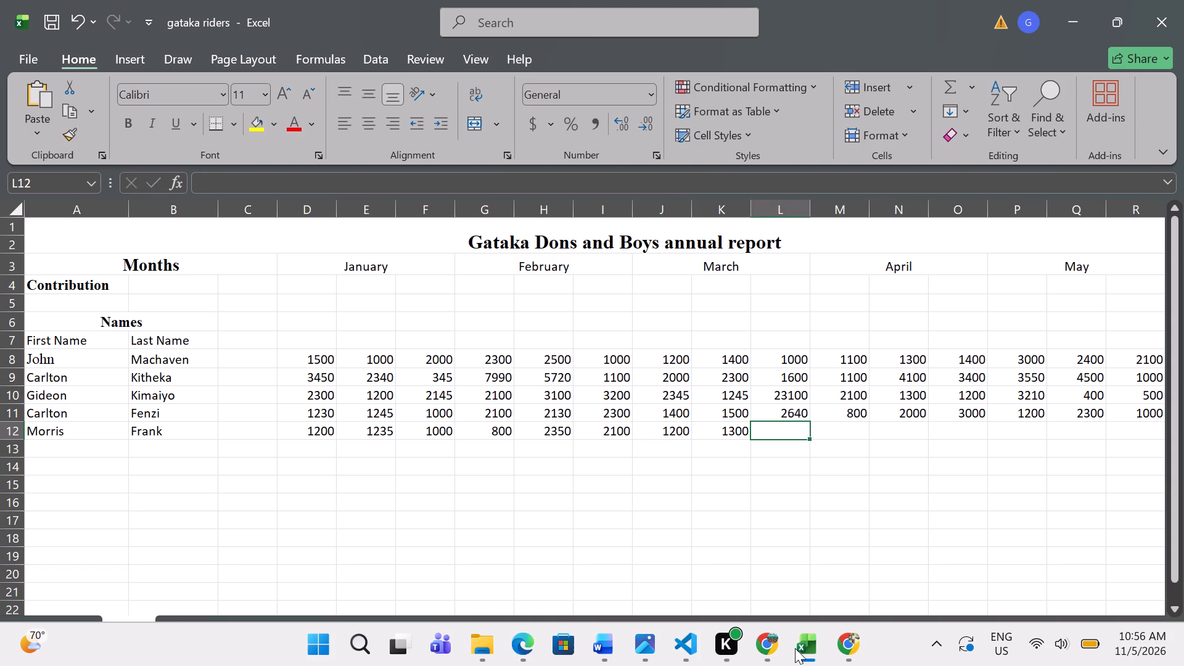
{"action": "type", "text": "2310"}
{"action": "key", "text": "Right"}
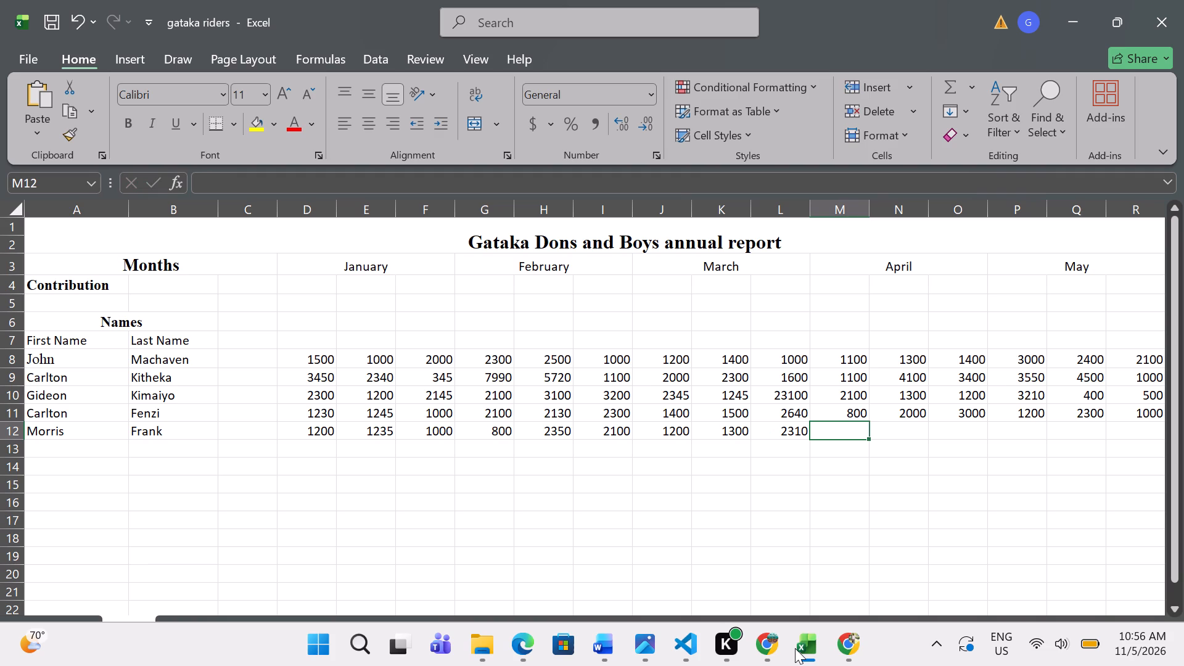
Enter the row 12 rider's April contributions as 900, 1400 and 2000.
{"action": "type", "text": "900"}
{"action": "key", "text": "Right"}
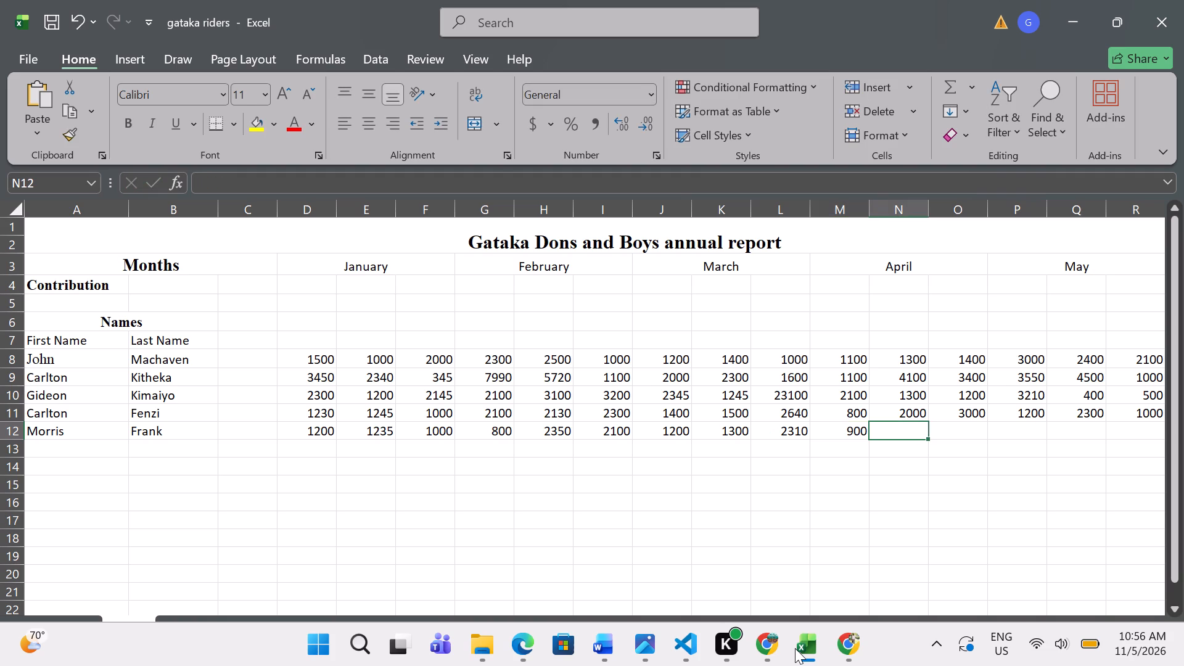
{"action": "type", "text": "1400"}
{"action": "key", "text": "Right"}
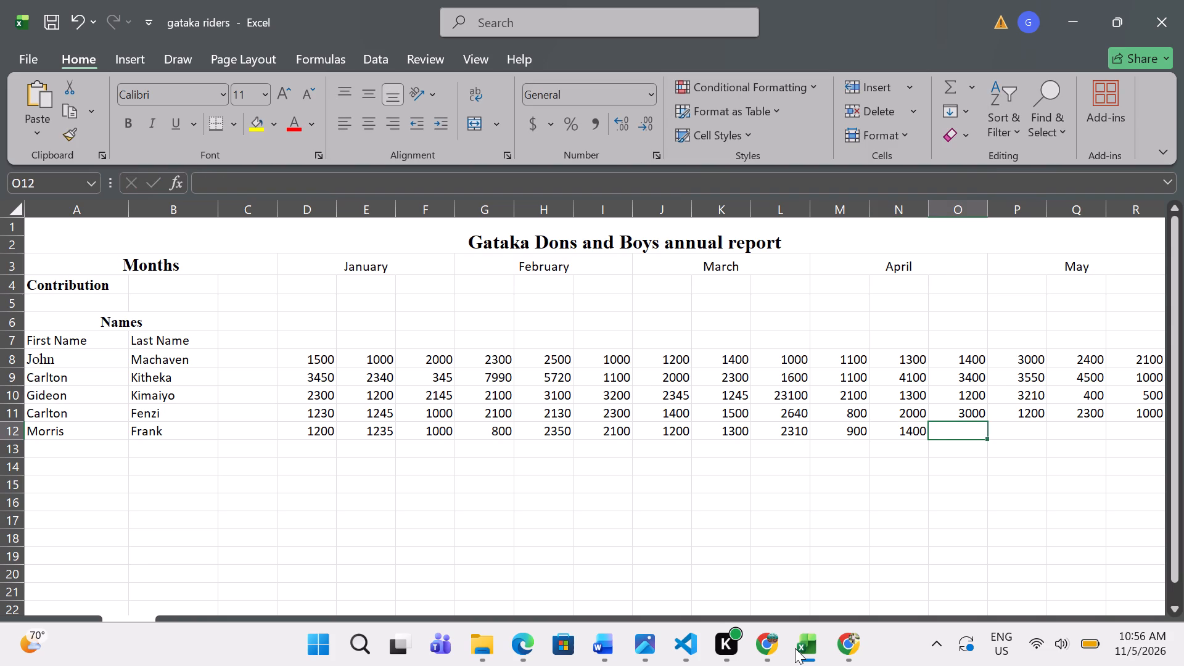
{"action": "type", "text": "2000"}
{"action": "key", "text": "Right"}
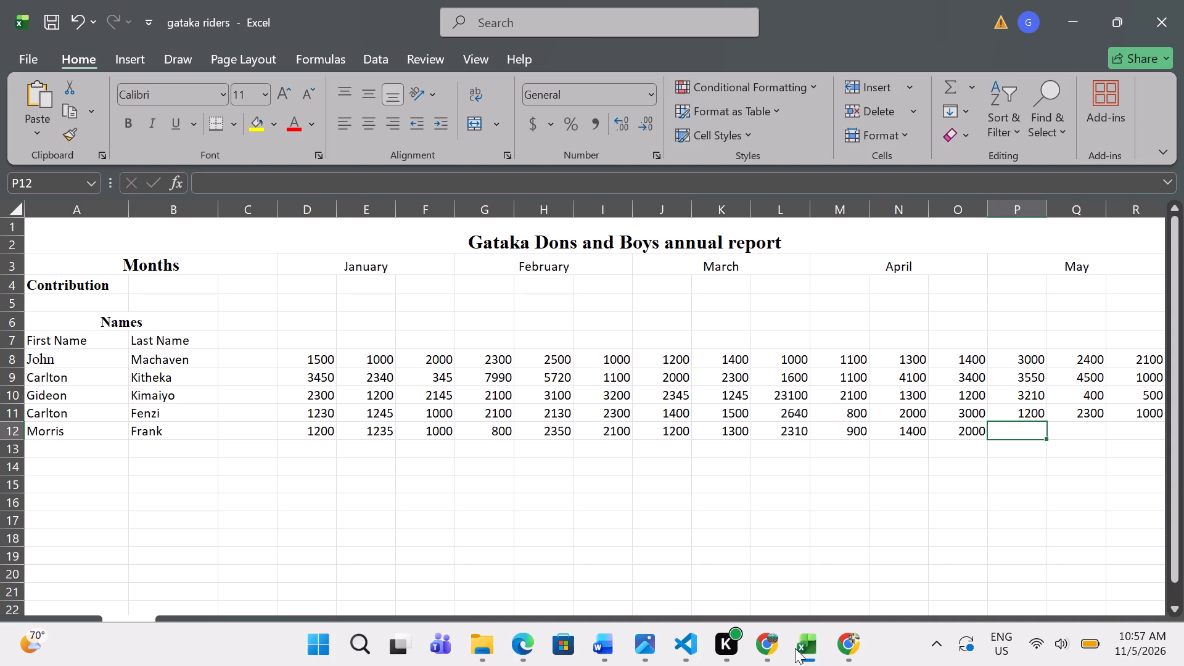
Enter the row 12 rider's May contributions as 2000, 1200 and 2000.
{"action": "type", "text": "2000"}
{"action": "key", "text": "Right"}
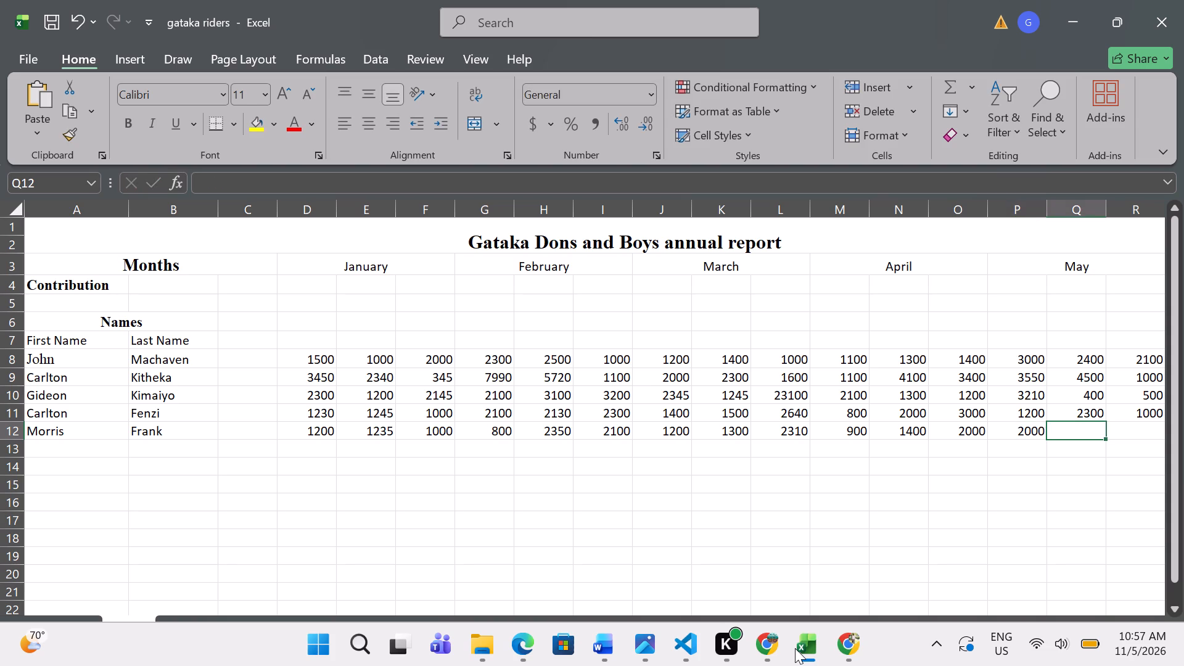
{"action": "type", "text": "1200"}
{"action": "key", "text": "Right"}
{"action": "scroll", "coordinate": [795, 648], "scroll_direction": "left", "scroll_amount": 1}
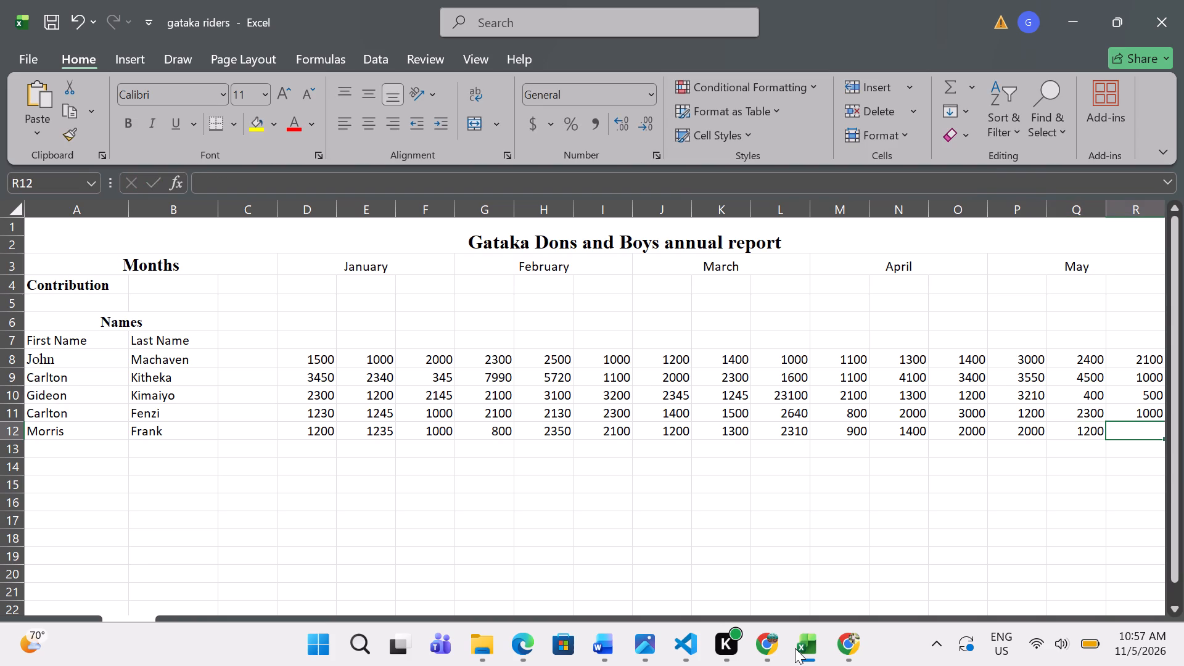
{"action": "scroll", "coordinate": [795, 648], "scroll_direction": "left", "scroll_amount": 1}
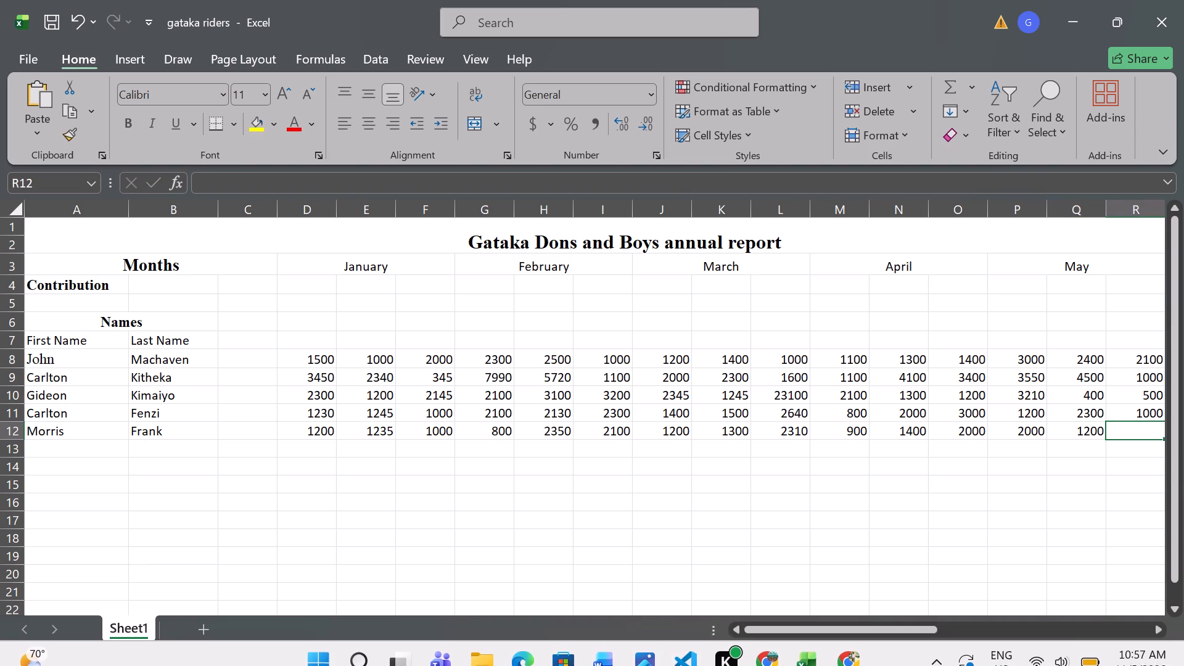
{"action": "scroll", "coordinate": [787, 464], "scroll_direction": "left", "scroll_amount": 3}
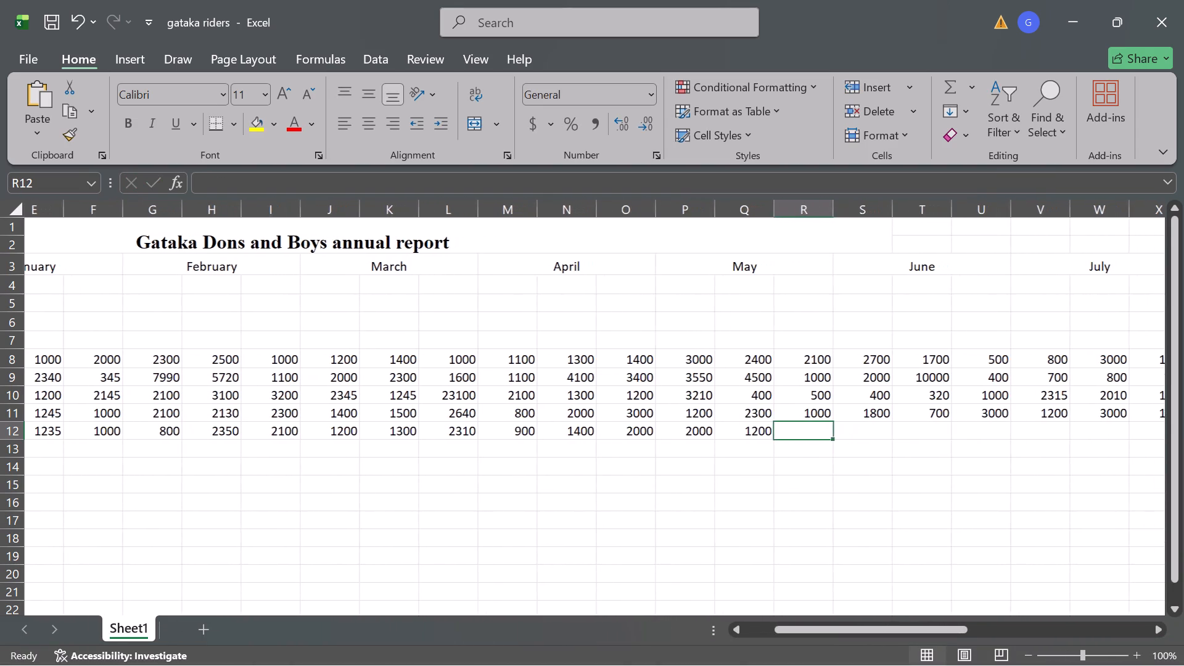
{"action": "scroll", "coordinate": [787, 464], "scroll_direction": "left", "scroll_amount": 2}
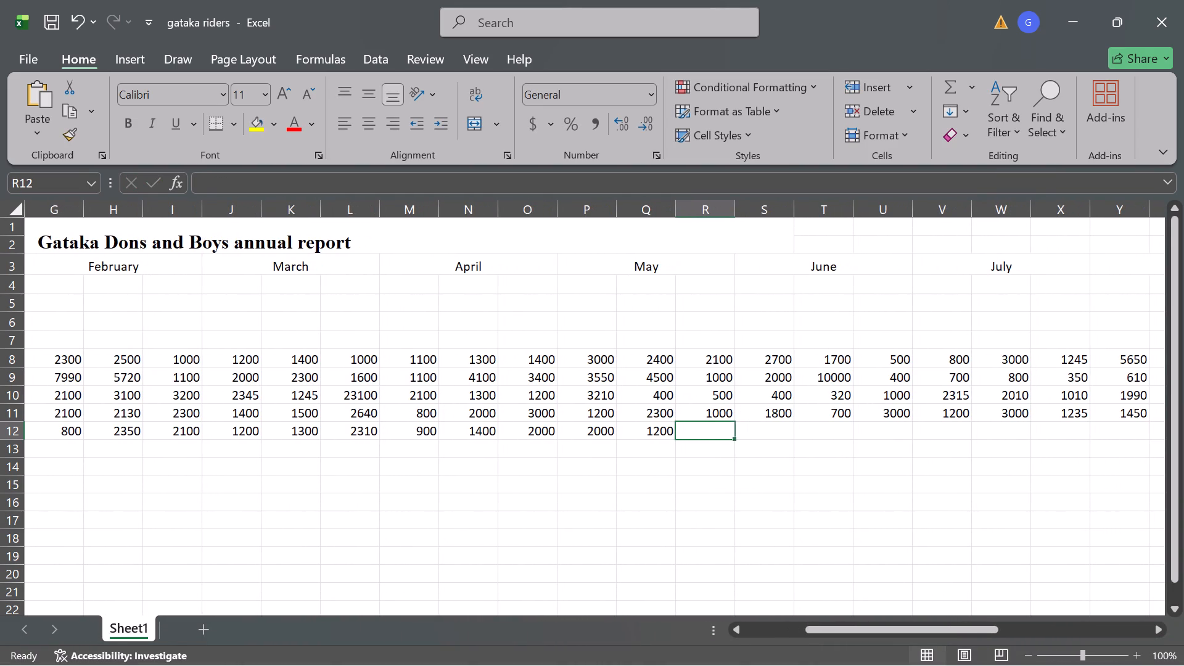
{"action": "type", "text": "2000"}
{"action": "key", "text": "Right"}
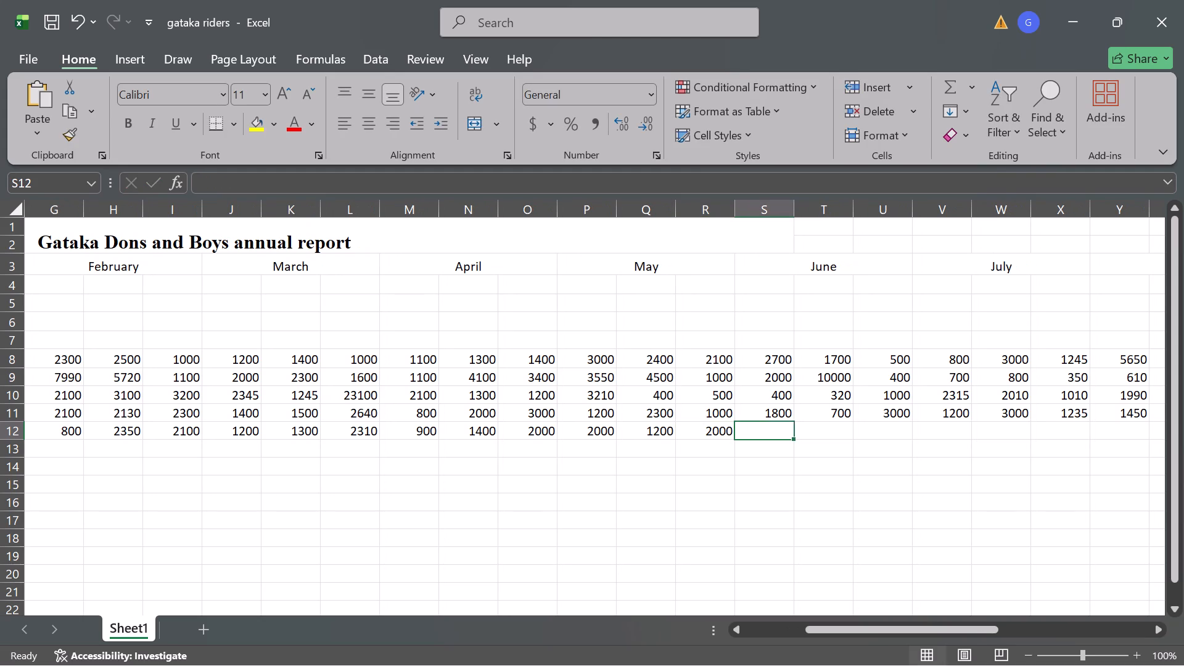
Enter the row 12 rider's June contributions as 3000, 1000 and 700.
{"action": "type", "text": "3000"}
{"action": "key", "text": "Right"}
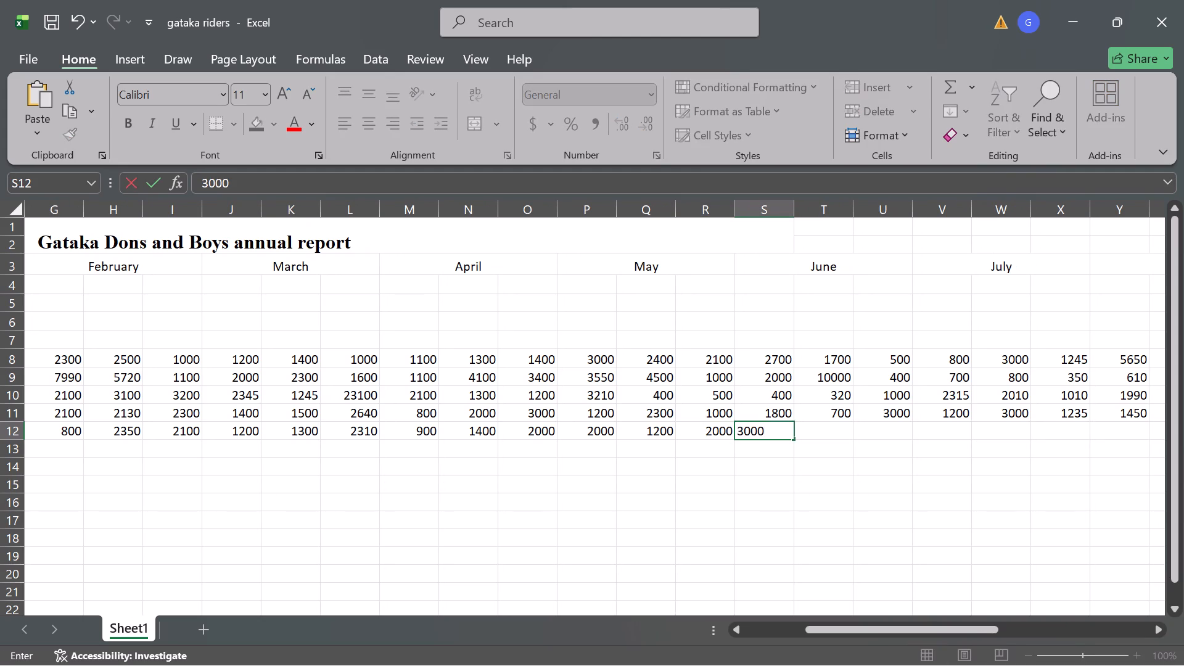
{"action": "key", "text": "1"}
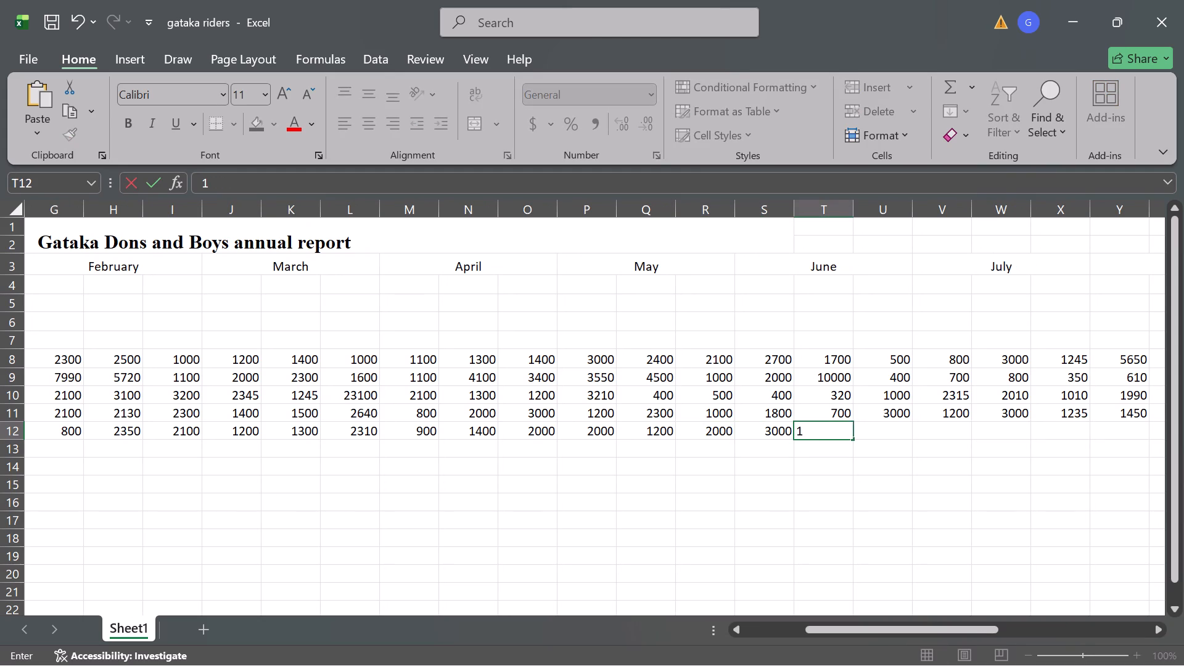
{"action": "type", "text": "000"}
{"action": "key", "text": "Right"}
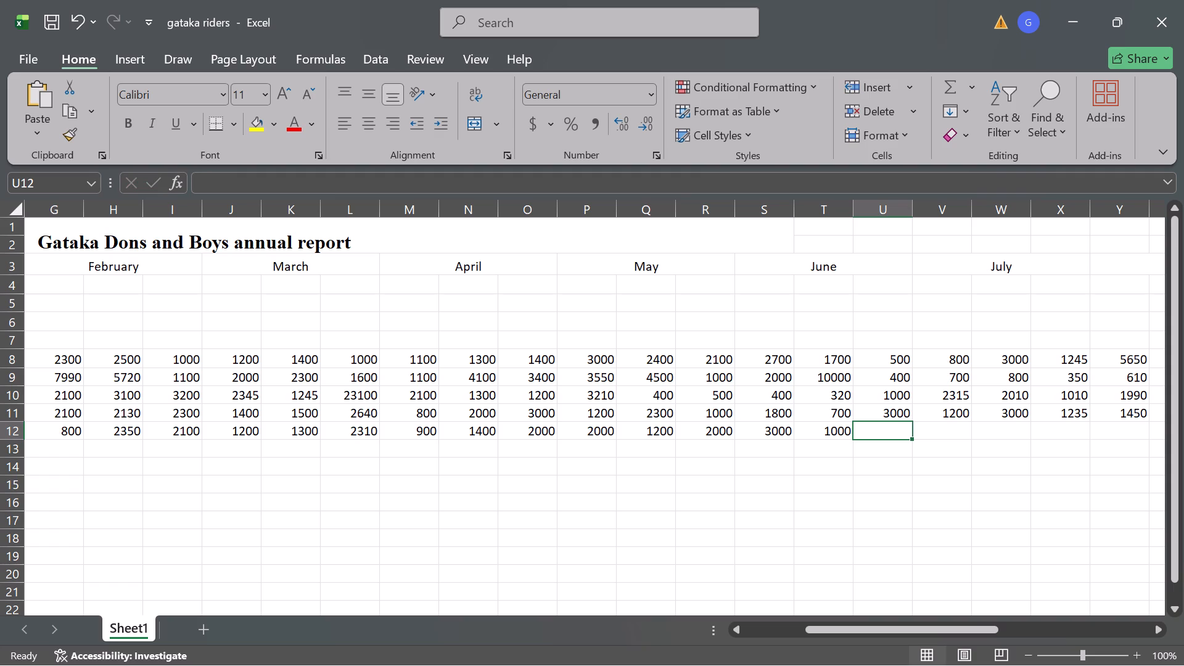
{"action": "type", "text": "700"}
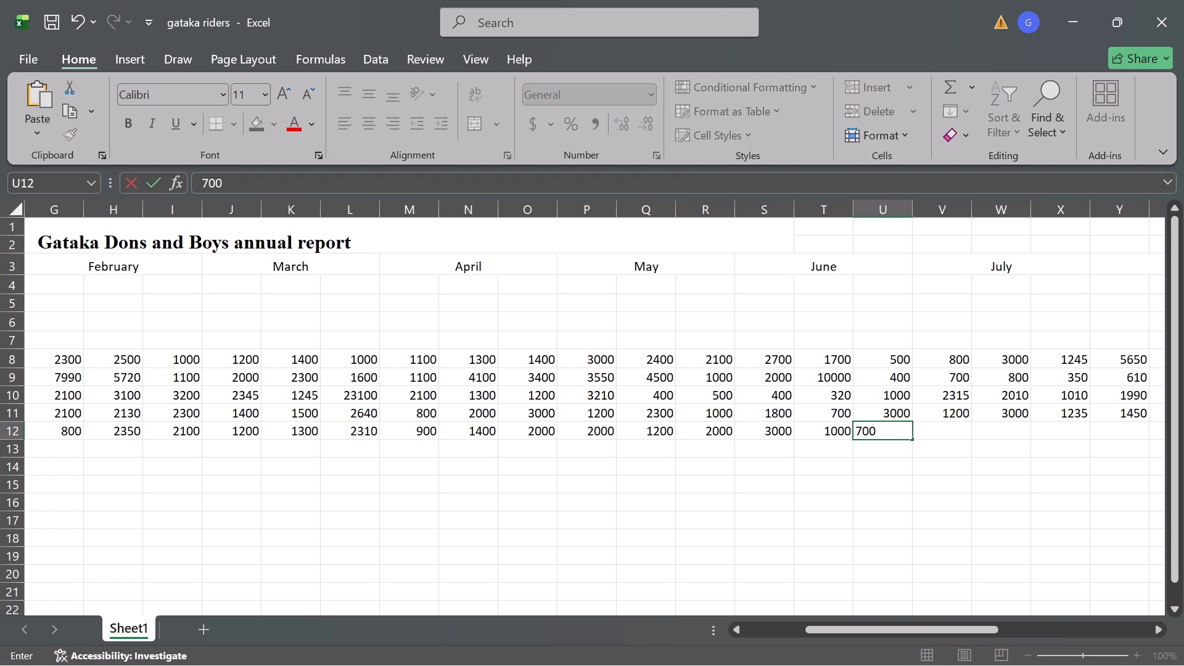
{"action": "key", "text": "Right"}
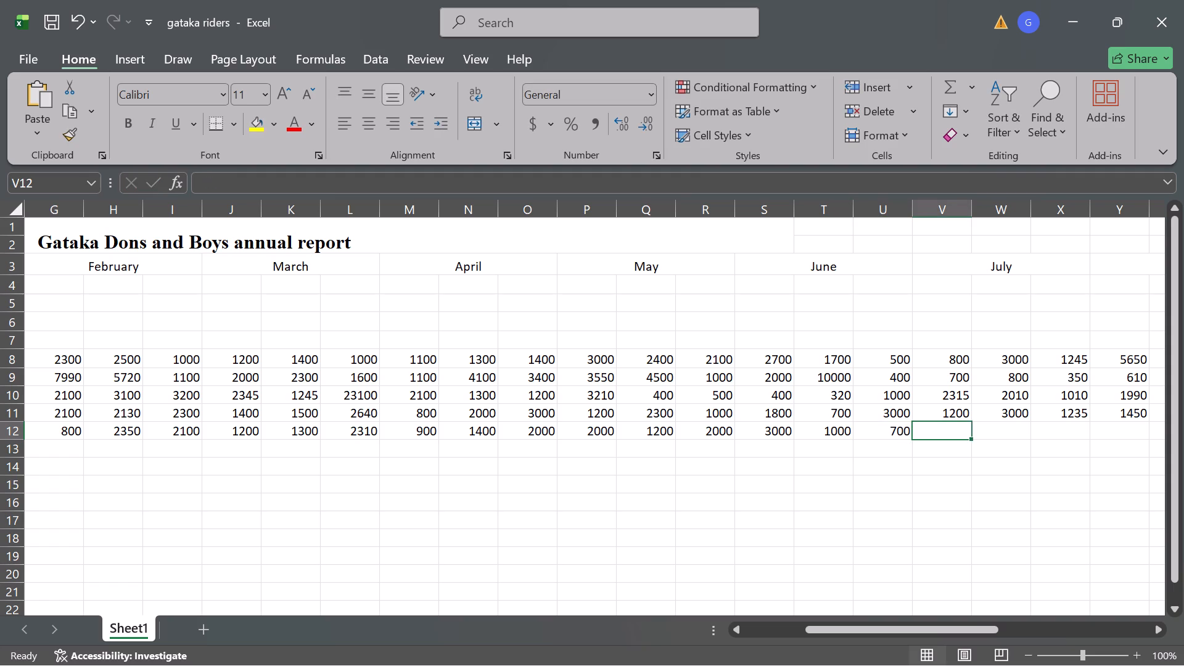
Enter the row 12 rider's July contributions as 3000, 1200 and 1350.
{"action": "type", "text": "300"}
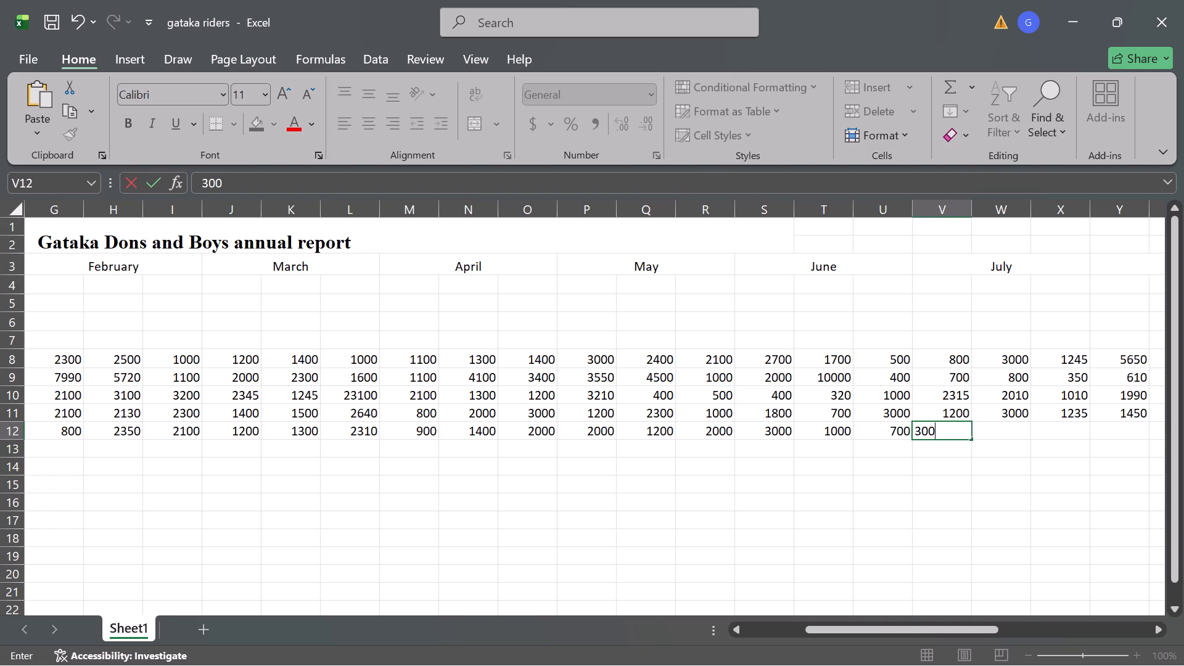
{"action": "key", "text": "0"}
{"action": "key", "text": "Right"}
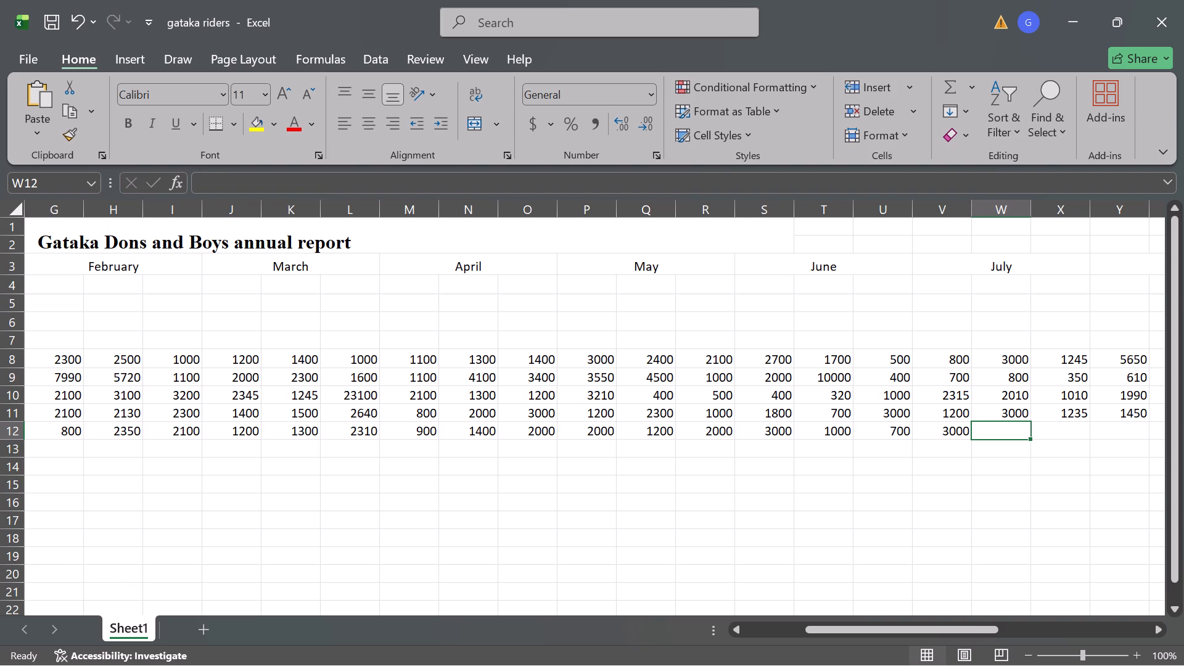
{"action": "type", "text": "12"}
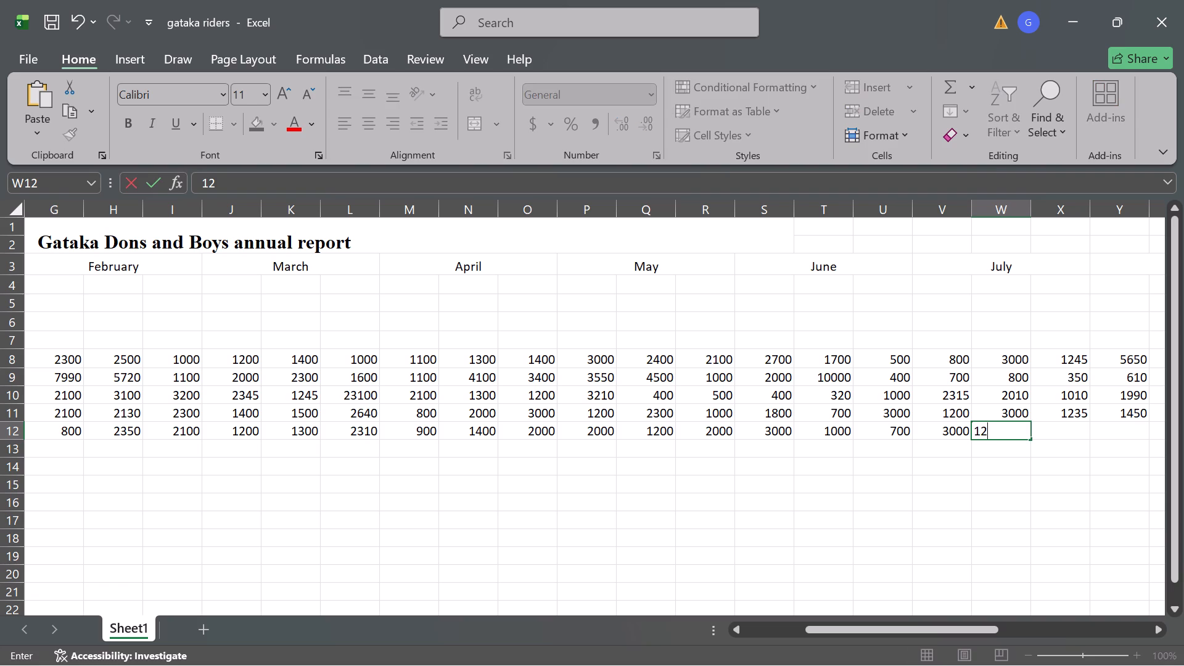
{"action": "type", "text": "00"}
{"action": "key", "text": "Right"}
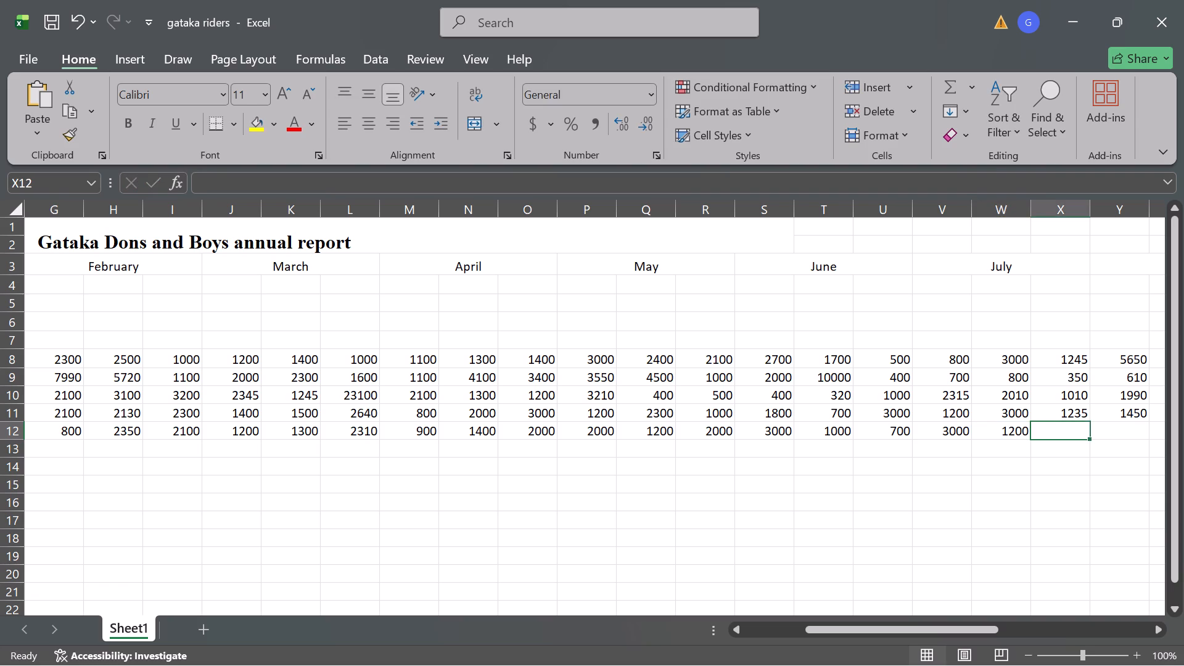
{"action": "type", "text": "1350"}
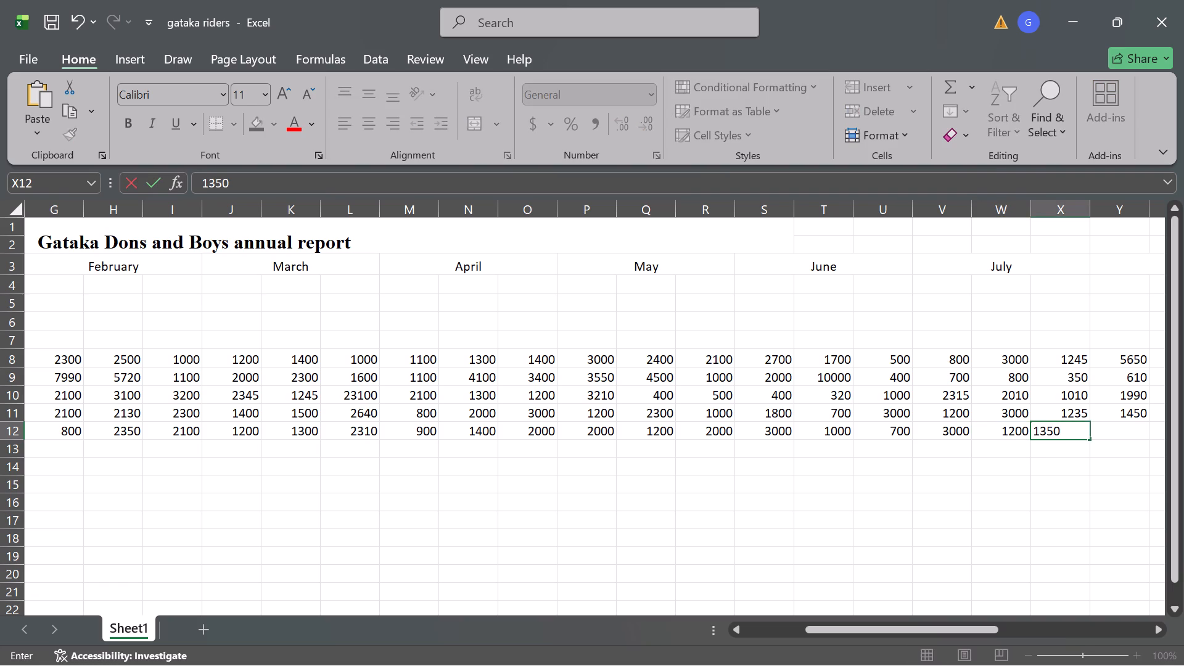
{"action": "key", "text": "Right"}
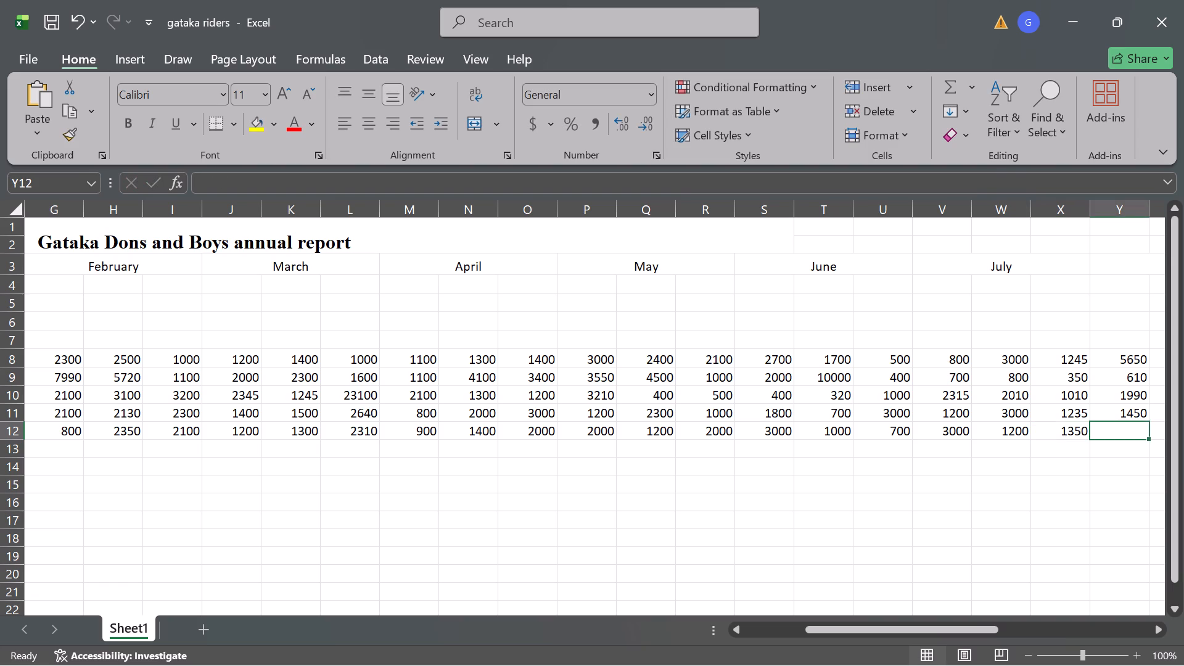
Enter the row 12 rider's August contributions as 1450, 1010 and 2000.
{"action": "type", "text": "14"}
{"action": "type", "text": "50"}
{"action": "key", "text": "Right"}
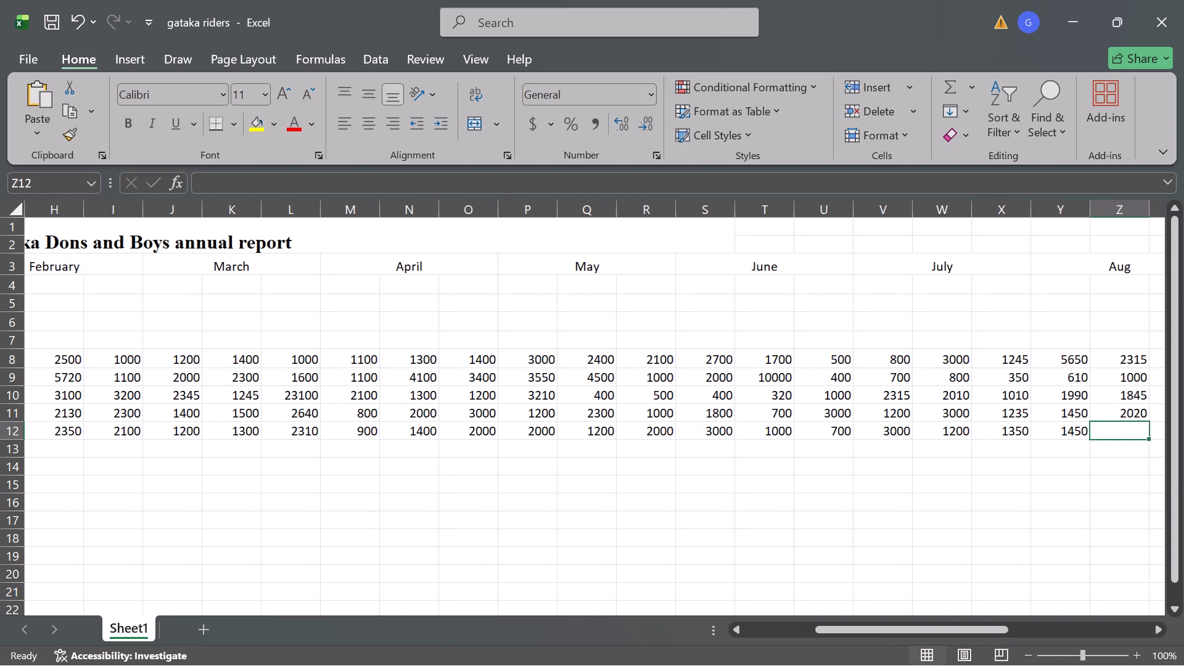
{"action": "key", "text": "1"}
{"action": "type", "text": "010"}
{"action": "key", "text": "Right"}
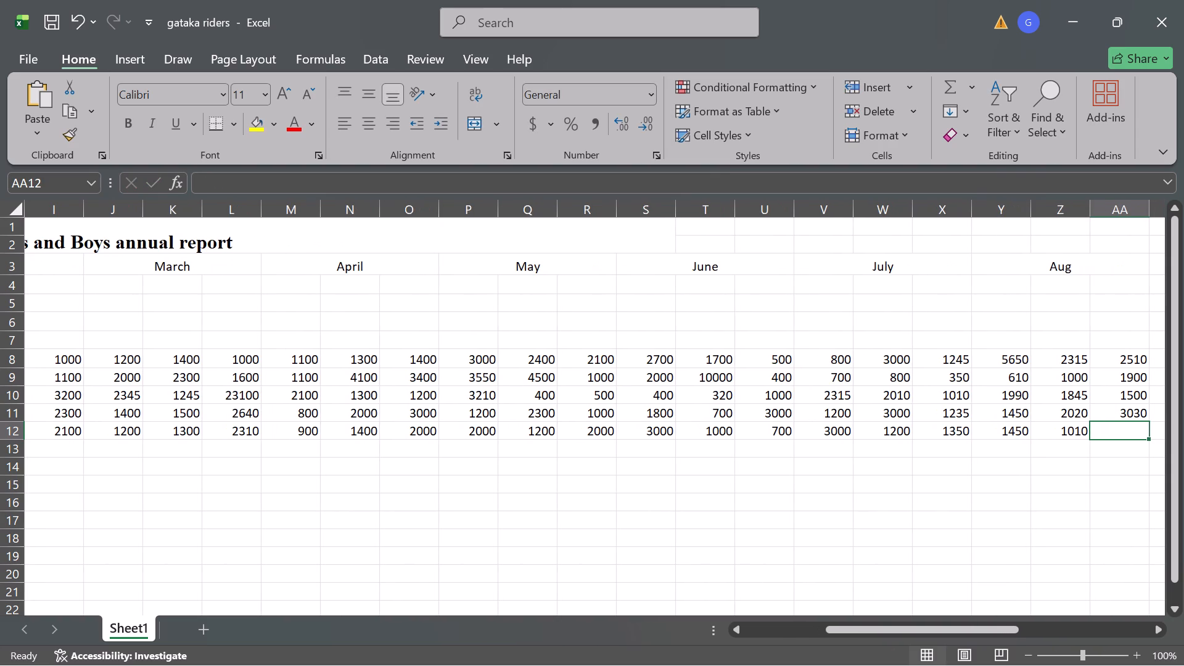
{"action": "type", "text": "200"}
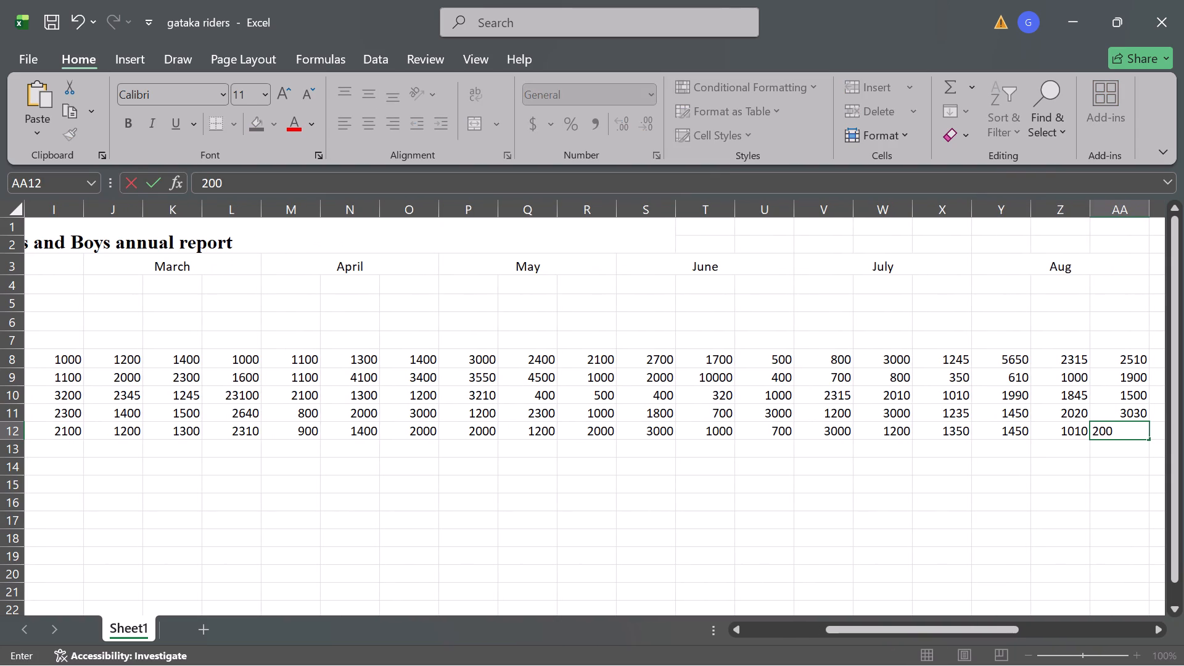
{"action": "key", "text": "0"}
{"action": "key", "text": "Right"}
Enter the row 12 rider's September contributions as 2500, 1500 and 1000.
{"action": "type", "text": "2500"}
{"action": "key", "text": "Right"}
{"action": "type", "text": "1500"}
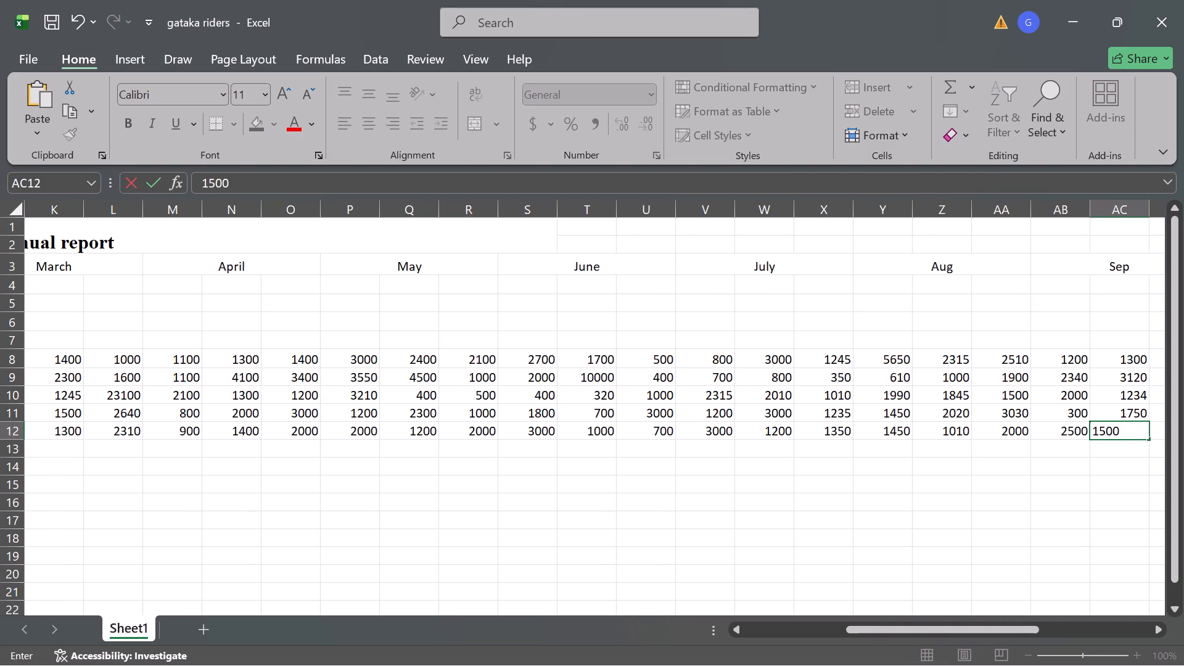
{"action": "key", "text": "Right"}
{"action": "key", "text": "1"}
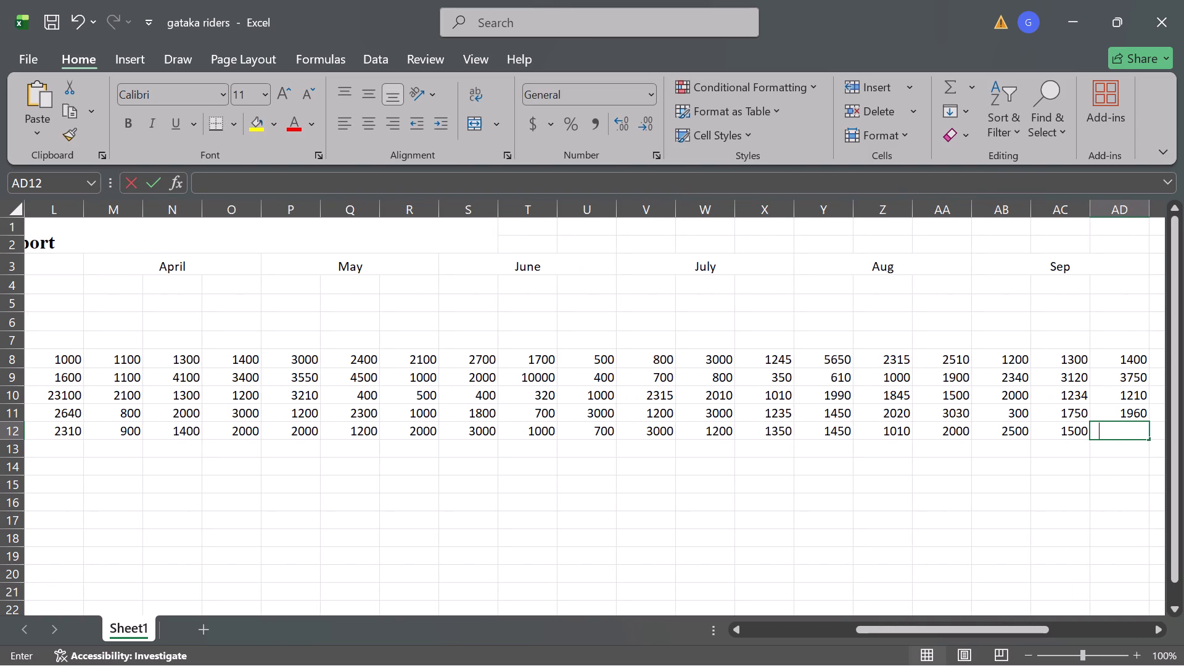
{"action": "type", "text": "00"}
{"action": "key", "text": "0"}
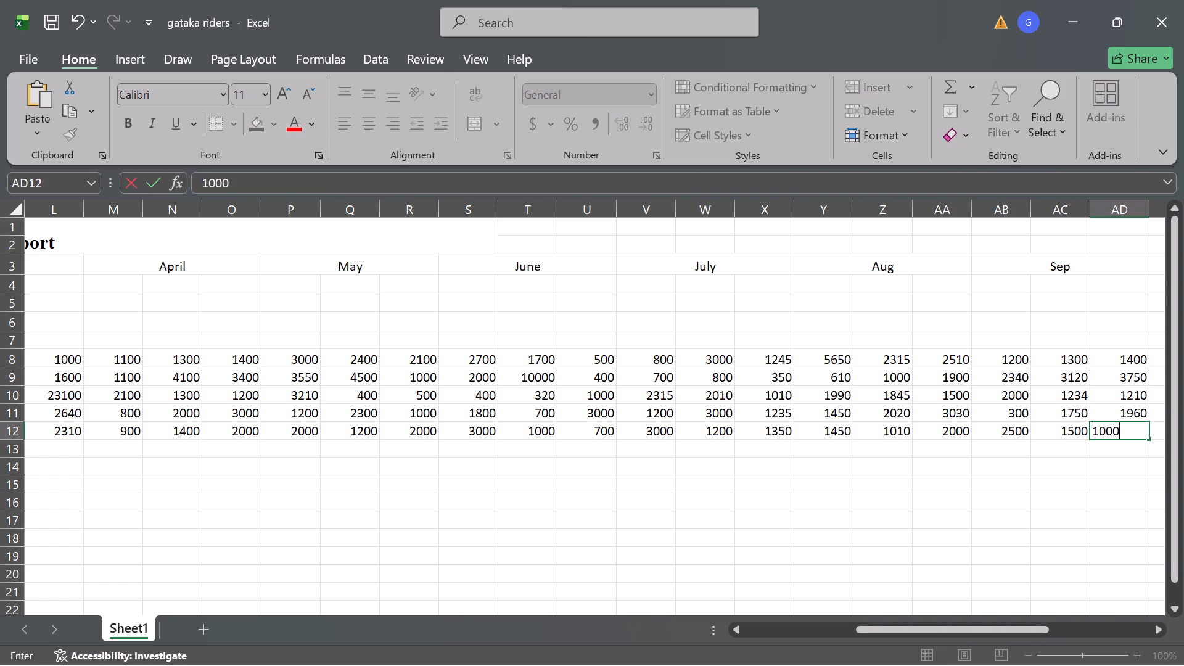
{"action": "key", "text": "Right"}
Enter the row 12 rider's October contributions as 4000, 500 and 700.
{"action": "type", "text": "4000"}
{"action": "key", "text": "Right"}
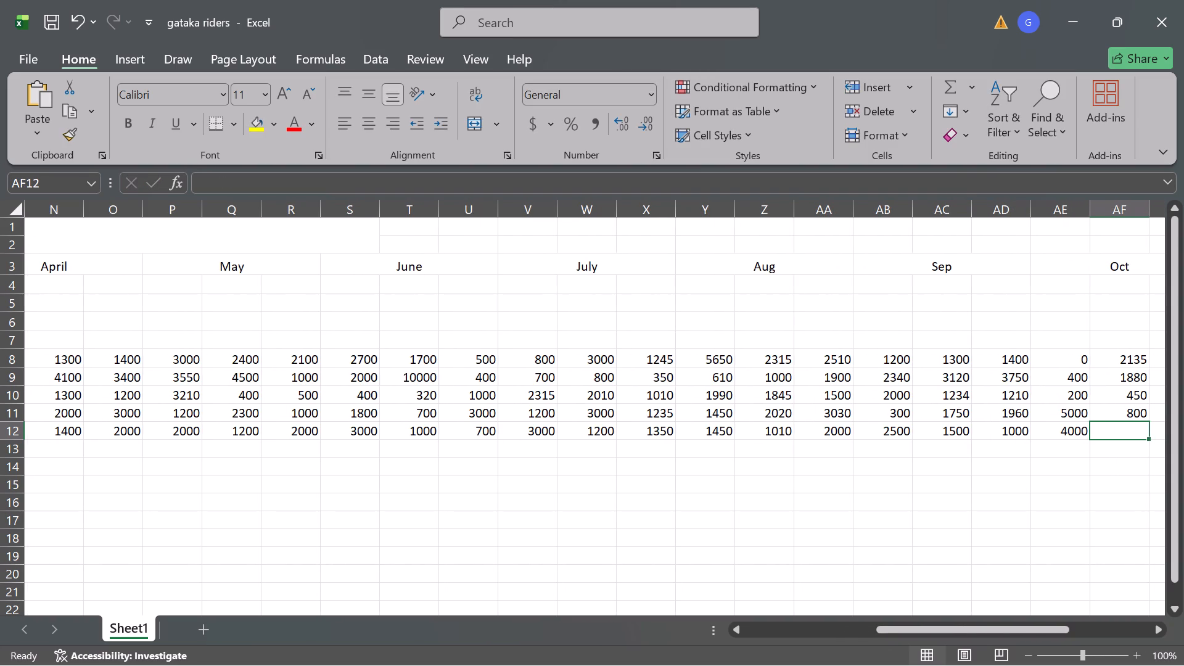
{"action": "type", "text": "500"}
{"action": "key", "text": "Right"}
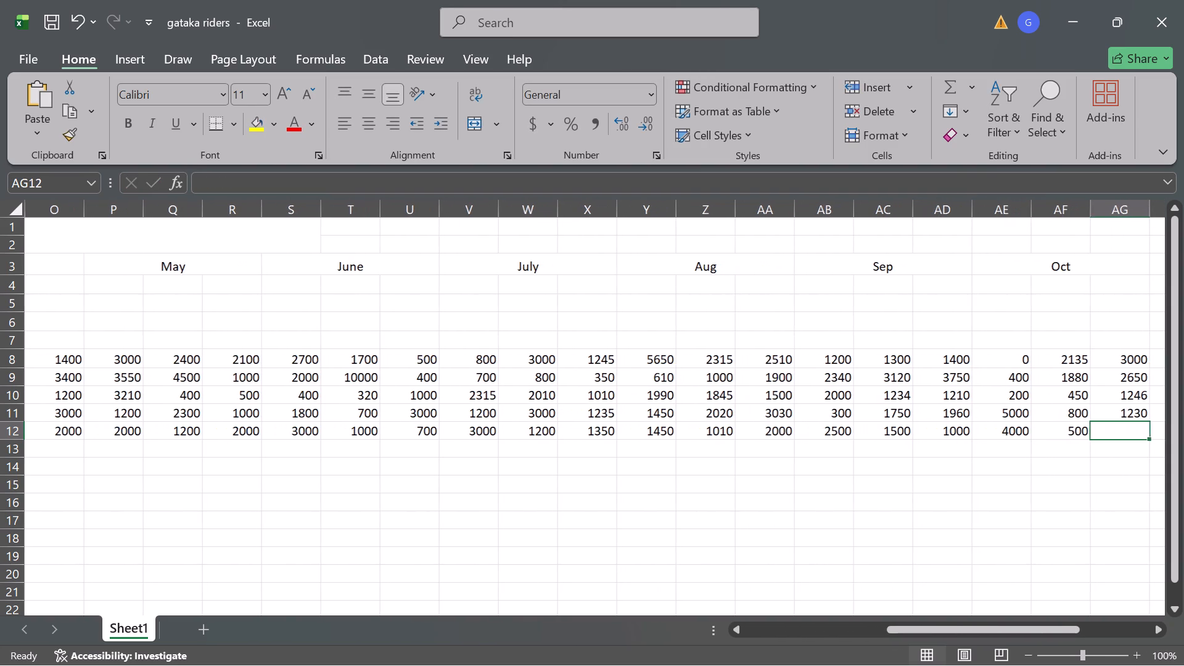
{"action": "type", "text": "700"}
{"action": "key", "text": "Right"}
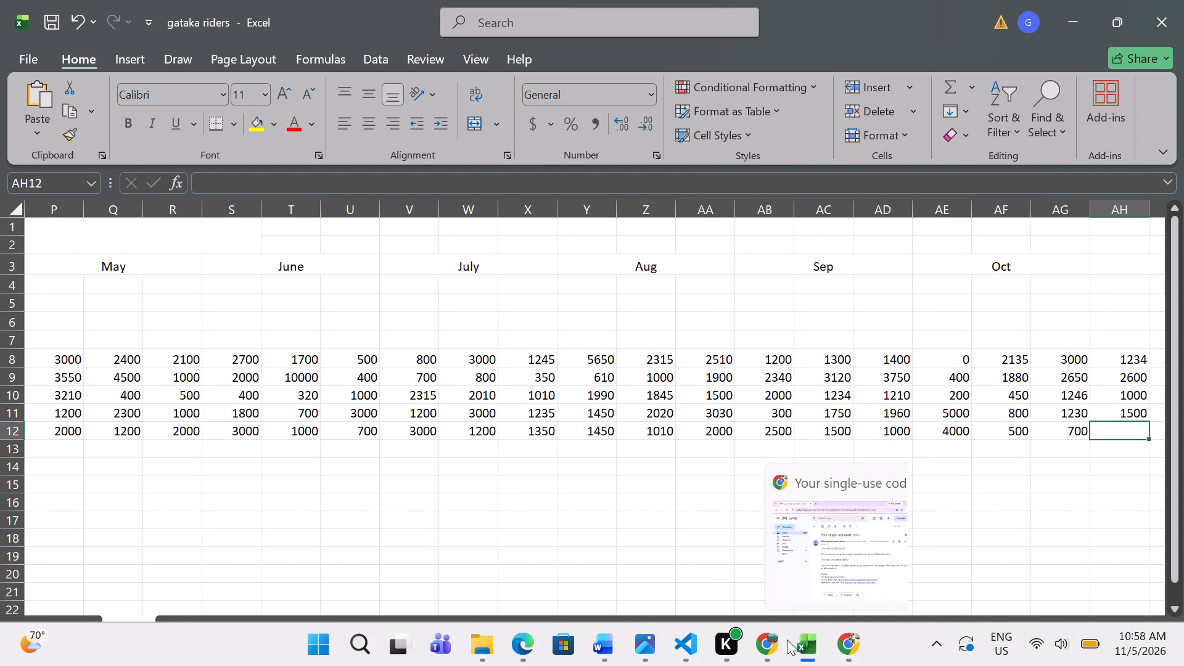
Switch to Chrome to check the download history and return to the Excel workbook.
{"action": "left_click", "coordinate": [775, 639]}
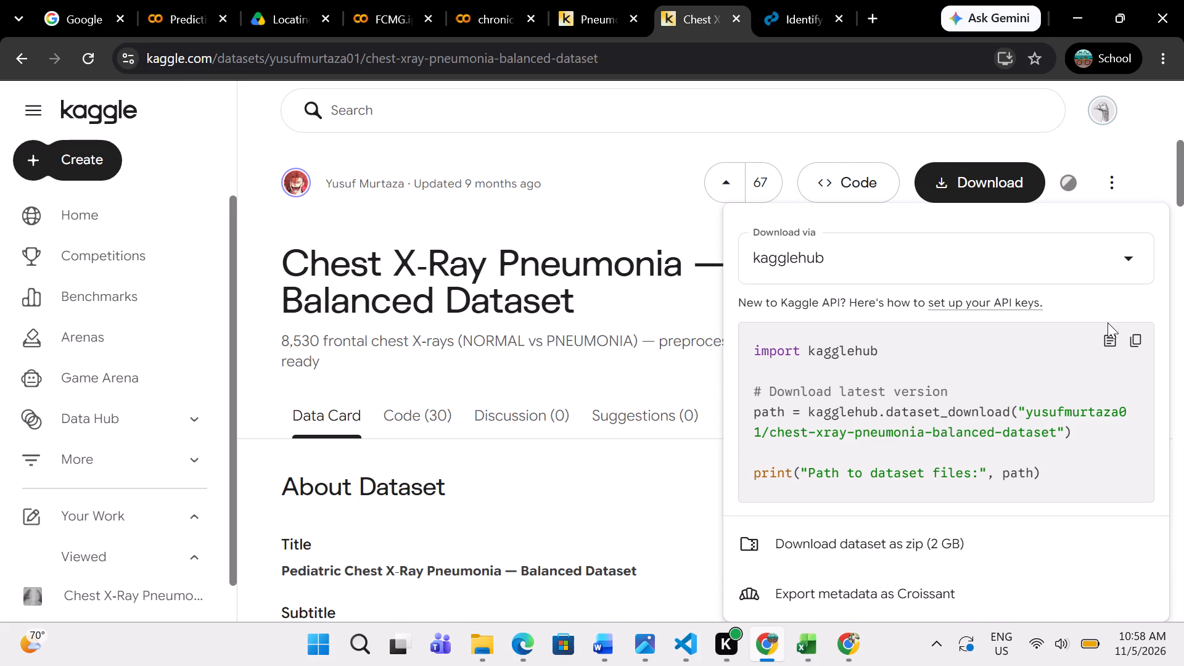
{"action": "left_click", "coordinate": [1154, 65]}
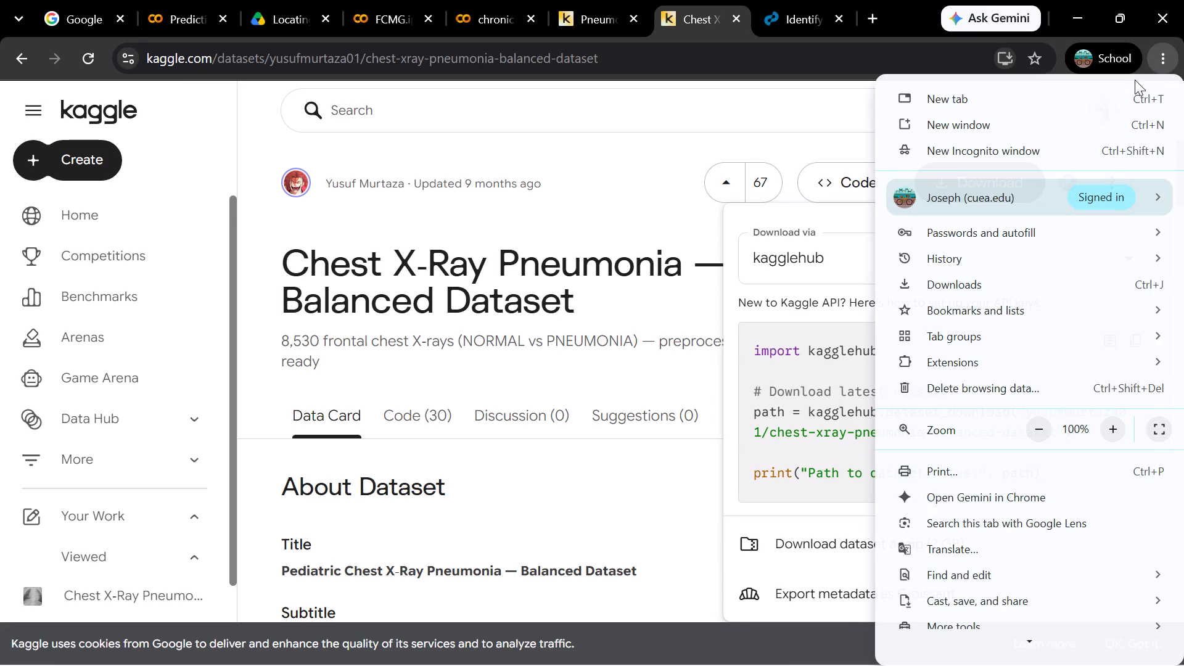
{"action": "left_click", "coordinate": [1024, 290]}
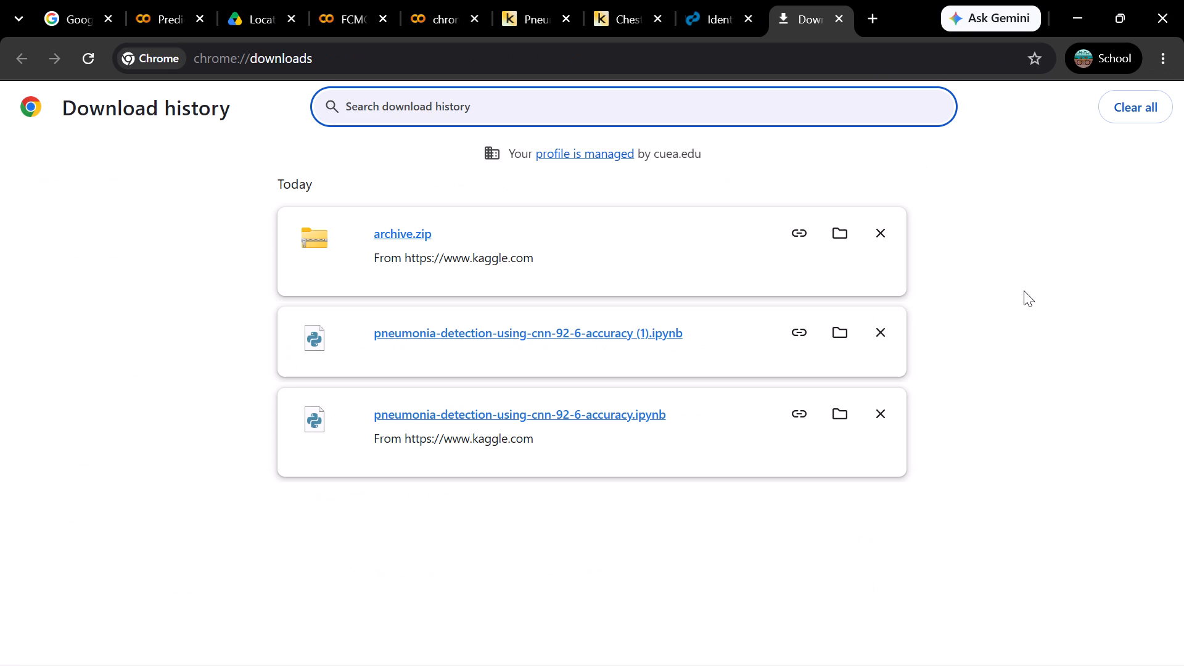
{"action": "left_click", "coordinate": [1069, 8]}
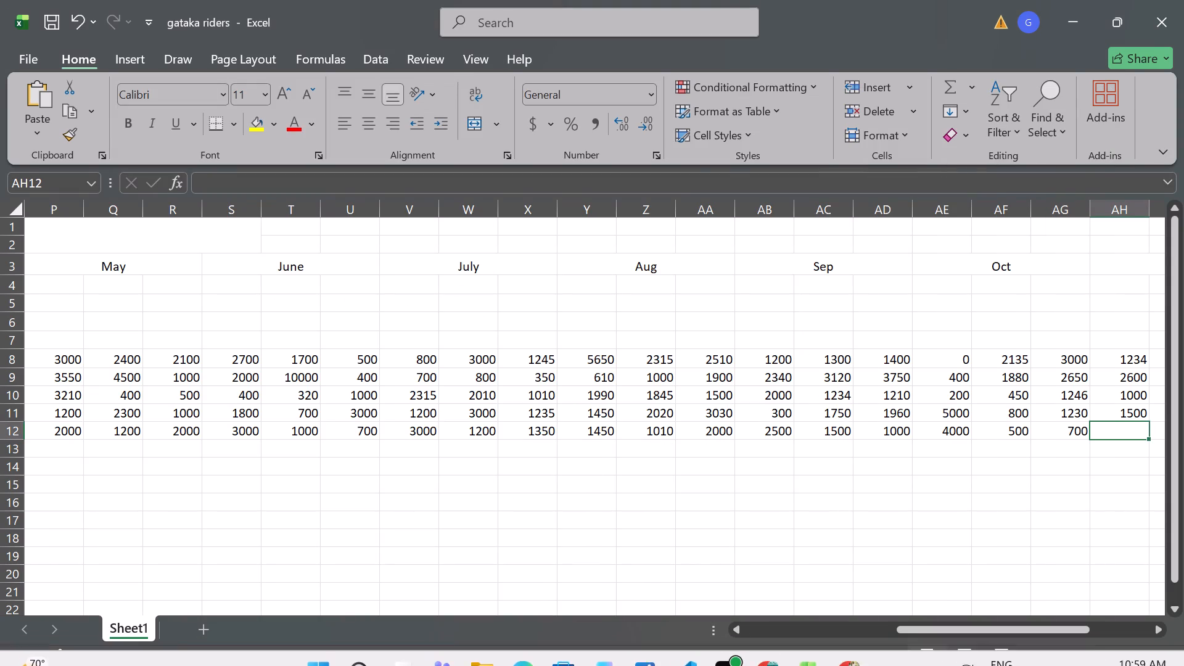
Enter the row 12 rider's November contributions as 900, 1880 and 1350.
{"action": "type", "text": "900"}
{"action": "key", "text": "Right"}
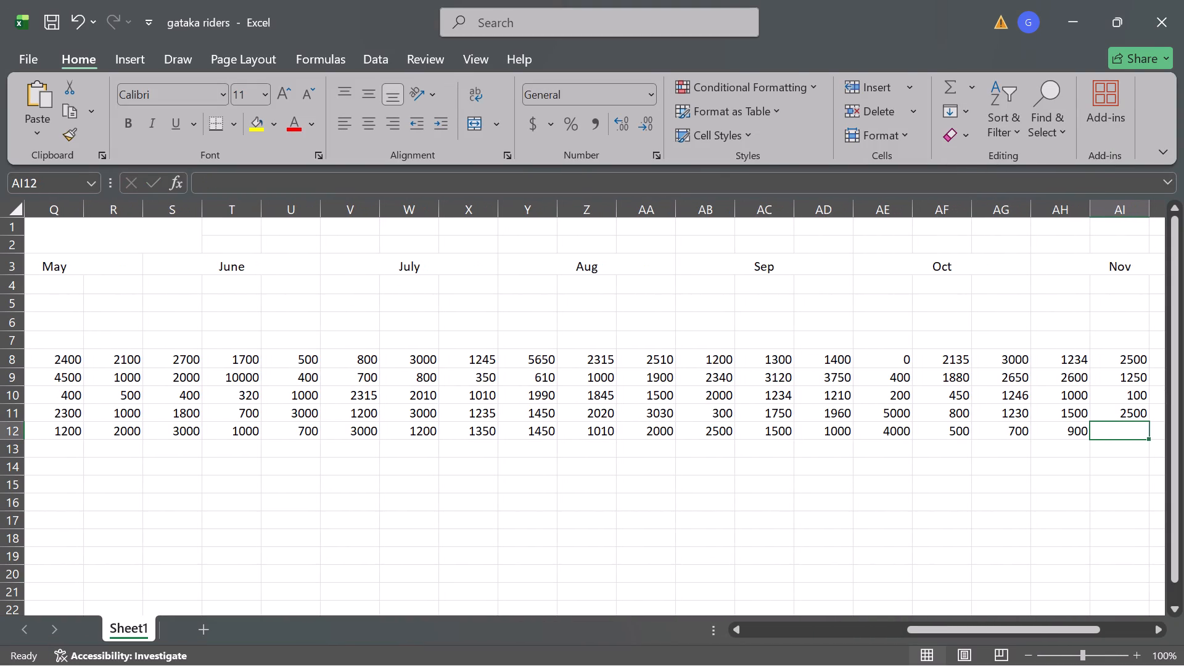
{"action": "type", "text": "1880"}
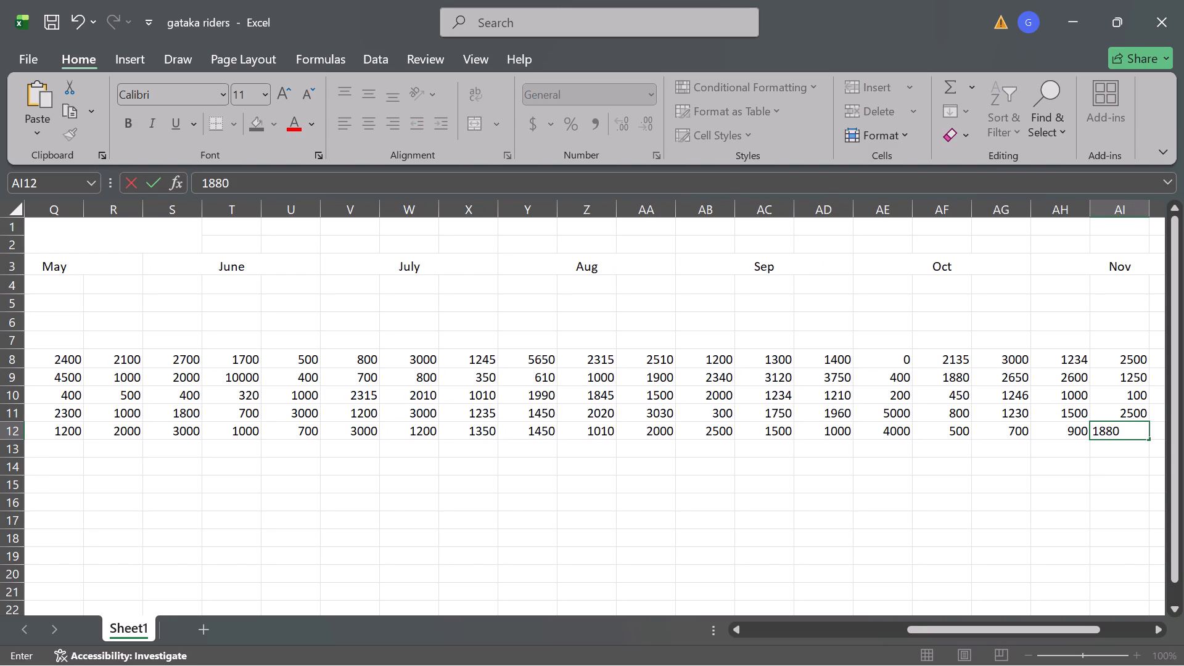
{"action": "key", "text": "Right"}
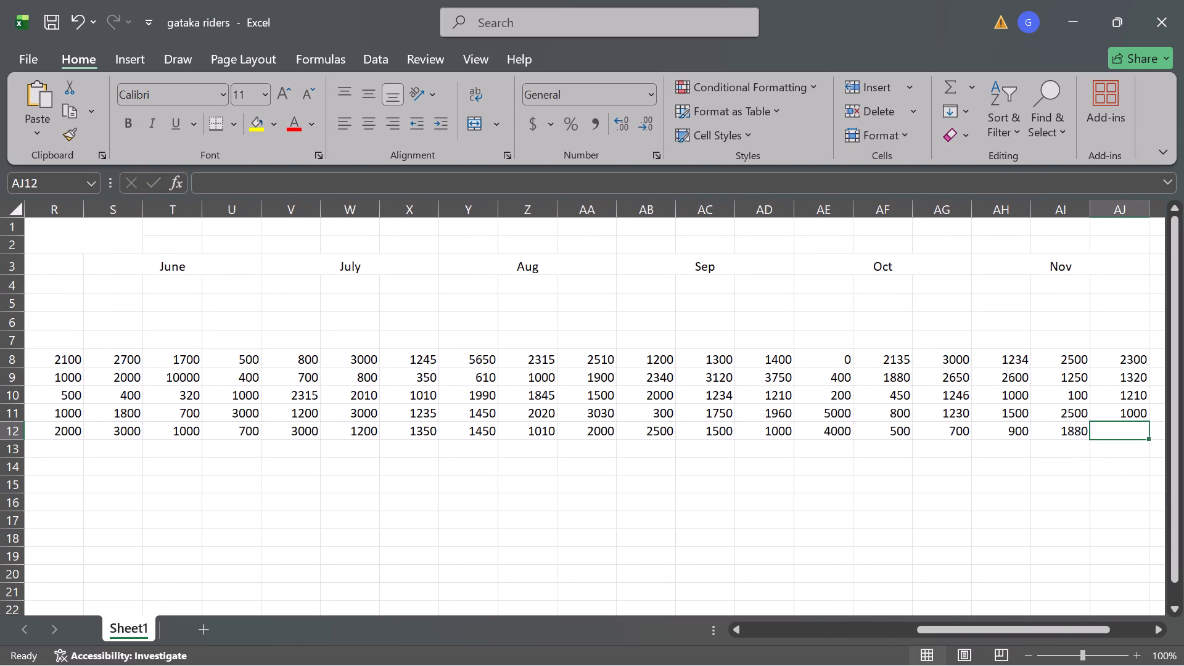
{"action": "type", "text": "1350"}
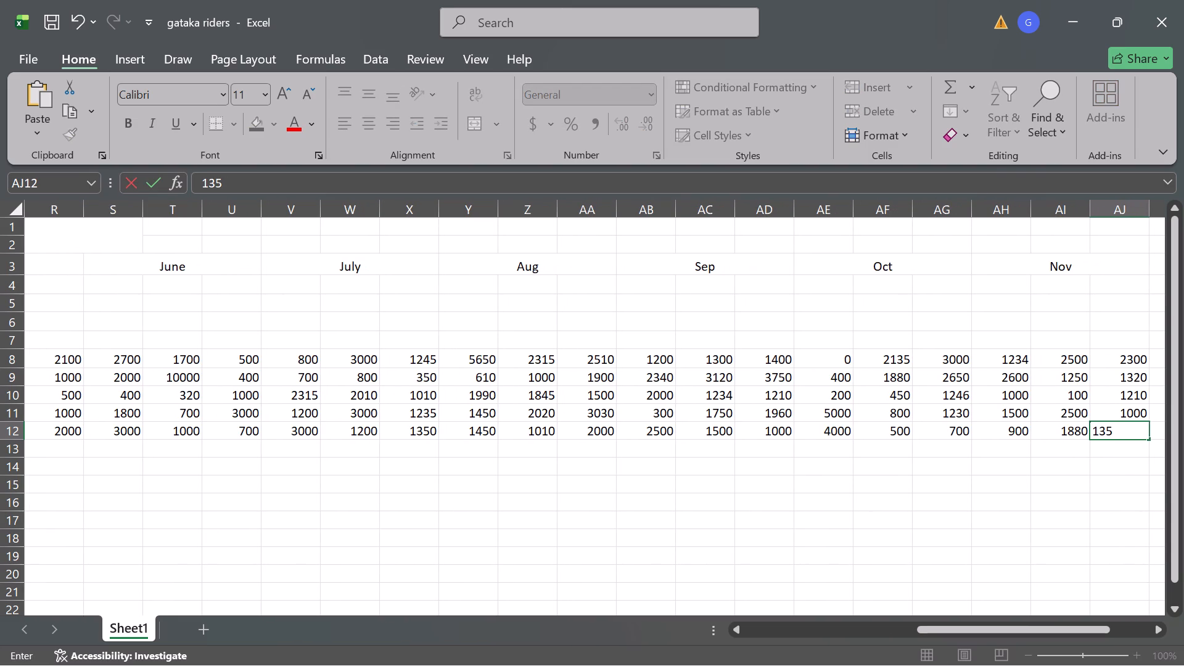
{"action": "key", "text": "Right"}
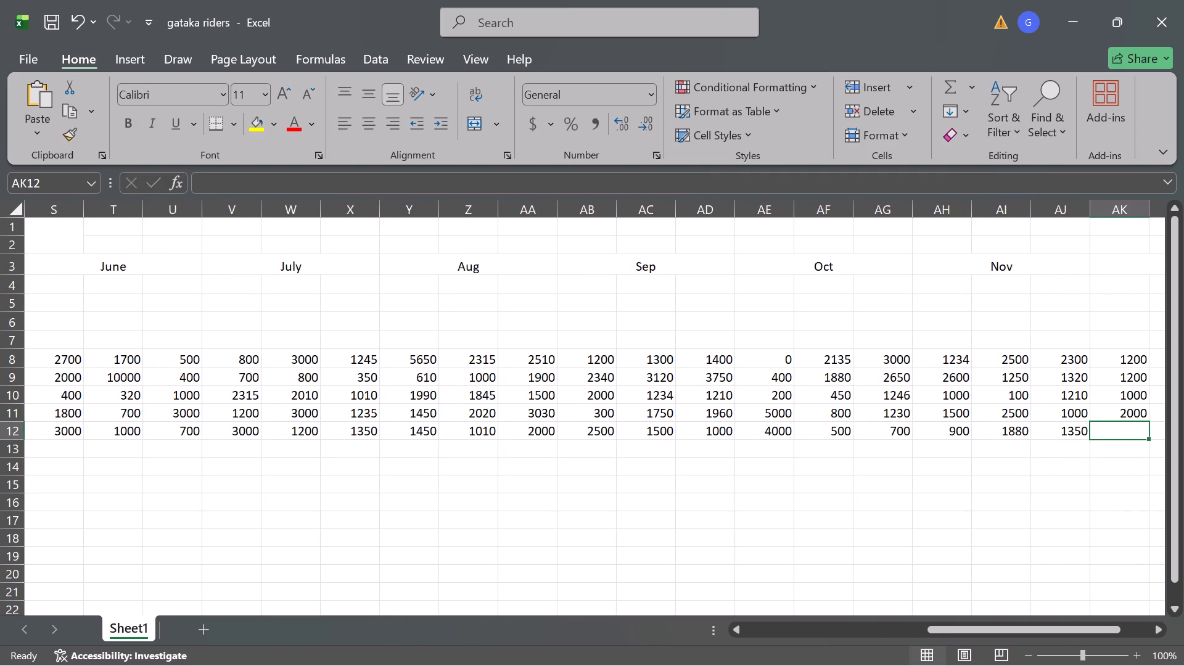
Enter the row 12 rider's December contributions as 1000, 1000 and 600.
{"action": "key", "text": "1"}
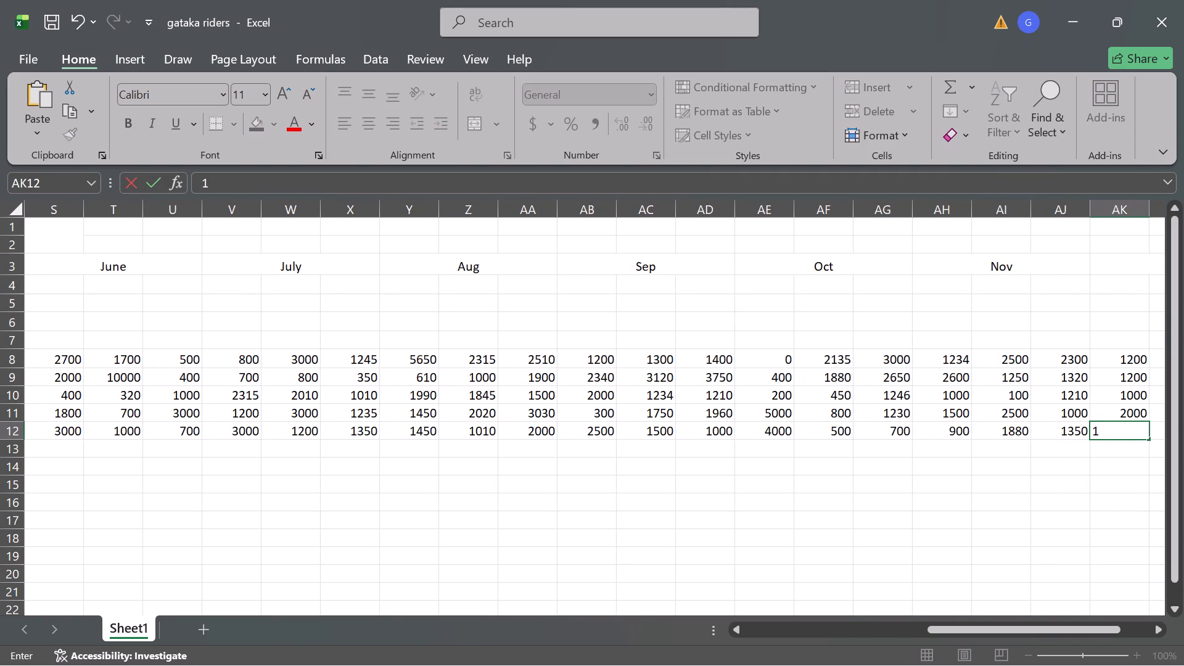
{"action": "type", "text": "000"}
{"action": "key", "text": "Right"}
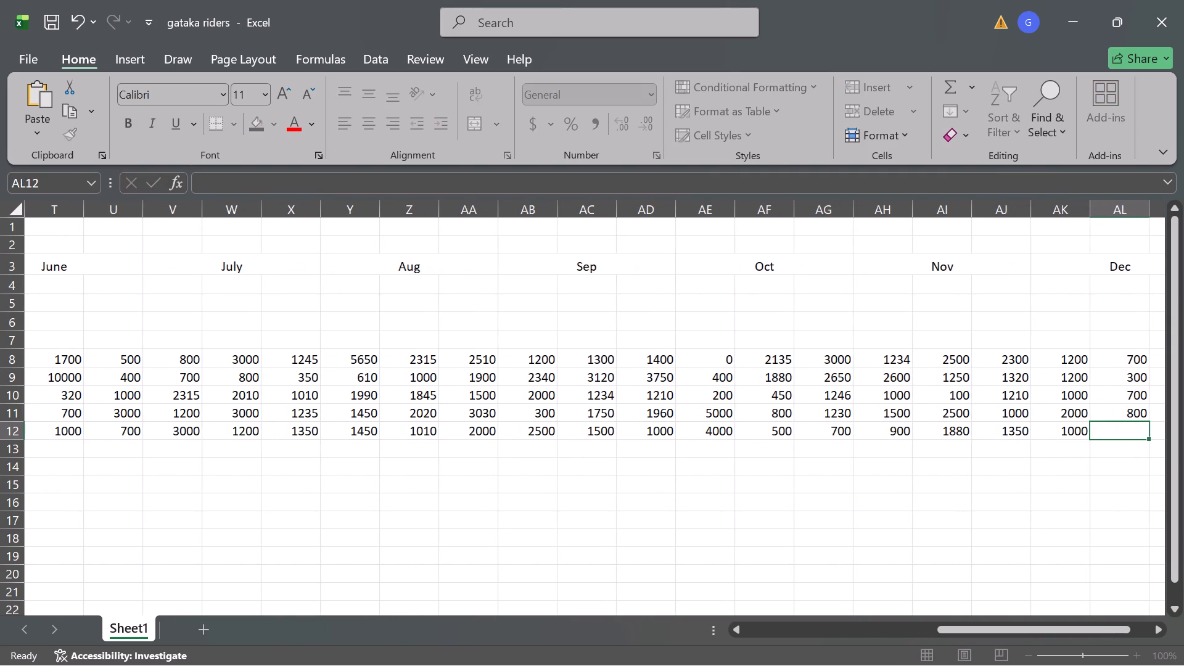
{"action": "type", "text": "1000"}
{"action": "key", "text": "Right"}
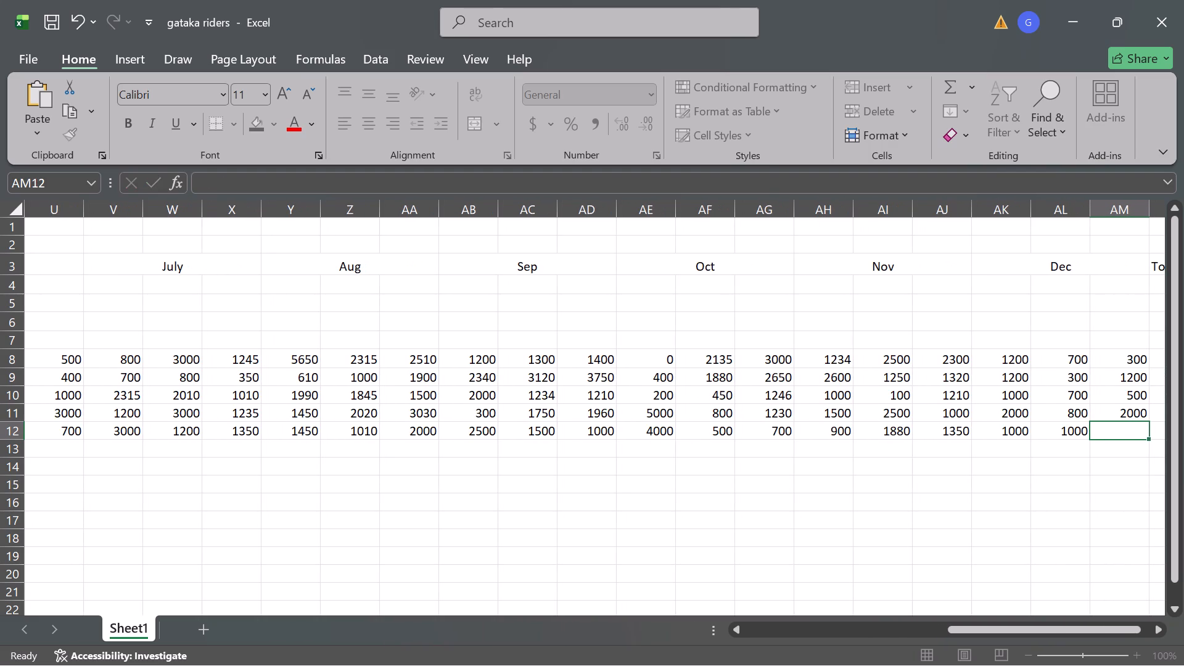
{"action": "type", "text": "600"}
{"action": "key", "text": "Right"}
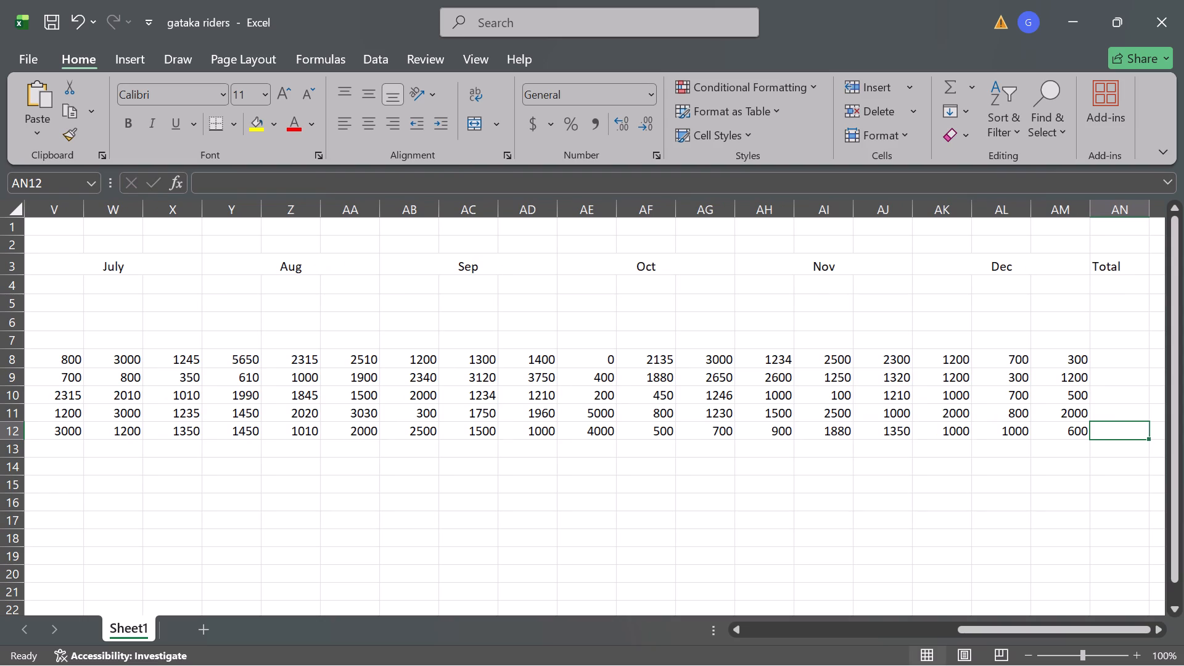
Enter the next rider's first name in the First Name column of row 13.
{"action": "scroll", "coordinate": [195, 371], "scroll_direction": "right", "scroll_amount": 4}
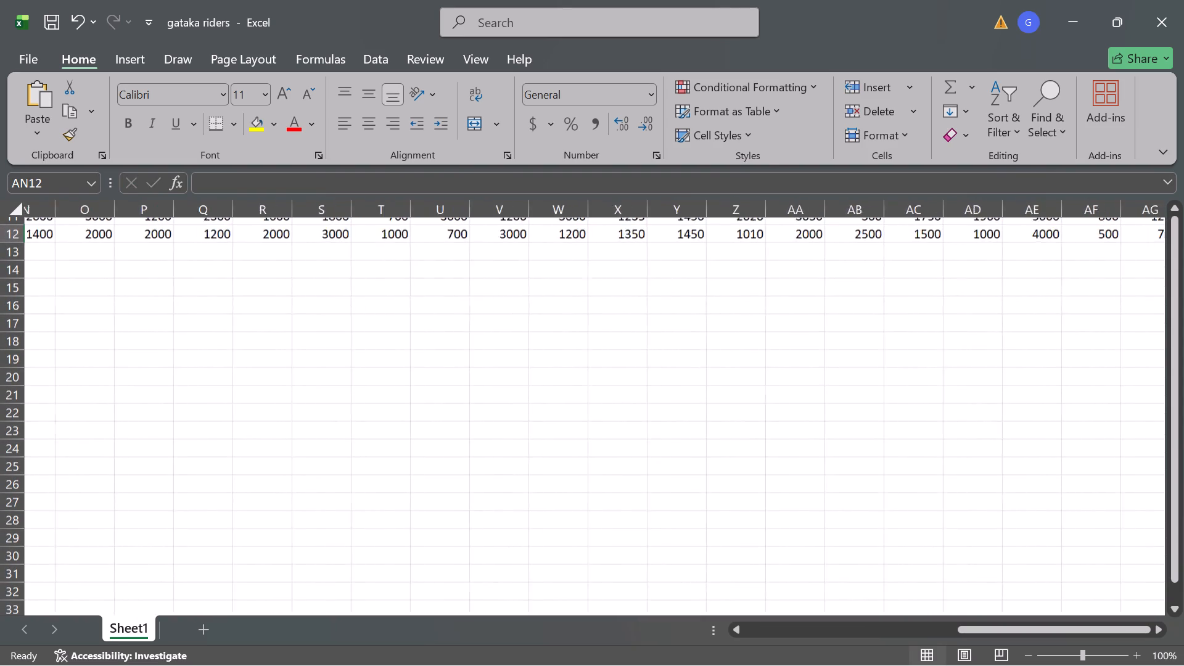
{"action": "scroll", "coordinate": [195, 371], "scroll_direction": "right", "scroll_amount": 6}
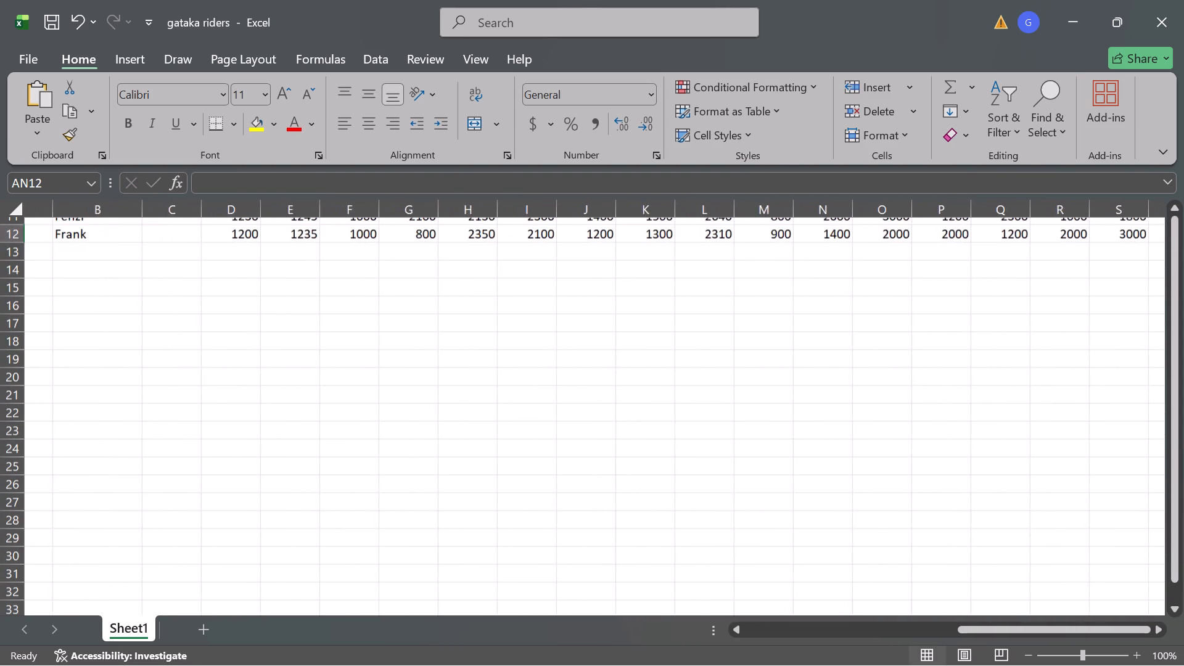
{"action": "scroll", "coordinate": [195, 371], "scroll_direction": "right", "scroll_amount": 2}
{"action": "scroll", "coordinate": [195, 371], "scroll_direction": "up", "scroll_amount": 2}
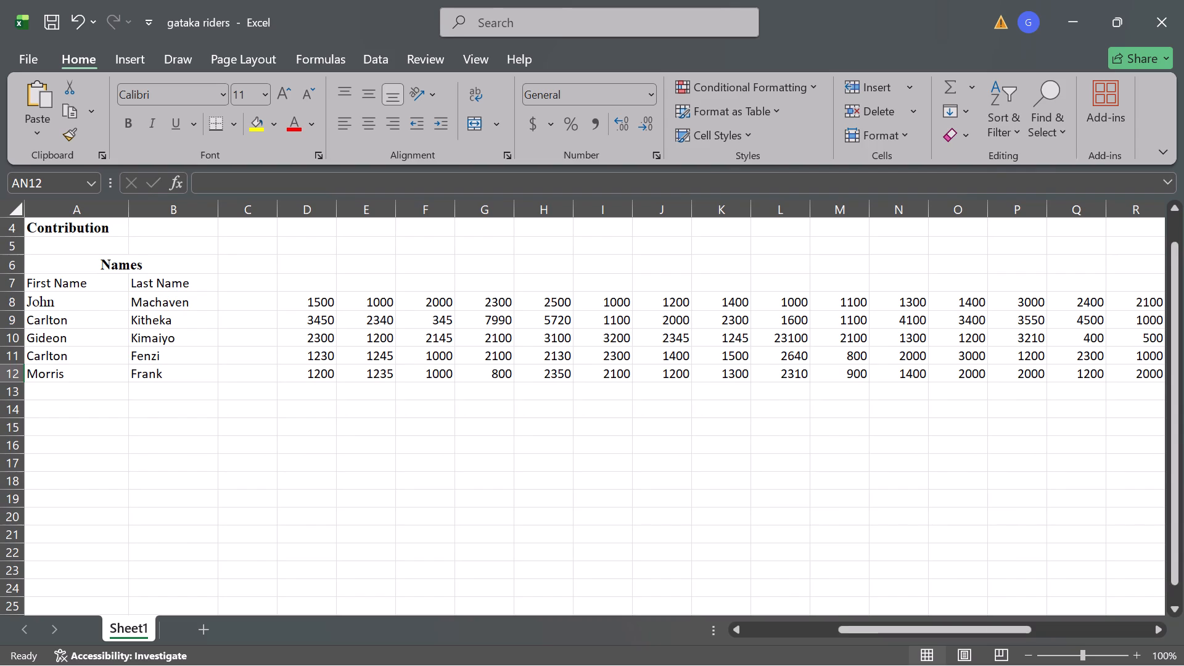
{"action": "left_click", "coordinate": [59, 392]}
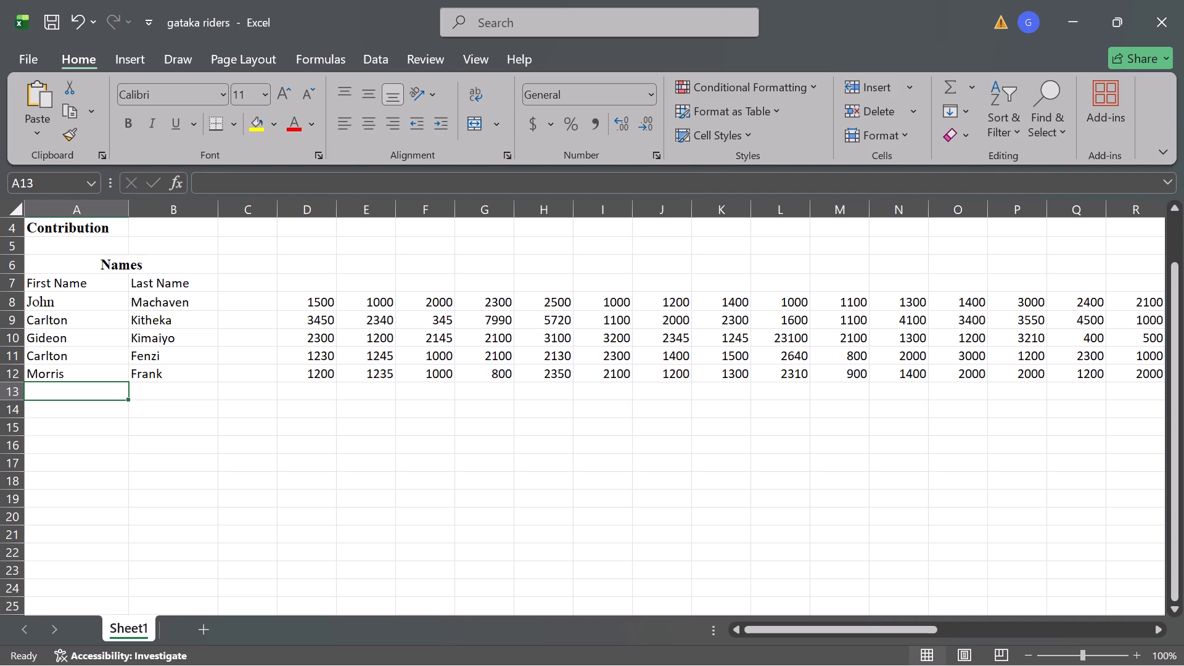
{"action": "key", "text": "b"}
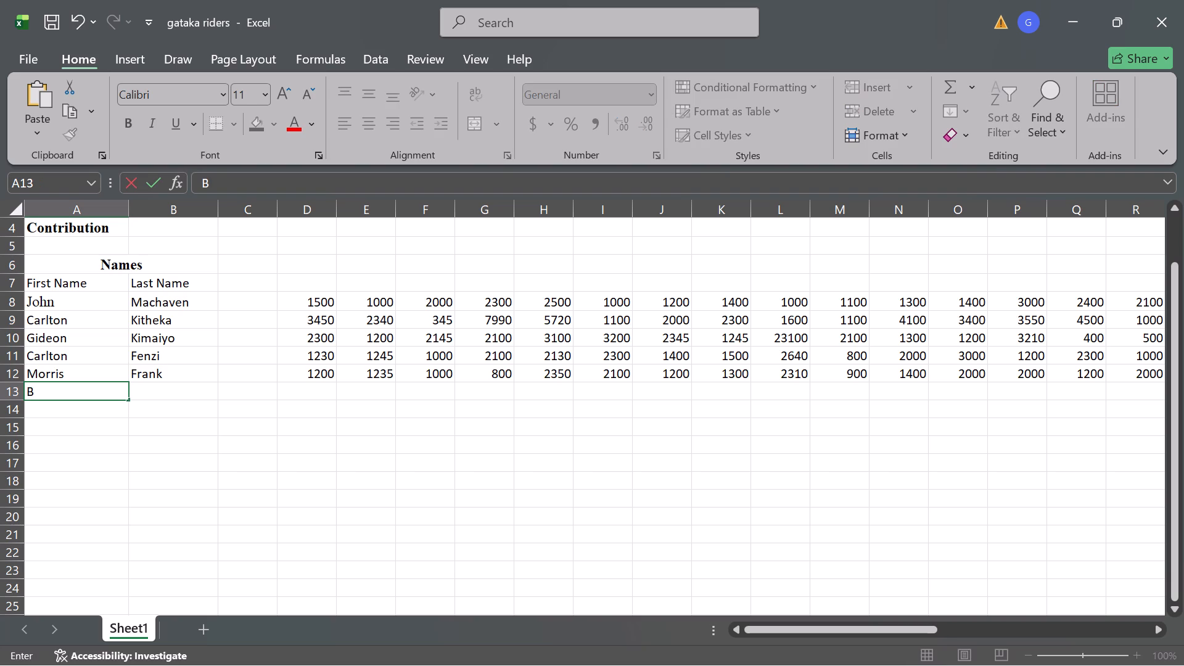
{"action": "type", "text": "ild"}
{"action": "type", "text": "ad"}
{"action": "key", "text": "space"}
{"action": "key", "text": "Page_Down"}
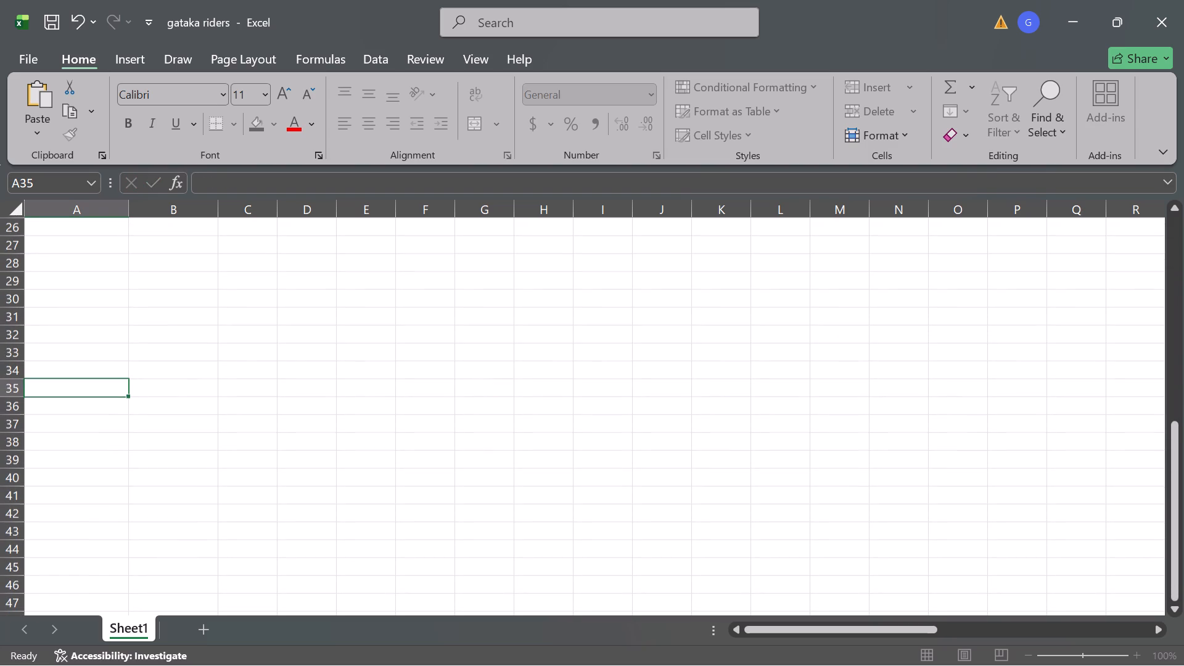
Enter the same rider's last name in the Last Name column of row 13 and move to cell D13.
{"action": "key", "text": "Up"}
{"action": "key", "text": "Up"}
{"action": "key", "text": "Up"}
{"action": "key", "text": "Up"}
{"action": "key", "text": "Up"}
{"action": "key", "text": "Up"}
{"action": "key", "text": "Up"}
{"action": "key", "text": "Up"}
{"action": "key", "text": "Up"}
{"action": "key", "text": "Up"}
{"action": "key", "text": "Up"}
{"action": "key", "text": "Up"}
{"action": "key", "text": "Up"}
{"action": "key", "text": "Up"}
{"action": "key", "text": "Up"}
{"action": "key", "text": "Up"}
{"action": "key", "text": "Up"}
{"action": "key", "text": "Up"}
{"action": "key", "text": "Up"}
{"action": "key", "text": "Up"}
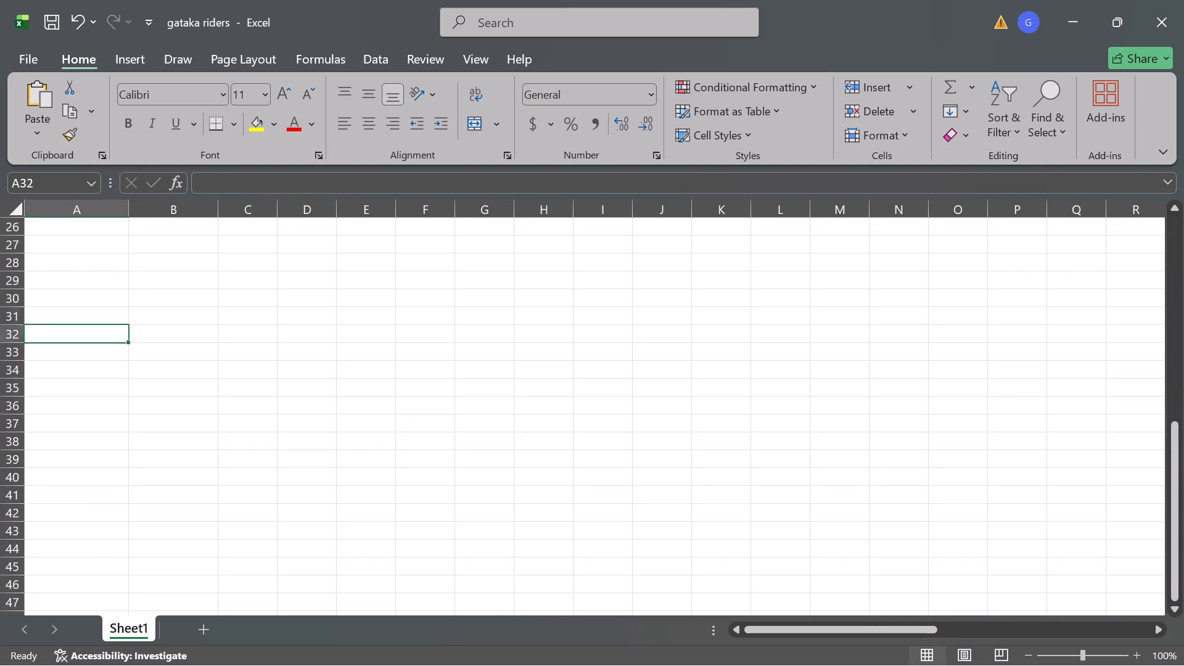
{"action": "key", "text": "Up"}
{"action": "key", "text": "Up"}
{"action": "key", "text": "Up"}
{"action": "key", "text": "Up"}
{"action": "key", "text": "Up"}
{"action": "key", "text": "Up"}
{"action": "key", "text": "Up"}
{"action": "key", "text": "Up"}
{"action": "key", "text": "Up"}
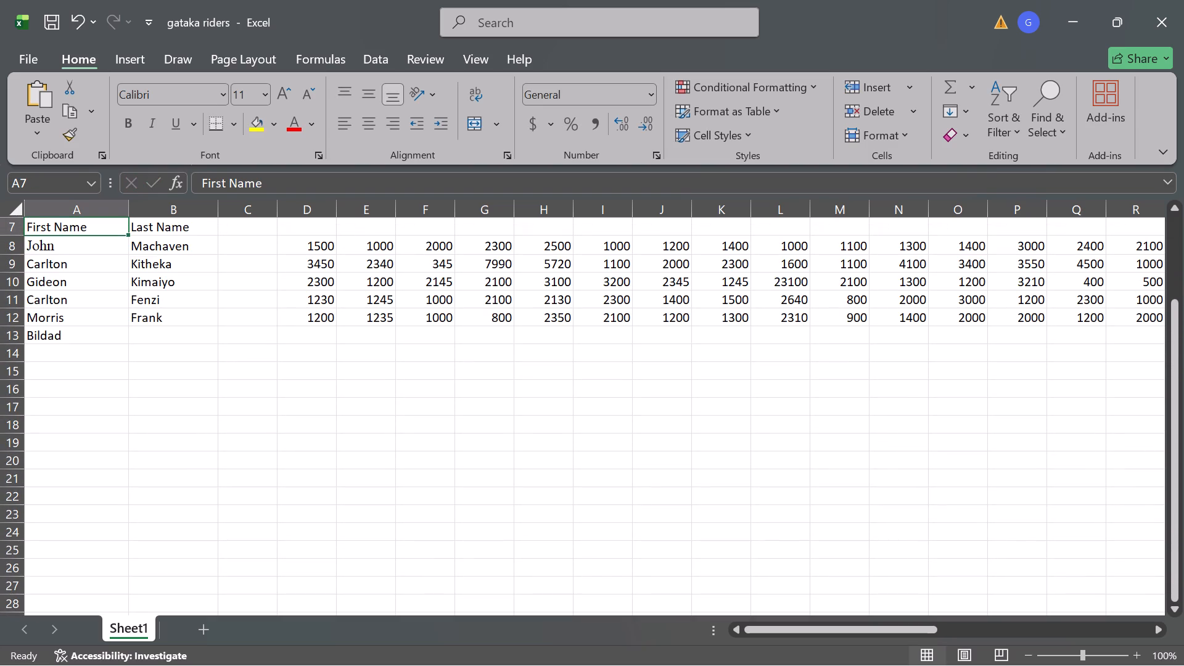
{"action": "key", "text": "Right"}
{"action": "key", "text": "Down"}
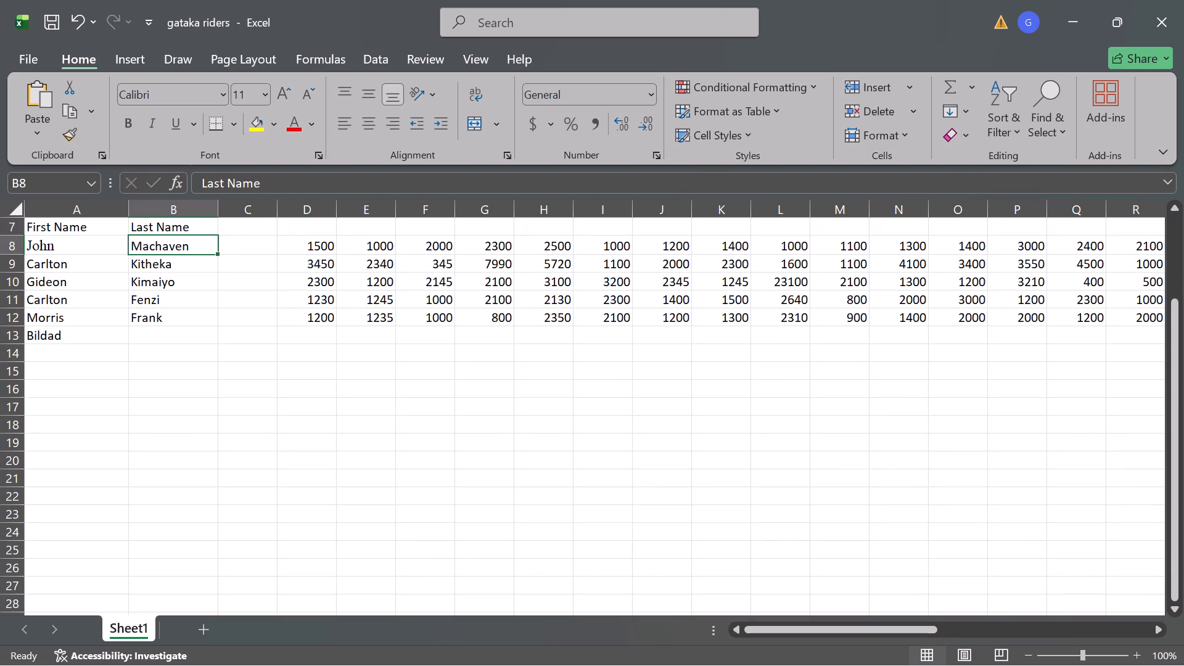
{"action": "key", "text": "Down"}
{"action": "key", "text": "Down"}
{"action": "key", "text": "Down"}
{"action": "key", "text": "Down"}
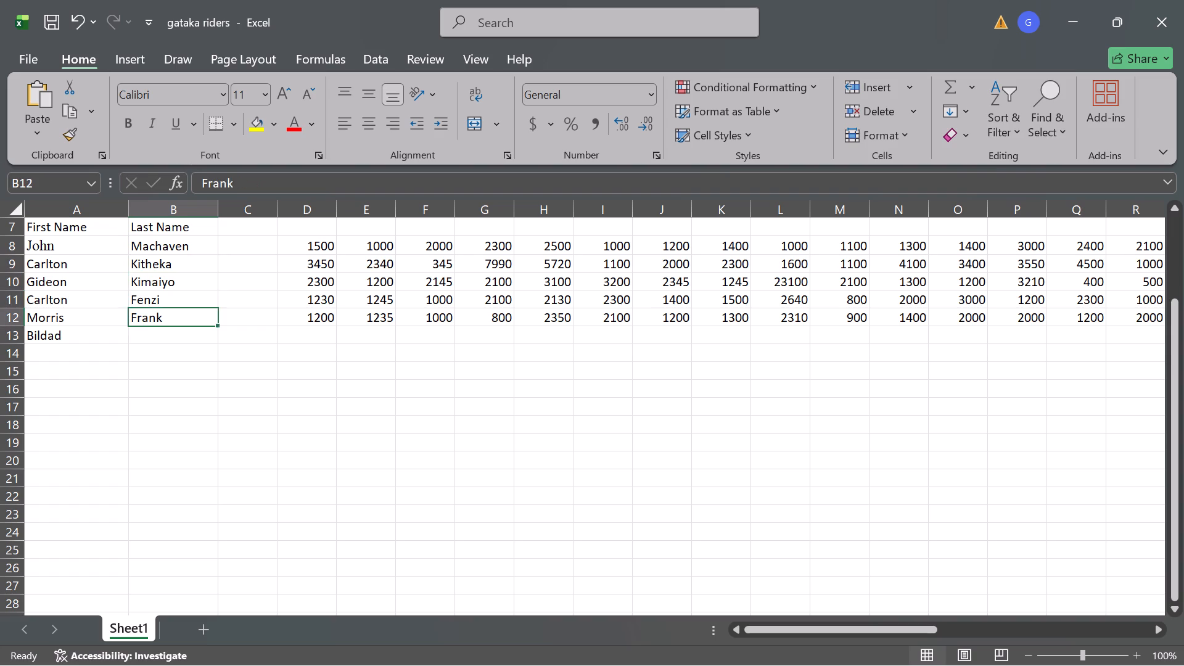
{"action": "key", "text": "Down"}
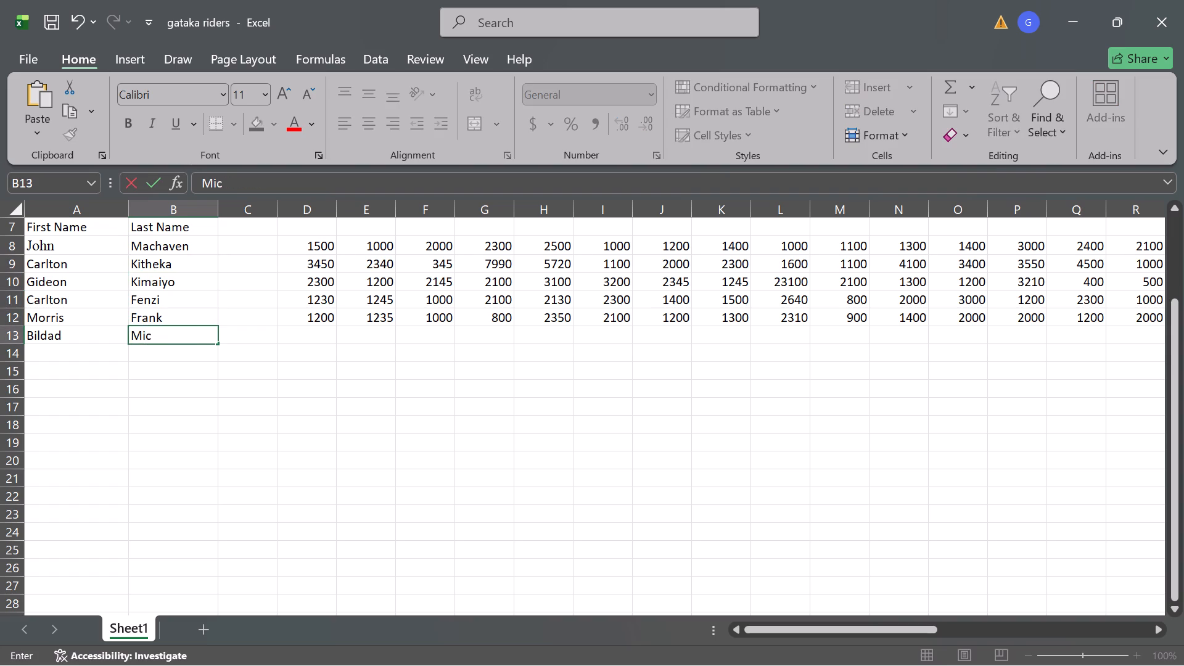
{"action": "key", "text": "Right"}
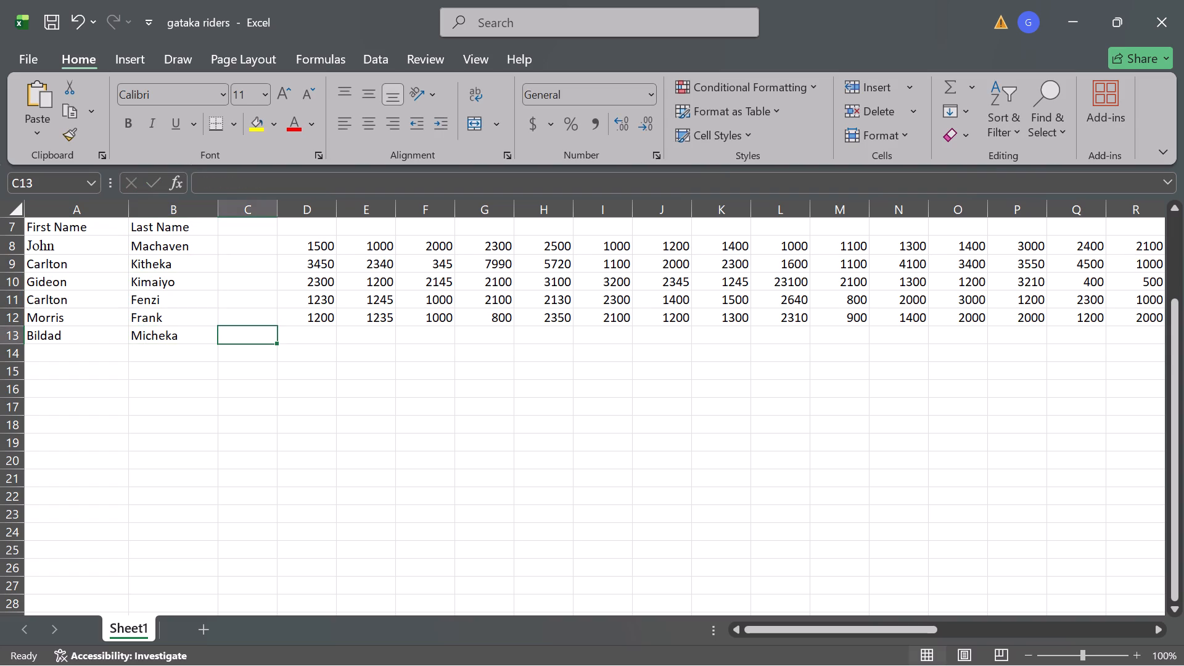
{"action": "key", "text": "Right"}
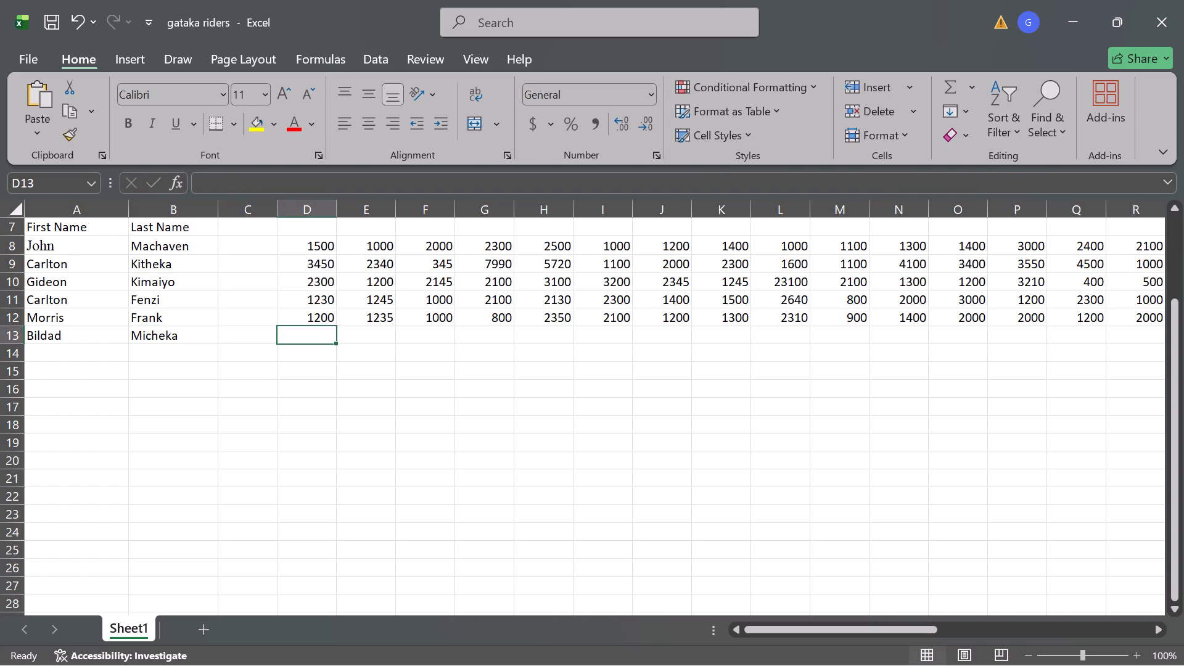
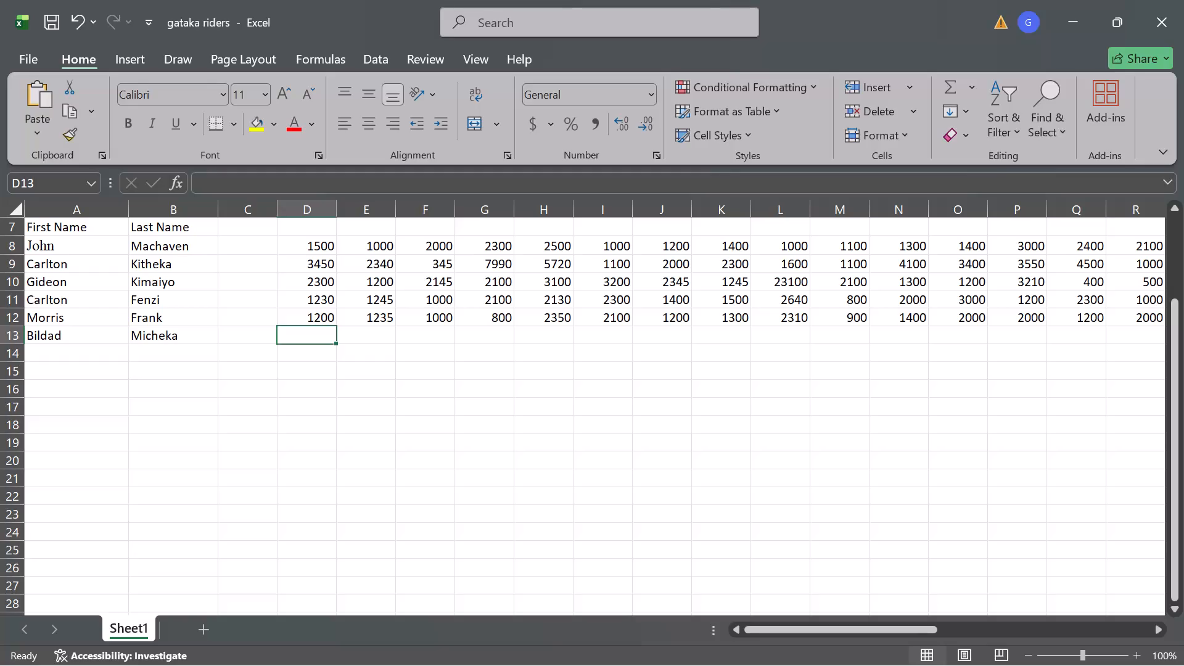
Enter the row 13 rider's January contributions in D13 to F13 as 3000, 2000 and 1500.
{"action": "type", "text": "3000"}
{"action": "key", "text": "Page_Down"}
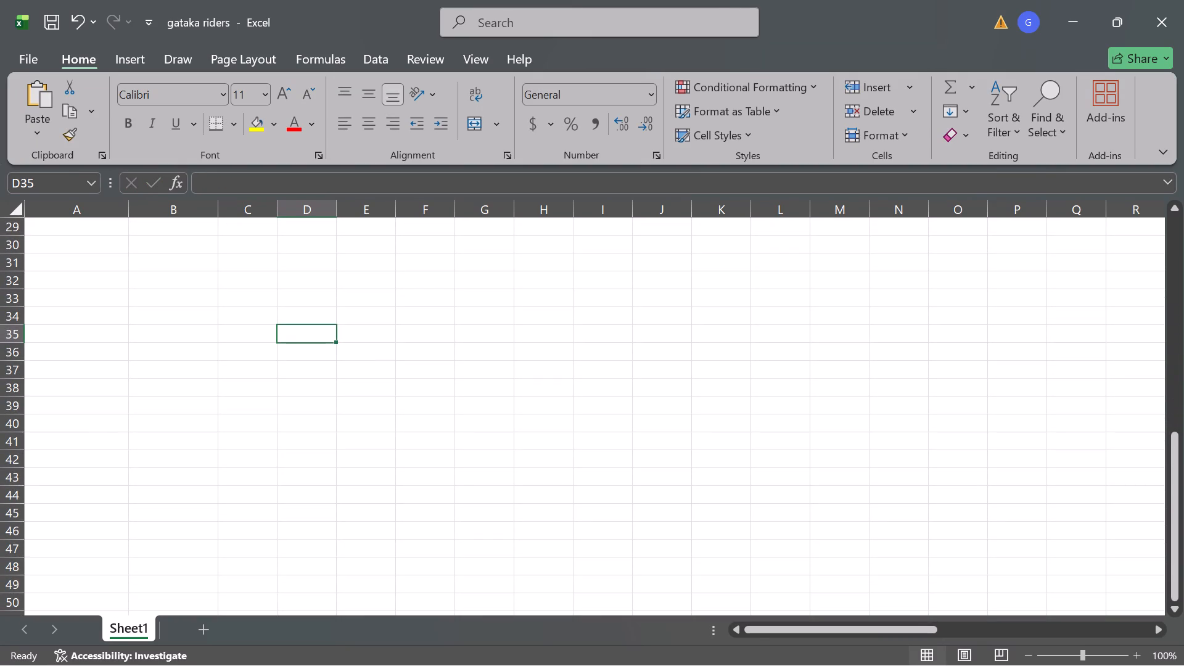
{"action": "key", "text": "Page_Up"}
{"action": "key", "text": "Right"}
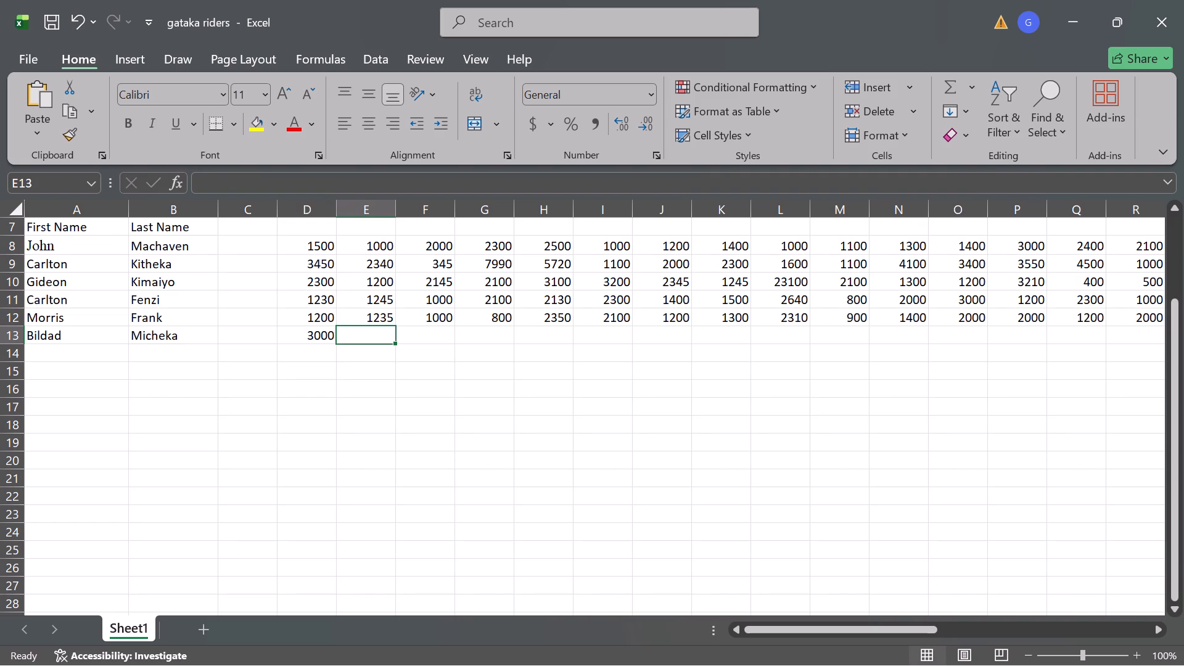
{"action": "type", "text": "200"}
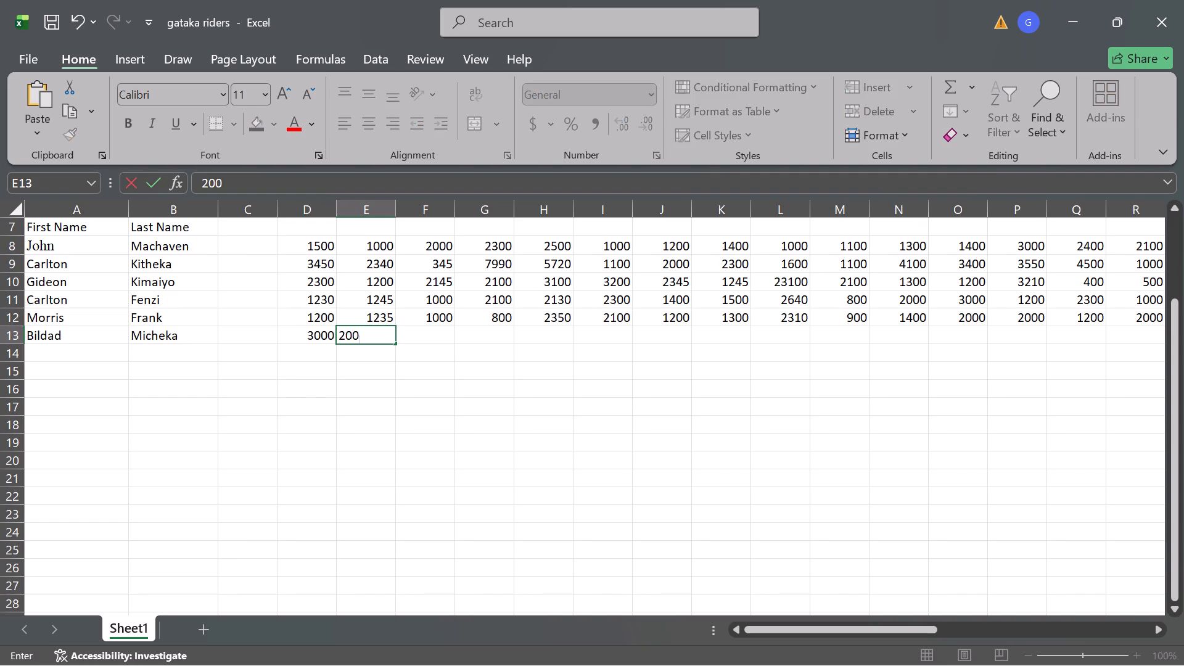
{"action": "key", "text": "0"}
{"action": "key", "text": "Right"}
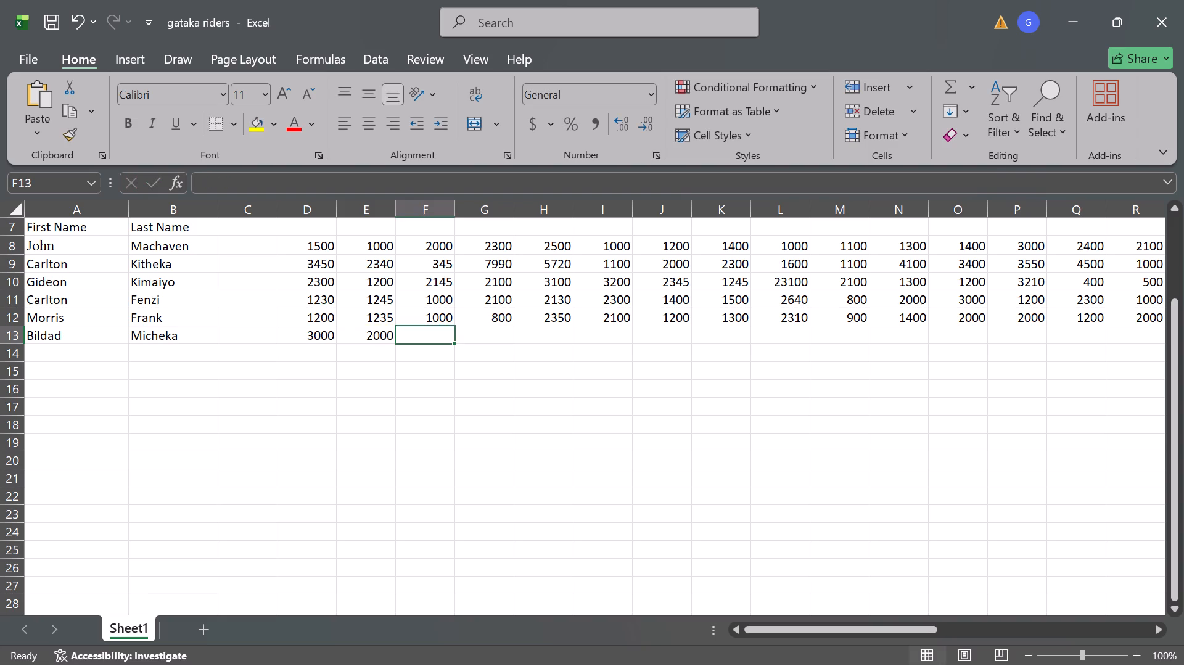
{"action": "type", "text": "1500"}
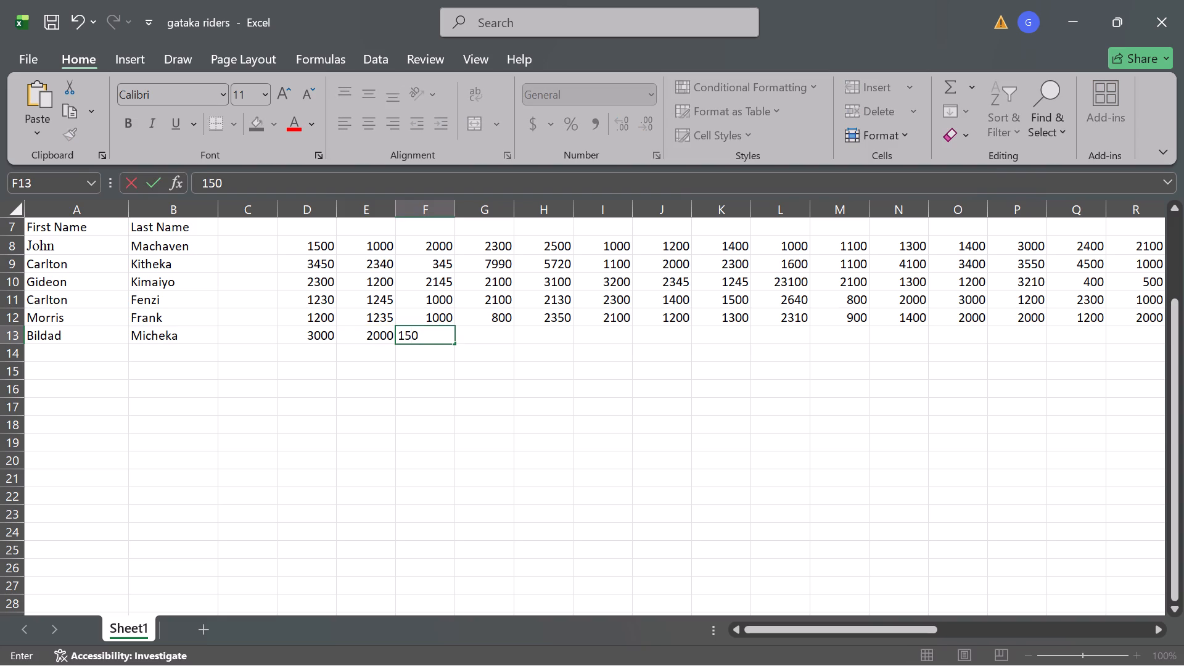
{"action": "key", "text": "Right"}
Enter the row 13 rider's February contributions in G13 to I13 as 1200, 2100 and 2300.
{"action": "type", "text": "12"}
{"action": "type", "text": "00"}
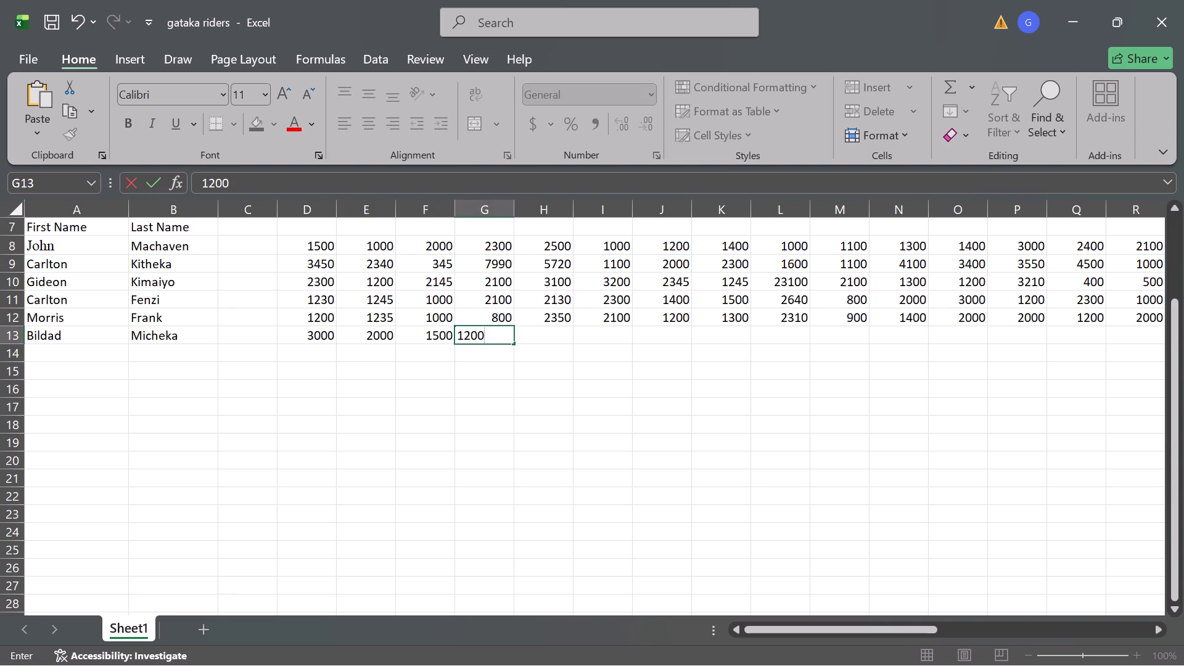
{"action": "key", "text": "Right"}
{"action": "type", "text": "2100"}
{"action": "key", "text": "Right"}
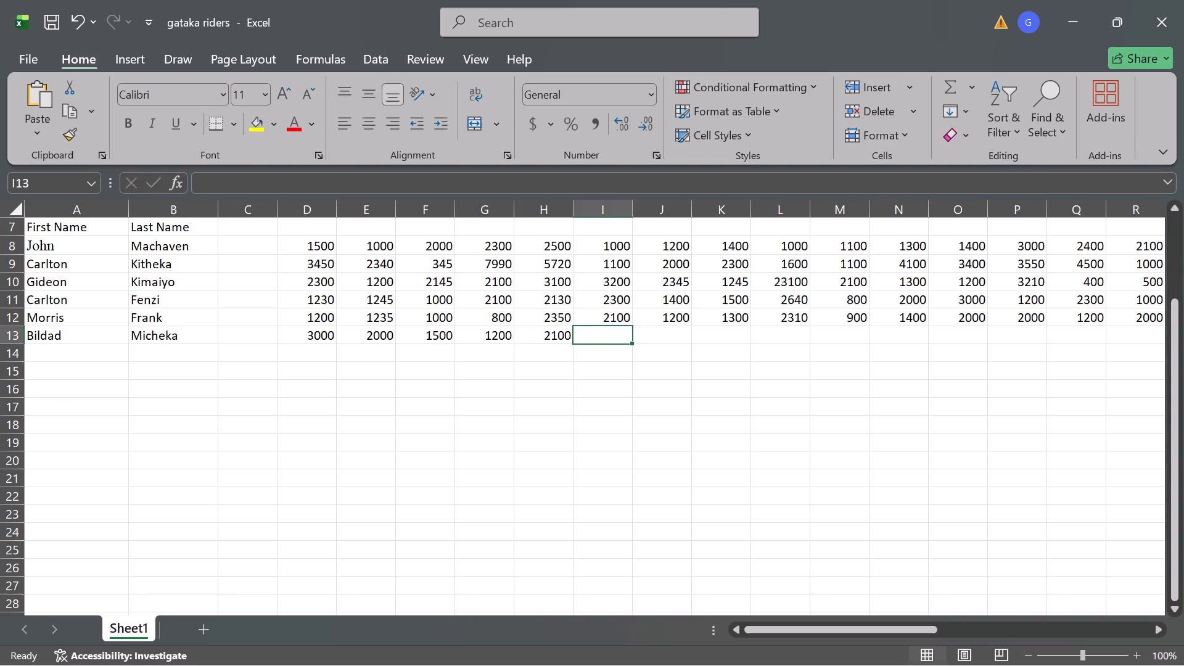
{"action": "type", "text": "2300"}
{"action": "key", "text": "Right"}
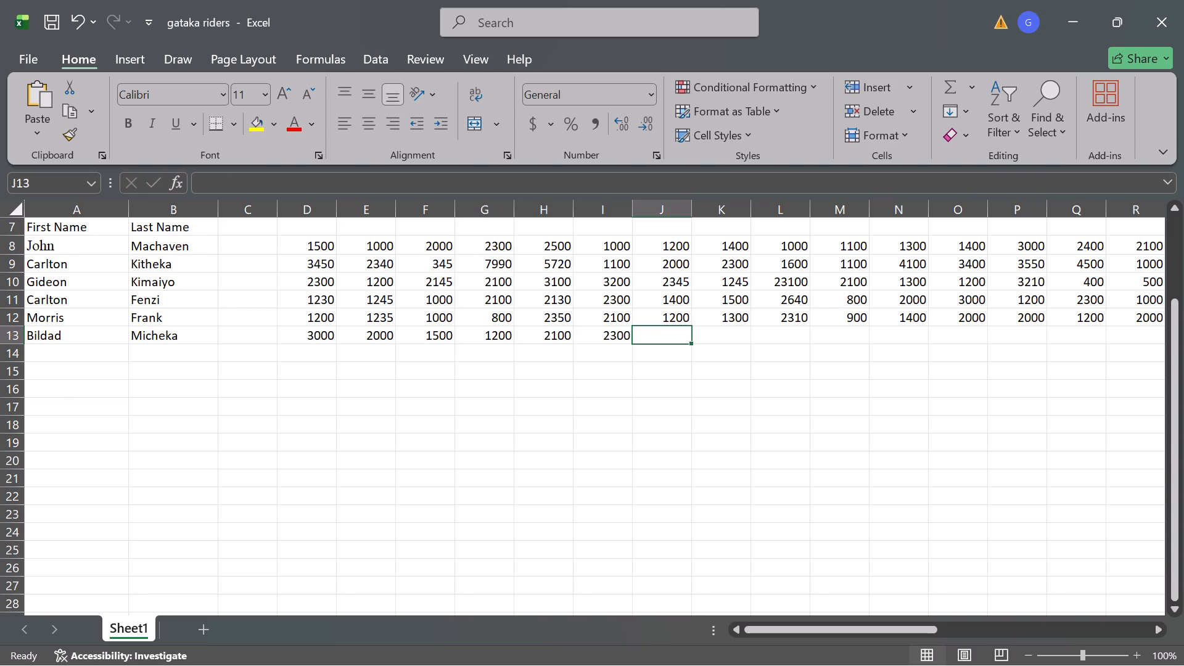
Enter the row 13 rider's March contributions in J13 to L13 as 14000, 700 and 800.
{"action": "type", "text": "14"}
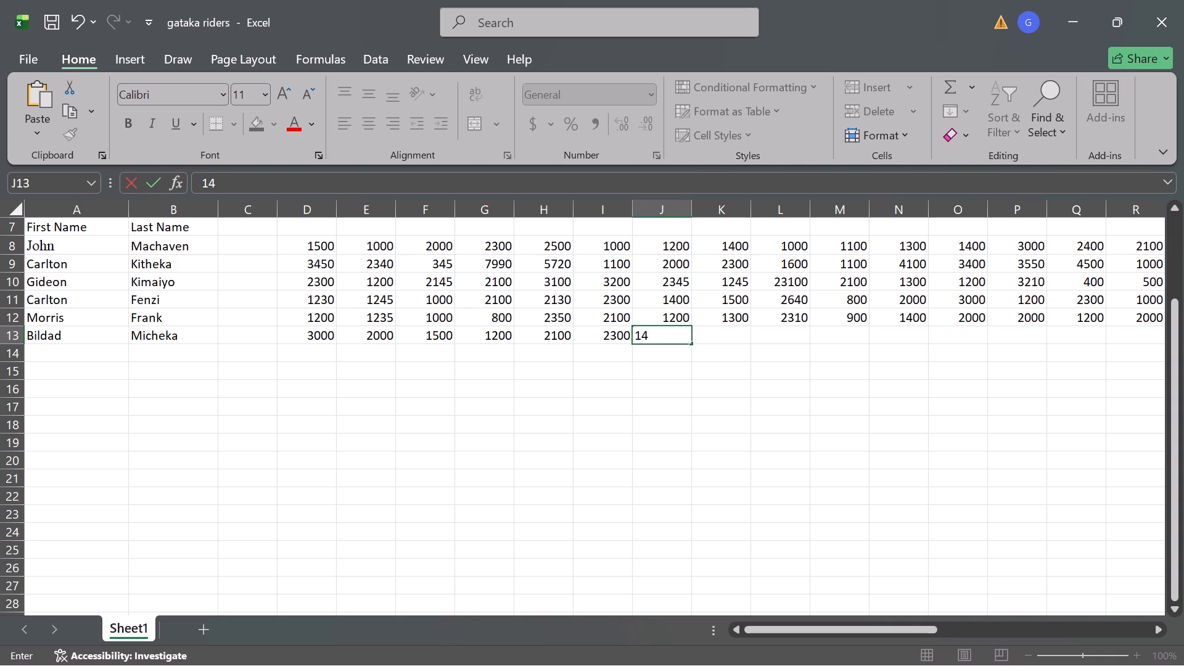
{"action": "type", "text": "000"}
{"action": "key", "text": "Right"}
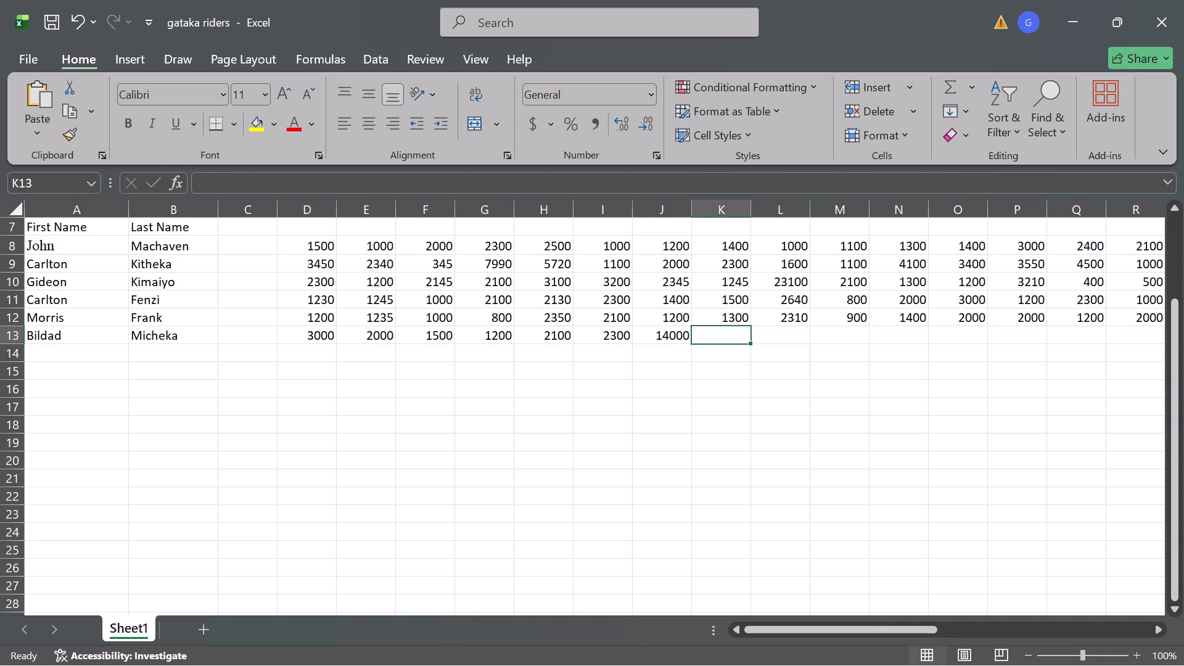
{"action": "type", "text": "700"}
{"action": "key", "text": "Right"}
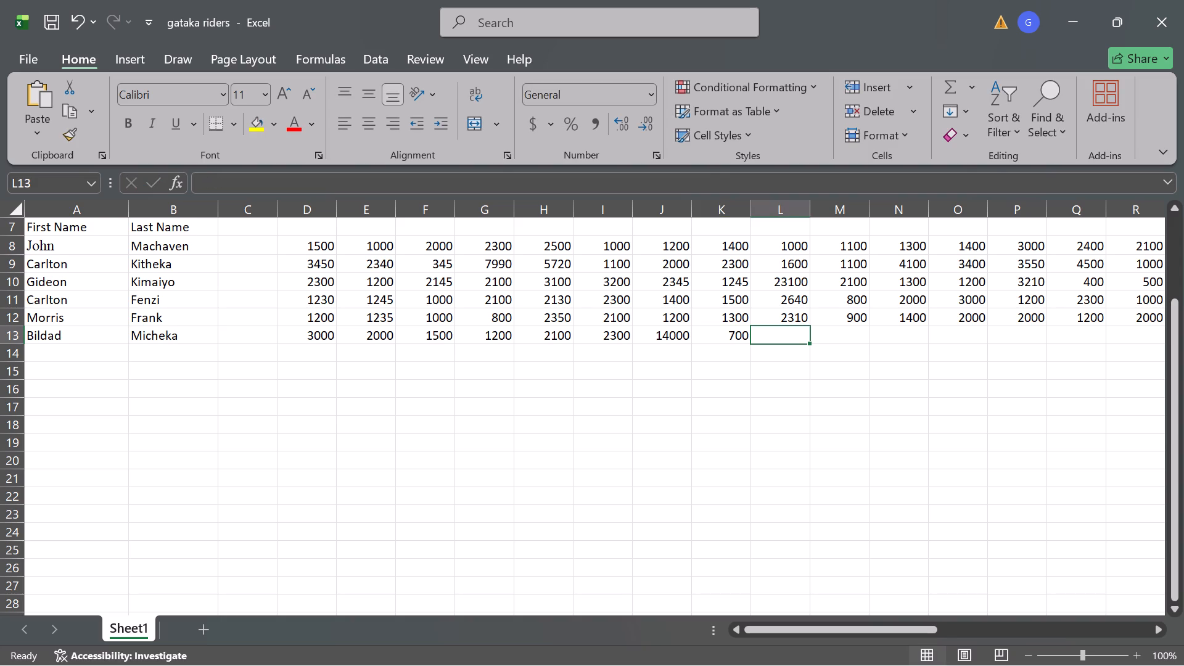
{"action": "type", "text": "800"}
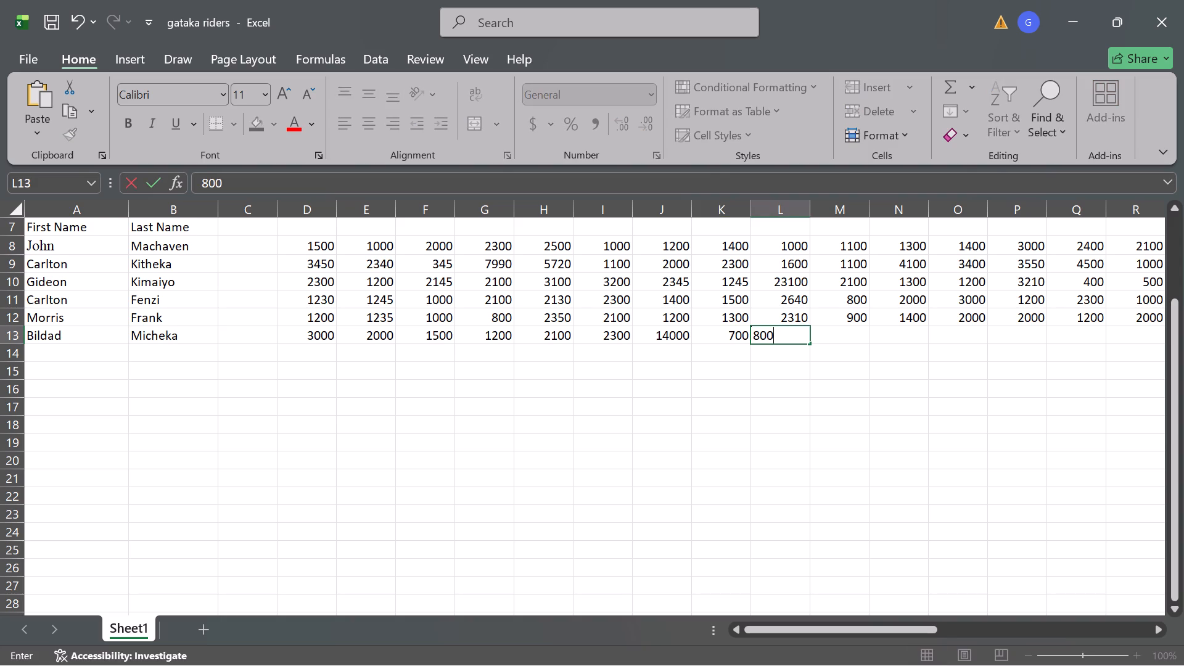
{"action": "key", "text": "Right"}
Enter the row 13 rider's April contributions in M13 to O13 as 3210, 2220 and 2100.
{"action": "type", "text": "3210"}
{"action": "key", "text": "Right"}
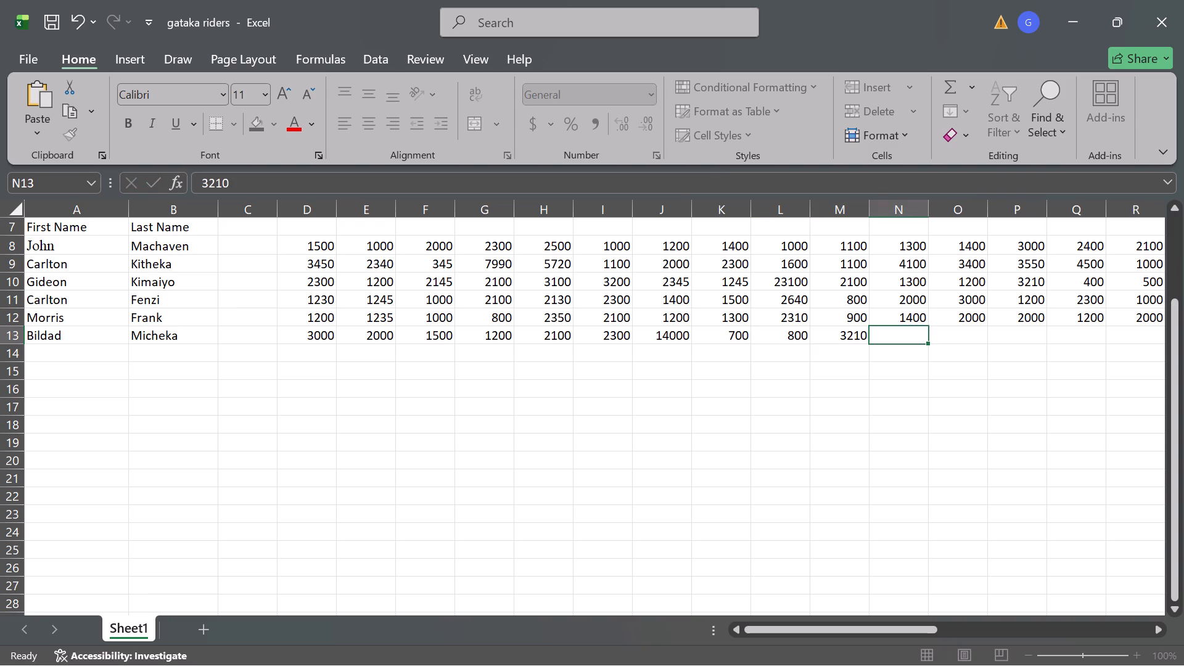
{"action": "type", "text": "22"}
{"action": "type", "text": "20"}
{"action": "key", "text": "Right"}
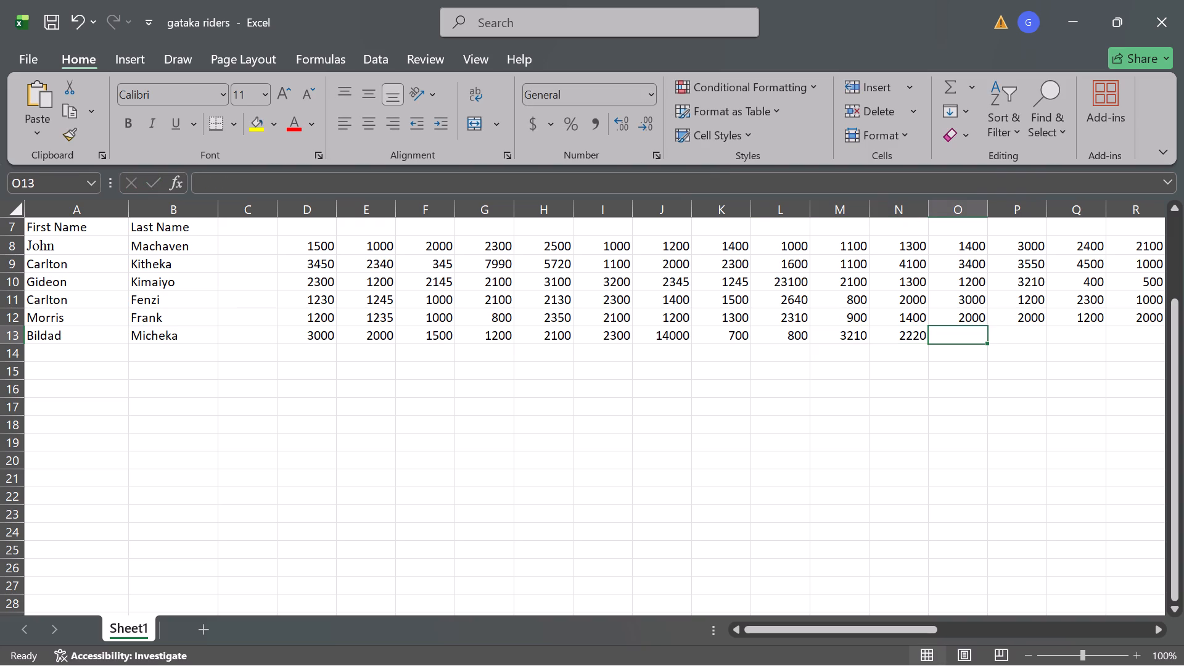
{"action": "type", "text": "2100"}
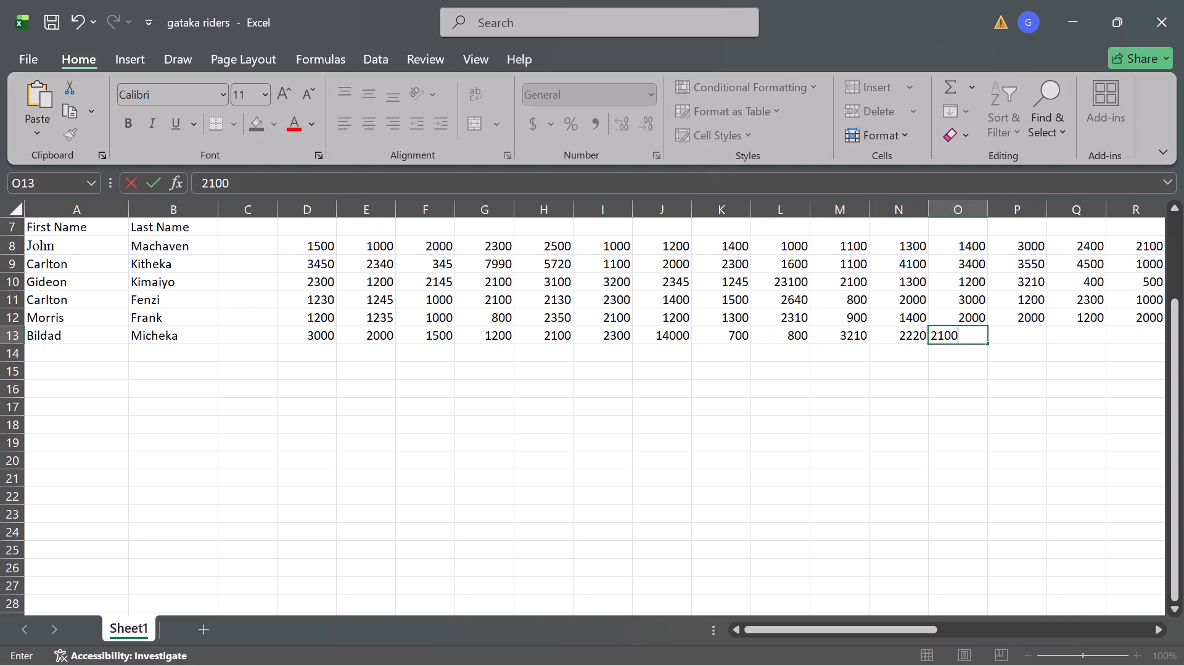
{"action": "key", "text": "Right"}
Enter the row 13 rider's May contributions in P13 to R13 as 2075, 3700 and 3800.
{"action": "key", "text": "2"}
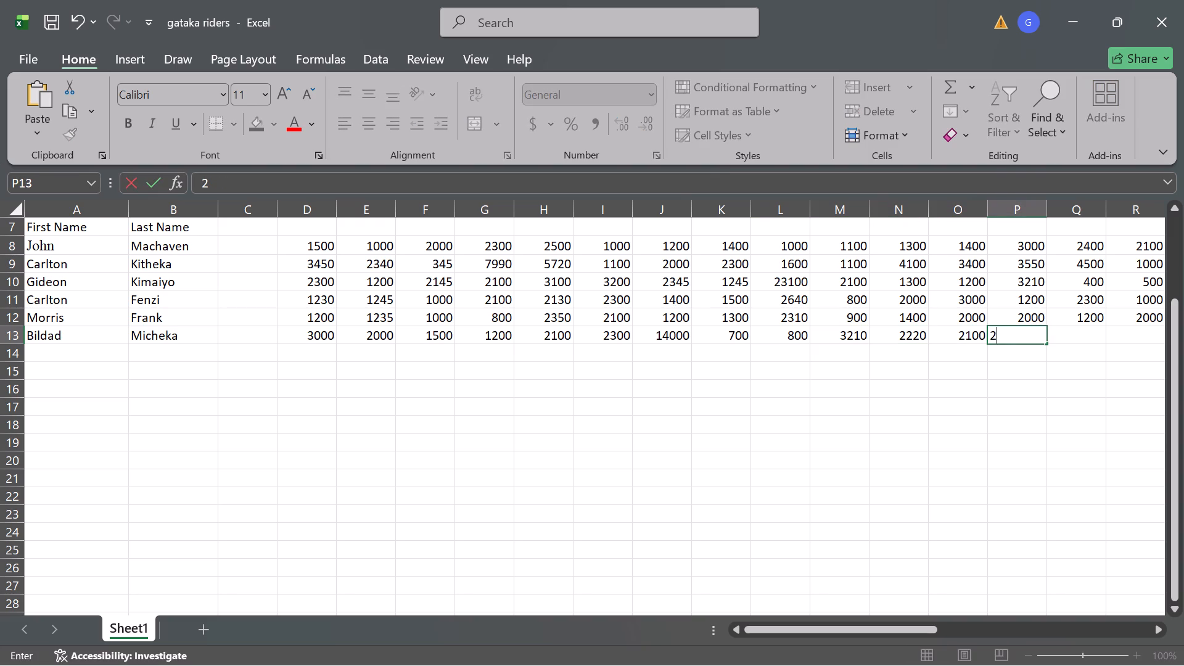
{"action": "key", "text": "0"}
{"action": "key", "text": "7"}
{"action": "key", "text": "5"}
{"action": "key", "text": "Right"}
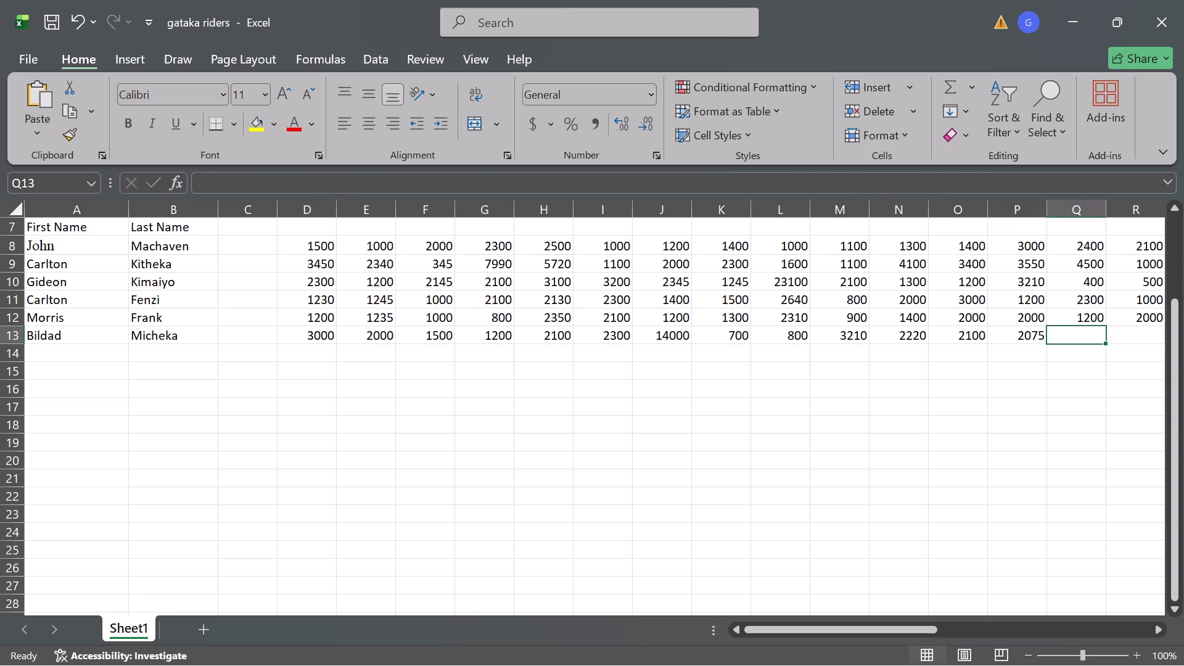
{"action": "key", "text": "3"}
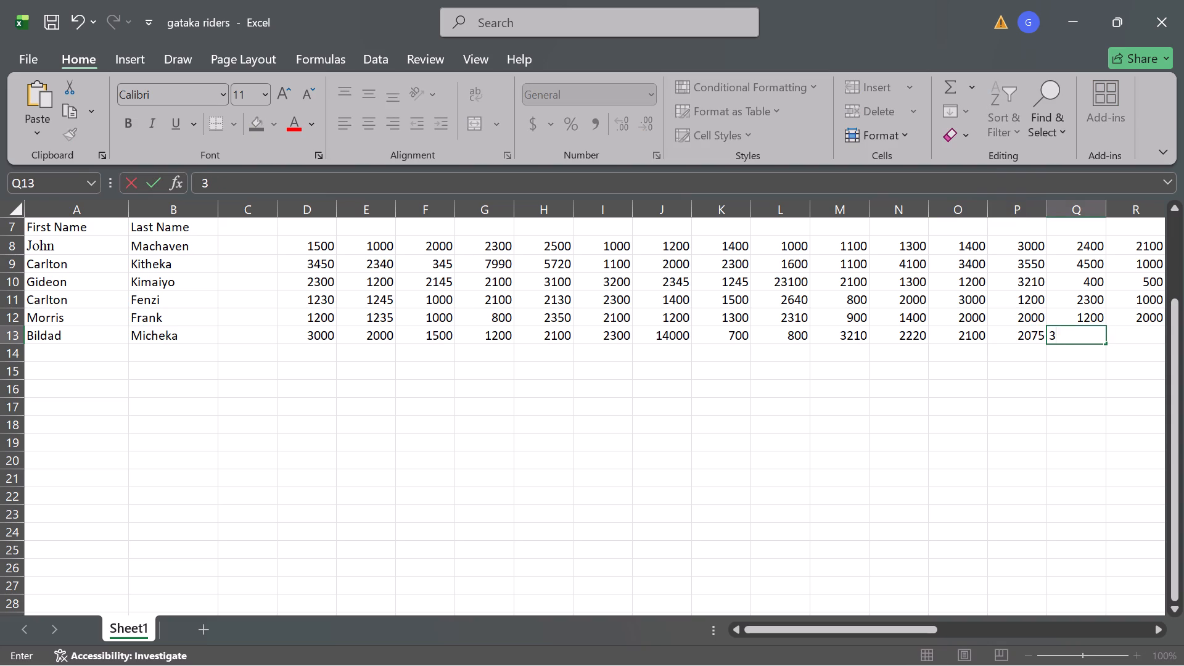
{"action": "key", "text": "7"}
{"action": "type", "text": "00"}
{"action": "key", "text": "Right"}
{"action": "key", "text": "3"}
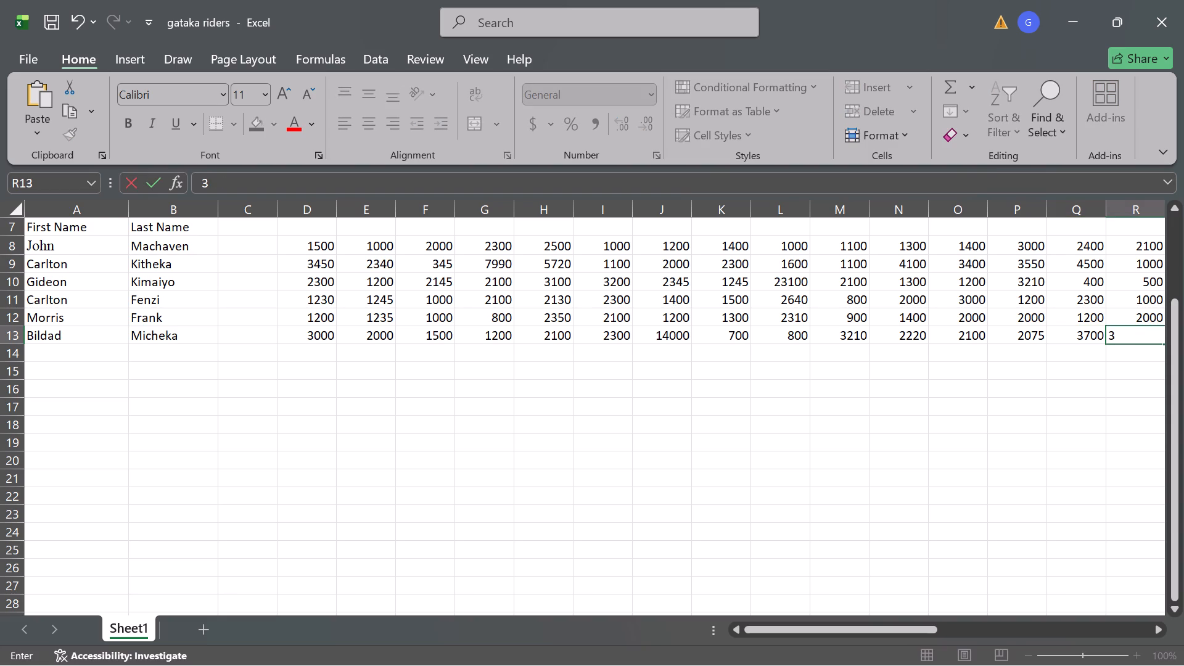
{"action": "type", "text": "800"}
{"action": "key", "text": "Right"}
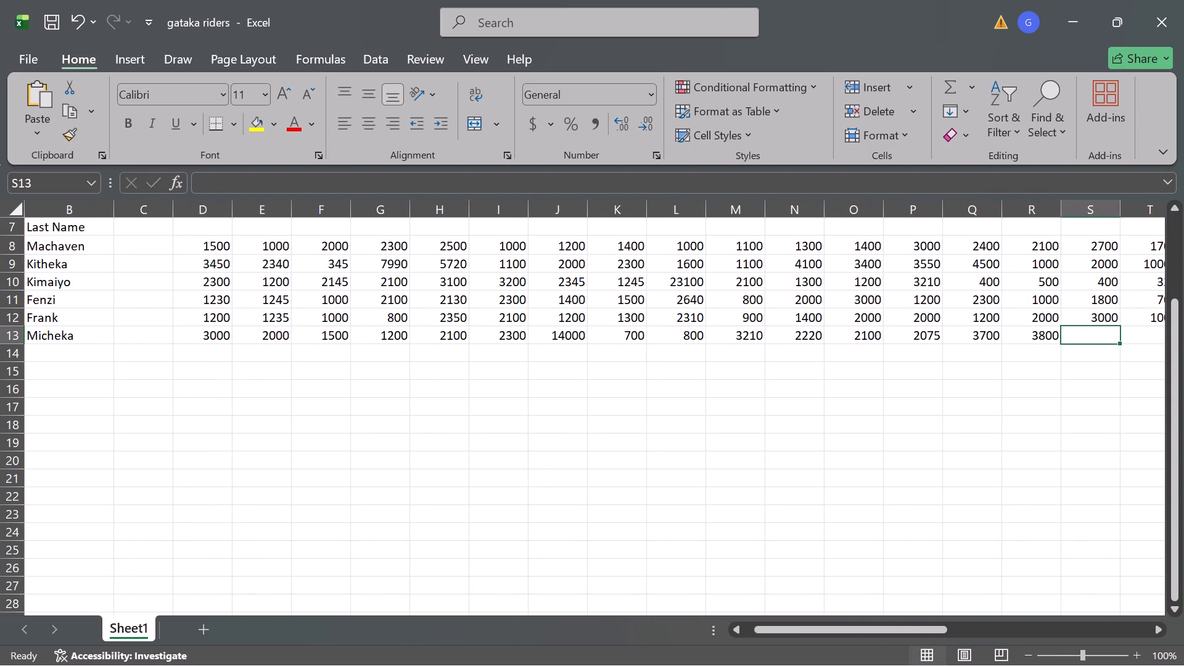
Enter the row 13 rider's June contributions in S13 to U13 as 2100, 3200 and 2000.
{"action": "type", "text": "21"}
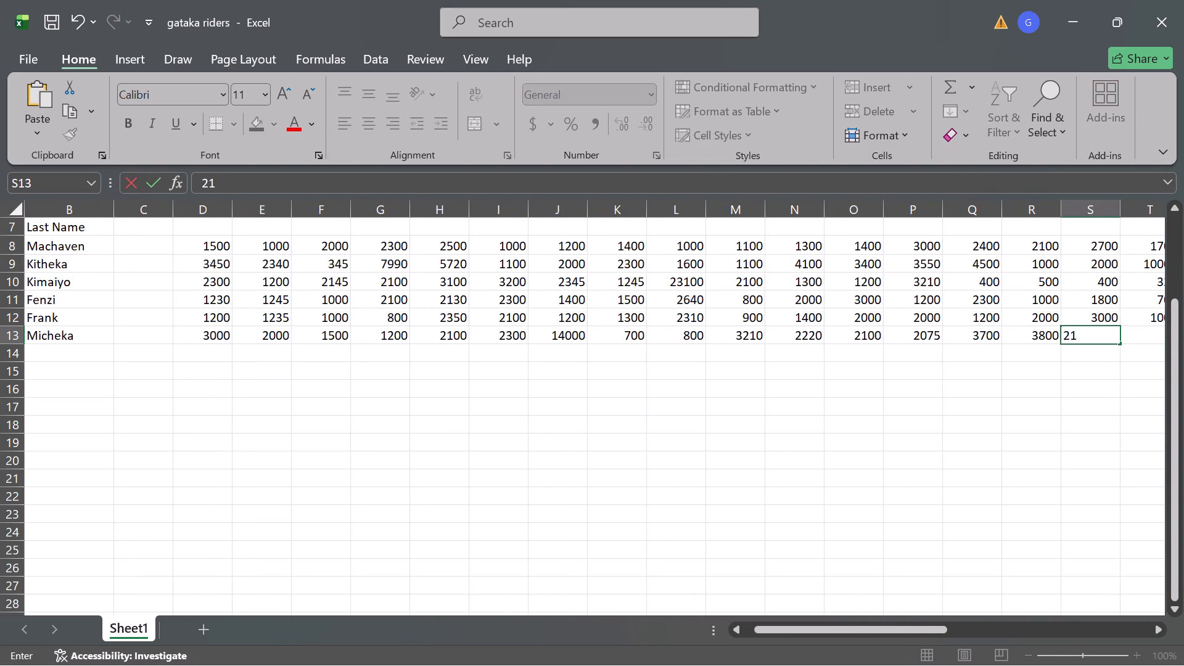
{"action": "type", "text": "00"}
{"action": "key", "text": "Right"}
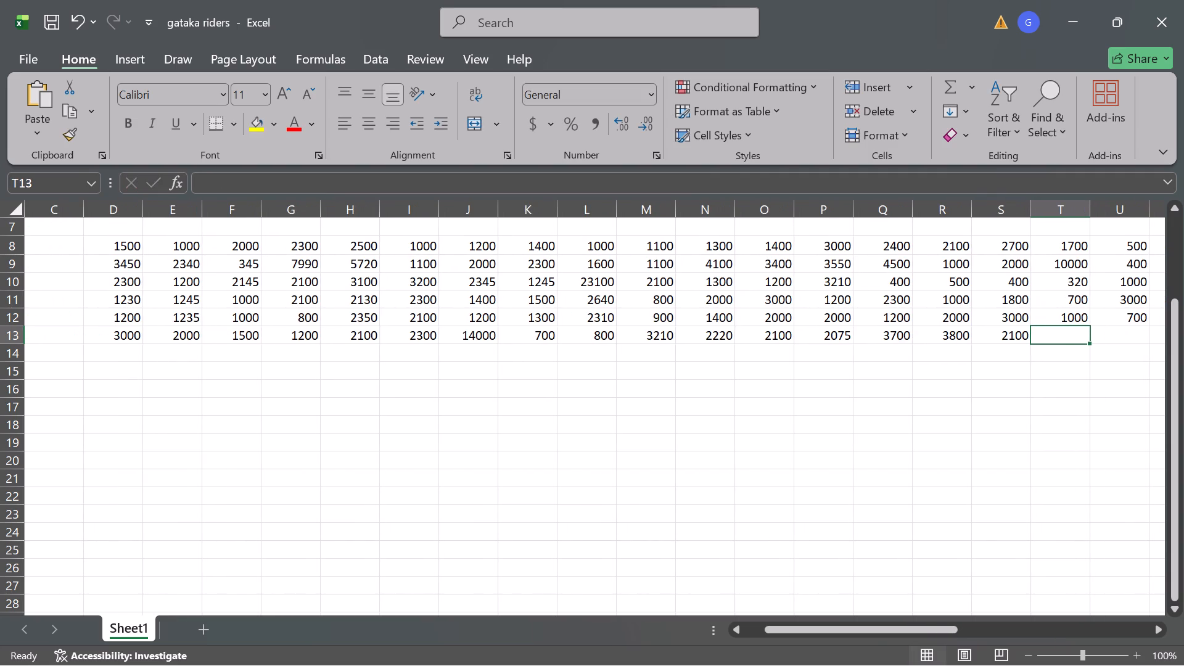
{"action": "type", "text": "3200"}
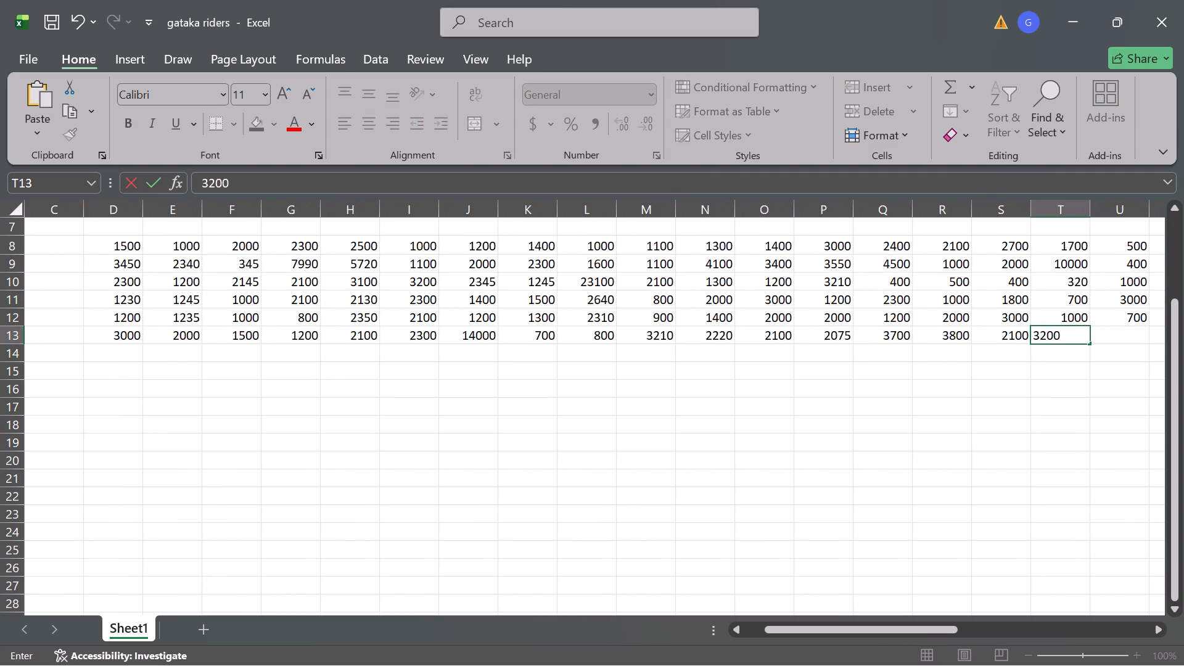
{"action": "key", "text": "Right"}
{"action": "key", "text": "2"}
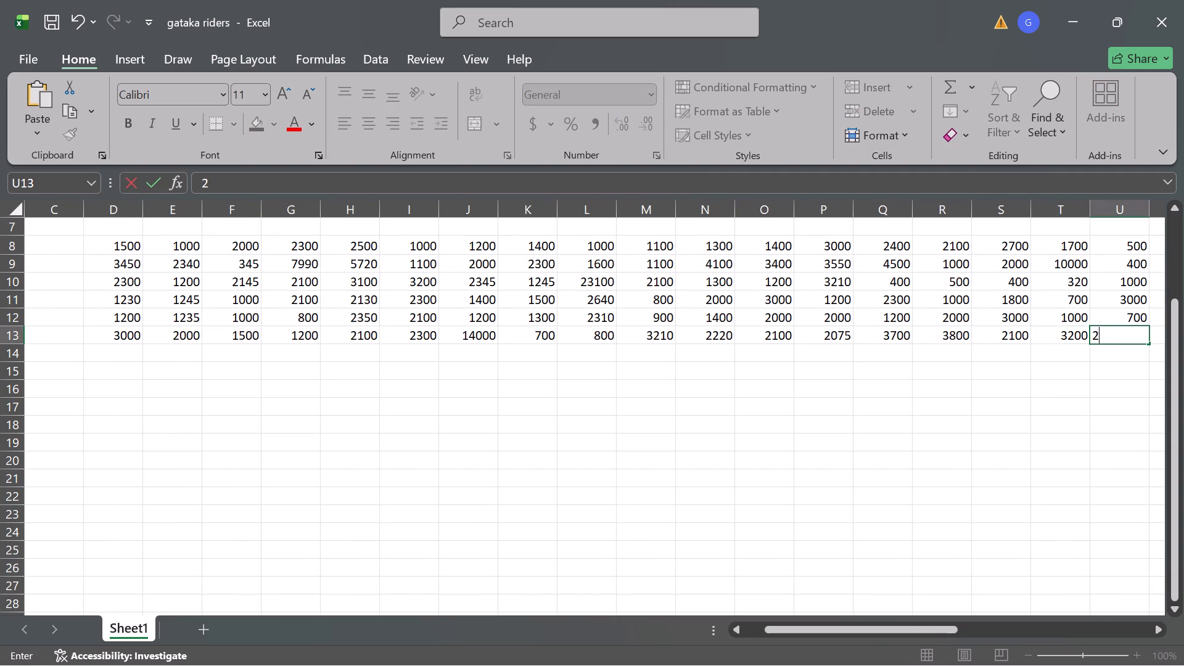
{"action": "type", "text": "00"}
{"action": "key", "text": "0"}
{"action": "key", "text": "Right"}
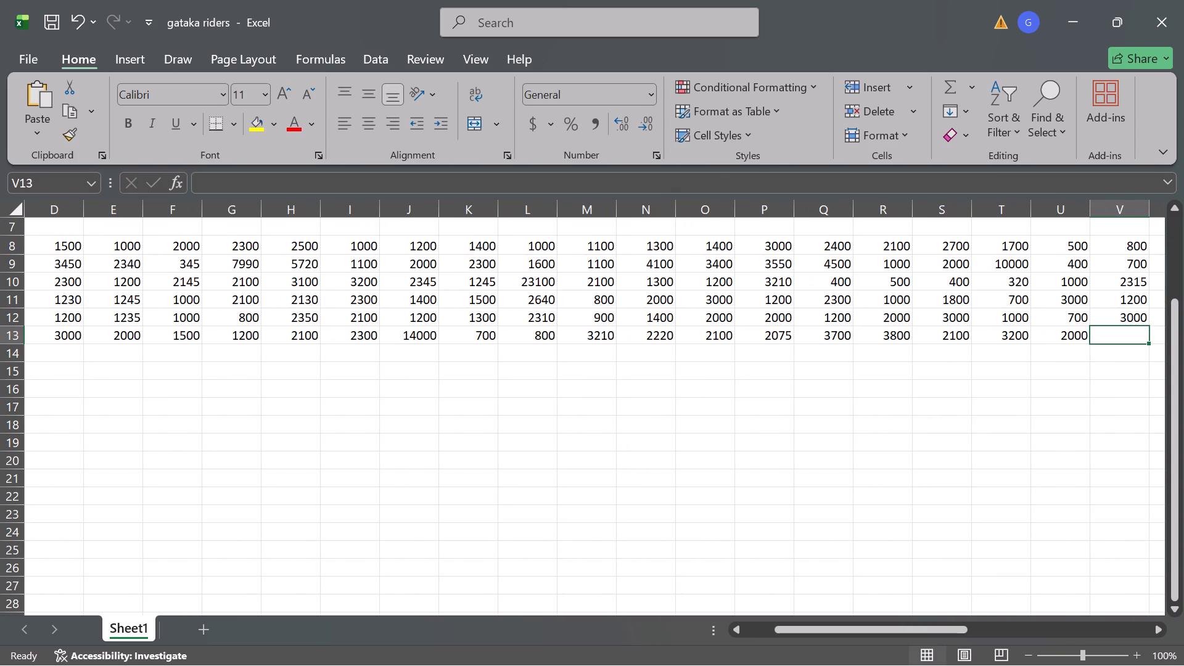
Enter the row 13 rider's July contributions in V13 to X13 as 1110, 1800 and 1375.
{"action": "type", "text": "11"}
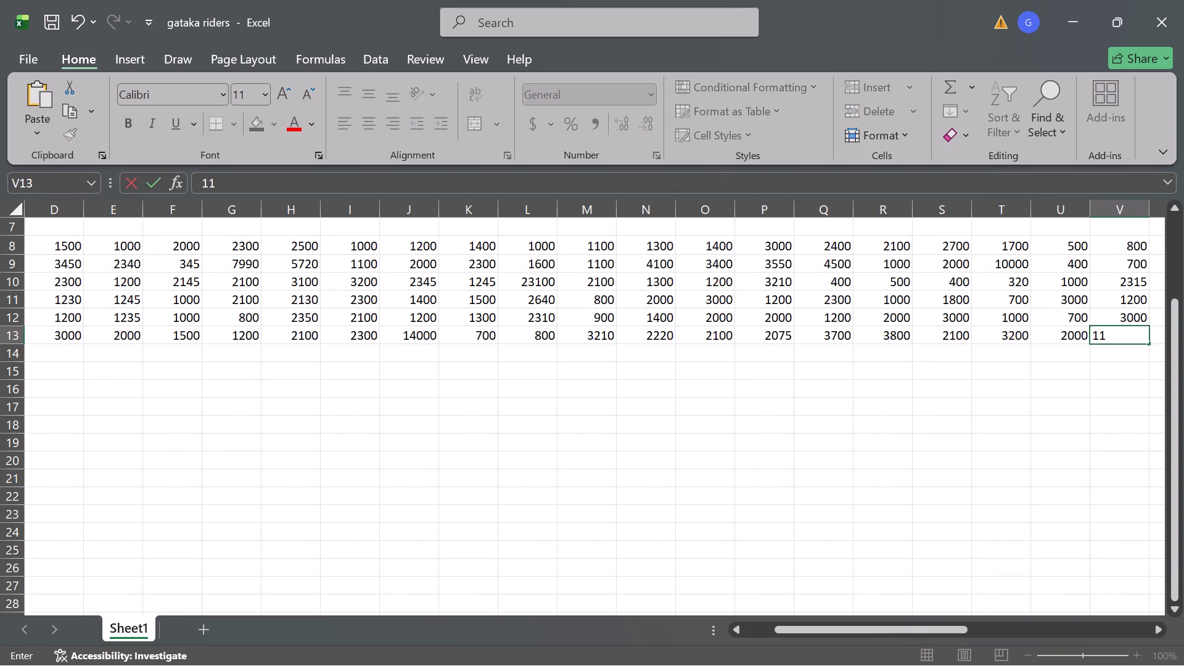
{"action": "type", "text": "10"}
{"action": "key", "text": "Right"}
{"action": "key", "text": "1"}
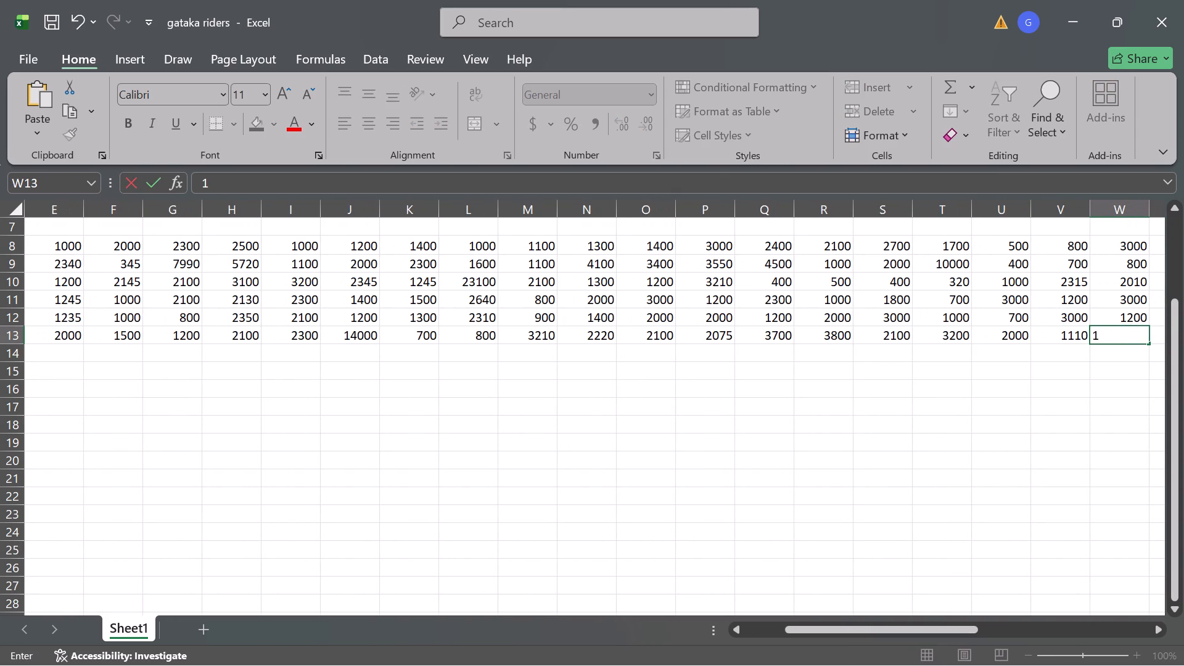
{"action": "key", "text": "8"}
{"action": "type", "text": "00"}
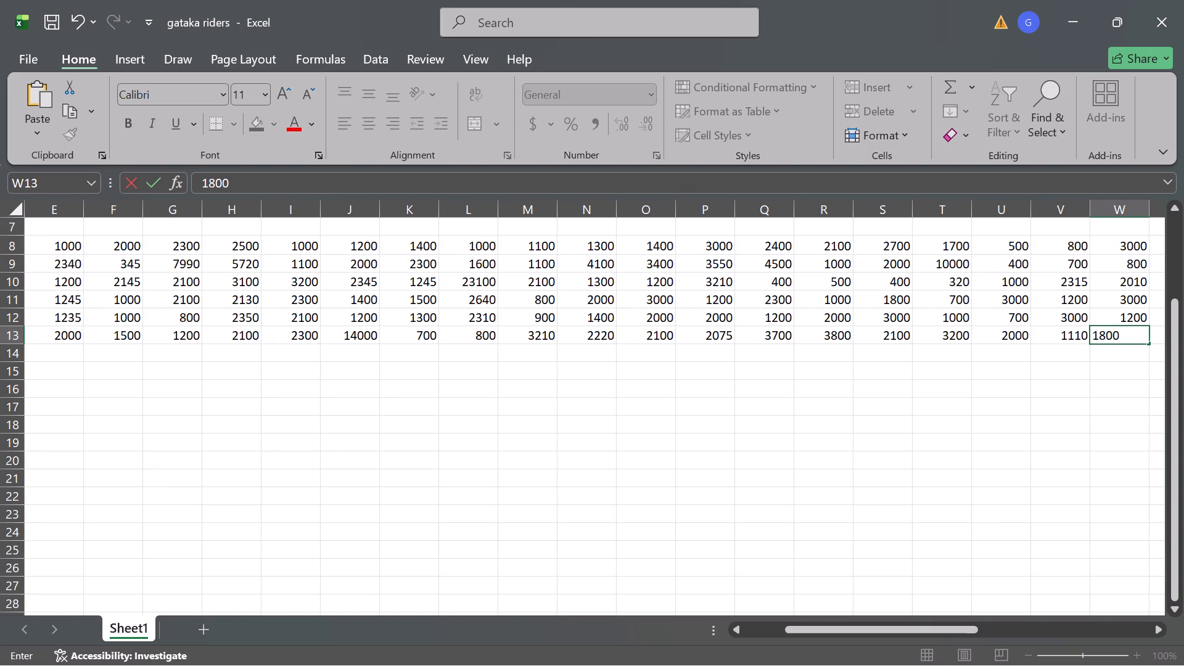
{"action": "key", "text": "Right"}
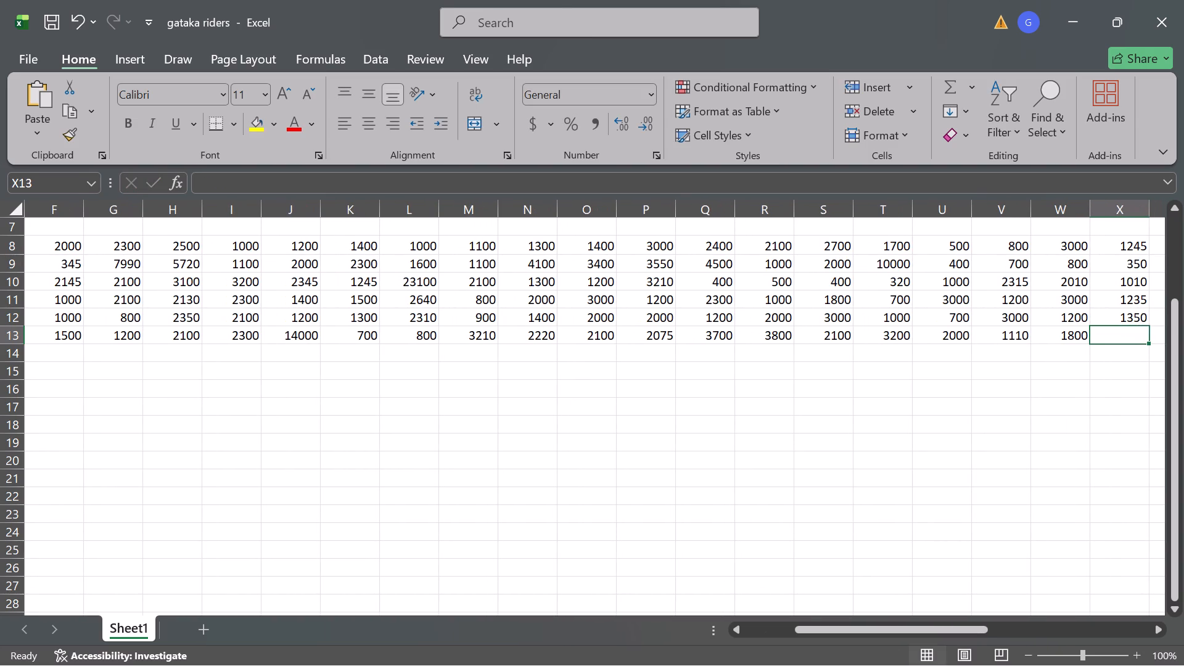
{"action": "key", "text": "1"}
{"action": "type", "text": "37"}
{"action": "key", "text": "5"}
{"action": "key", "text": "Right"}
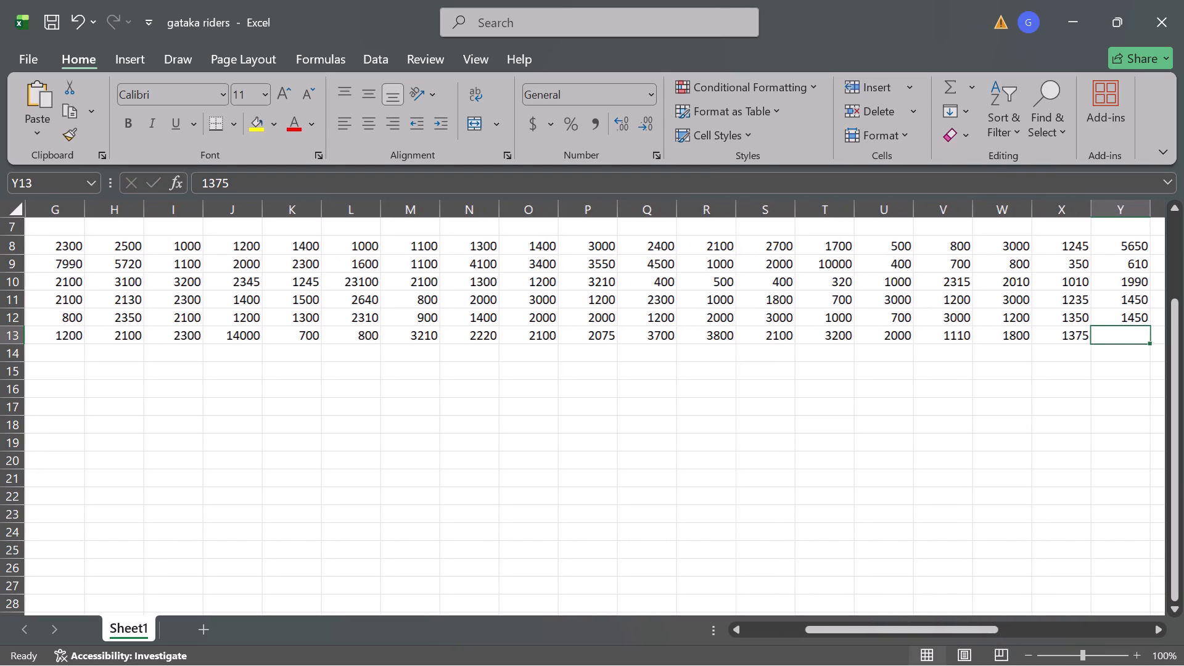
Enter the row 13 rider's August contributions in Y13 to AA13 as 1440, 3030 and 2000.
{"action": "type", "text": "14"}
{"action": "type", "text": "40"}
{"action": "key", "text": "Right"}
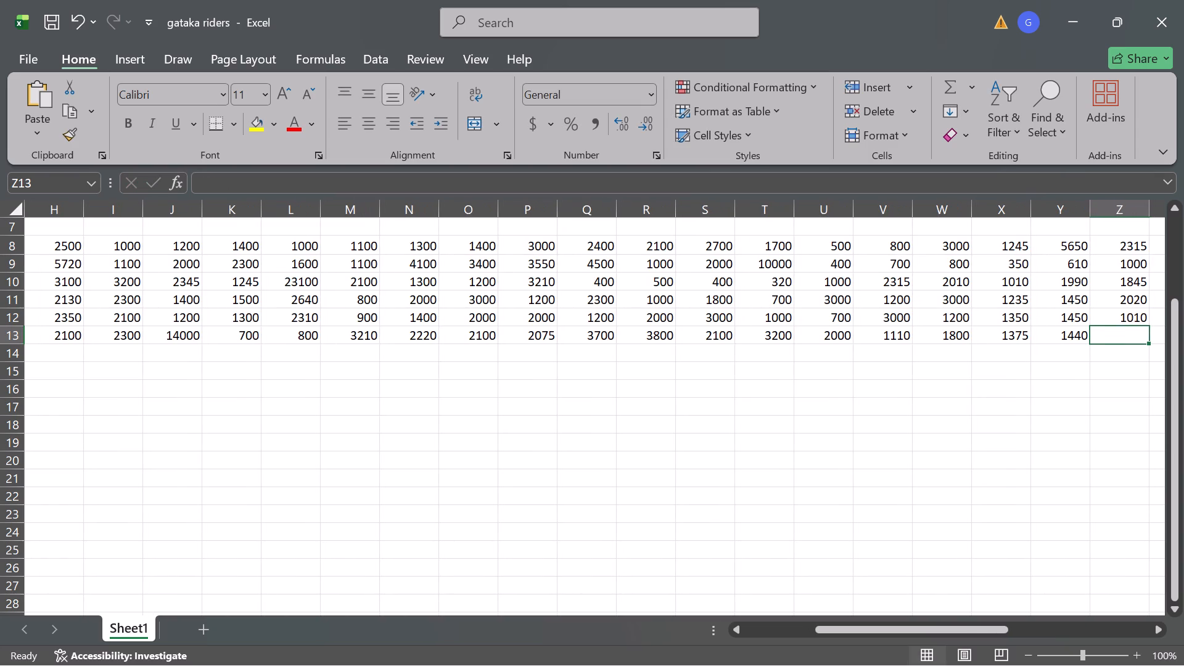
{"action": "key", "text": "2"}
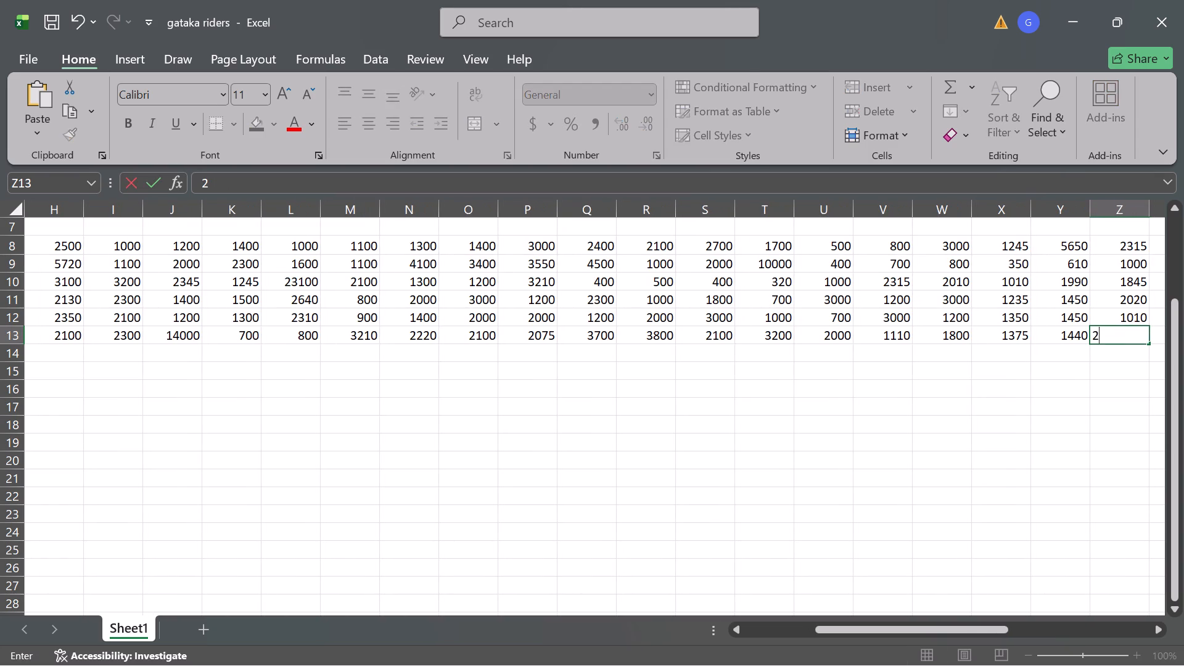
{"action": "key", "text": "BackSpace"}
{"action": "type", "text": "3030"}
{"action": "key", "text": "Right"}
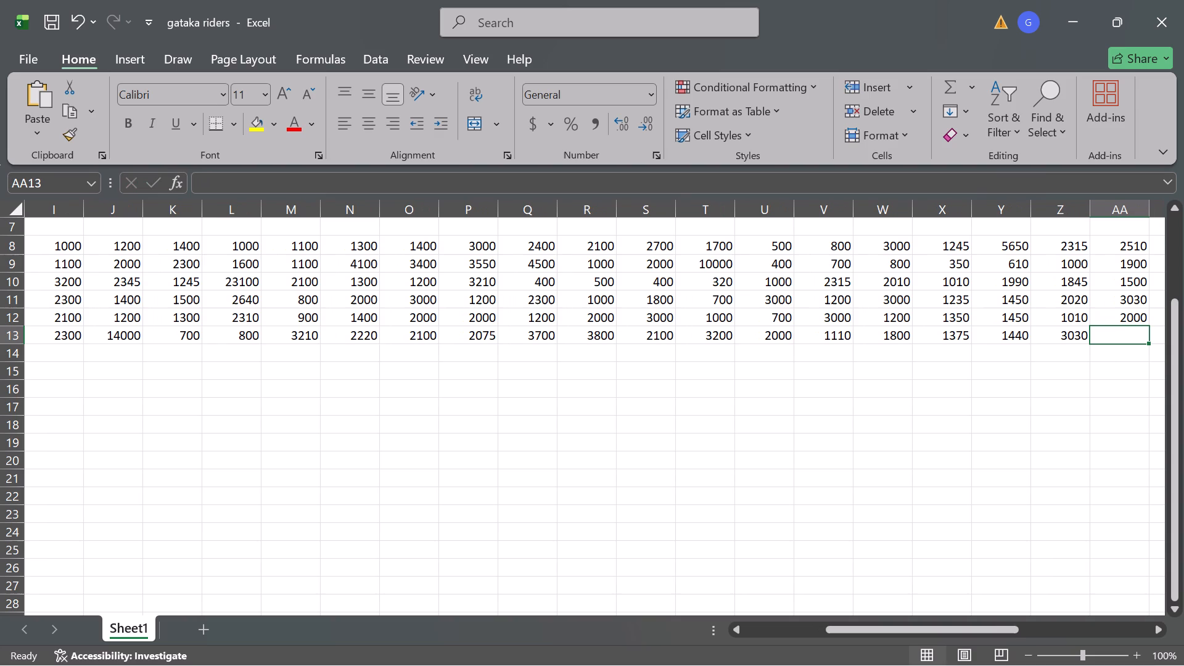
{"action": "type", "text": "2000"}
{"action": "key", "text": "Right"}
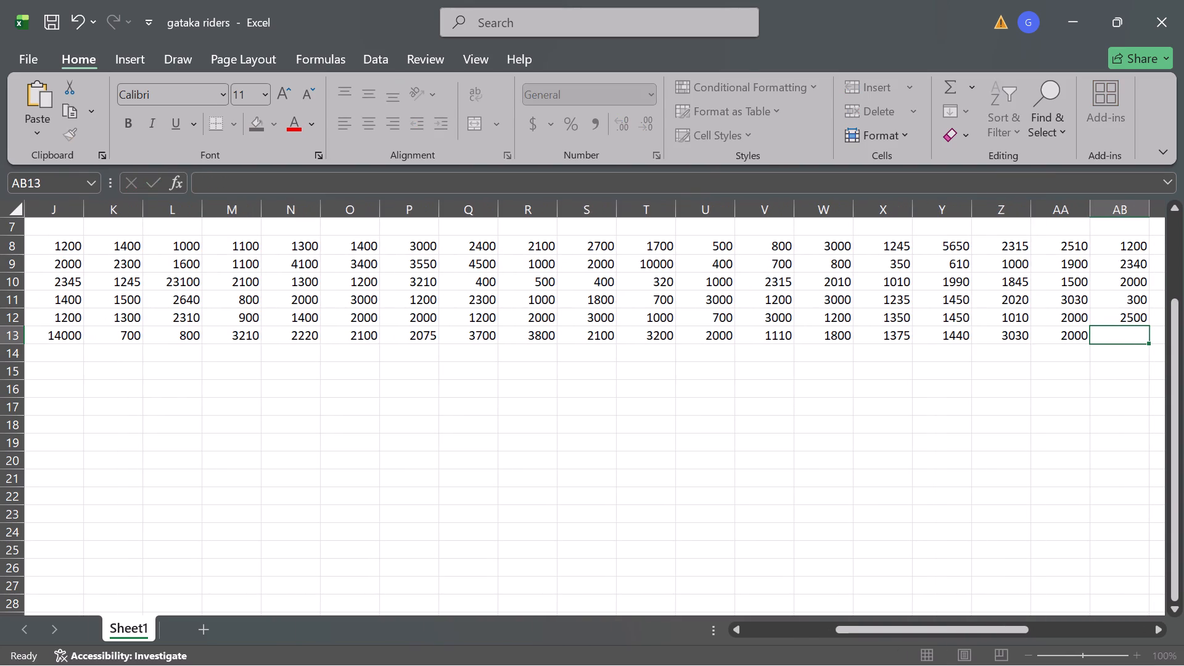
Enter the row 13 rider's September contributions in AB13 to AD13 as 2120, 1900 and 2900.
{"action": "type", "text": "21"}
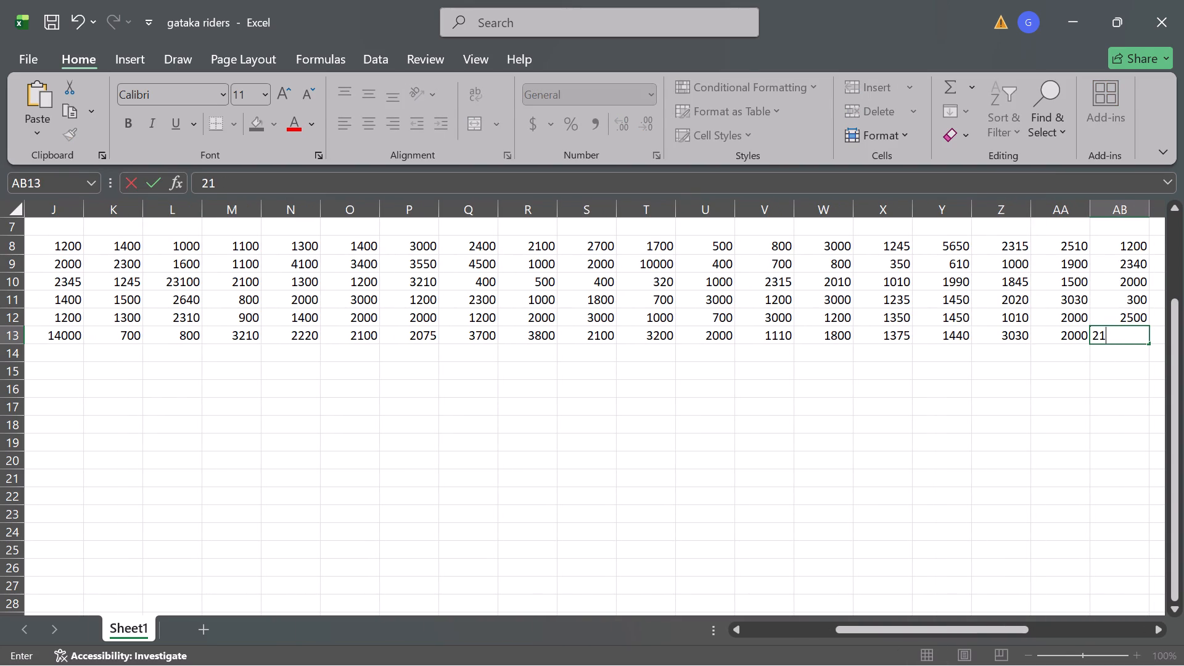
{"action": "type", "text": "20"}
{"action": "key", "text": "Right"}
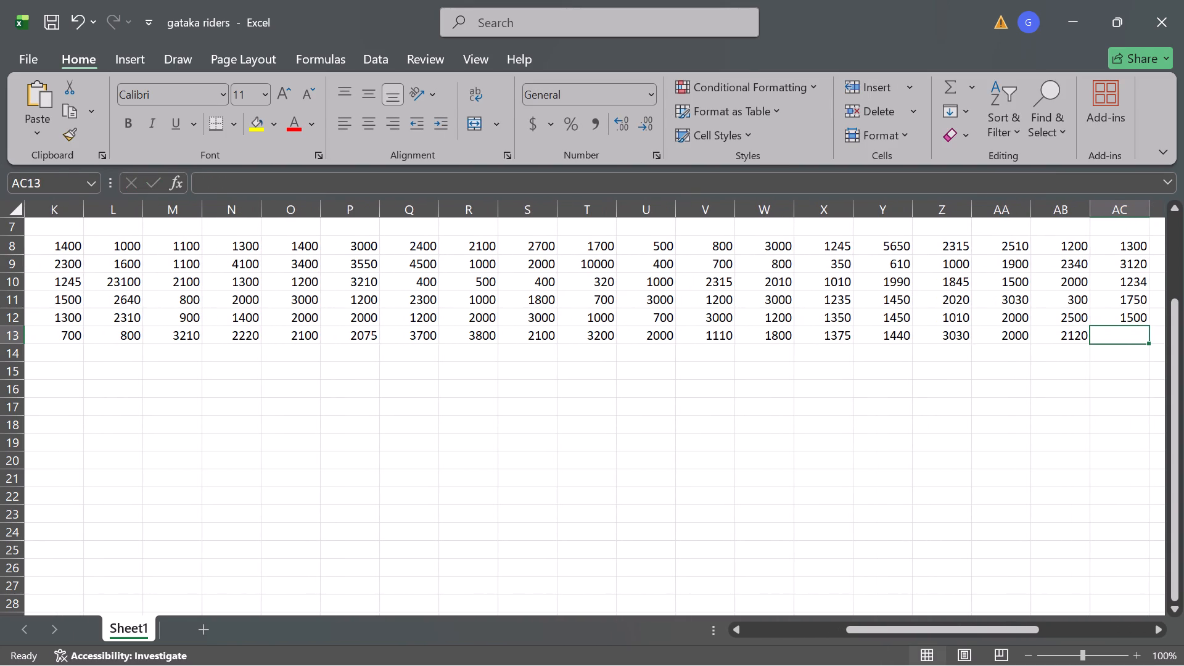
{"action": "key", "text": "1"}
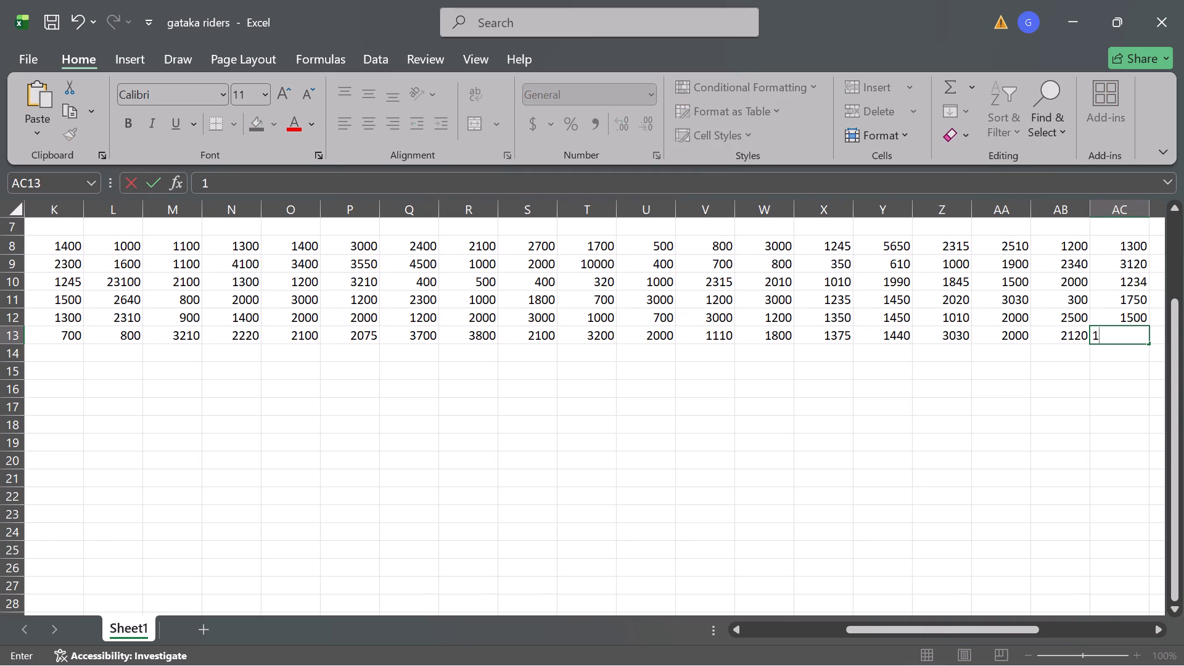
{"action": "type", "text": "900"}
{"action": "key", "text": "Right"}
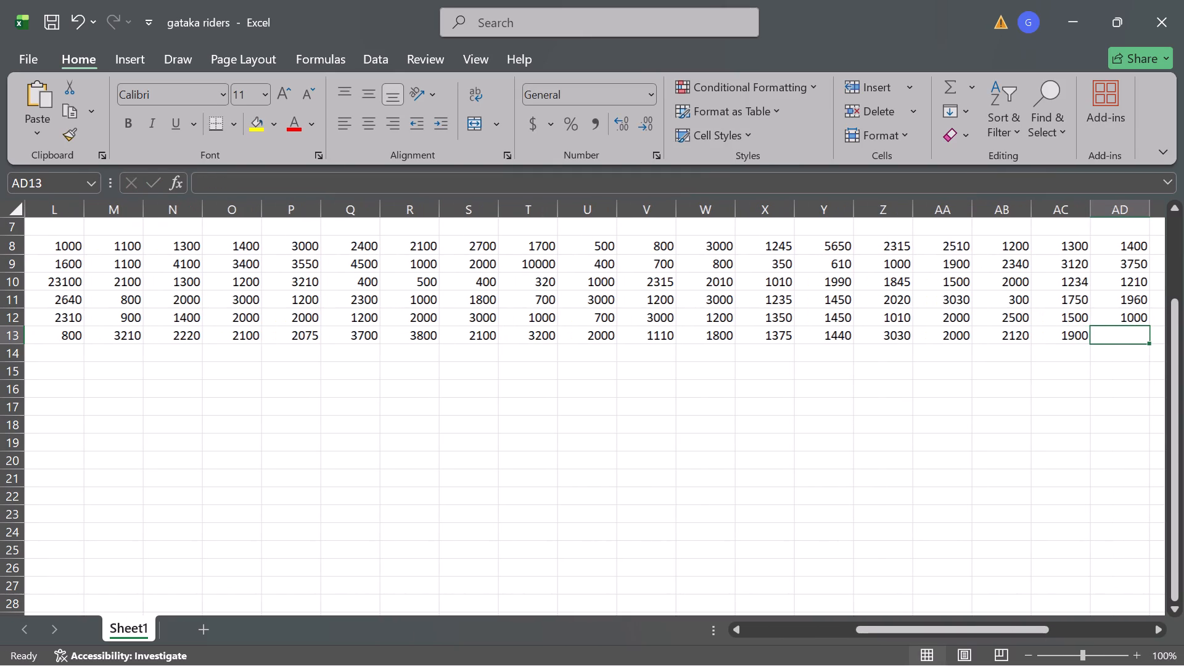
{"action": "type", "text": "2900"}
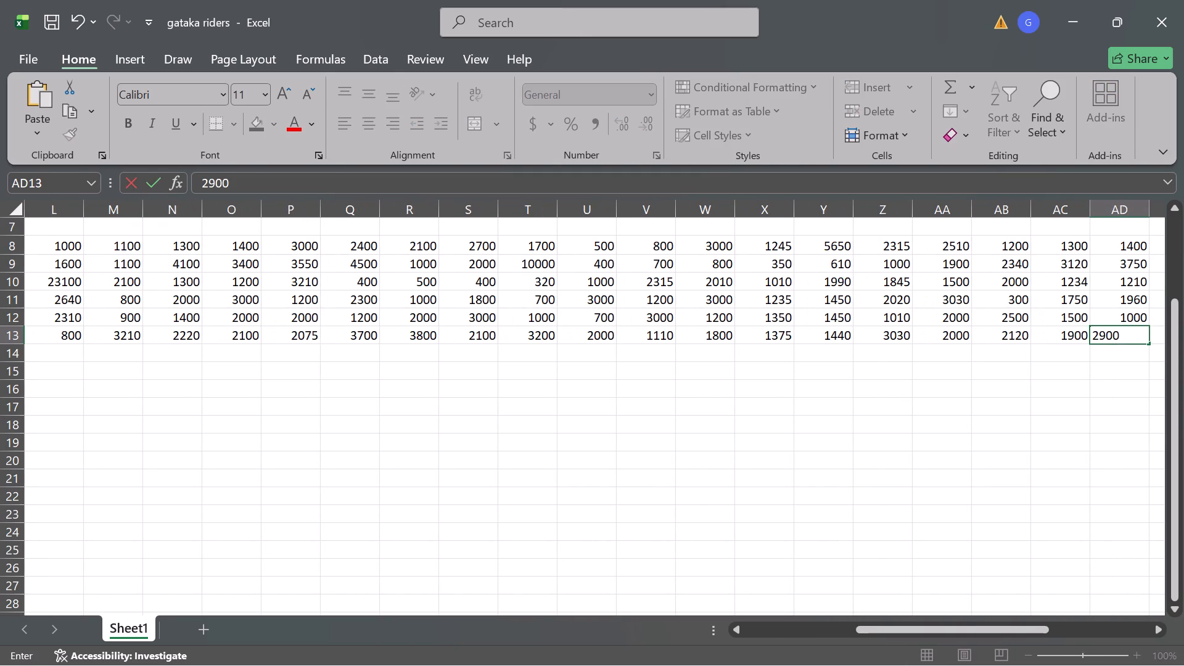
{"action": "key", "text": "Right"}
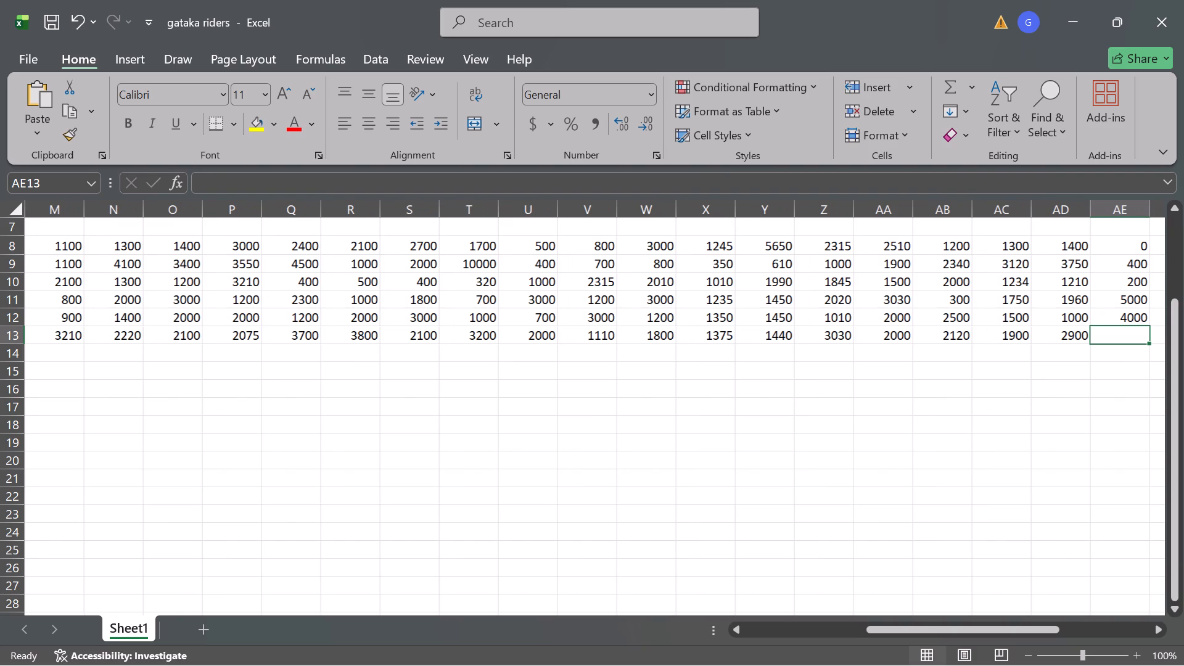
Enter the row 13 rider's October contributions in AE13 to AG13 as 3000, 2175 and 1220.
{"action": "type", "text": "3000"}
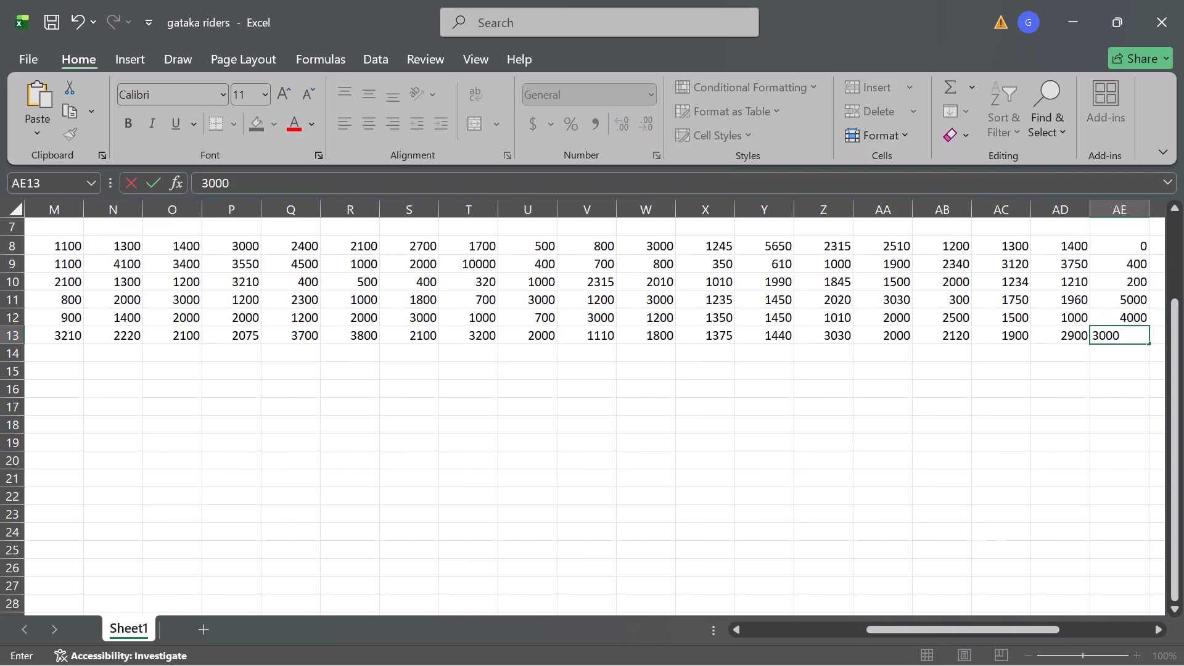
{"action": "key", "text": "Right"}
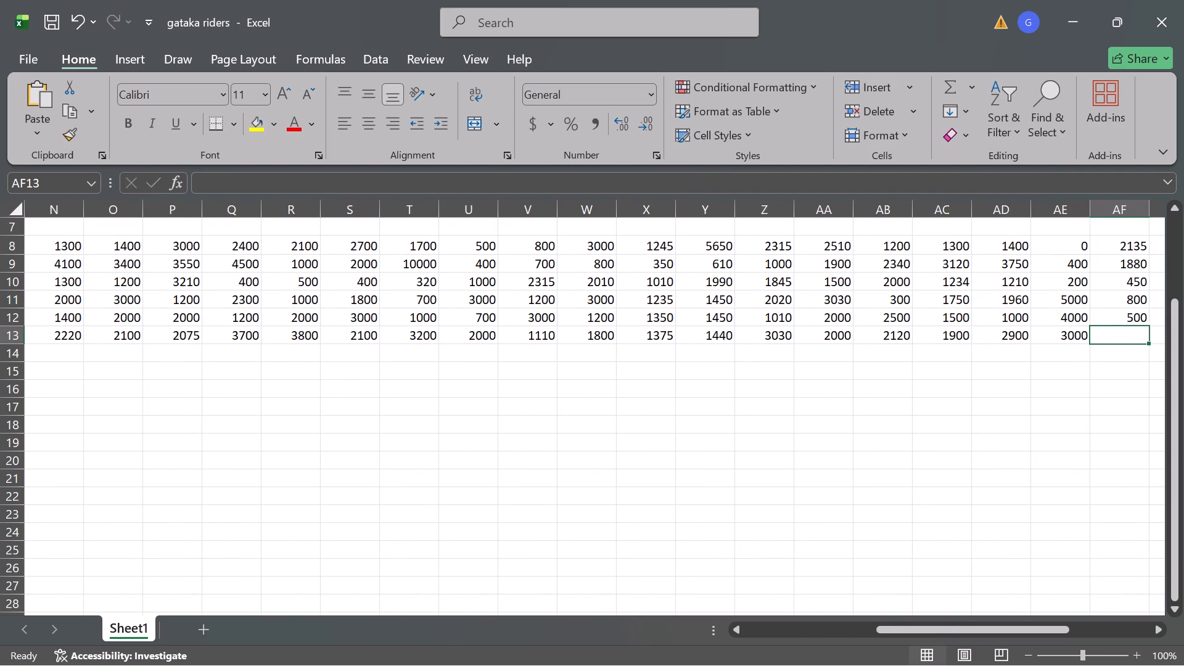
{"action": "type", "text": "21"}
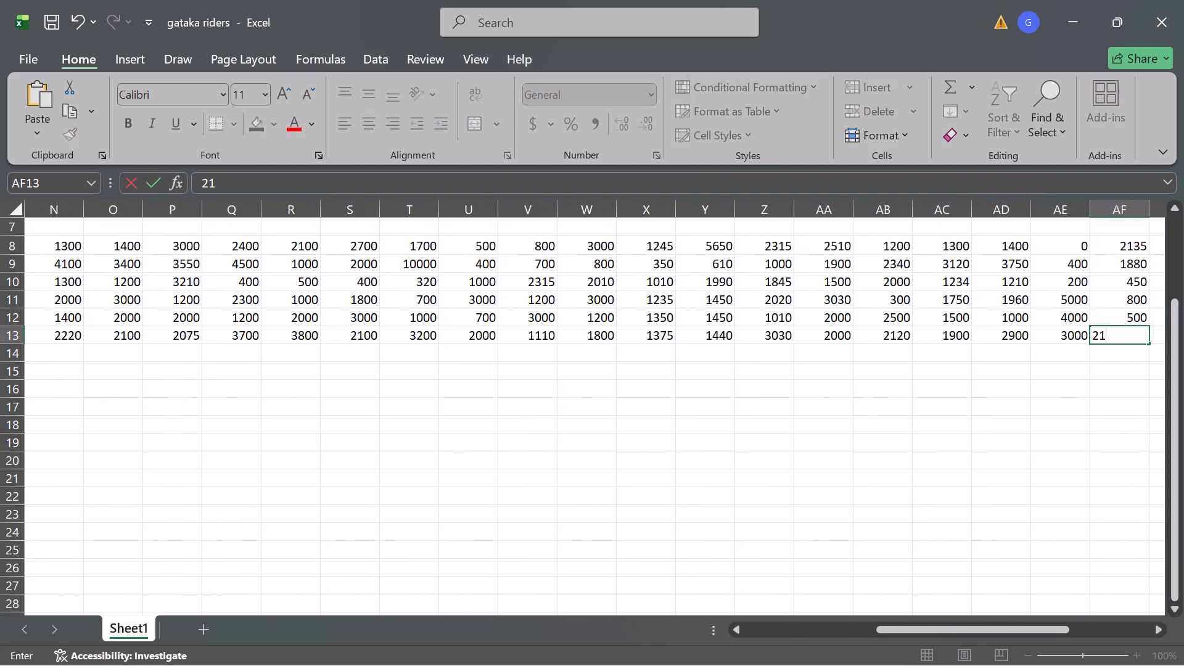
{"action": "type", "text": "75"}
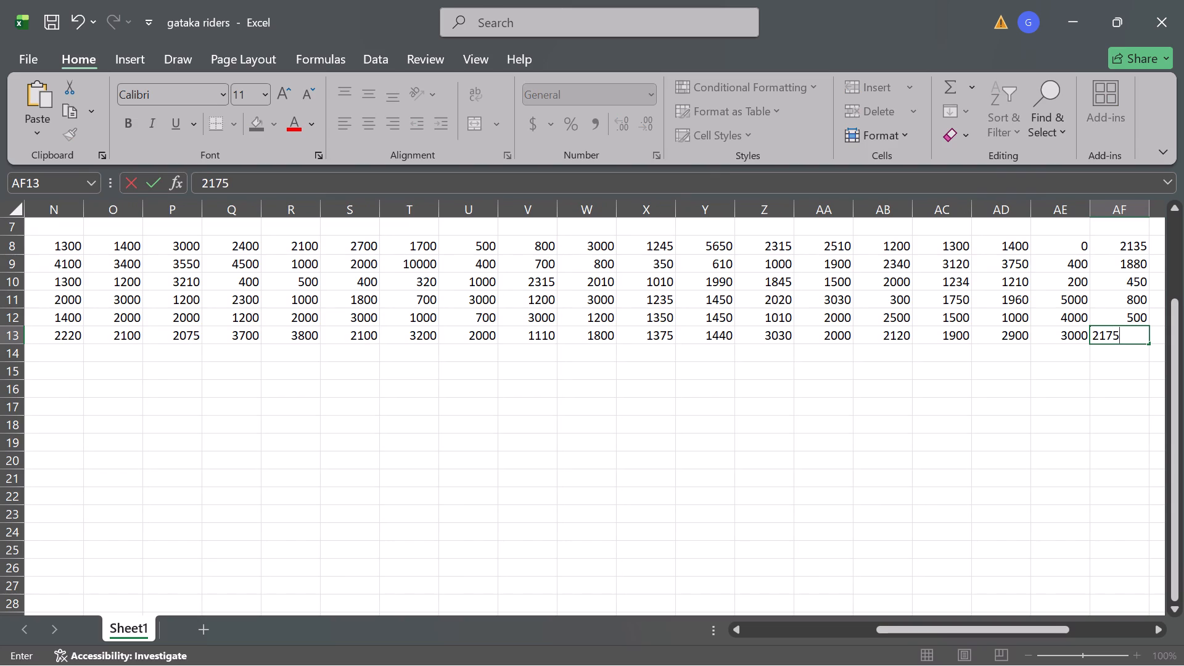
{"action": "key", "text": "Right"}
{"action": "type", "text": "12"}
{"action": "type", "text": "20"}
{"action": "key", "text": "Right"}
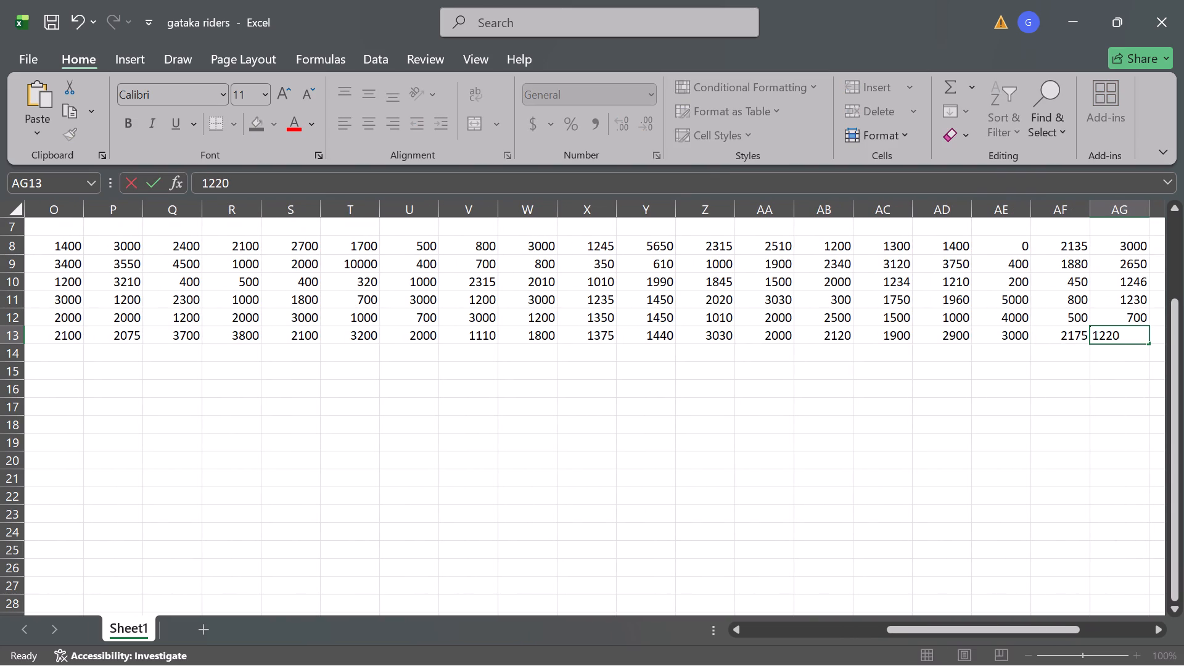
Enter the row 13 rider's November contributions in AH13 to AJ13 as 1230, 3450 and 4100.
{"action": "type", "text": "1230"}
{"action": "key", "text": "Right"}
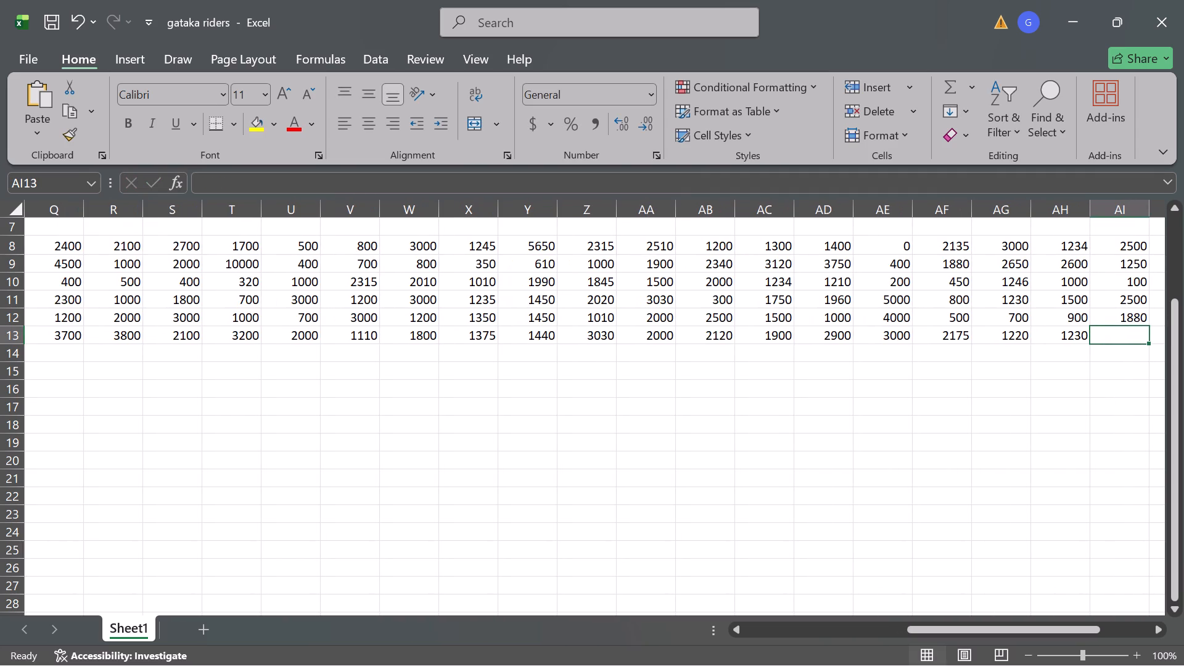
{"action": "type", "text": "345"}
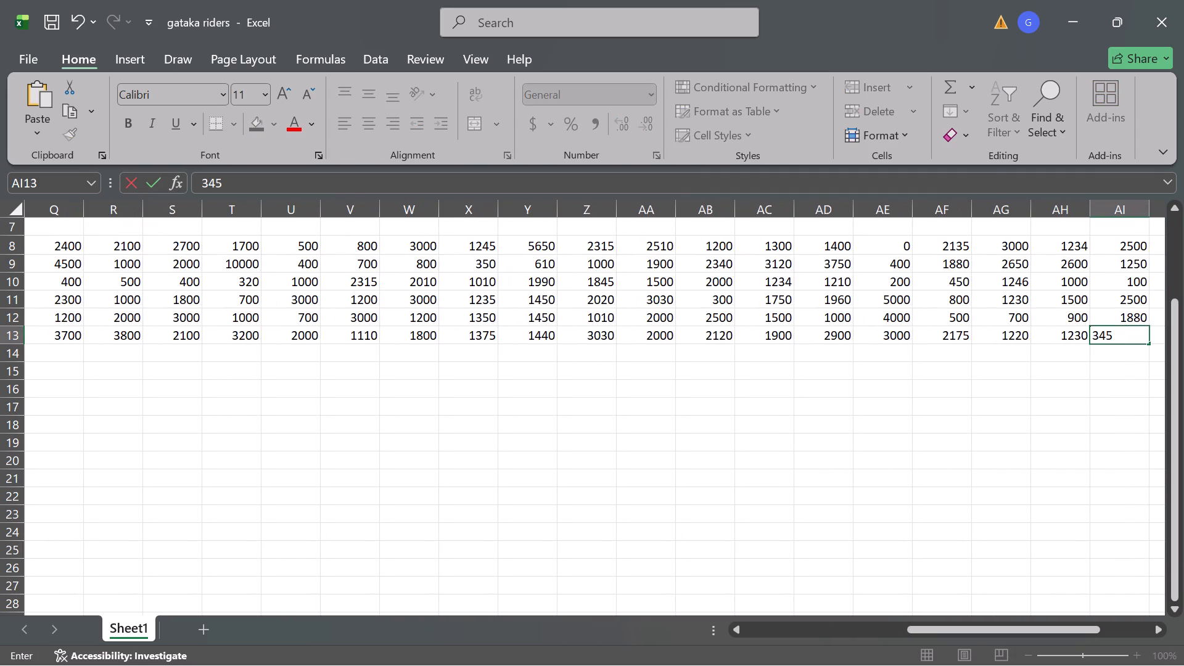
{"action": "key", "text": "0"}
{"action": "key", "text": "Right"}
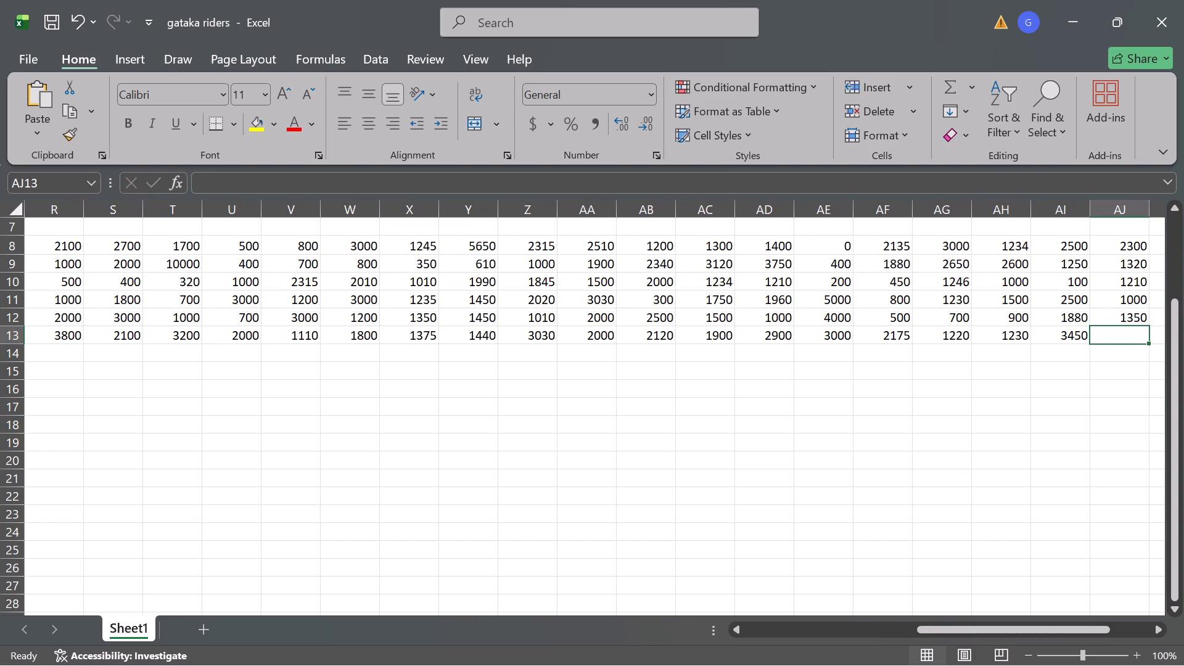
{"action": "type", "text": "4100"}
{"action": "key", "text": "Right"}
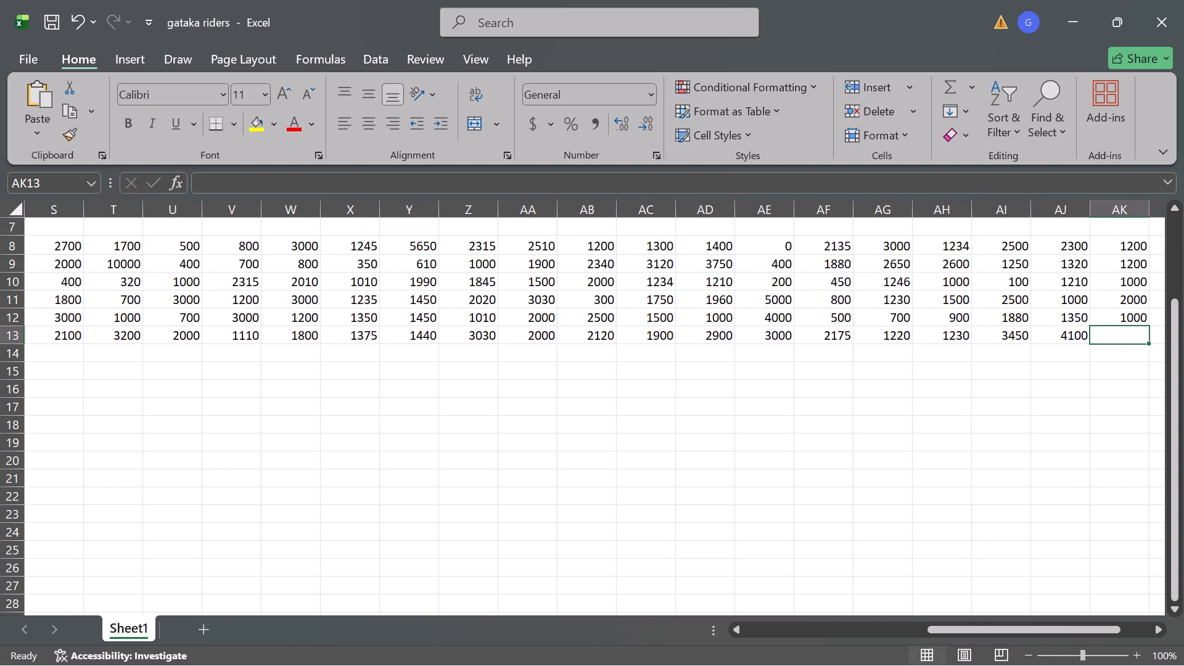
Enter the row 13 rider's December contributions in AK13 to AM13 as 1000, 2310 and 900.
{"action": "type", "text": "100"}
{"action": "key", "text": "0"}
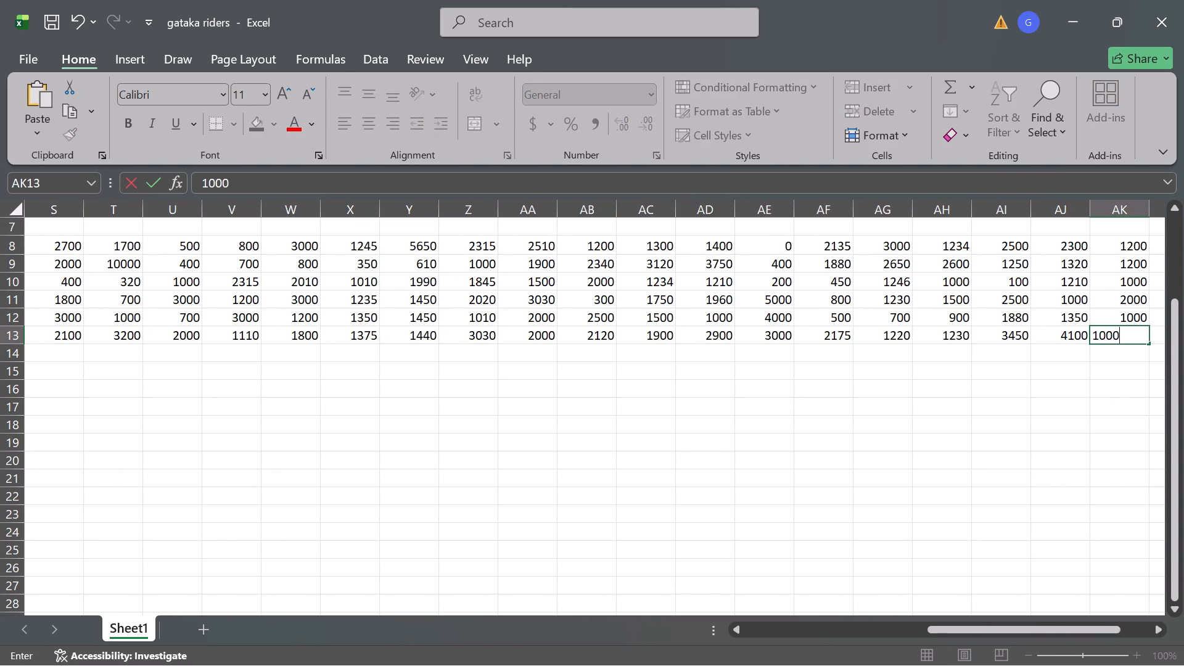
{"action": "key", "text": "Right"}
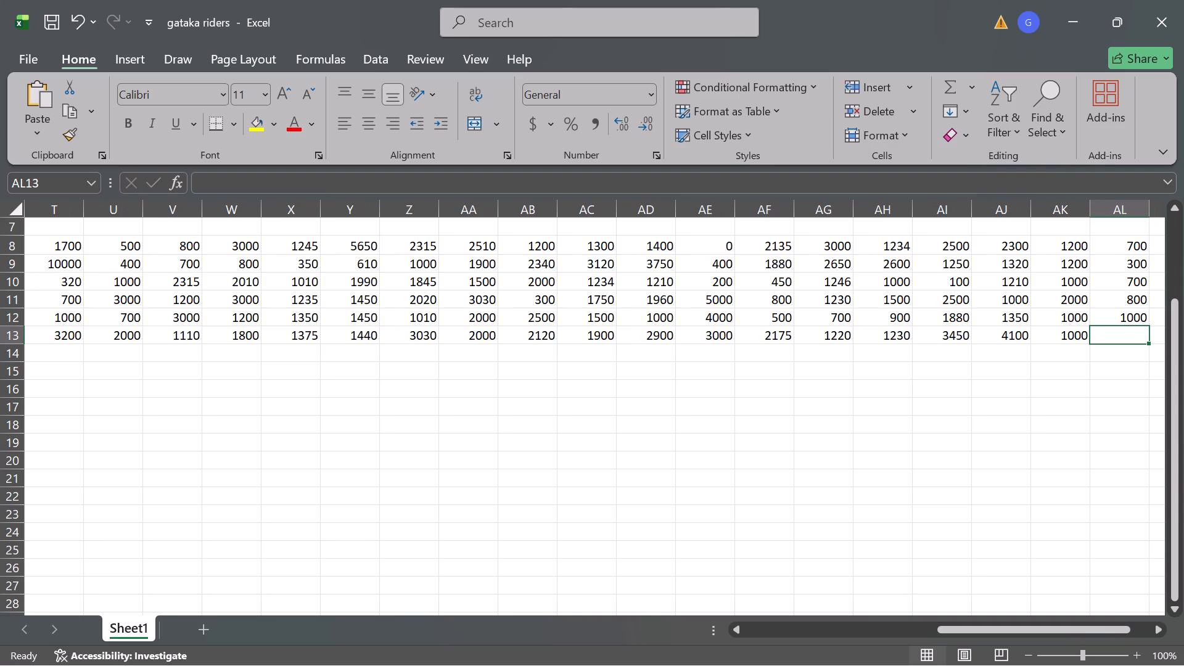
{"action": "type", "text": "2310"}
{"action": "key", "text": "Right"}
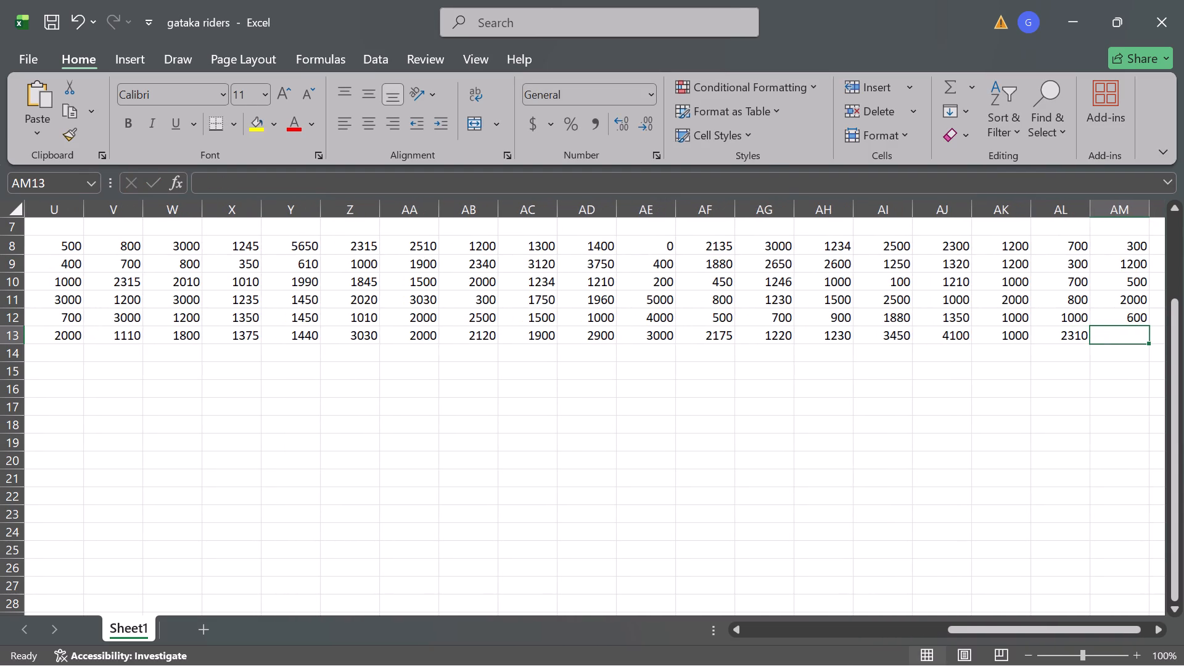
{"action": "type", "text": "900"}
{"action": "key", "text": "Right"}
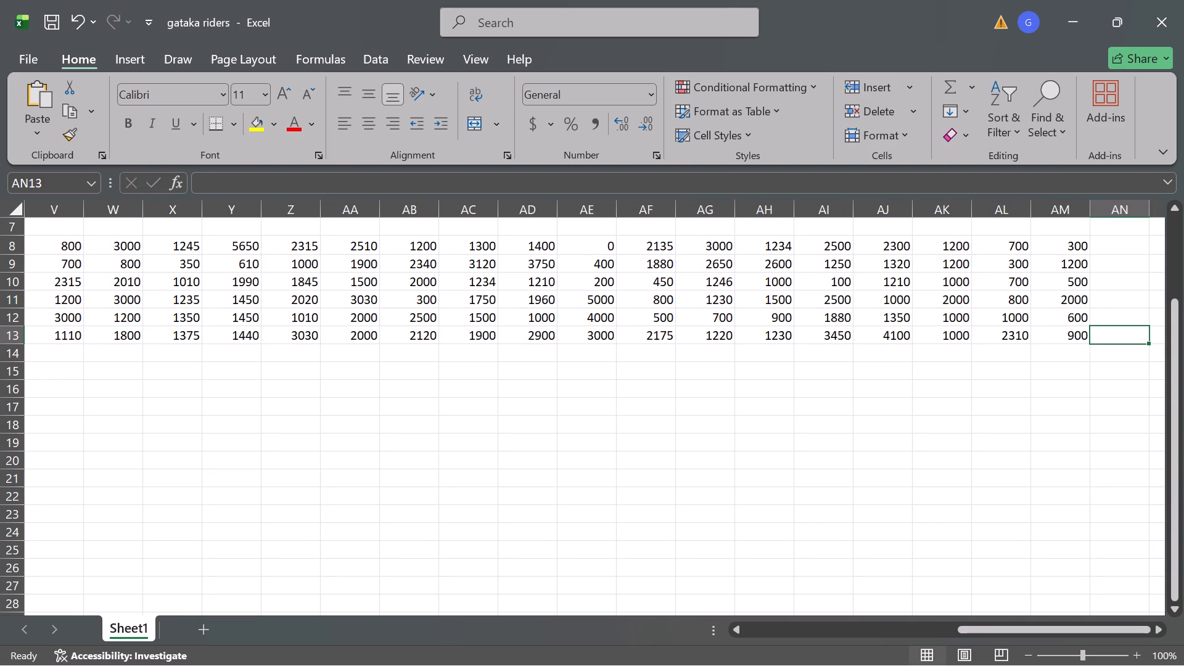
Enter the new rider's first name in A14 and last name in B14.
{"action": "scroll", "coordinate": [213, 311], "scroll_direction": "right", "scroll_amount": 7}
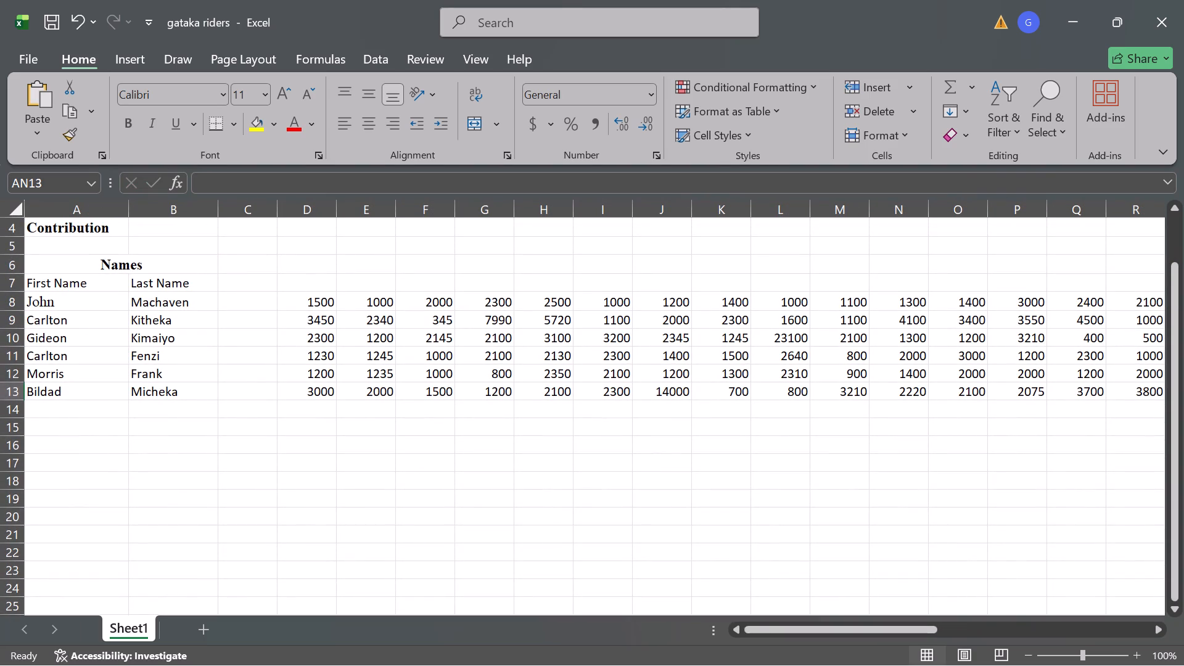
{"action": "left_click", "coordinate": [50, 408]}
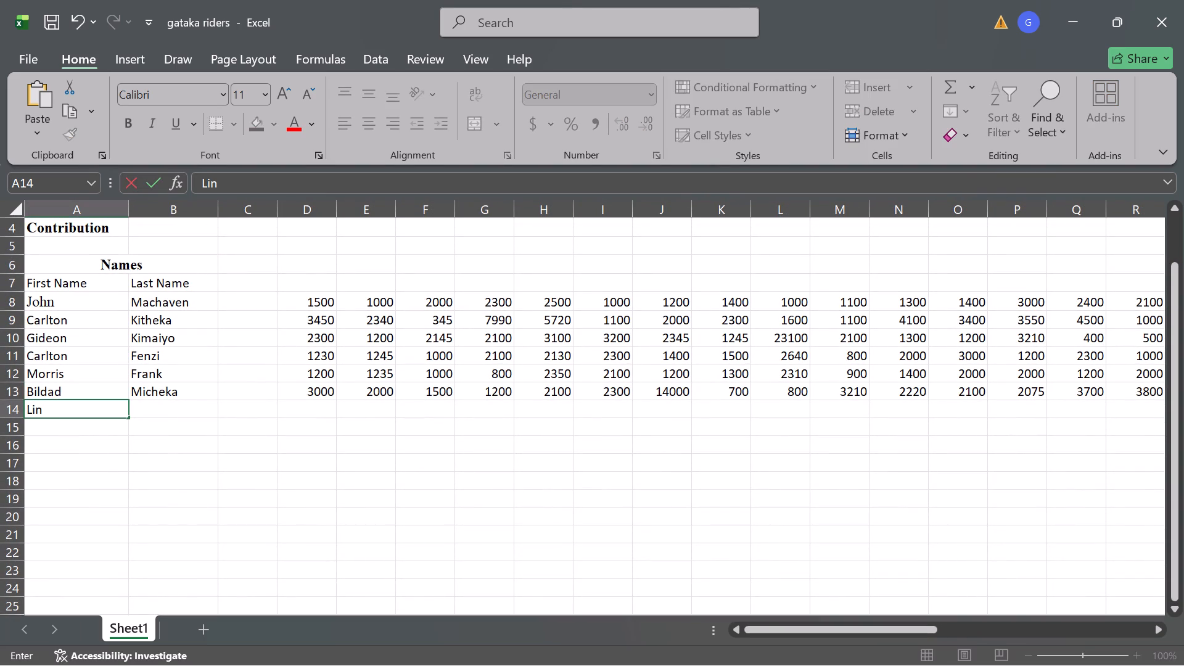
{"action": "type", "text": "da"}
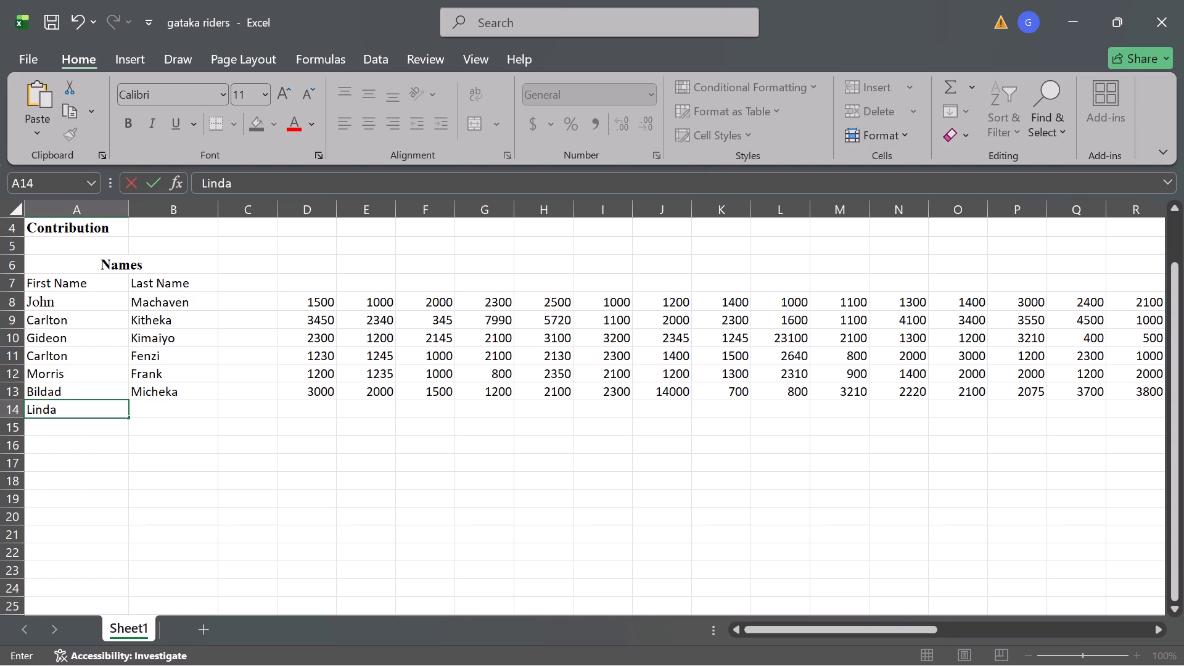
{"action": "key", "text": "Right"}
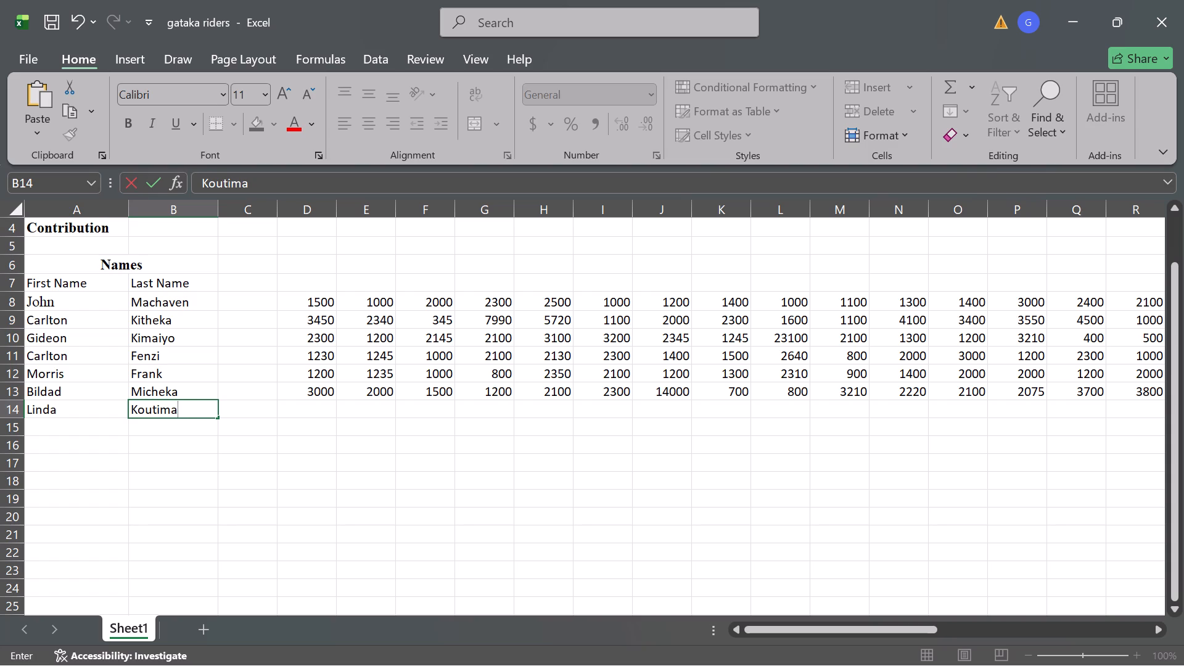
{"action": "key", "text": "Right"}
Enter the row 14 rider's January contributions in D14 to F14 as 2000, 2310 and 1700.
{"action": "key", "text": "Right"}
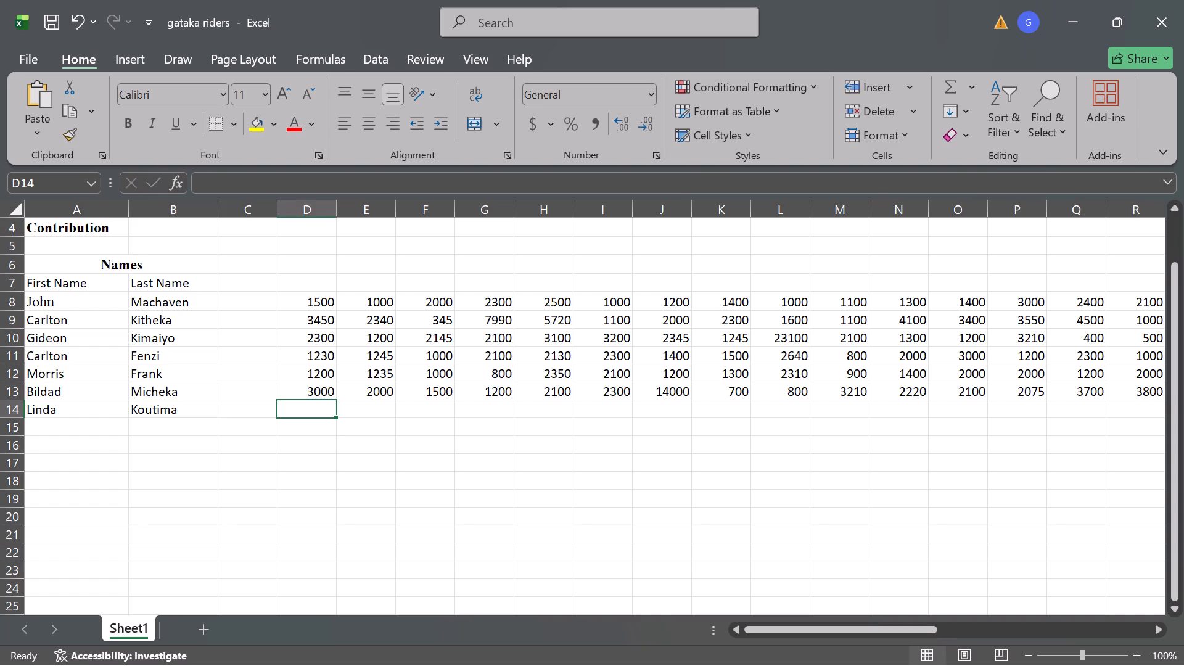
{"action": "type", "text": "200"}
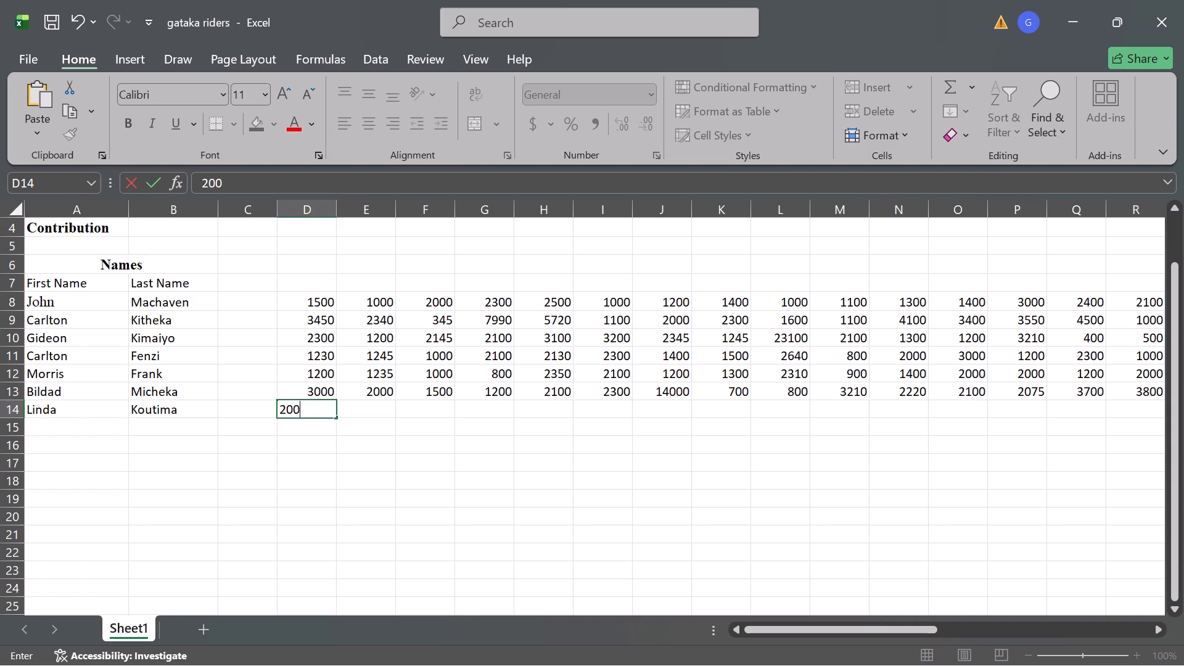
{"action": "key", "text": "0"}
{"action": "key", "text": "Right"}
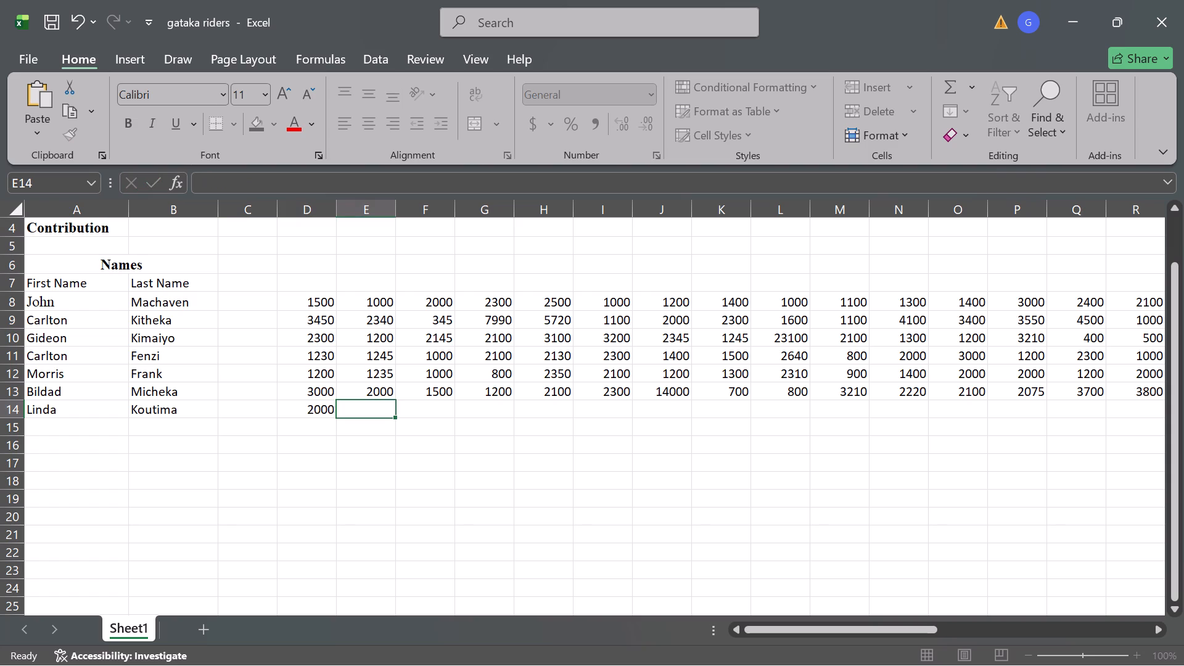
{"action": "type", "text": "231"}
{"action": "key", "text": "0"}
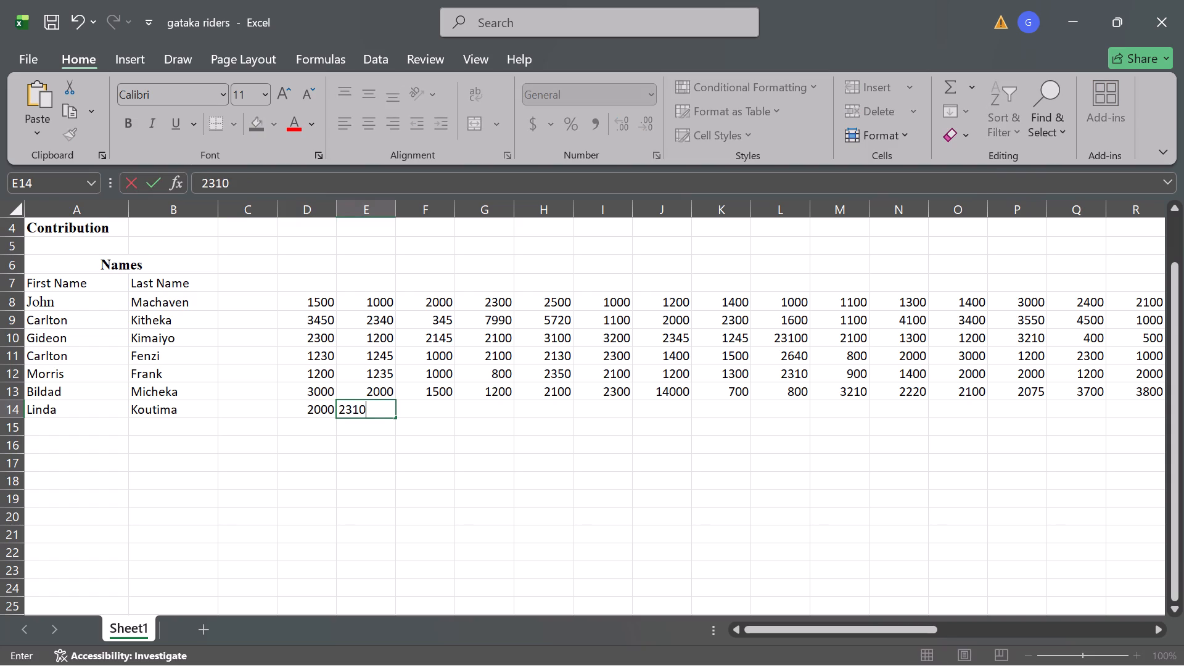
{"action": "key", "text": "Right"}
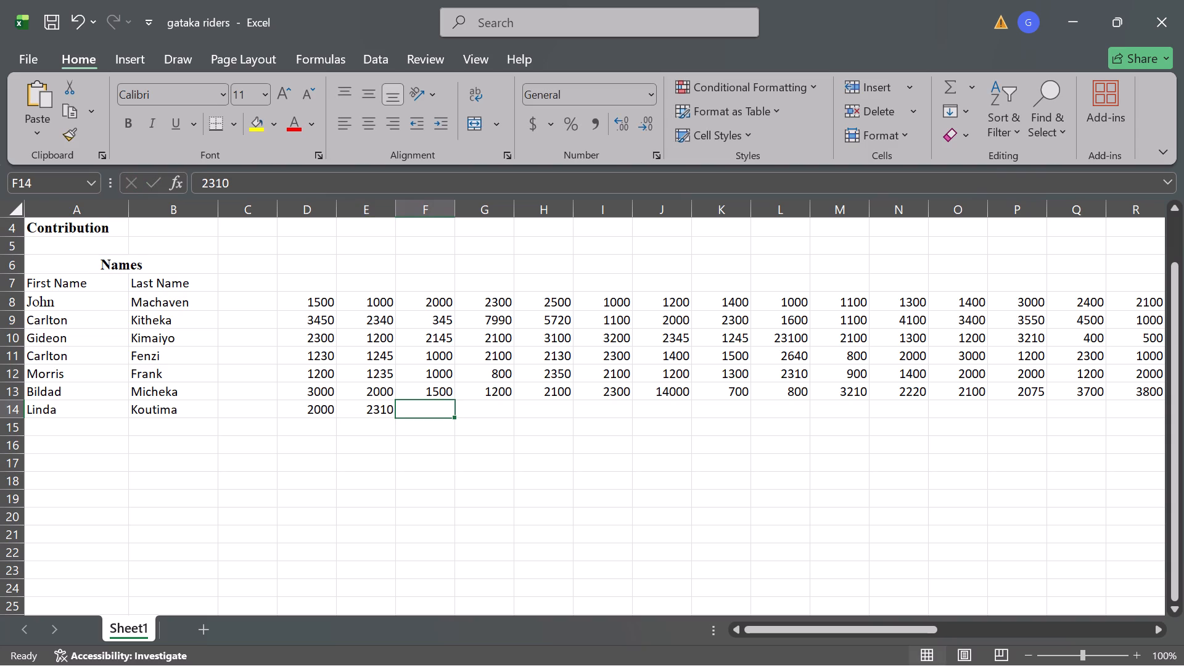
{"action": "type", "text": "17"}
{"action": "type", "text": "00"}
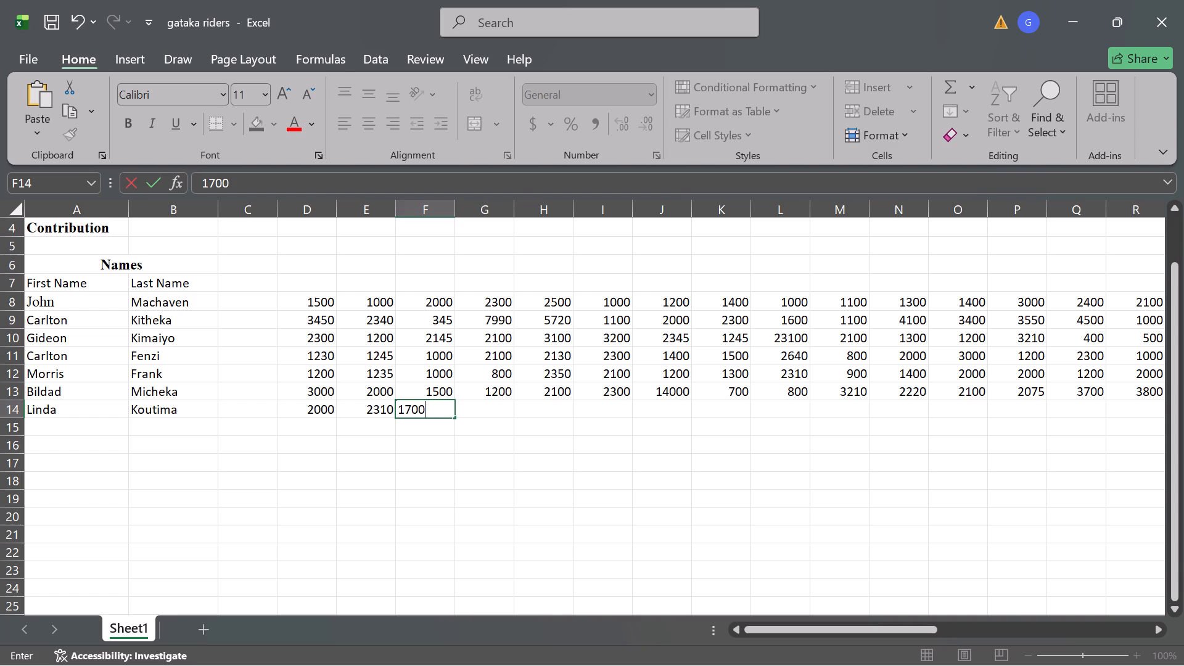
{"action": "key", "text": "Right"}
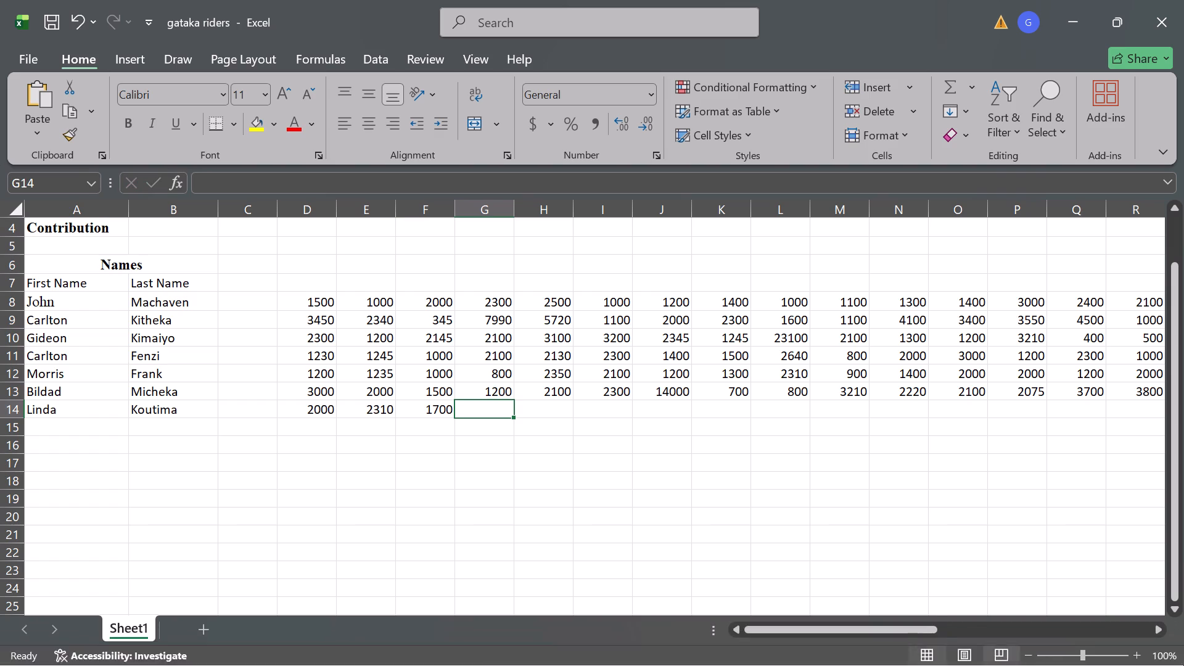
Turn off Bluetooth in the Windows quick settings, returning to cell G14 of the contribution sheet.
{"action": "left_click", "coordinate": [1062, 662]}
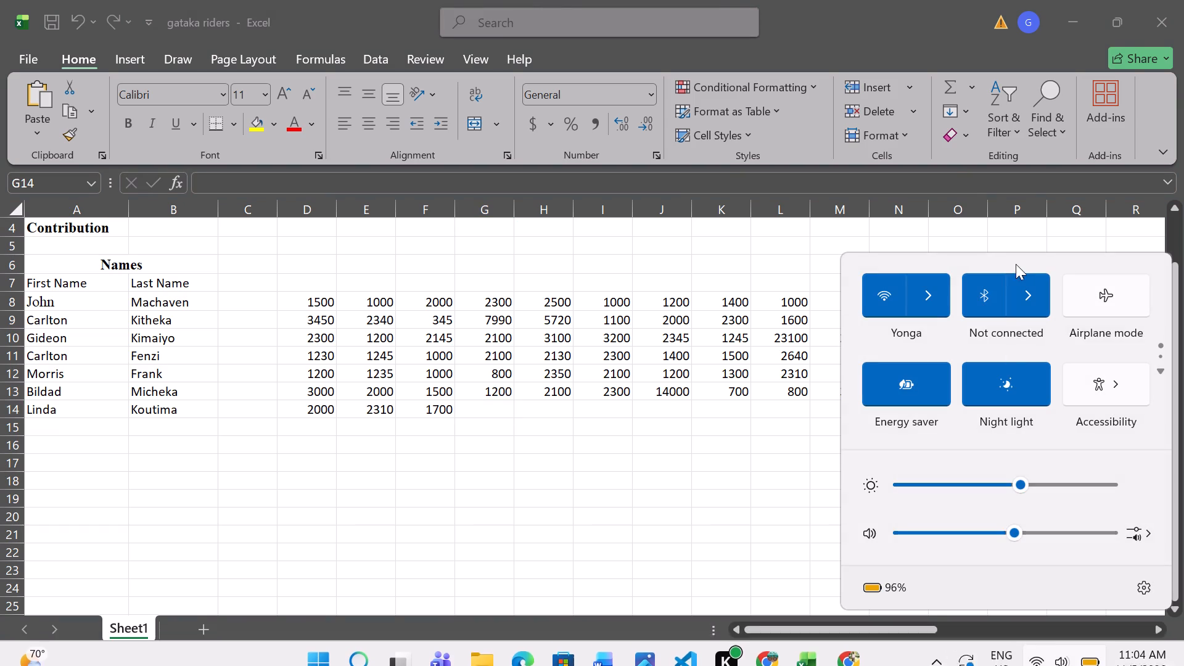
{"action": "left_click", "coordinate": [991, 280]}
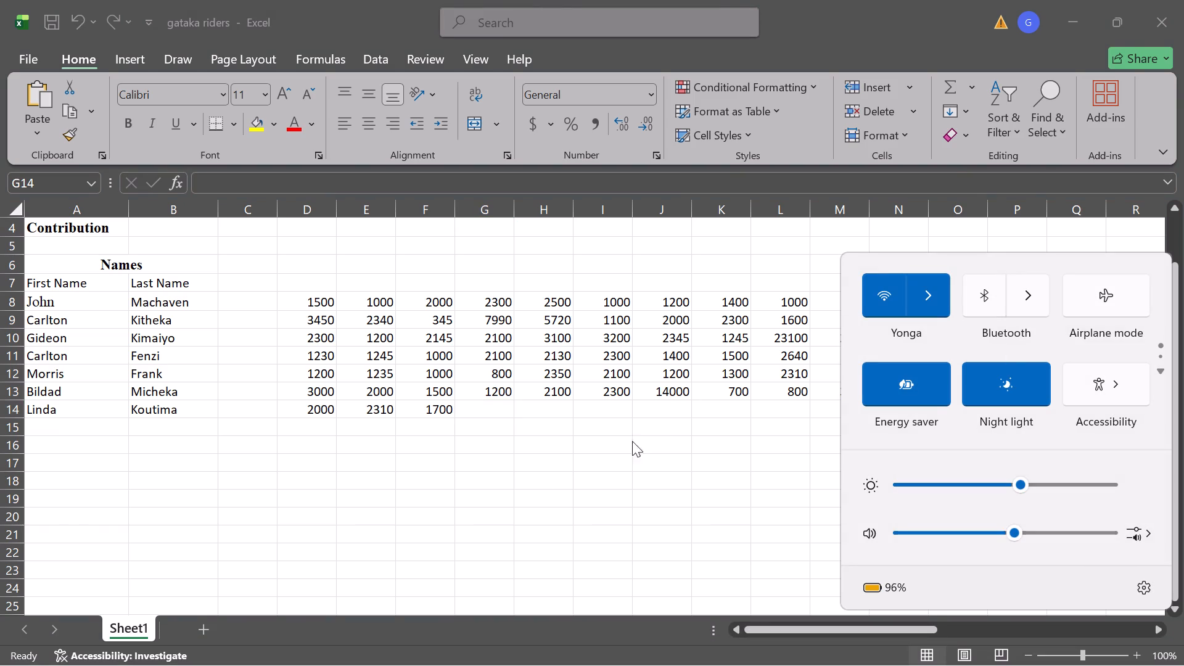
{"action": "left_click", "coordinate": [491, 409]}
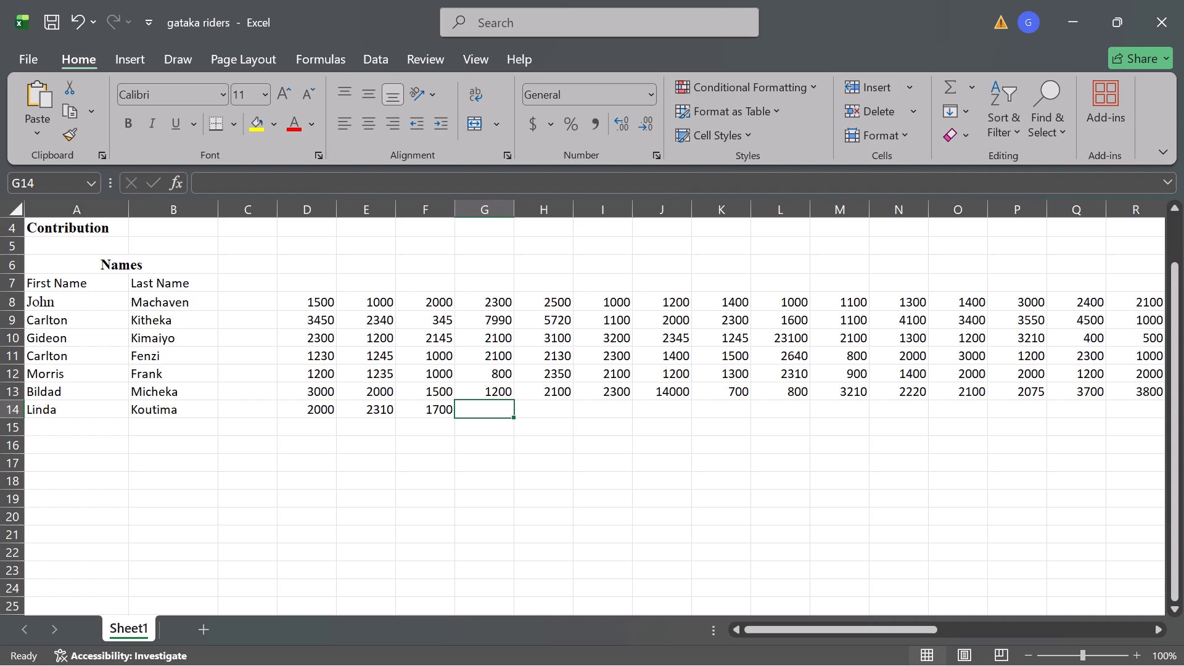
Enter the row 14 rider's February contributions in G14 to I14 as 1435, 2300 and 3100.
{"action": "key", "text": "1"}
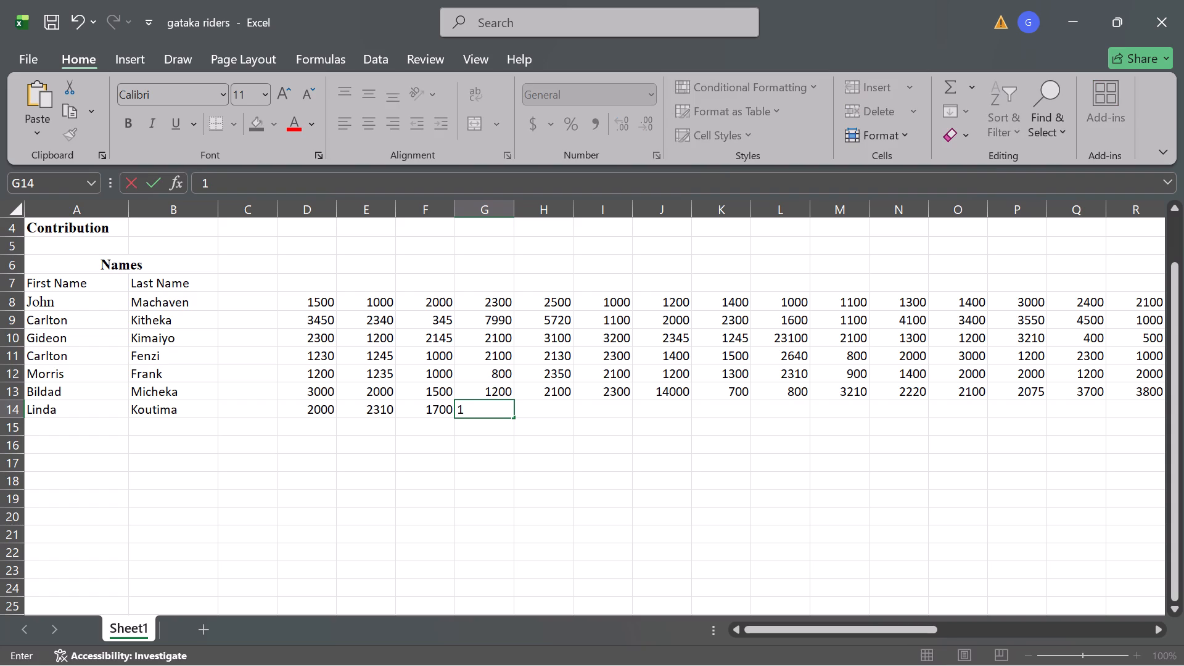
{"action": "type", "text": "435"}
{"action": "key", "text": "Right"}
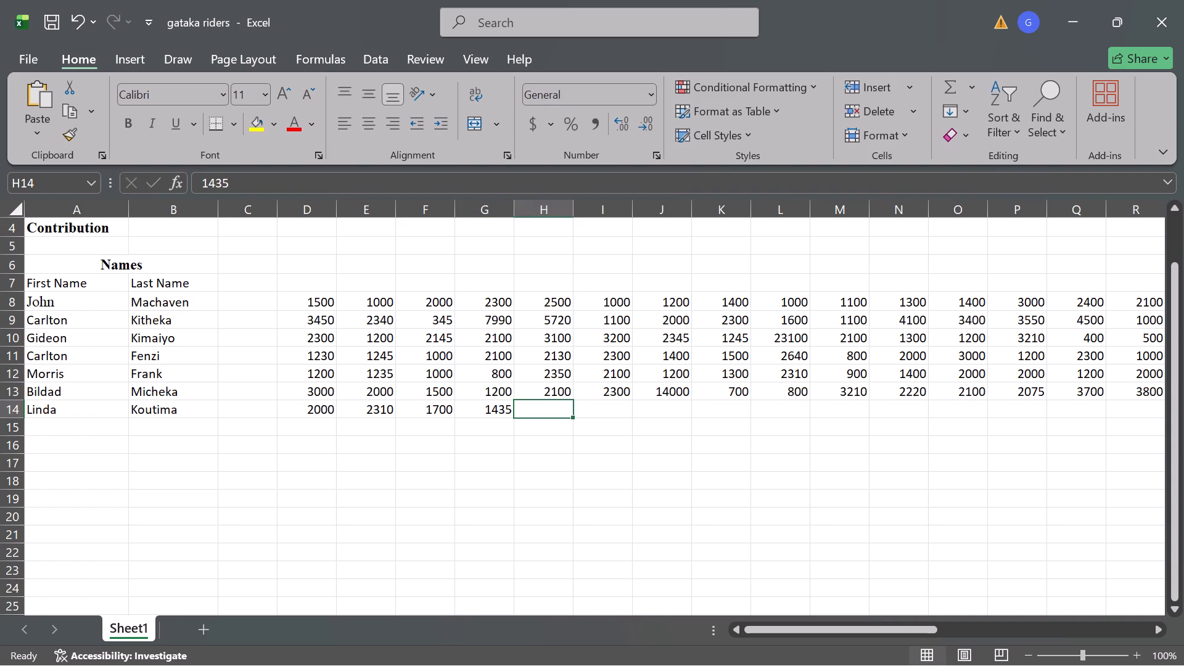
{"action": "key", "text": "2"}
{"action": "key", "text": "3"}
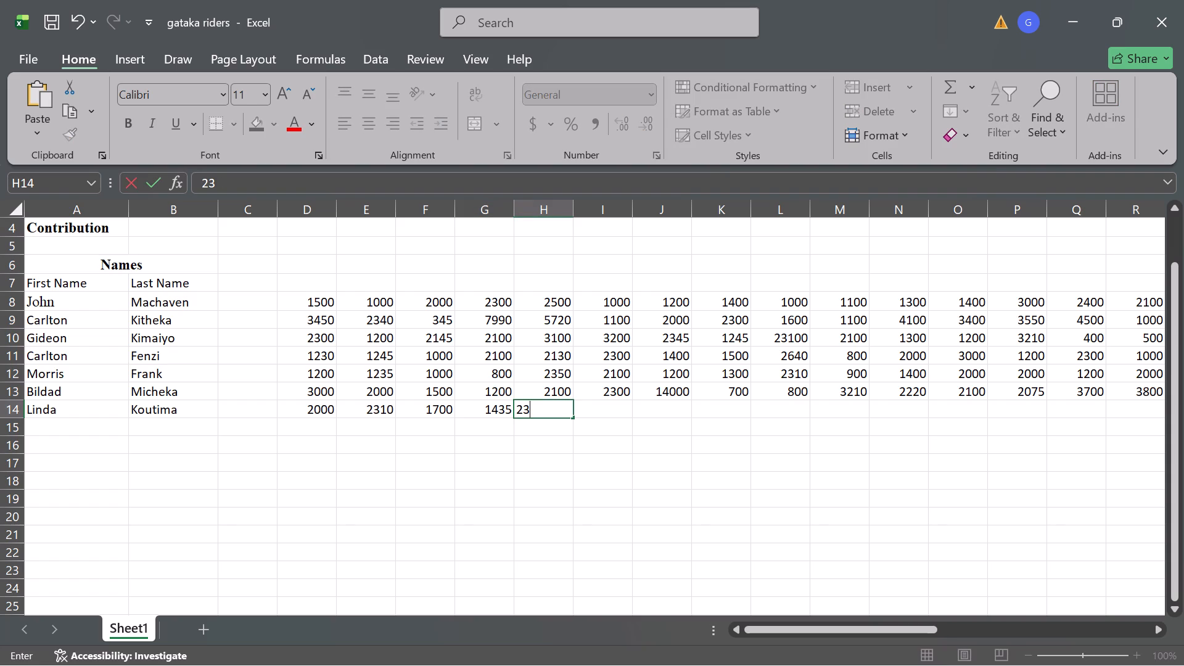
{"action": "type", "text": "00"}
{"action": "key", "text": "Right"}
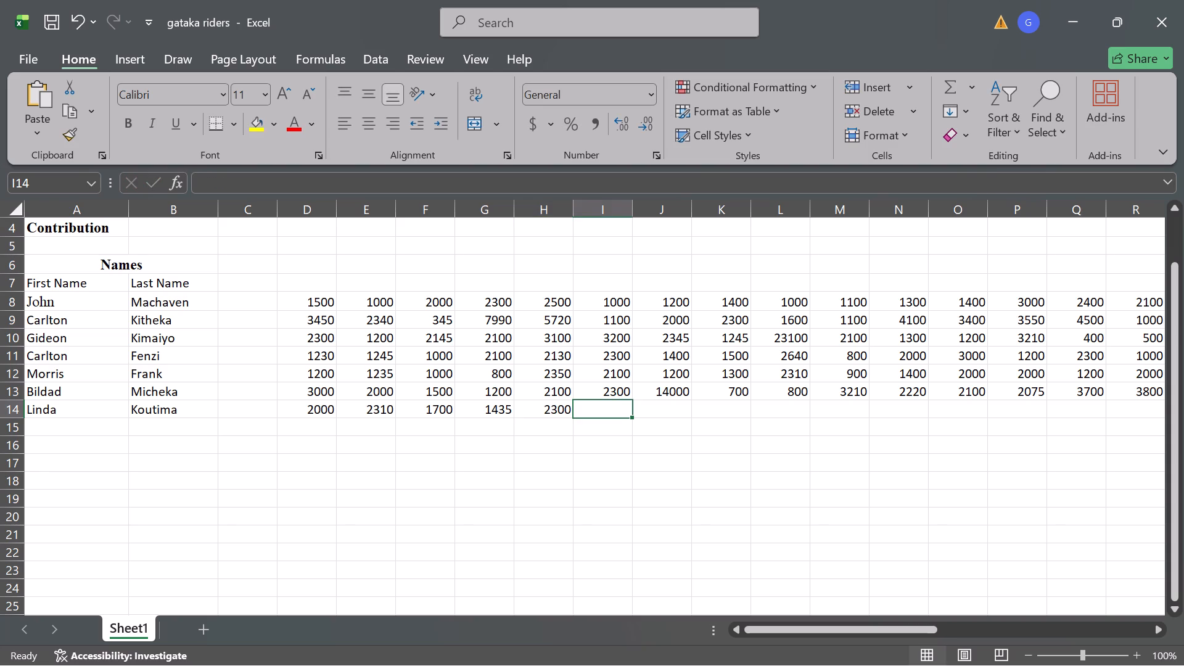
{"action": "key", "text": "3"}
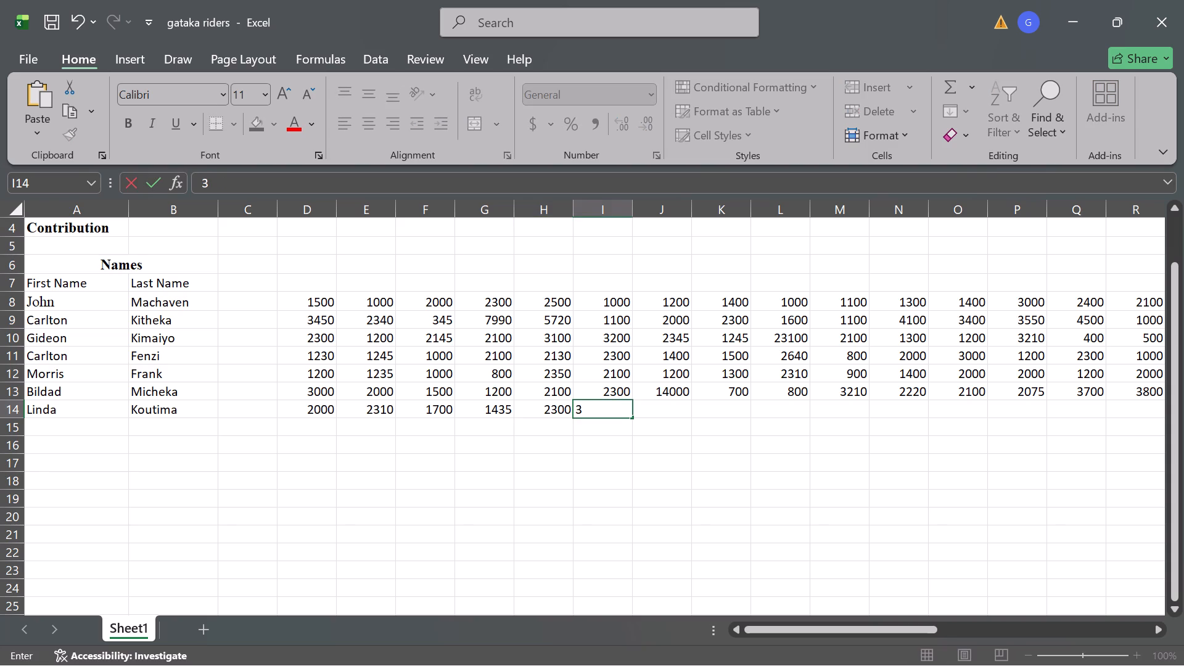
{"action": "key", "text": "1"}
{"action": "type", "text": "00"}
{"action": "key", "text": "Right"}
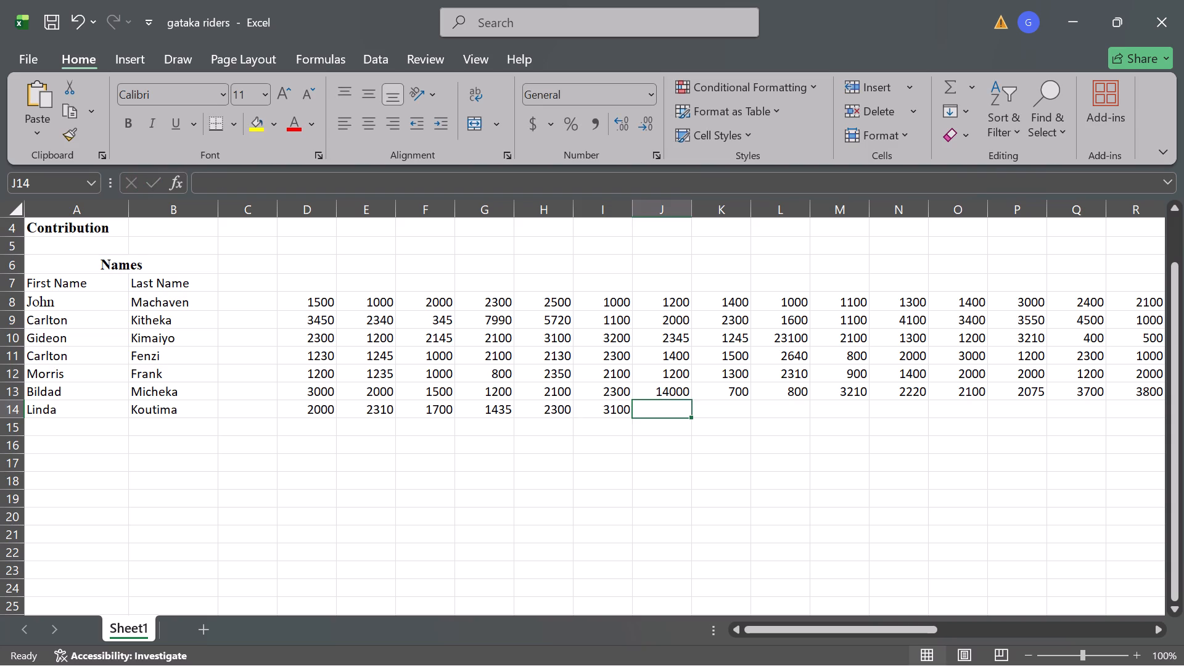
Enter the row 14 rider's March contributions in J14 to L14 as 3000, 3400 and 12000.
{"action": "key", "text": "3"}
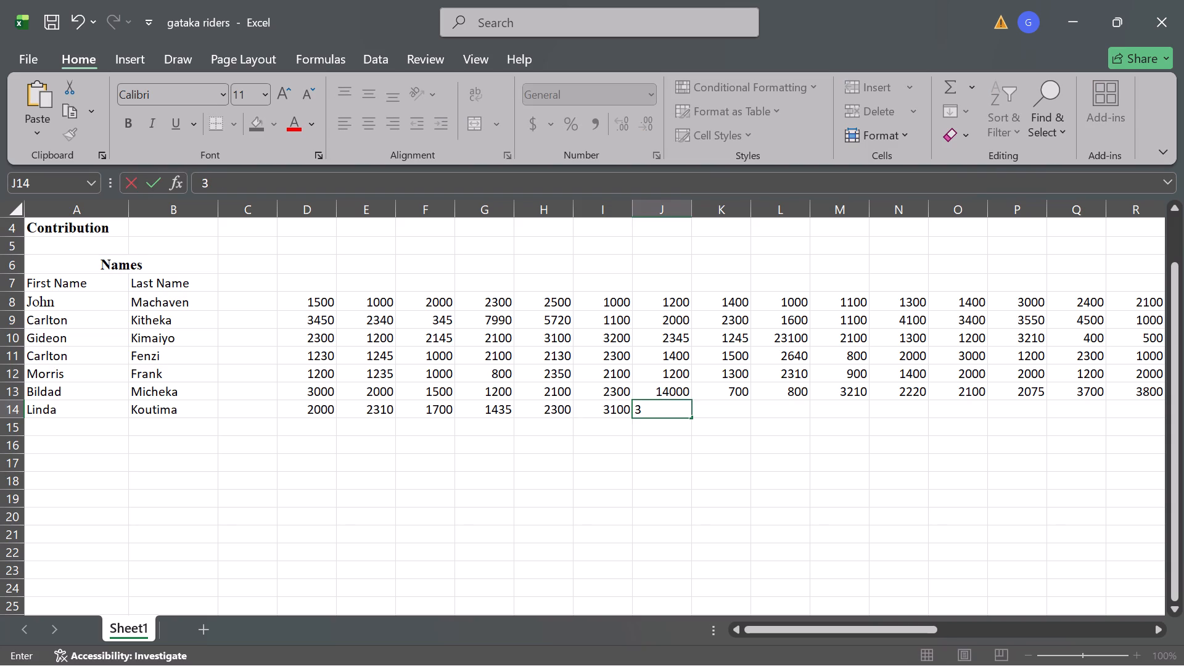
{"action": "type", "text": "000"}
{"action": "key", "text": "Right"}
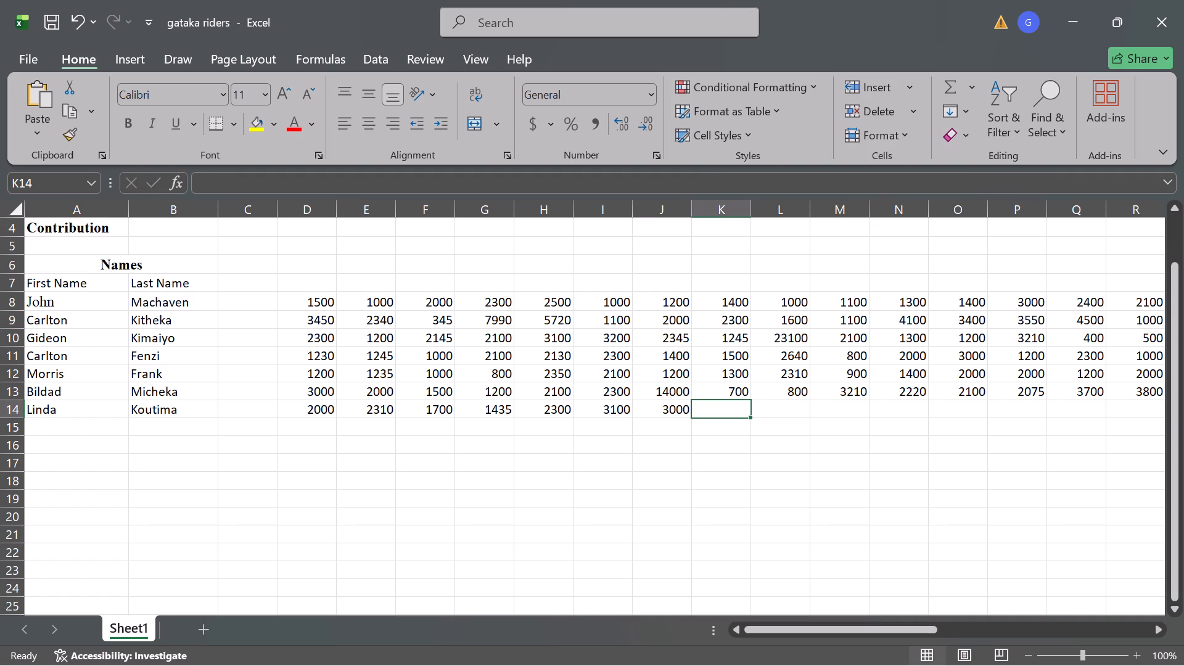
{"action": "type", "text": "34"}
{"action": "type", "text": "00"}
{"action": "key", "text": "Right"}
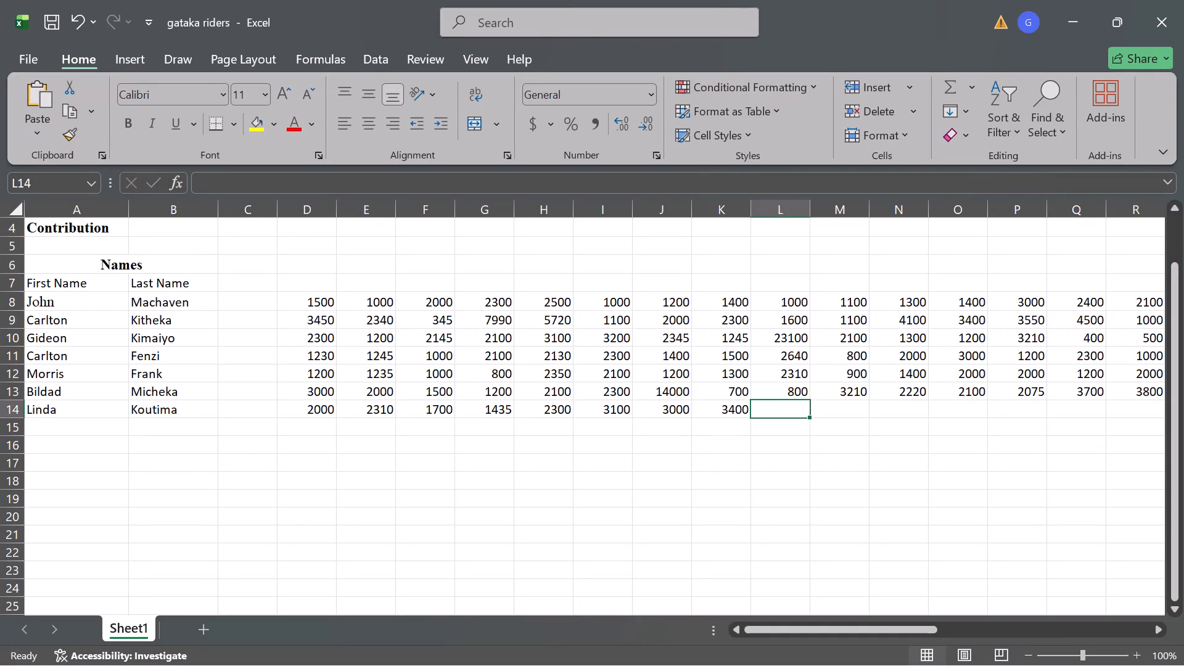
{"action": "key", "text": "1"}
{"action": "type", "text": "200"}
{"action": "key", "text": "0"}
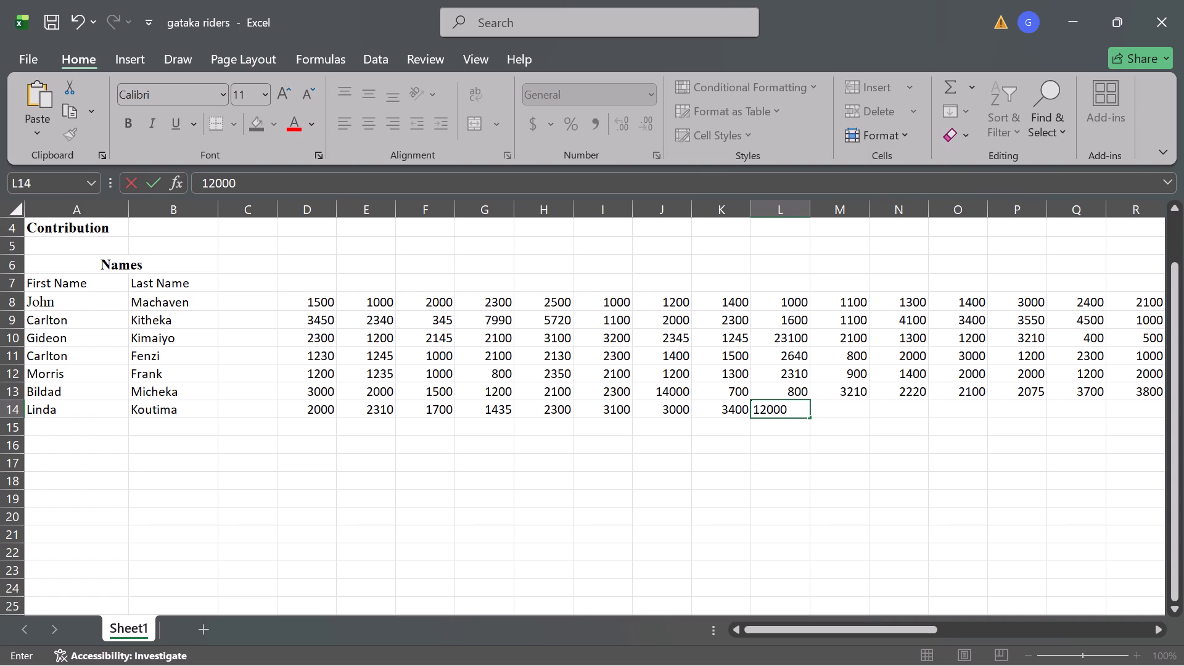
{"action": "key", "text": "Right"}
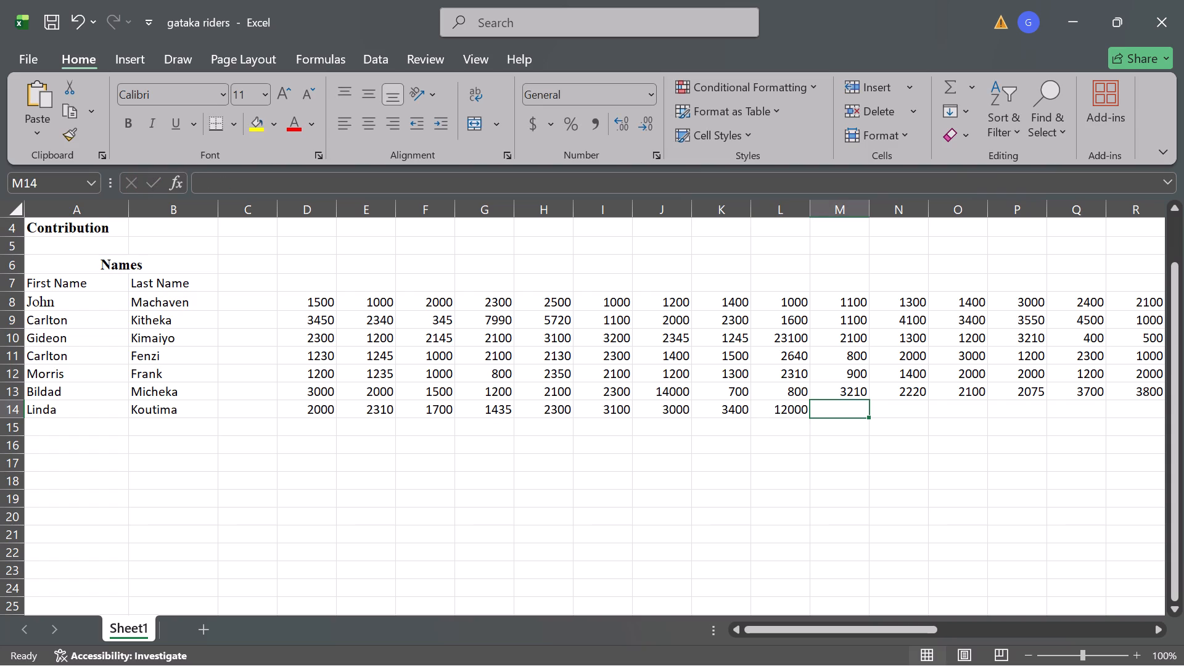
Enter the row 14 rider's April contributions in M14 to O14 as 2200, 2210 and 1880.
{"action": "key", "text": "2"}
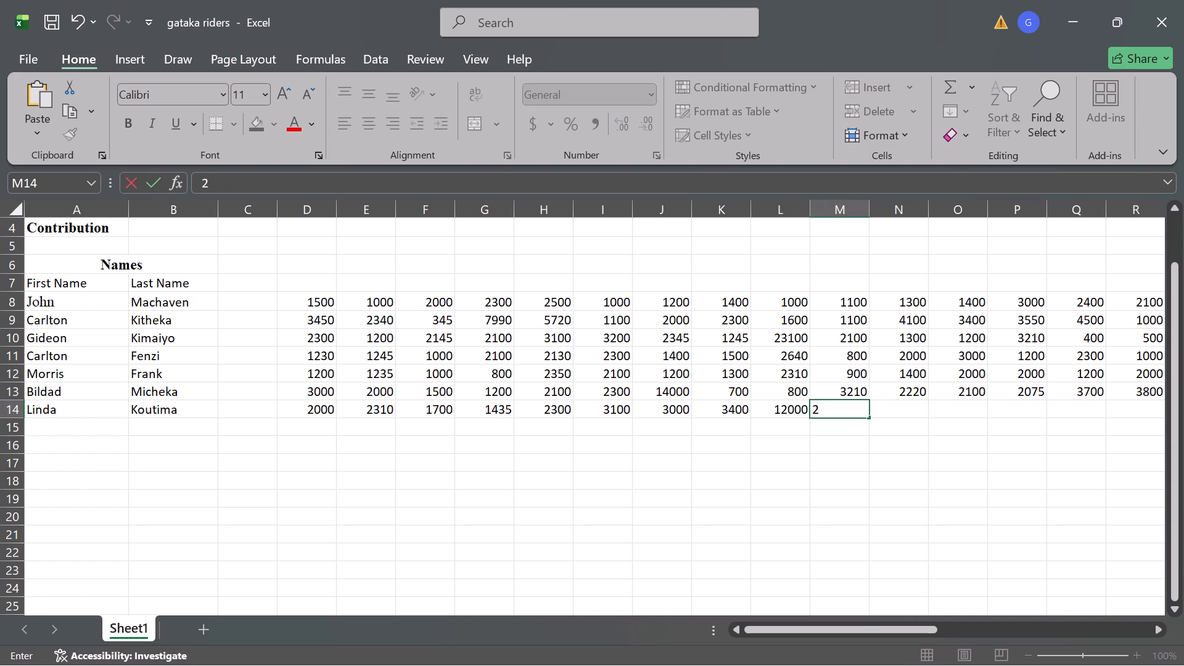
{"action": "key", "text": "2"}
{"action": "key", "text": "0"}
{"action": "key", "text": "0"}
{"action": "key", "text": "Right"}
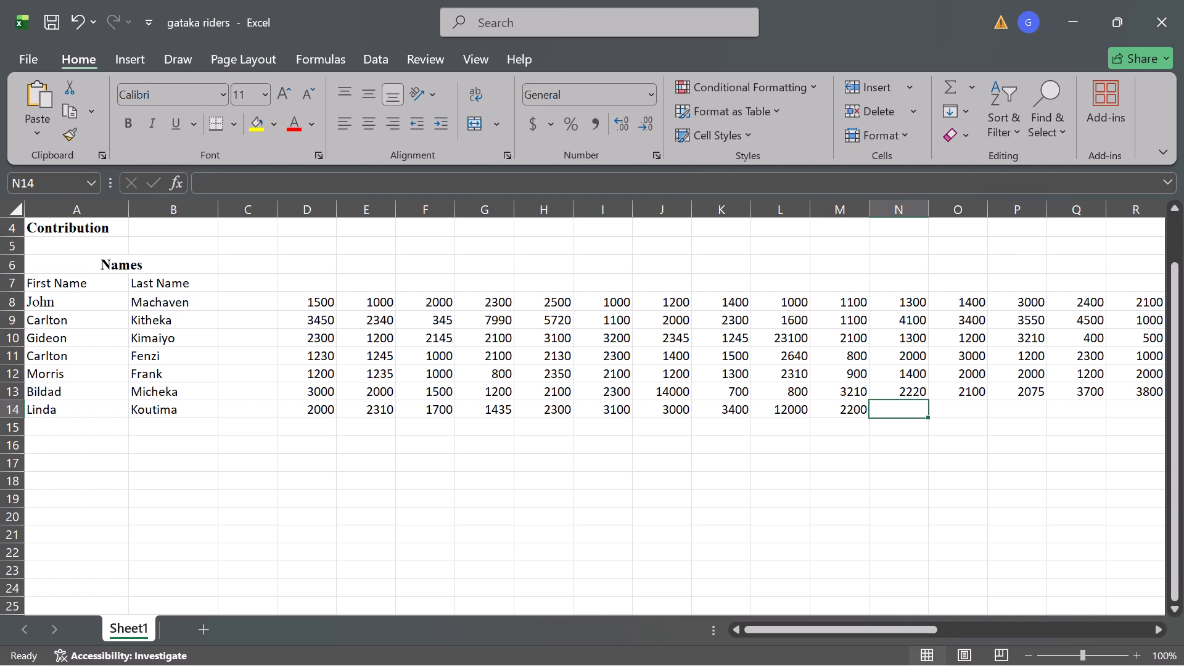
{"action": "type", "text": "22"}
{"action": "key", "text": "1"}
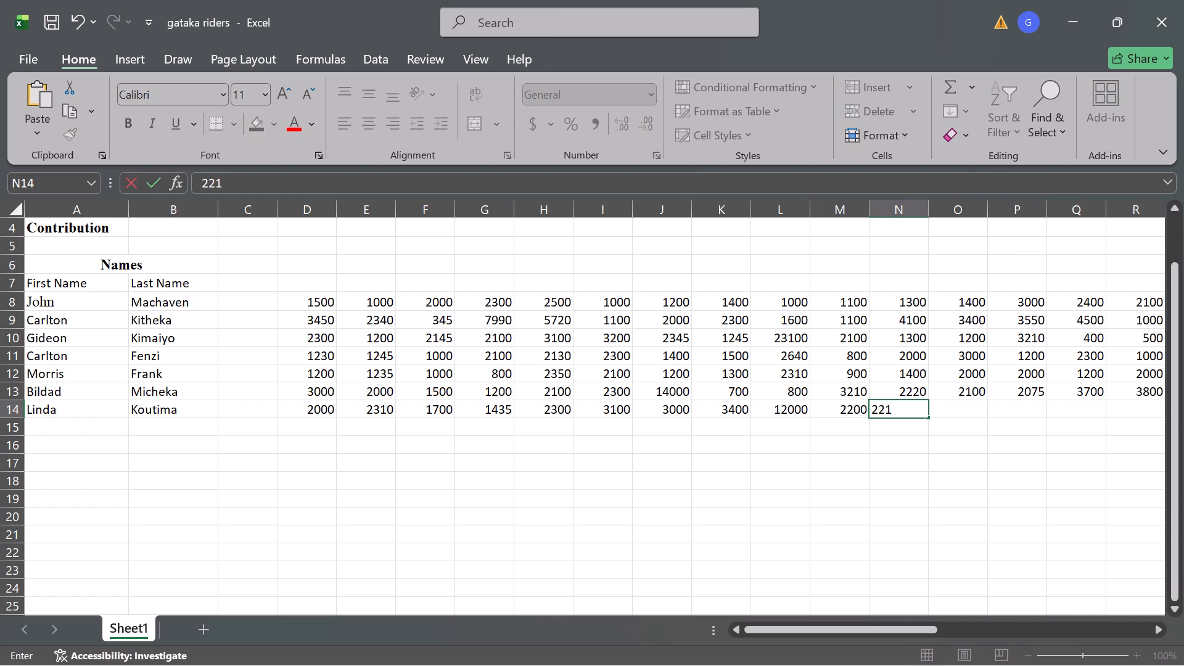
{"action": "key", "text": "0"}
{"action": "key", "text": "Right"}
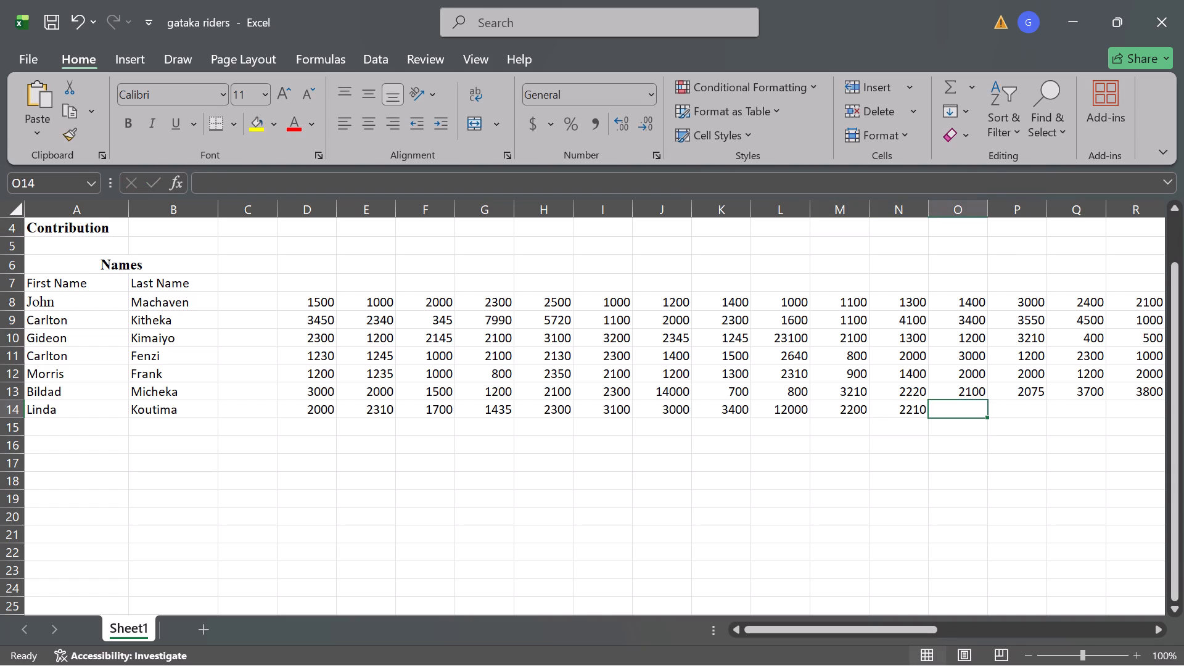
{"action": "type", "text": "1880"}
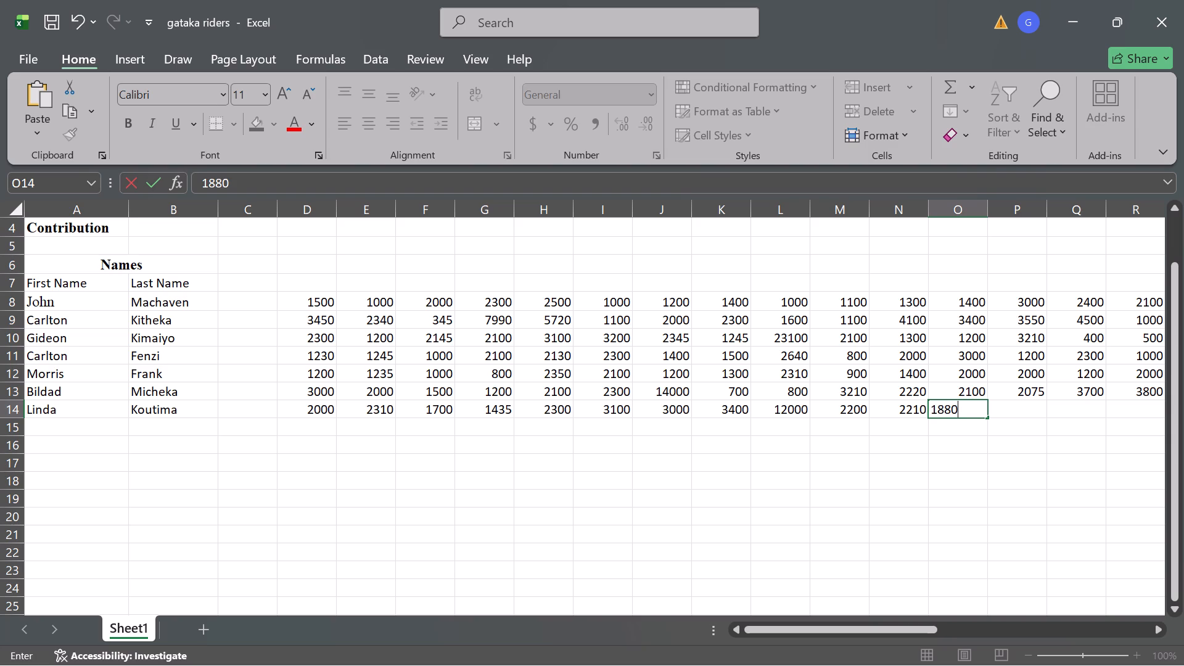
{"action": "key", "text": "Right"}
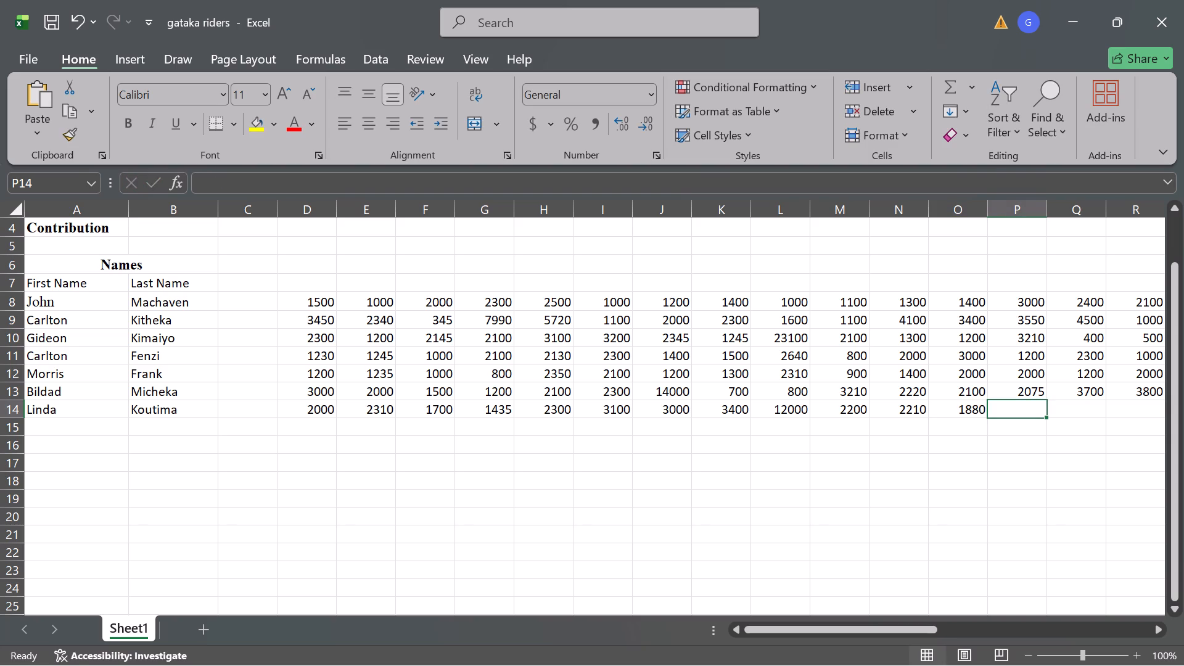
Enter the row 14 rider's May contributions, starting with 1035 in P14.
{"action": "type", "text": "10"}
{"action": "type", "text": "35"}
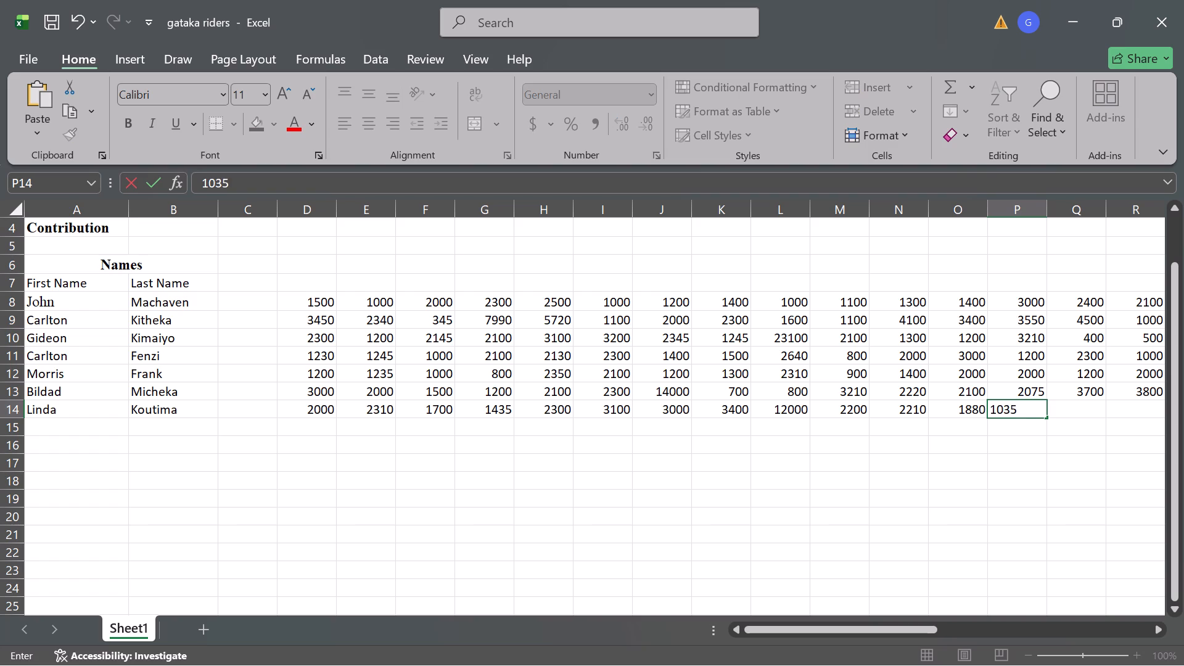
{"action": "key", "text": "Right"}
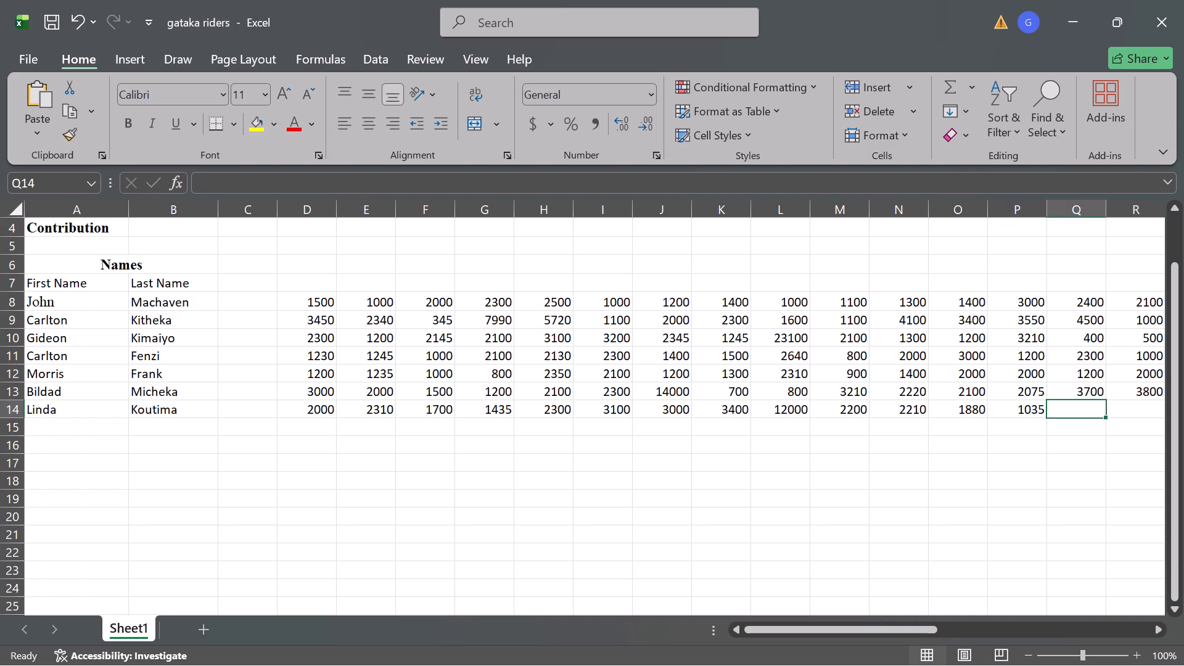
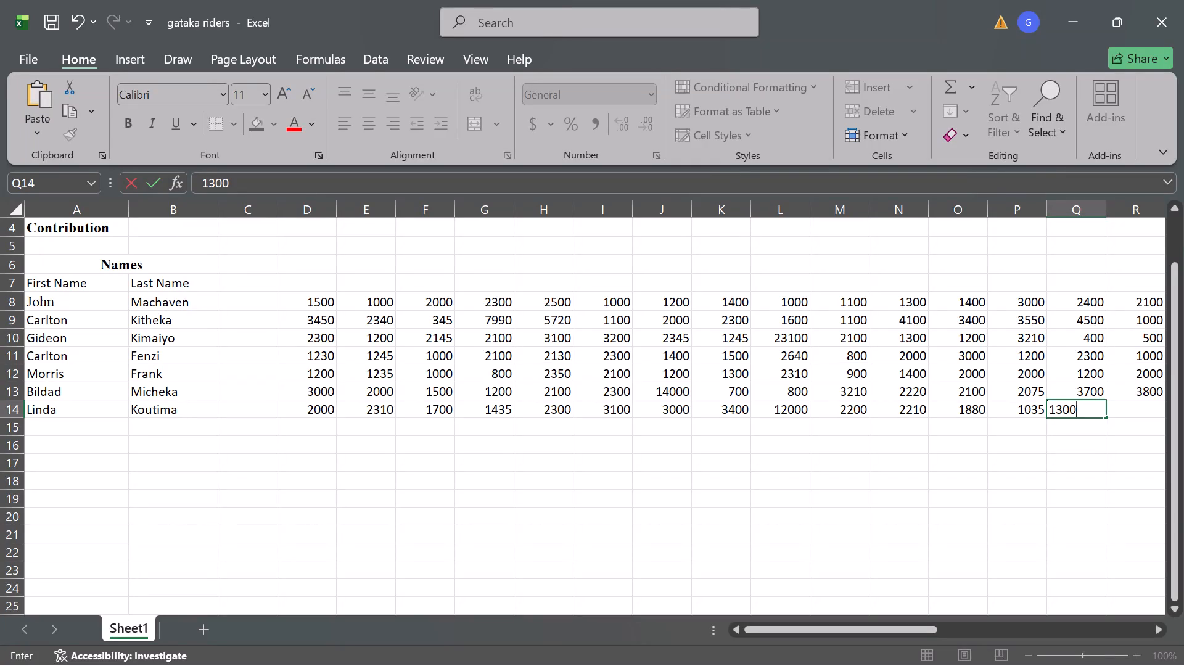
Complete the row 14 rider's May contributions with 1300 in Q14 and 1450 in R14.
{"action": "key", "text": "Right"}
{"action": "type", "text": "1450"}
{"action": "key", "text": "Right"}
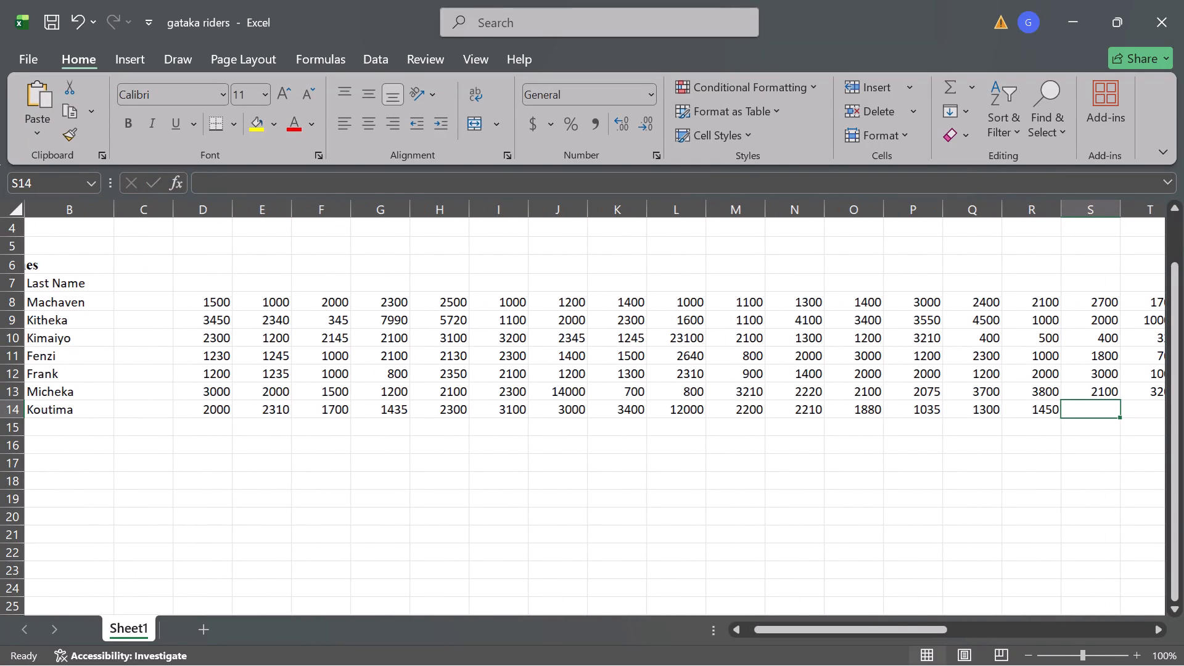
Enter the row 14 rider's June contributions in S14 to U14 as 1200, 1380 and 1020.
{"action": "key", "text": "1"}
{"action": "type", "text": "200"}
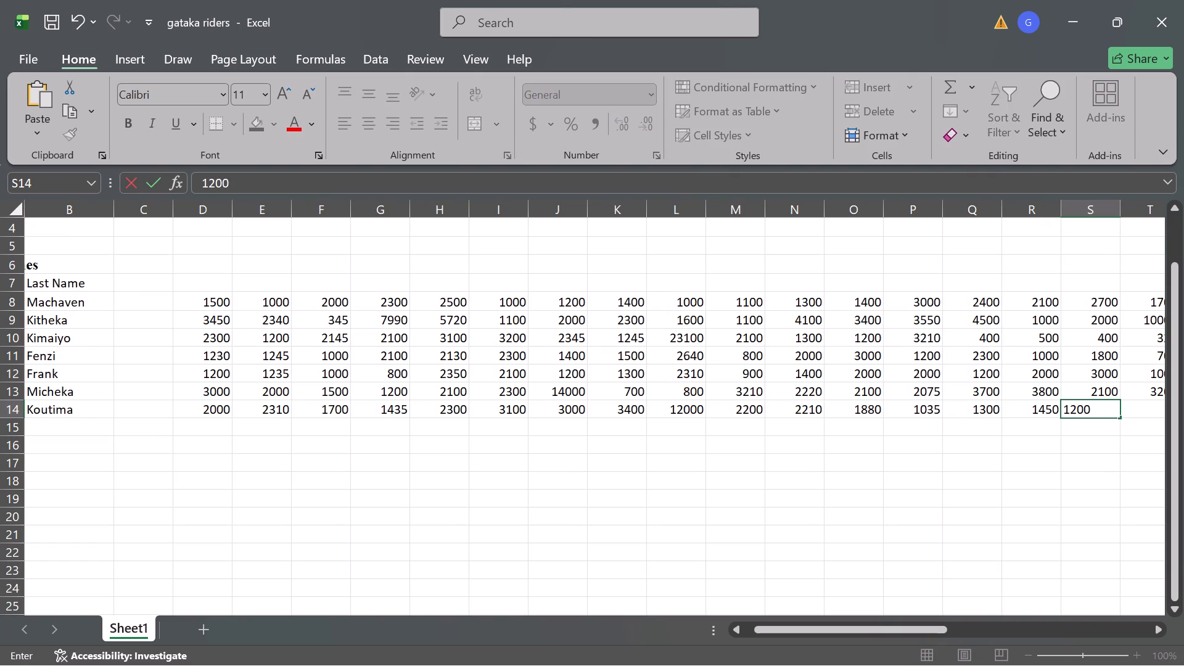
{"action": "key", "text": "Right"}
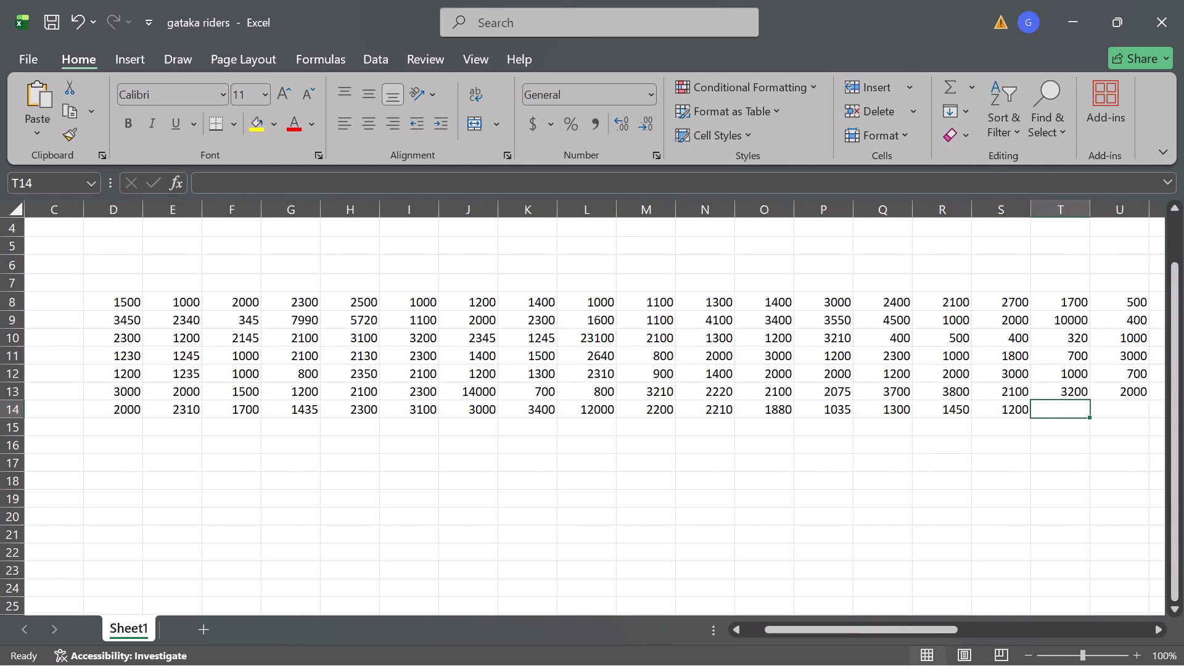
{"action": "key", "text": "1"}
{"action": "key", "text": "3"}
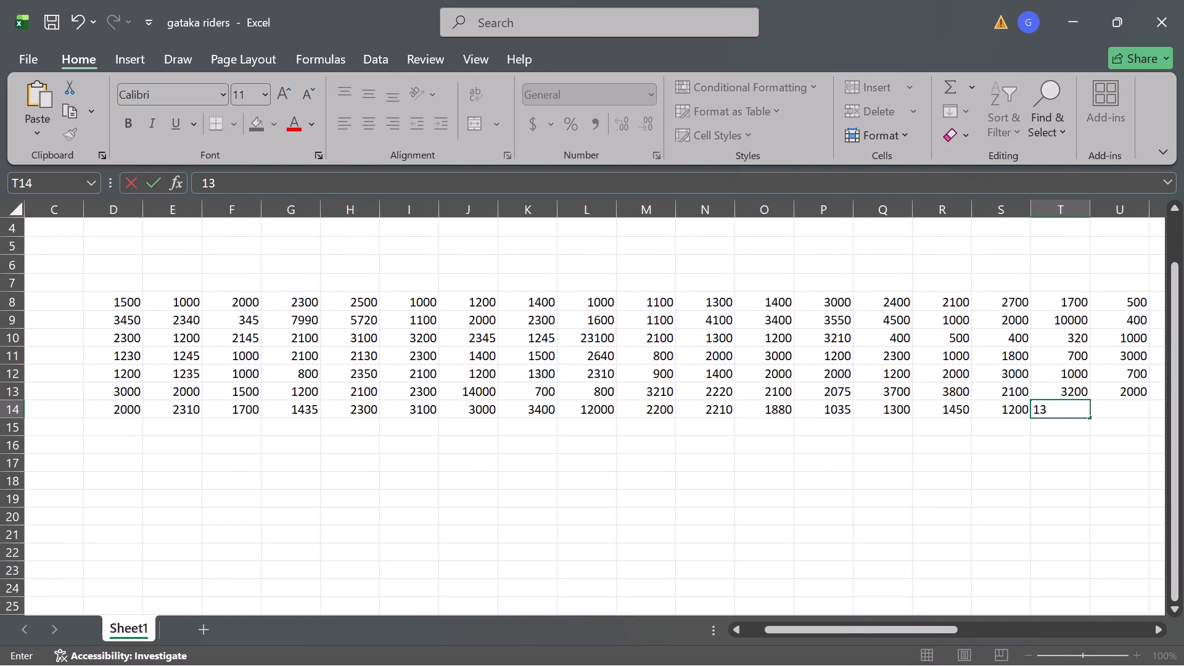
{"action": "type", "text": "80"}
{"action": "key", "text": "Right"}
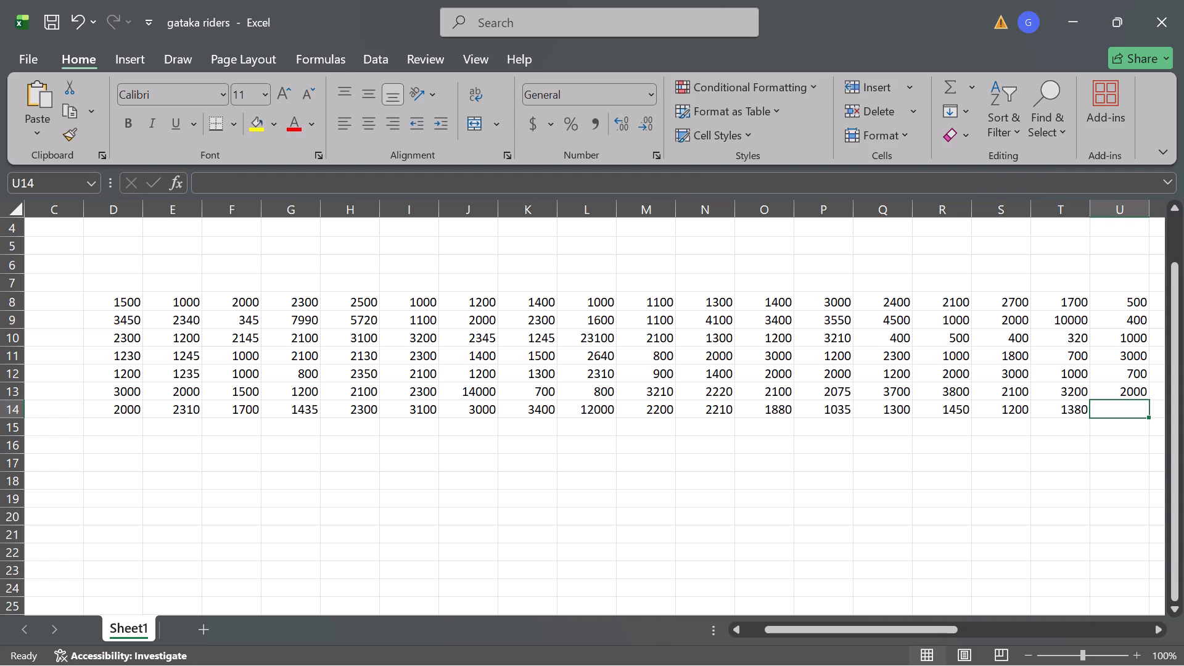
{"action": "type", "text": "10"}
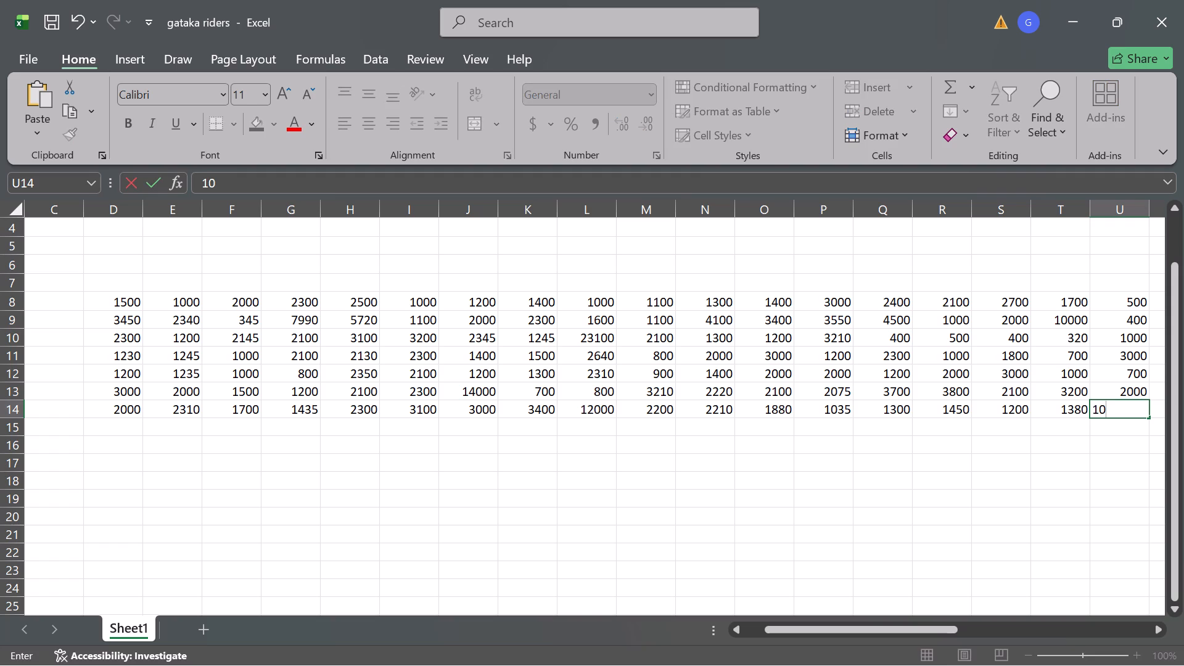
{"action": "type", "text": "20"}
{"action": "key", "text": "Right"}
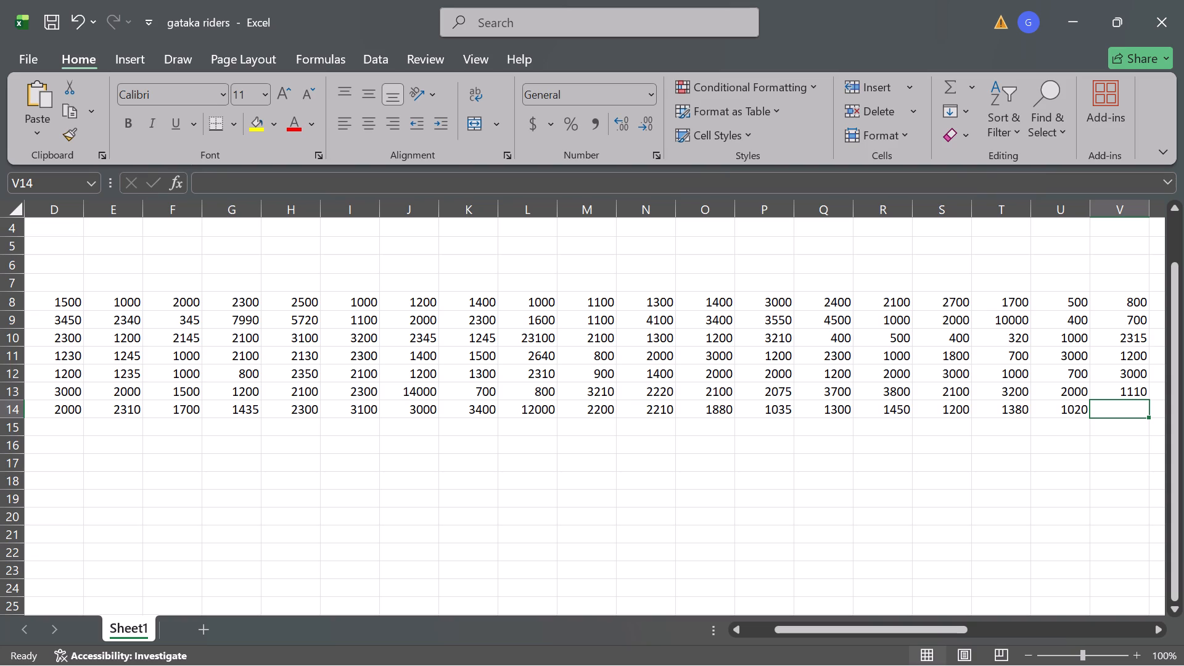
Enter the row 14 rider's July contributions in V14 to X14 as 3350, 2500 and 2300.
{"action": "type", "text": "33"}
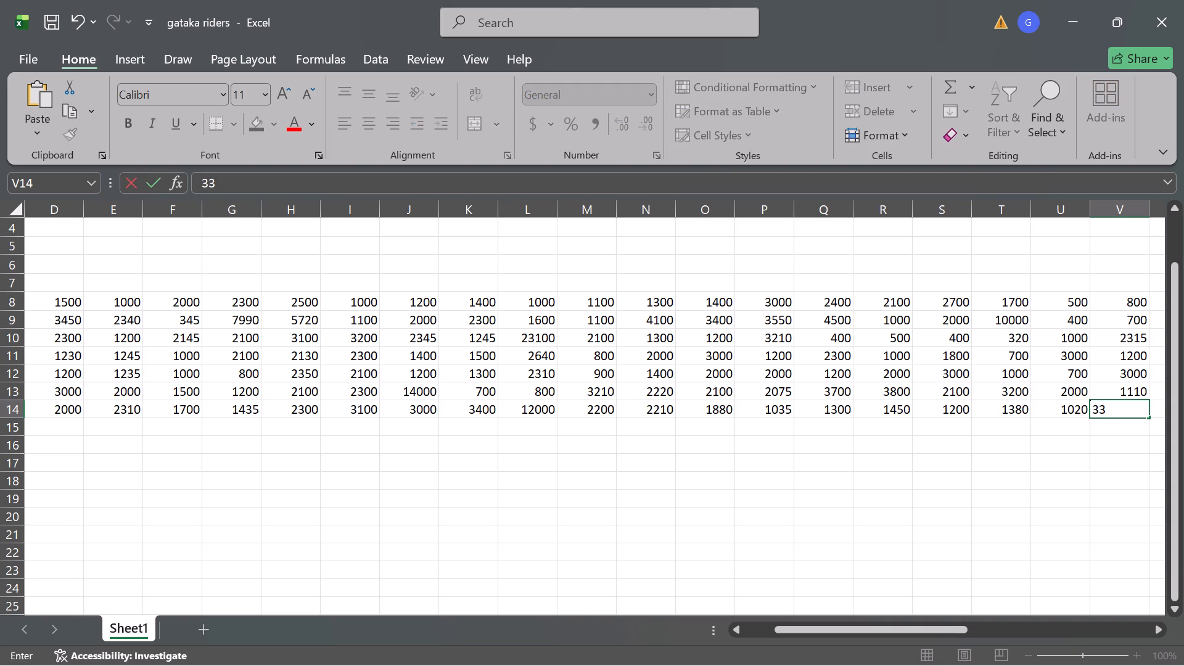
{"action": "type", "text": "50"}
{"action": "key", "text": "Right"}
{"action": "key", "text": "2"}
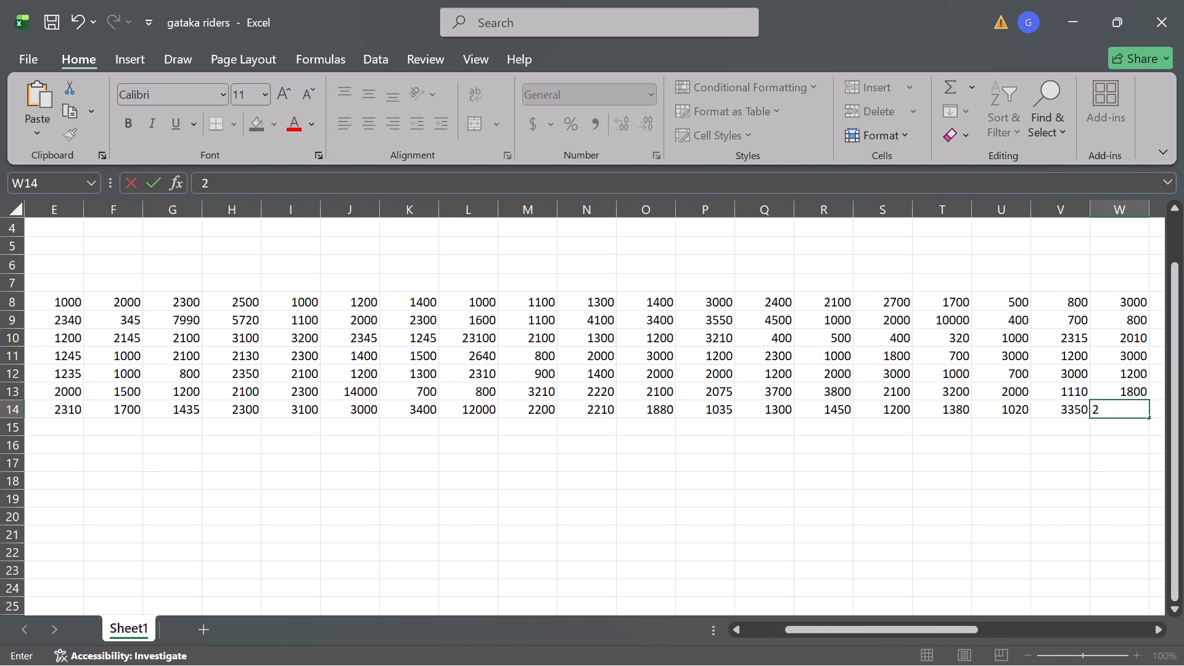
{"action": "key", "text": "5"}
{"action": "type", "text": "00"}
{"action": "key", "text": "Right"}
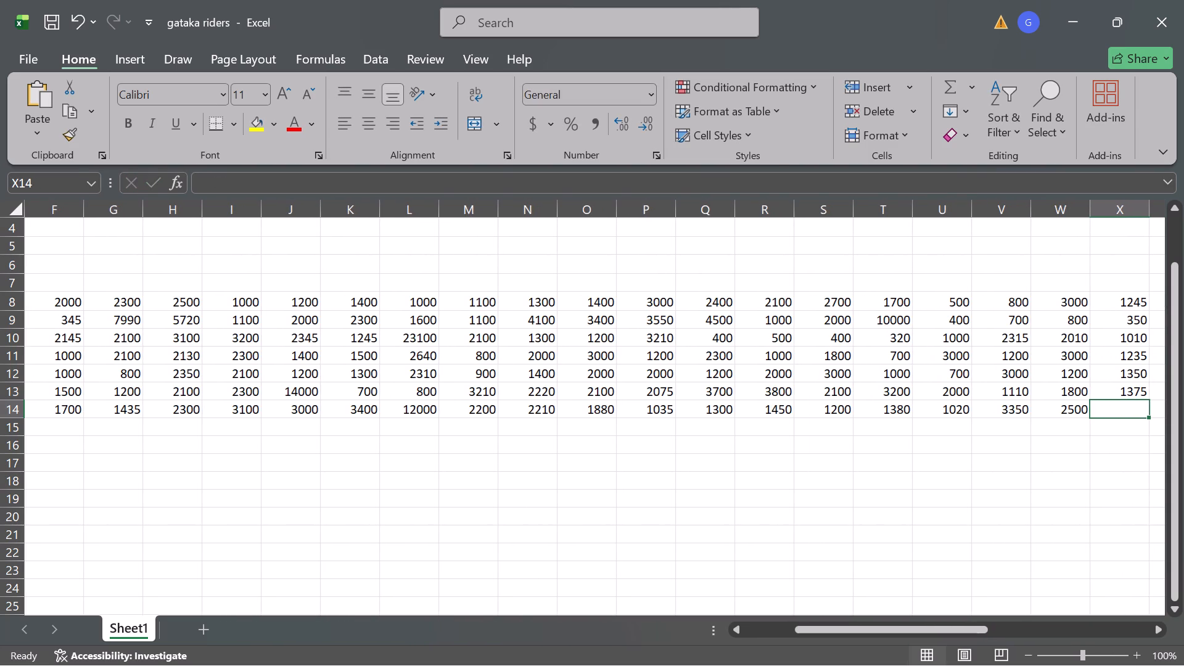
{"action": "type", "text": "23"}
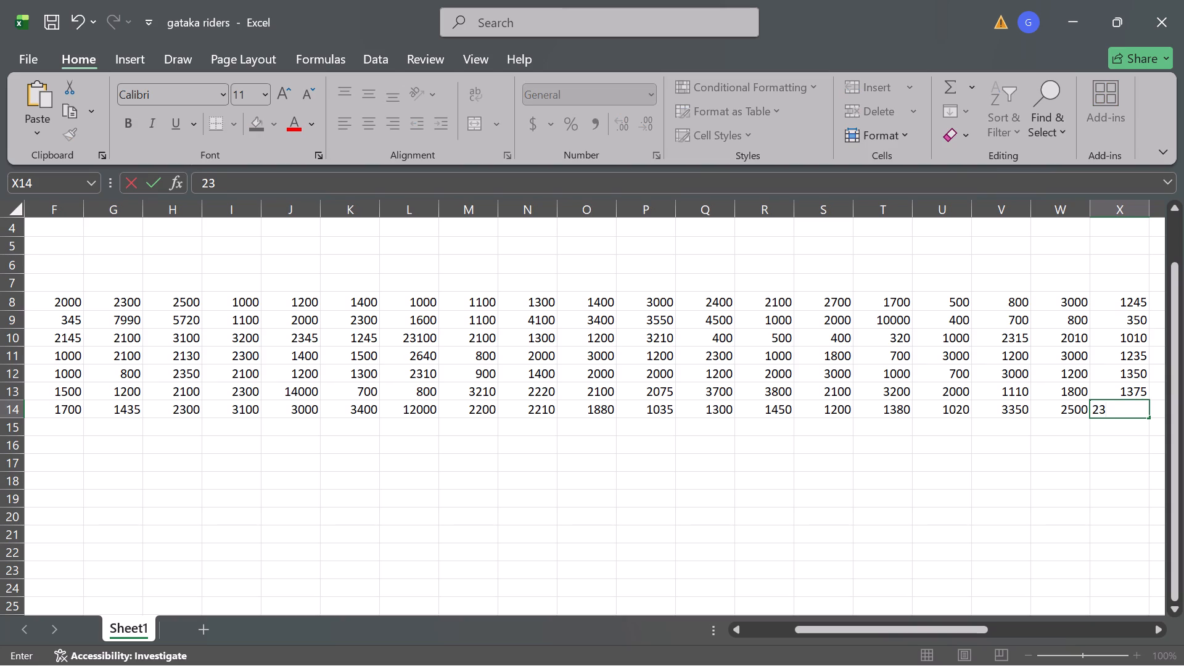
{"action": "type", "text": "00"}
{"action": "key", "text": "Right"}
Enter the row 14 rider's August contributions in Y14 to AA14 as 3500, 3100 and 2100.
{"action": "type", "text": "3500"}
{"action": "key", "text": "Right"}
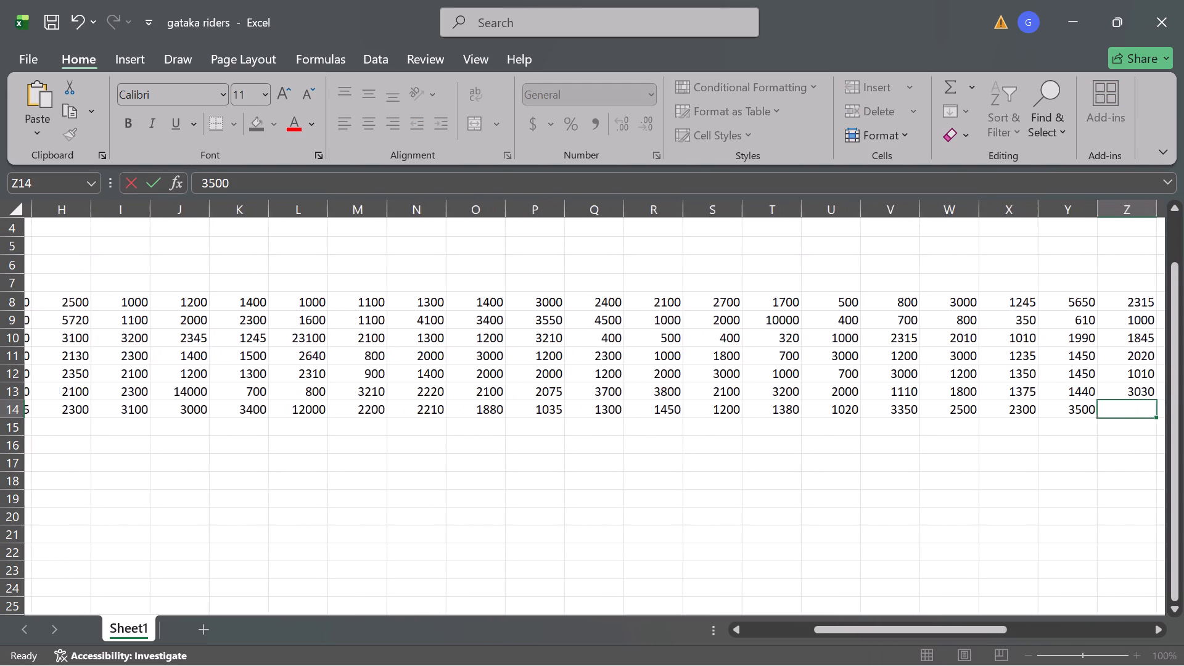
{"action": "key", "text": "3"}
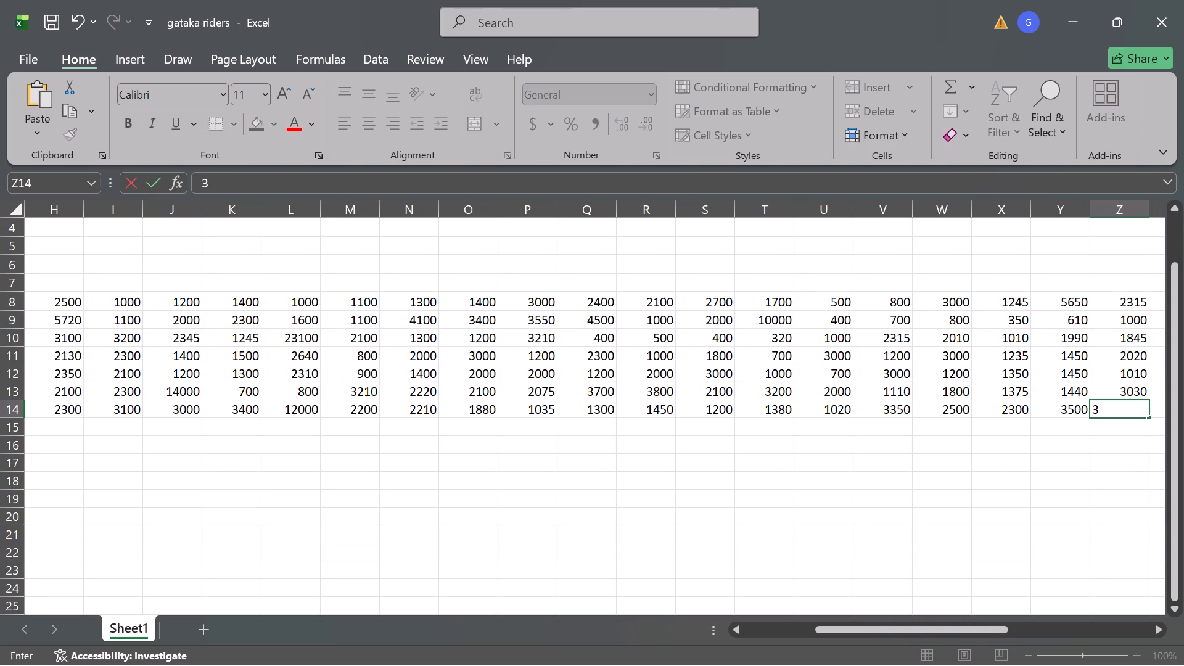
{"action": "type", "text": "100"}
{"action": "key", "text": "Right"}
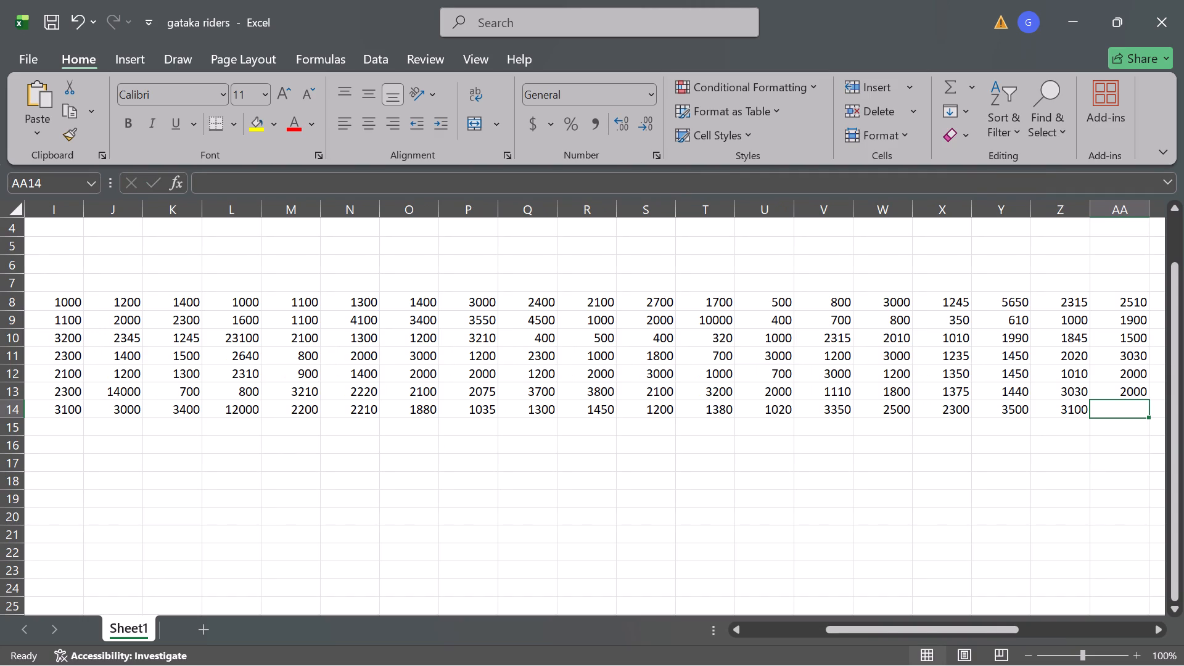
{"action": "type", "text": "2100"}
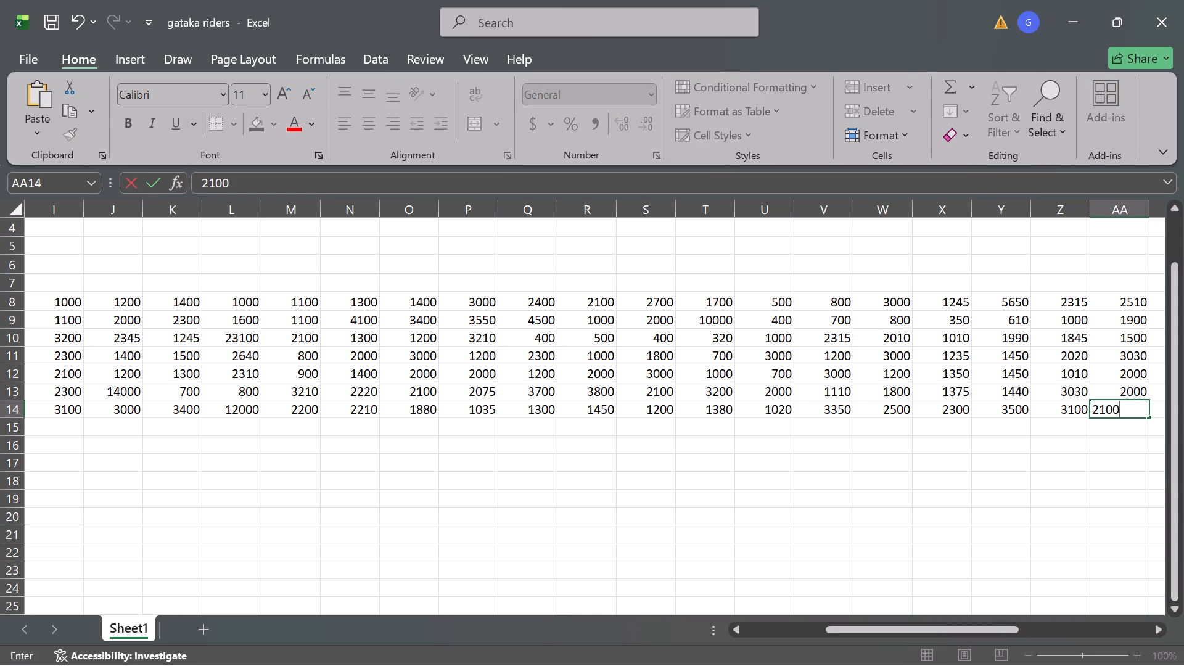
{"action": "key", "text": "Right"}
Enter the row 14 rider's September contributions in AB14 to AD14 as 2310, 1600 and 4100.
{"action": "key", "text": "2"}
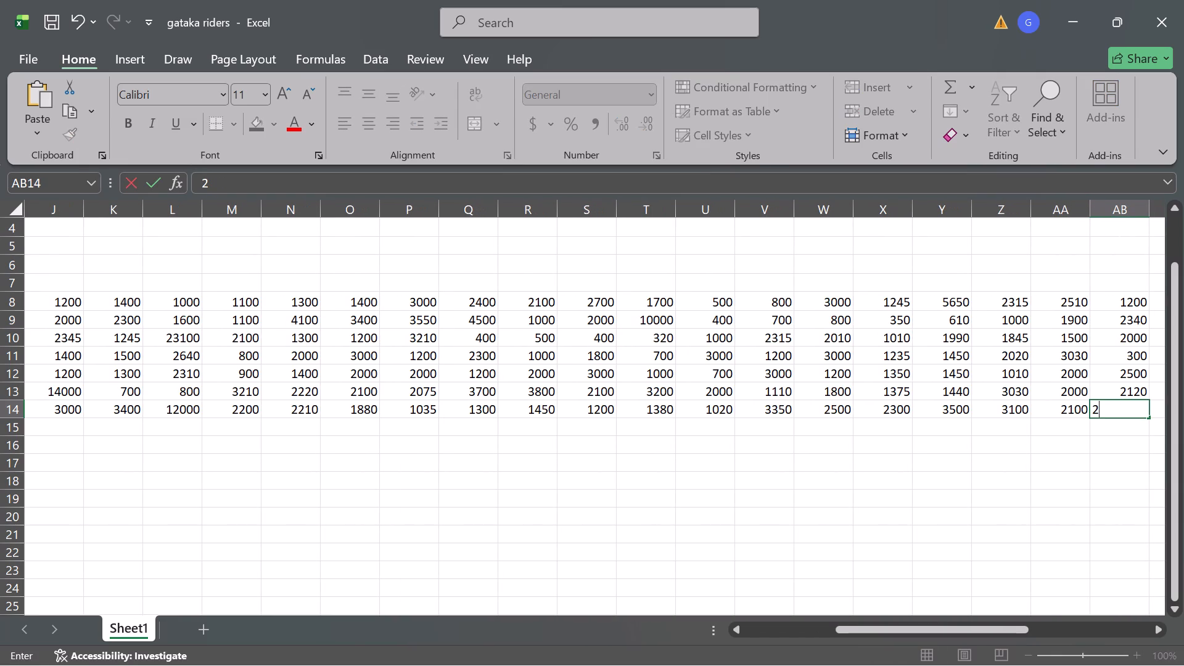
{"action": "type", "text": "310"}
{"action": "key", "text": "Right"}
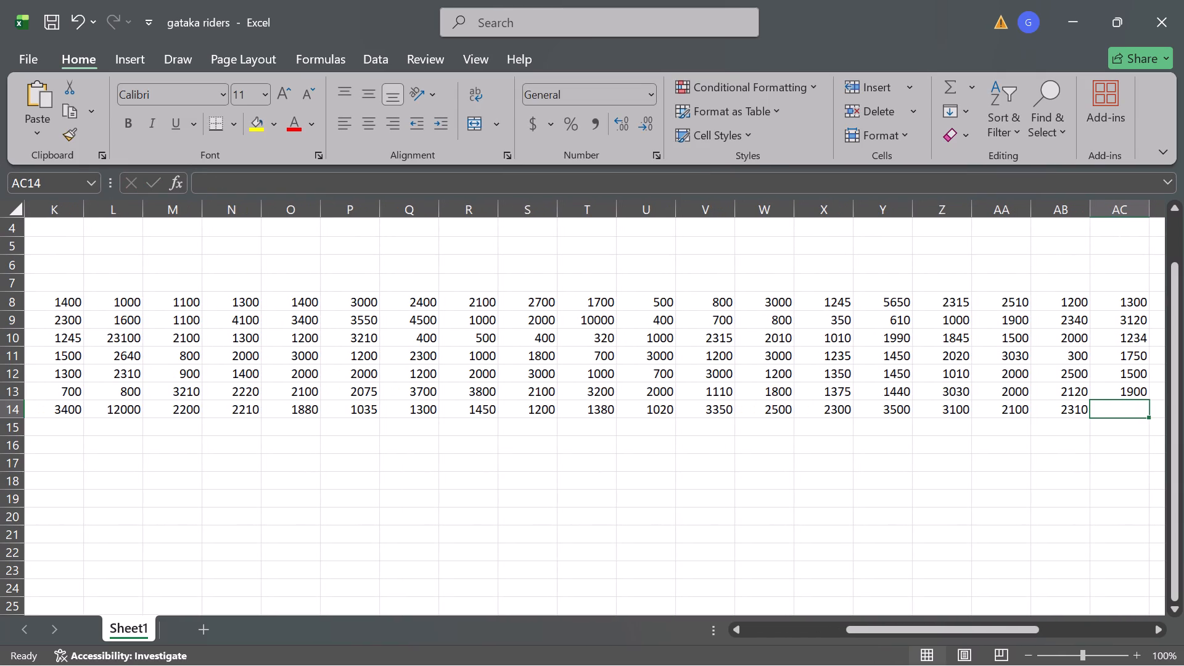
{"action": "key", "text": "1"}
{"action": "type", "text": "600"}
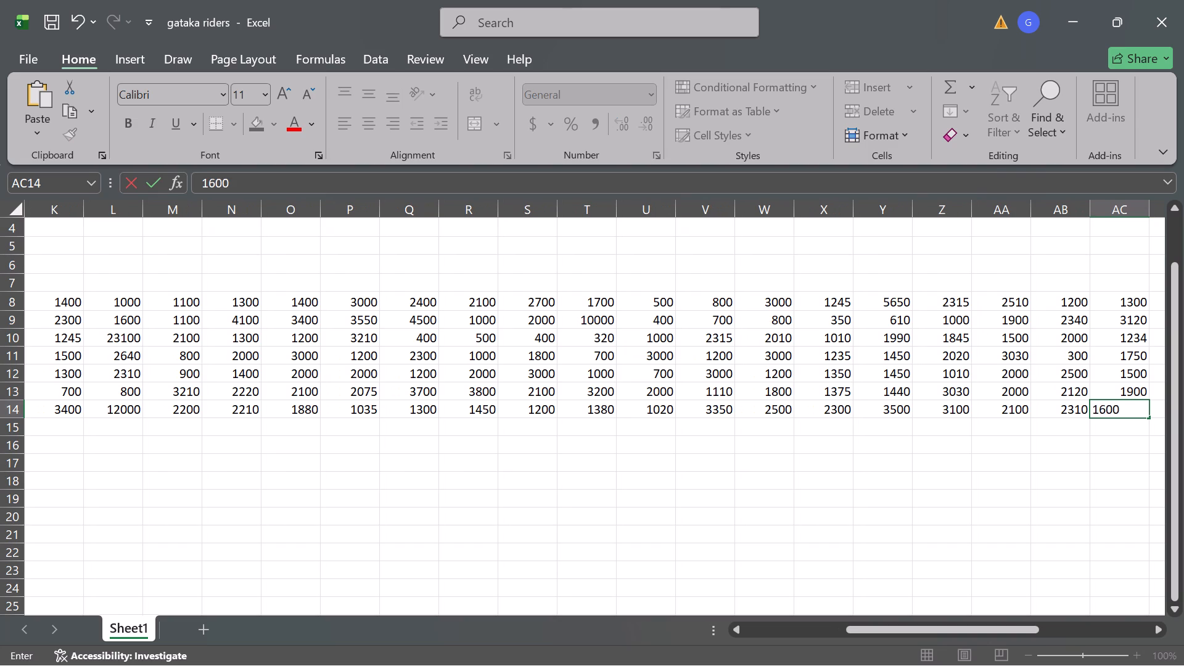
{"action": "key", "text": "Right"}
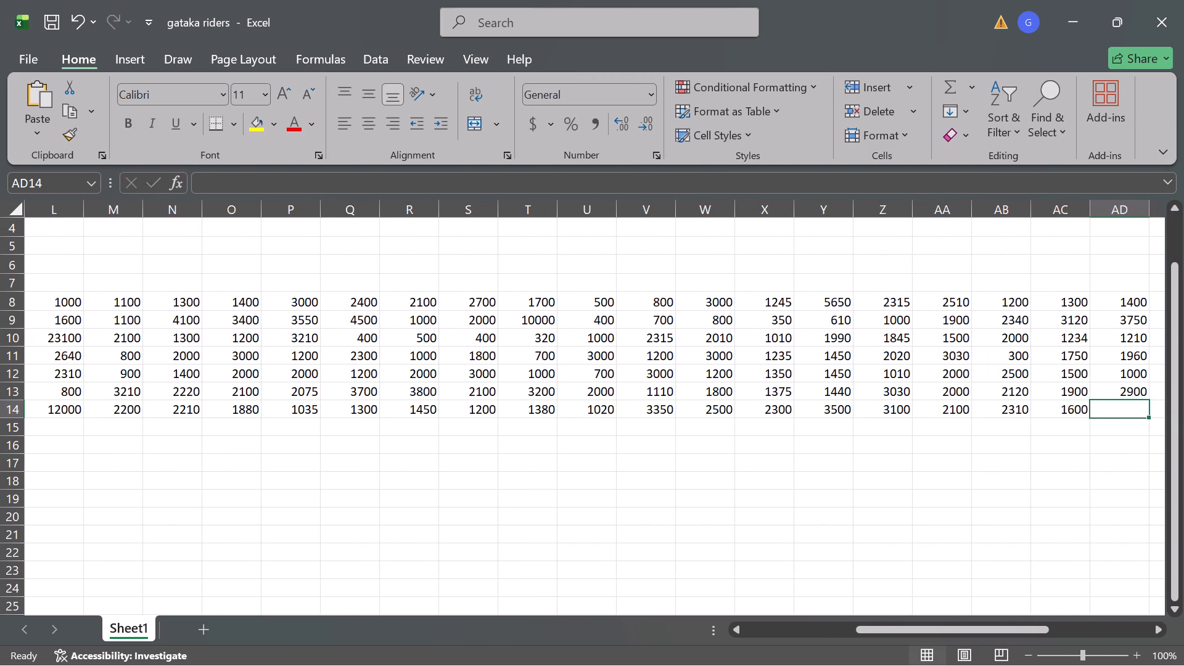
{"action": "type", "text": "4100"}
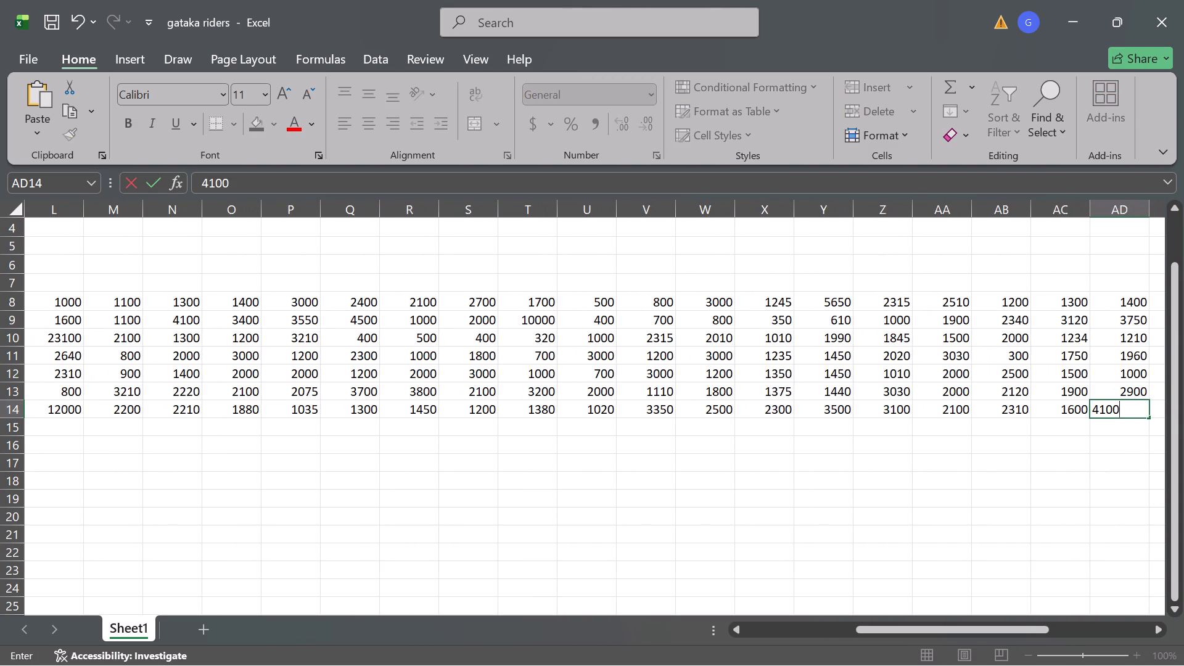
{"action": "key", "text": "Right"}
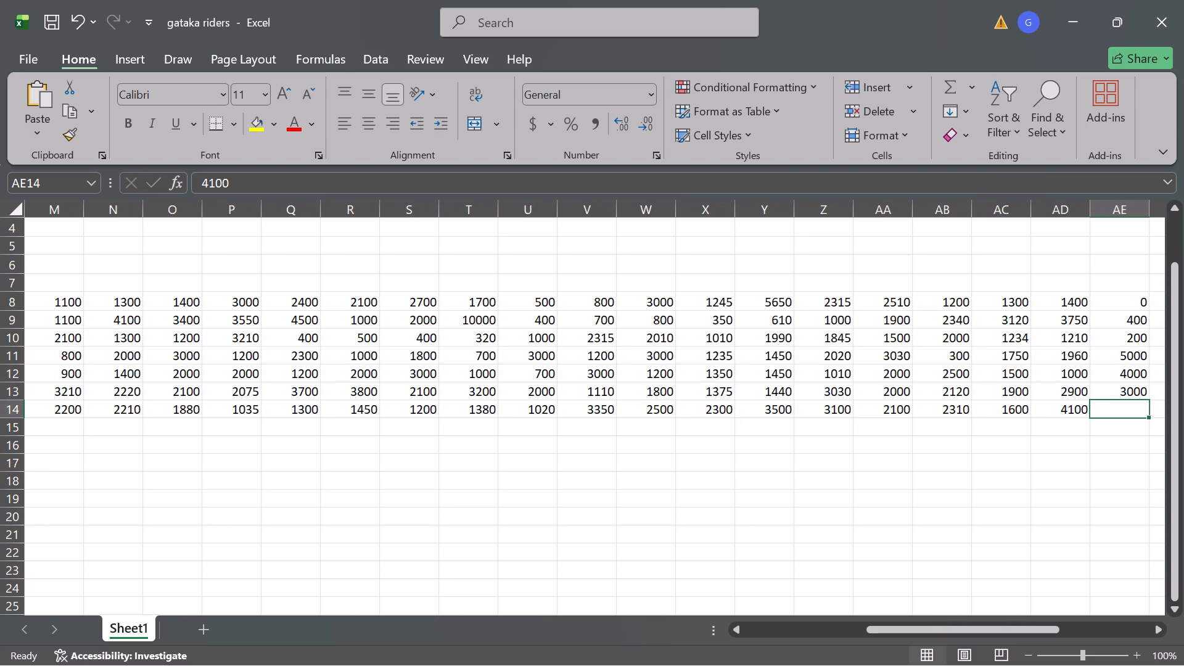
Enter the row 14 rider's October contributions in AE14 to AG14 as 1500, 2300 and 1400.
{"action": "key", "text": "1"}
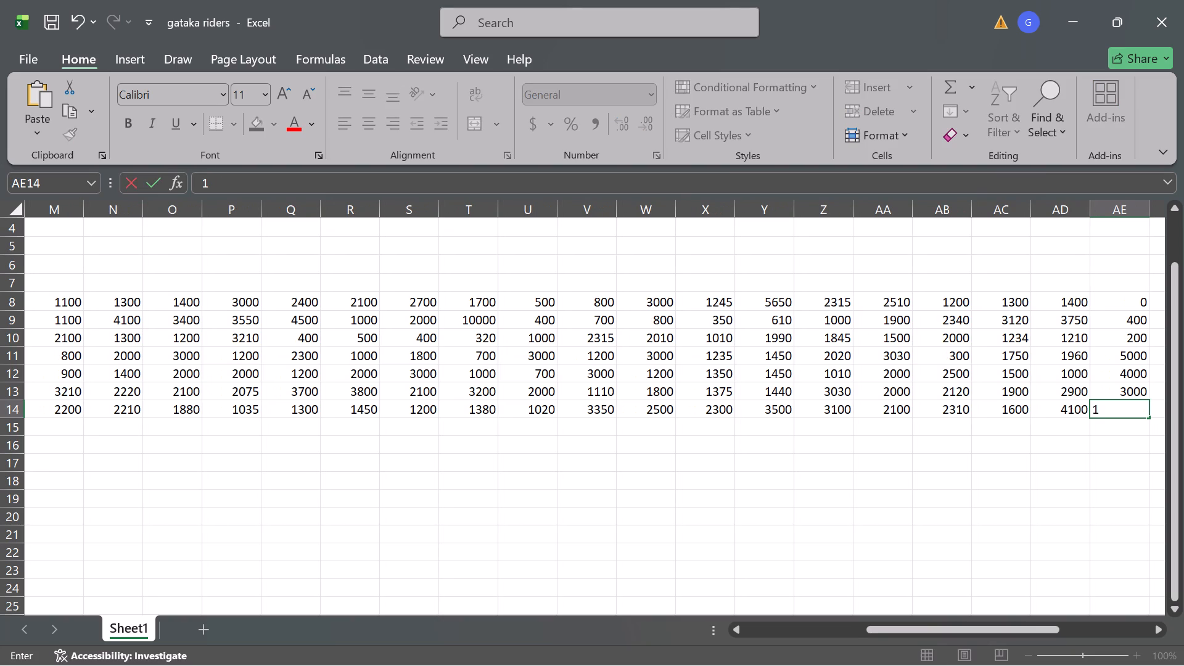
{"action": "type", "text": "500"}
{"action": "key", "text": "Right"}
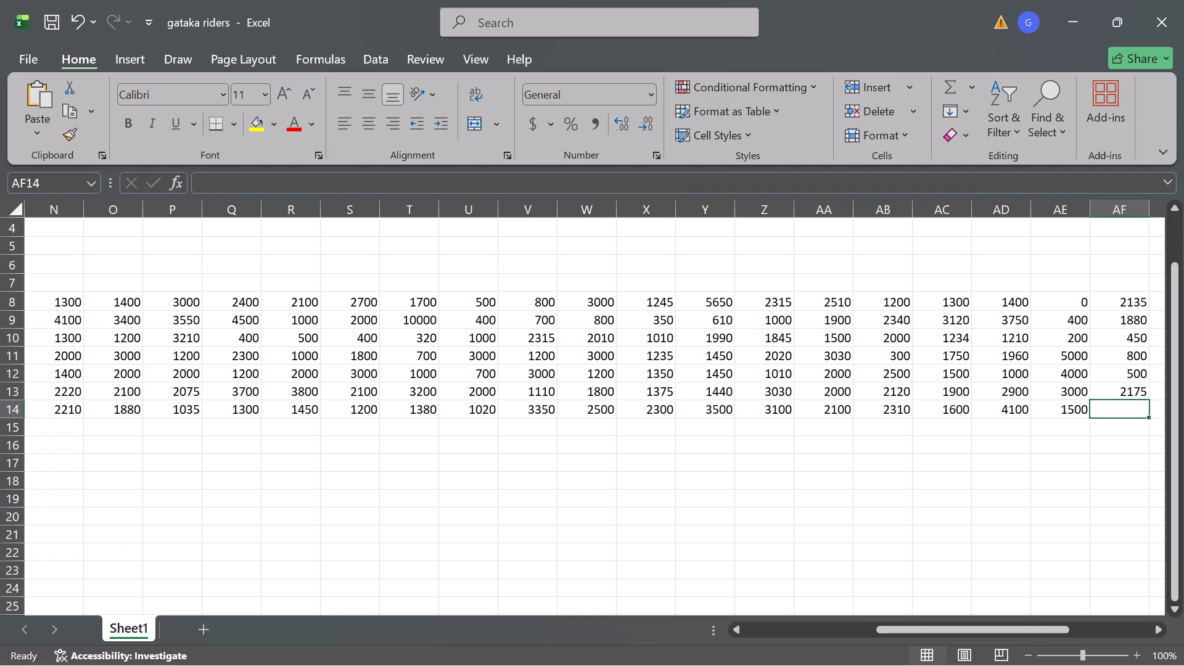
{"action": "type", "text": "23"}
{"action": "type", "text": "00"}
{"action": "key", "text": "Right"}
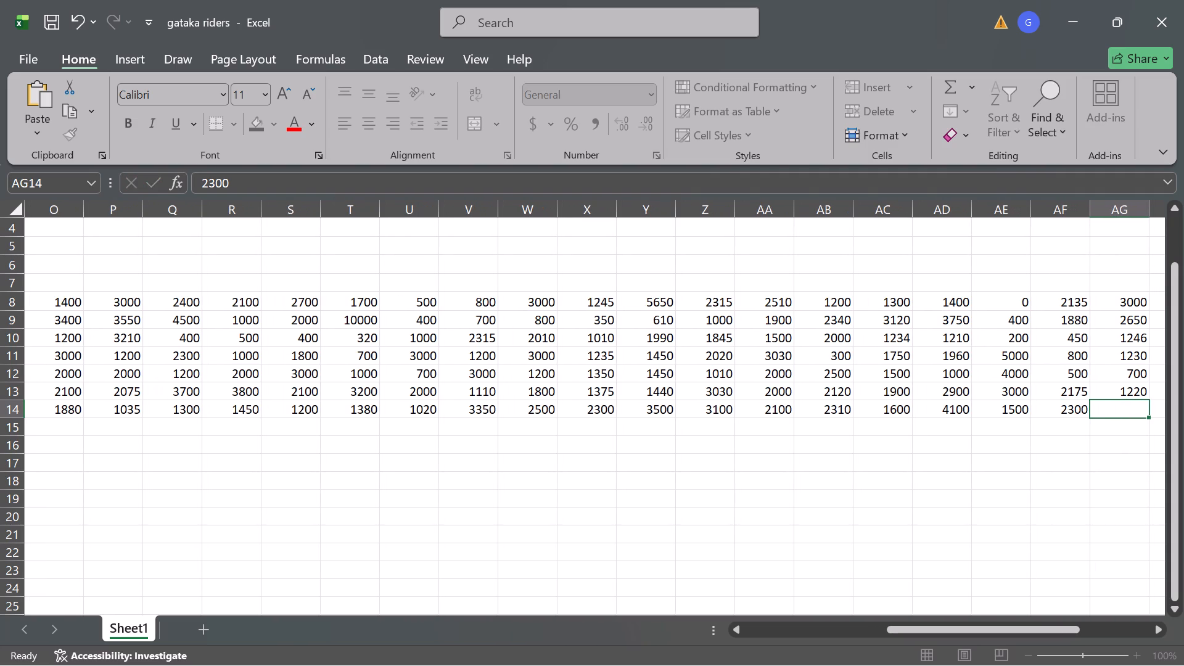
{"action": "type", "text": "1400"}
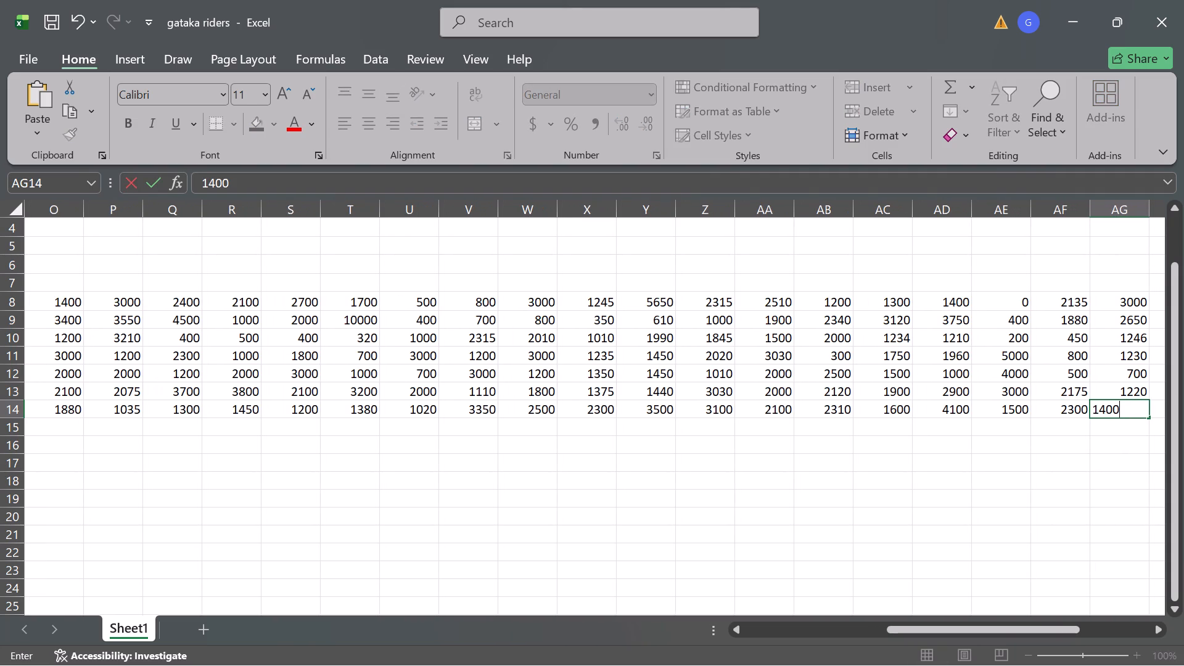
{"action": "key", "text": "Right"}
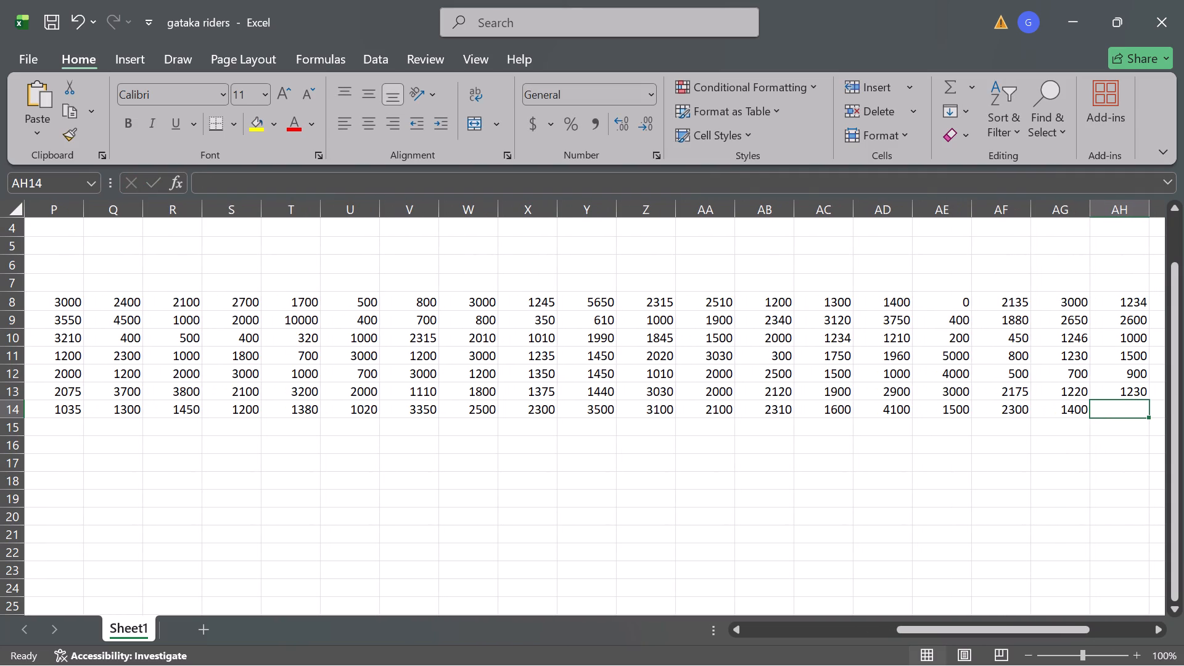
Enter the row 14 rider's November contributions in AH14 to AJ14 as 3200, 2100 and 2200.
{"action": "type", "text": "3200"}
{"action": "key", "text": "Right"}
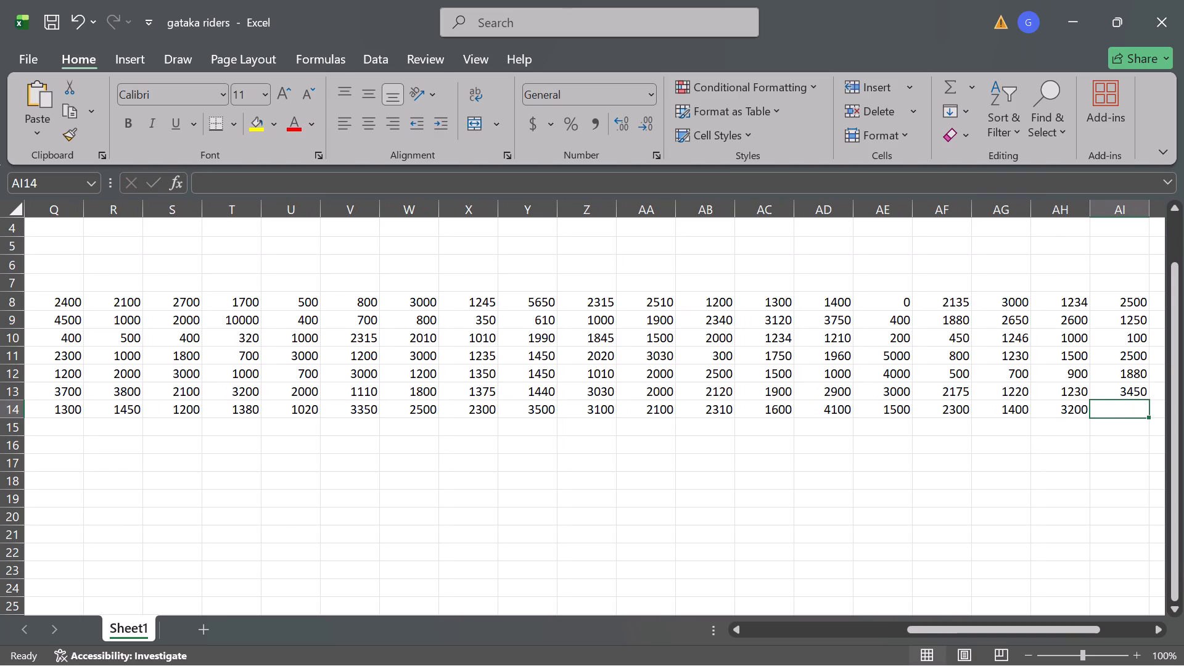
{"action": "type", "text": "2100"}
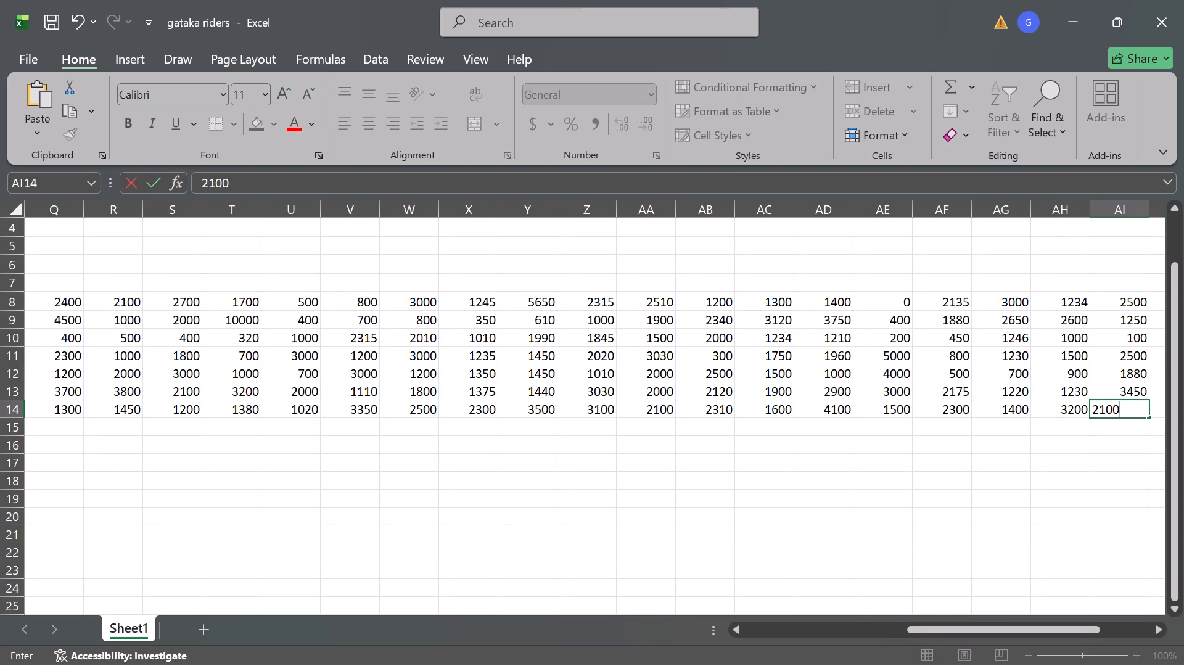
{"action": "key", "text": "Right"}
{"action": "type", "text": "2200"}
{"action": "key", "text": "Right"}
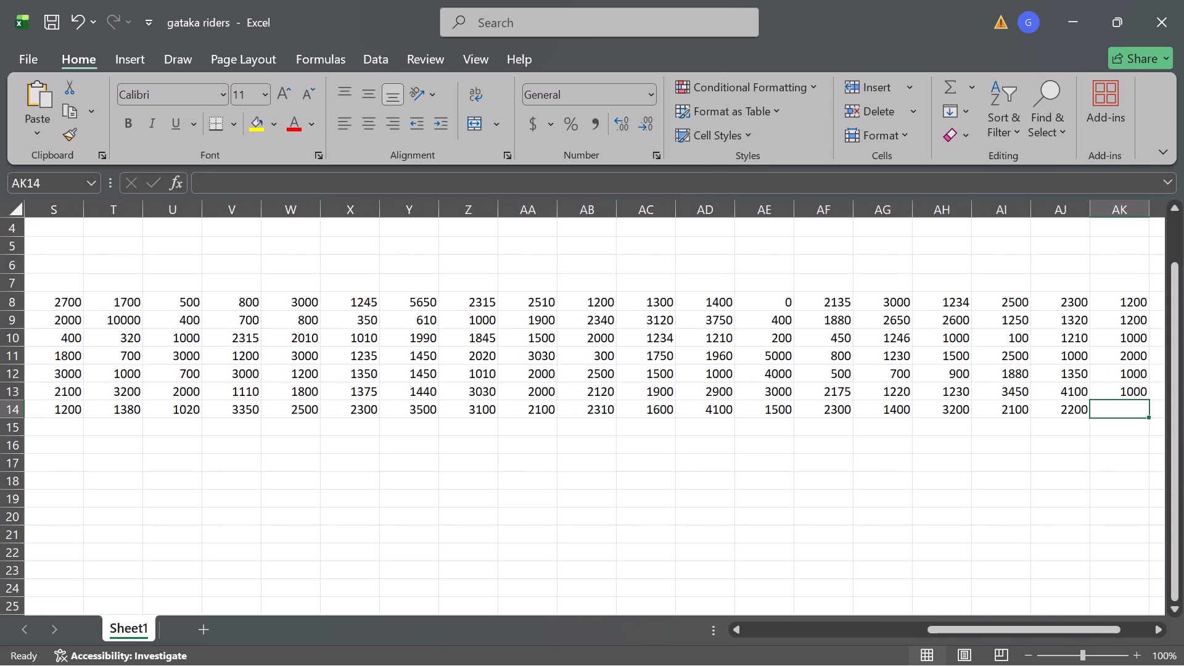
Enter the row 14 rider's December contributions in AK14 to AM14 as 2000, 1450 and 2050.
{"action": "type", "text": "2000"}
{"action": "key", "text": "Right"}
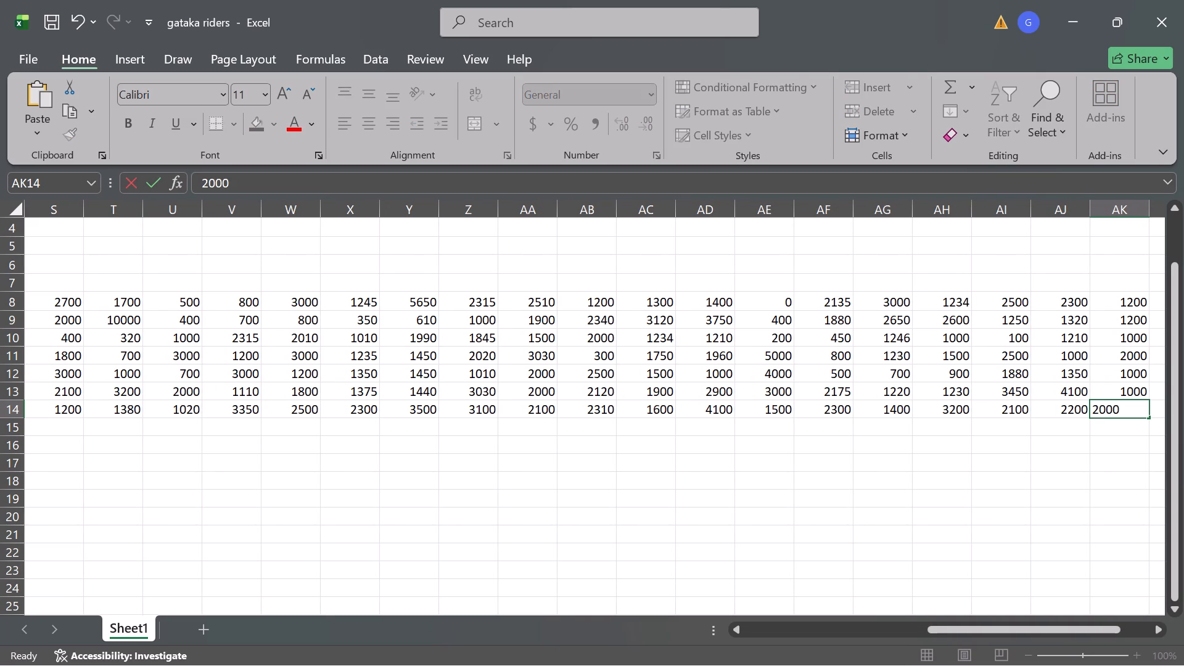
{"action": "type", "text": "145"}
{"action": "key", "text": "0"}
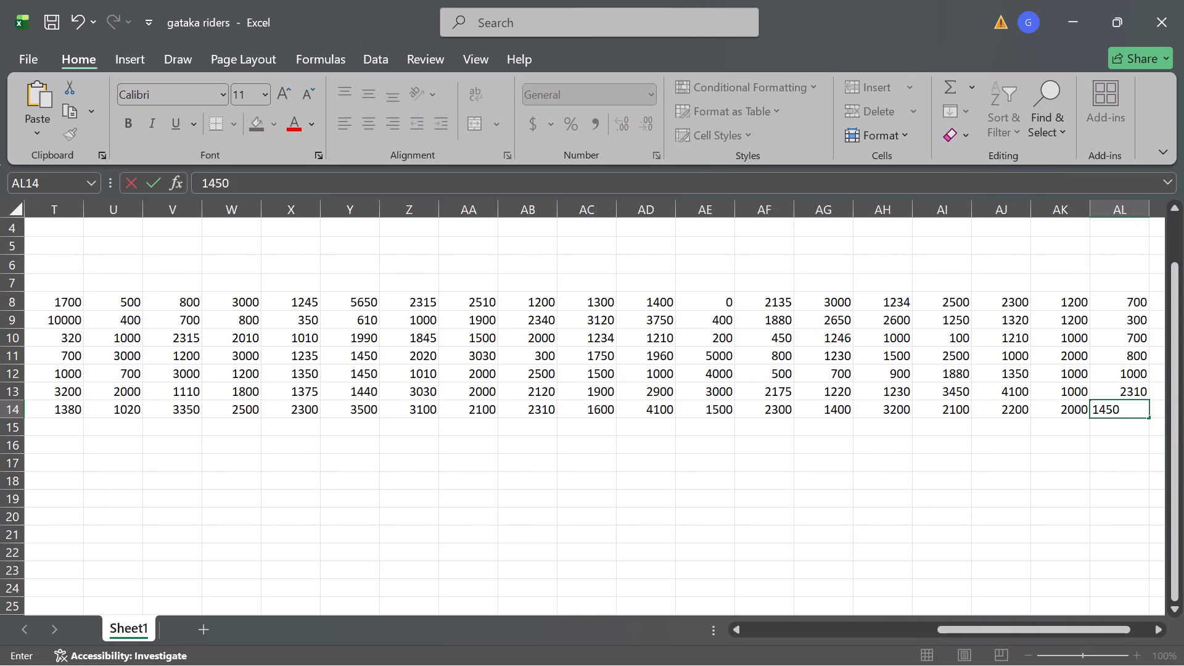
{"action": "key", "text": "Right"}
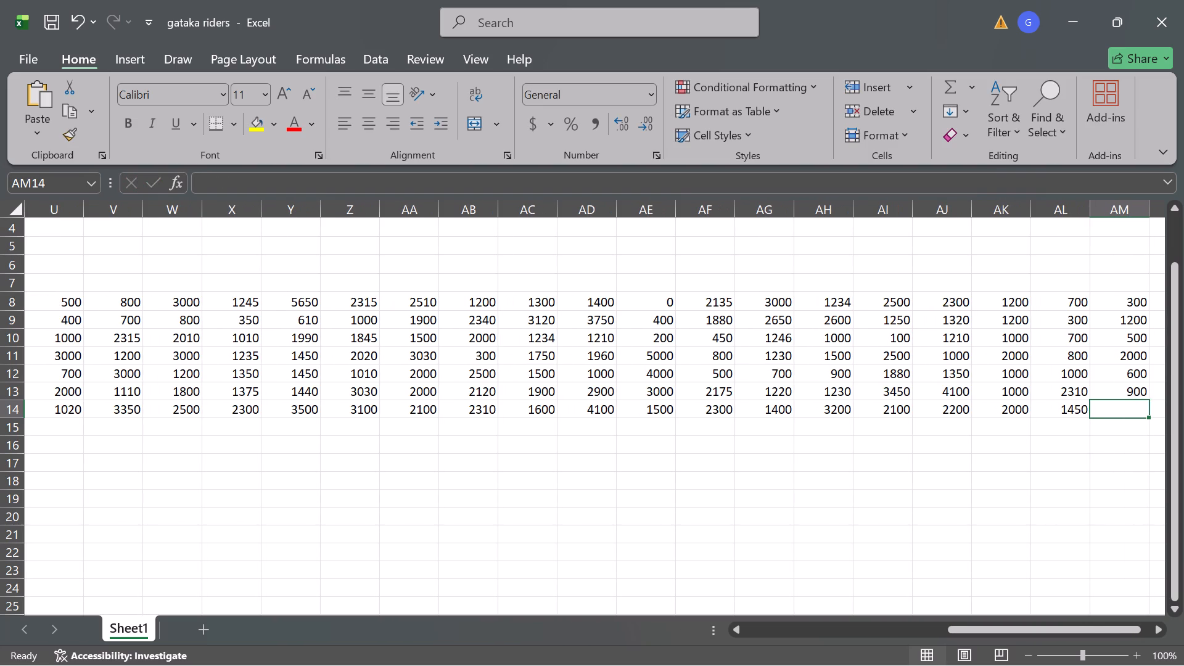
{"action": "type", "text": "20"}
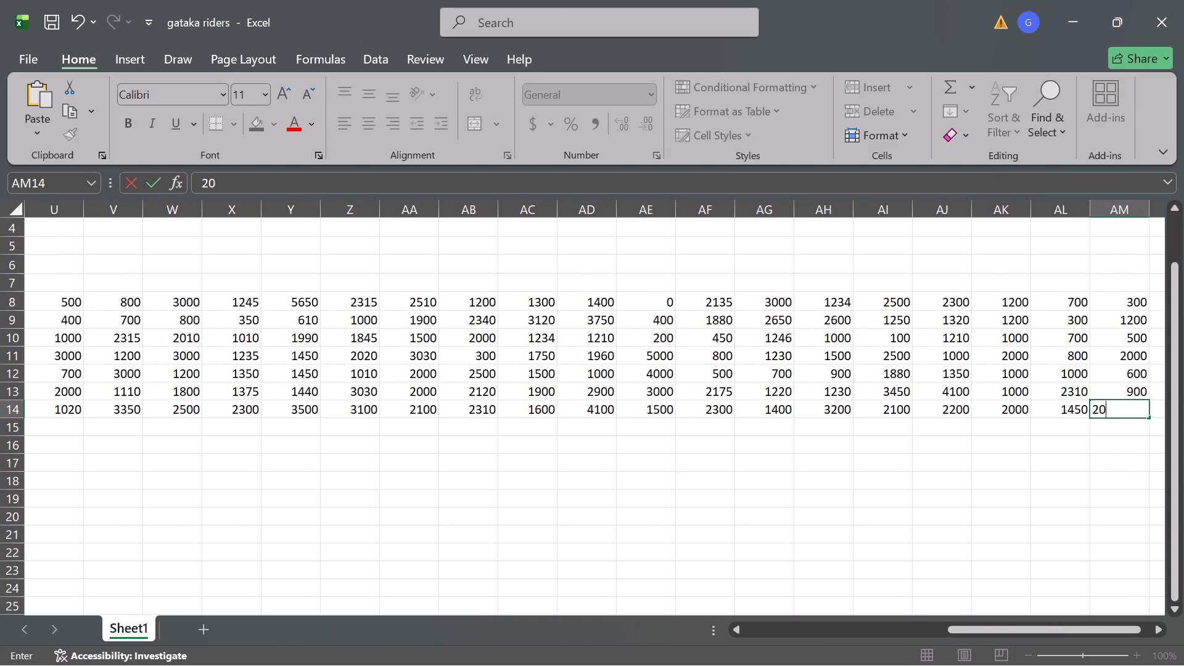
{"action": "type", "text": "50"}
{"action": "key", "text": "Right"}
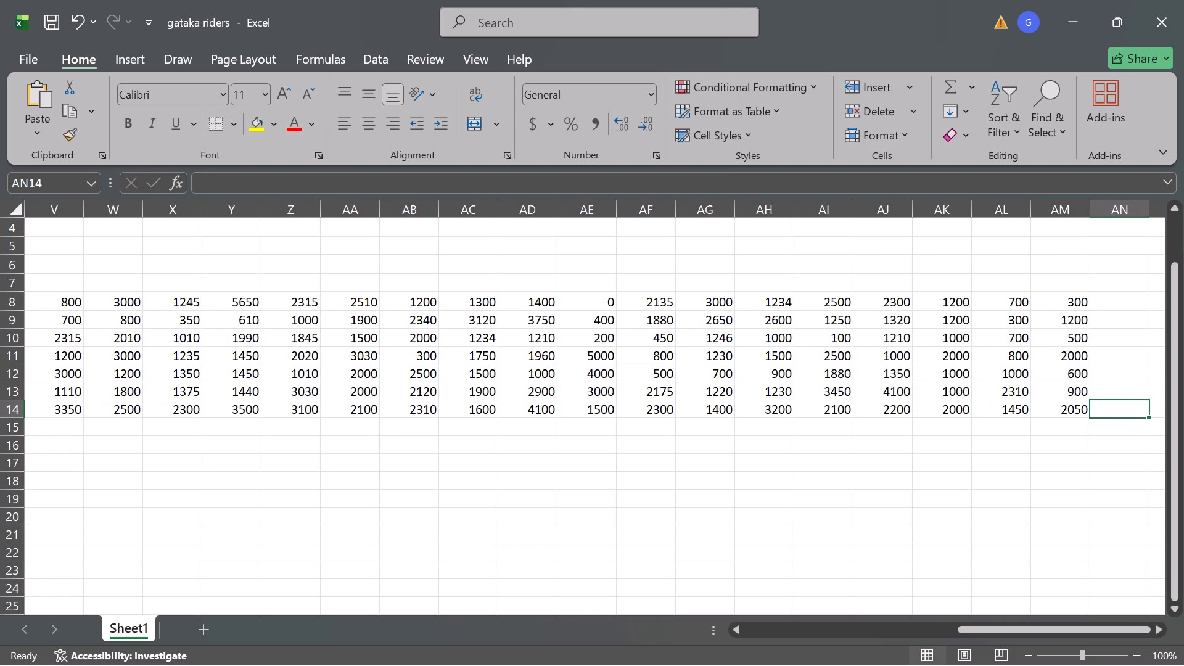
Add the next rider's first name in A15 and last name in B15.
{"action": "scroll", "coordinate": [130, 420], "scroll_direction": "right", "scroll_amount": 6}
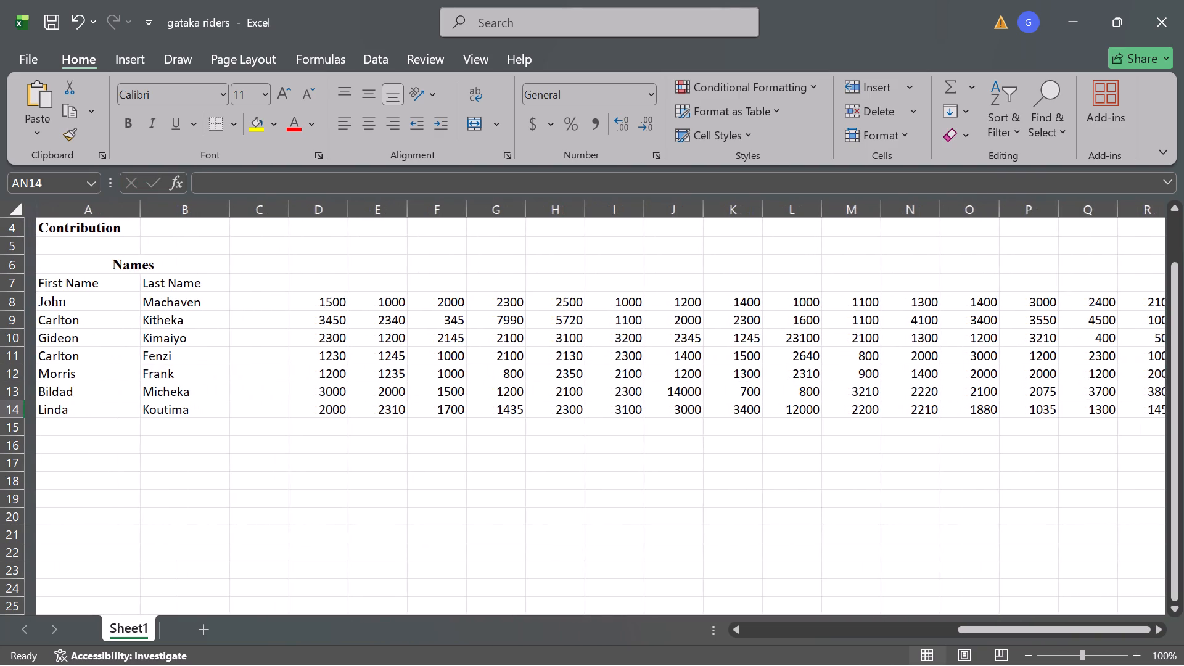
{"action": "left_click", "coordinate": [101, 431]}
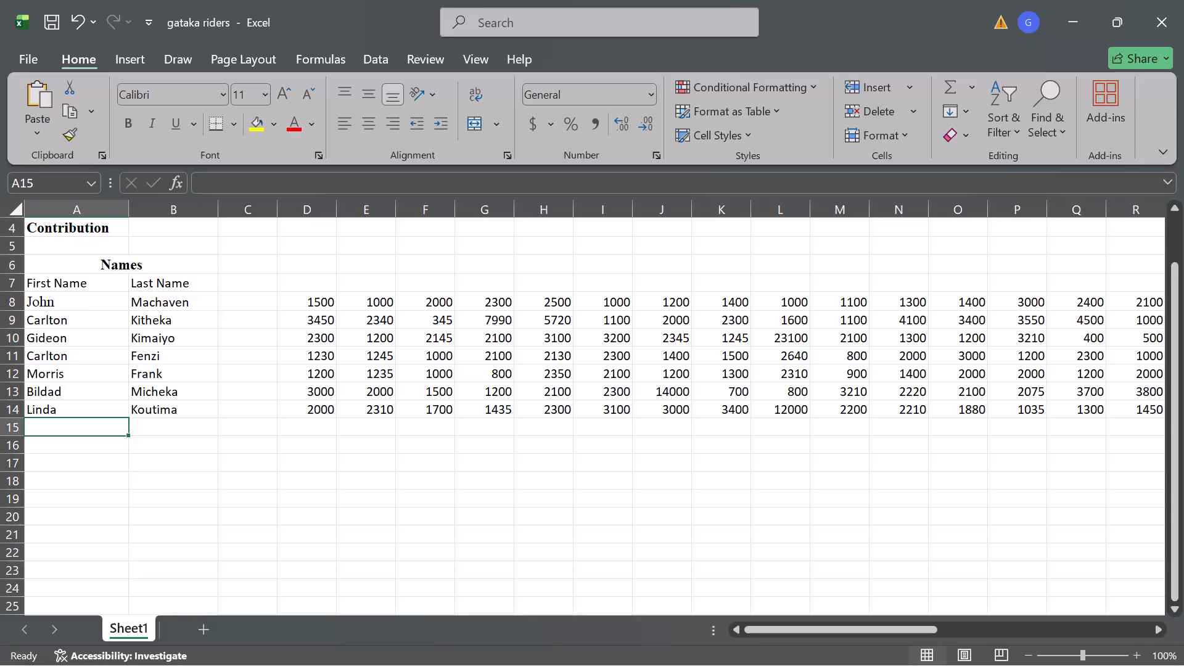
{"action": "key", "text": "j"}
{"action": "type", "text": "ohnstone"}
{"action": "key", "text": "Right"}
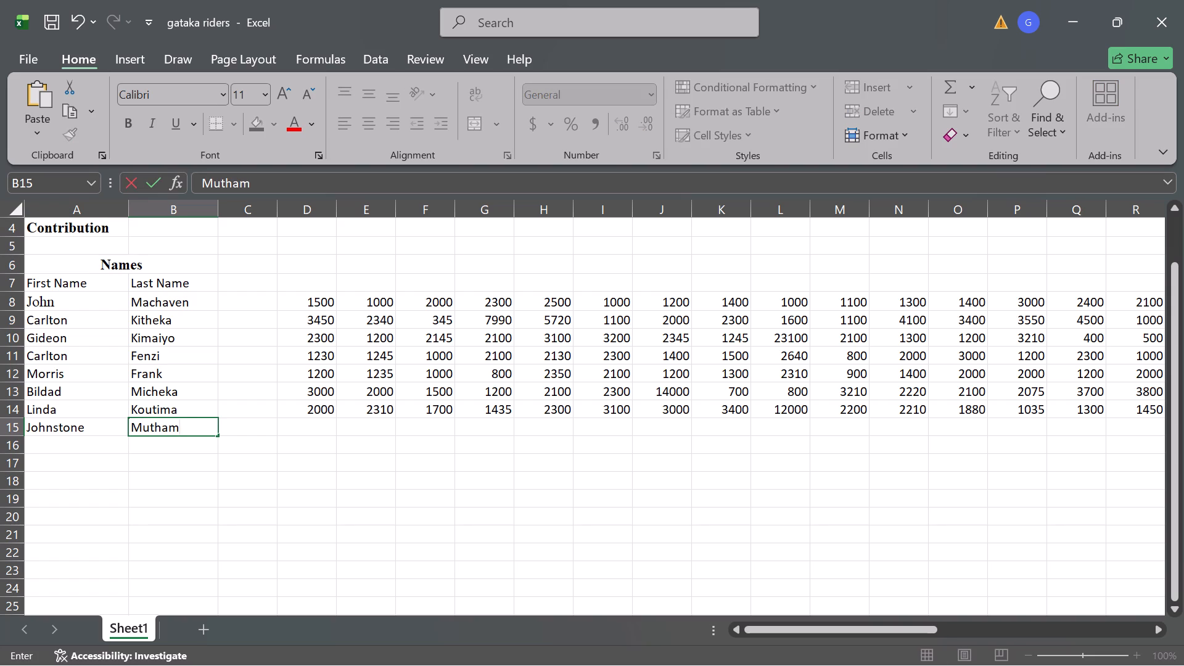
{"action": "key", "text": "Right"}
Enter the row 15 rider's January contributions in D15 to F15 as 1500, 1200 and 1800.
{"action": "key", "text": "Right"}
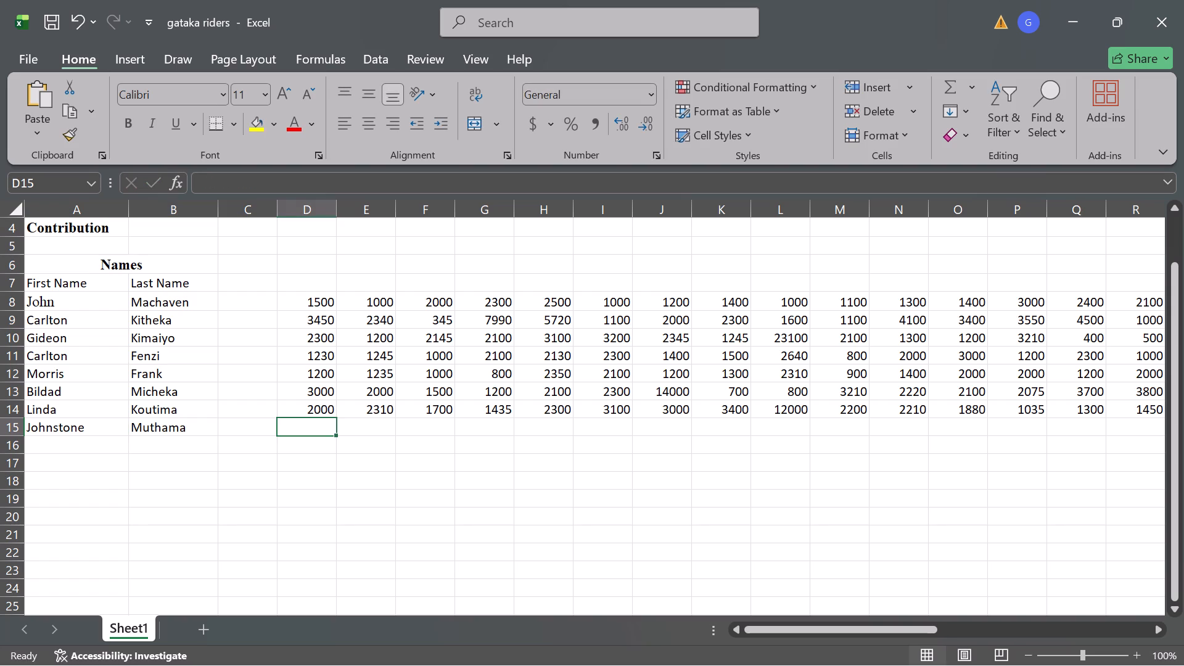
{"action": "type", "text": "1500"}
{"action": "key", "text": "Right"}
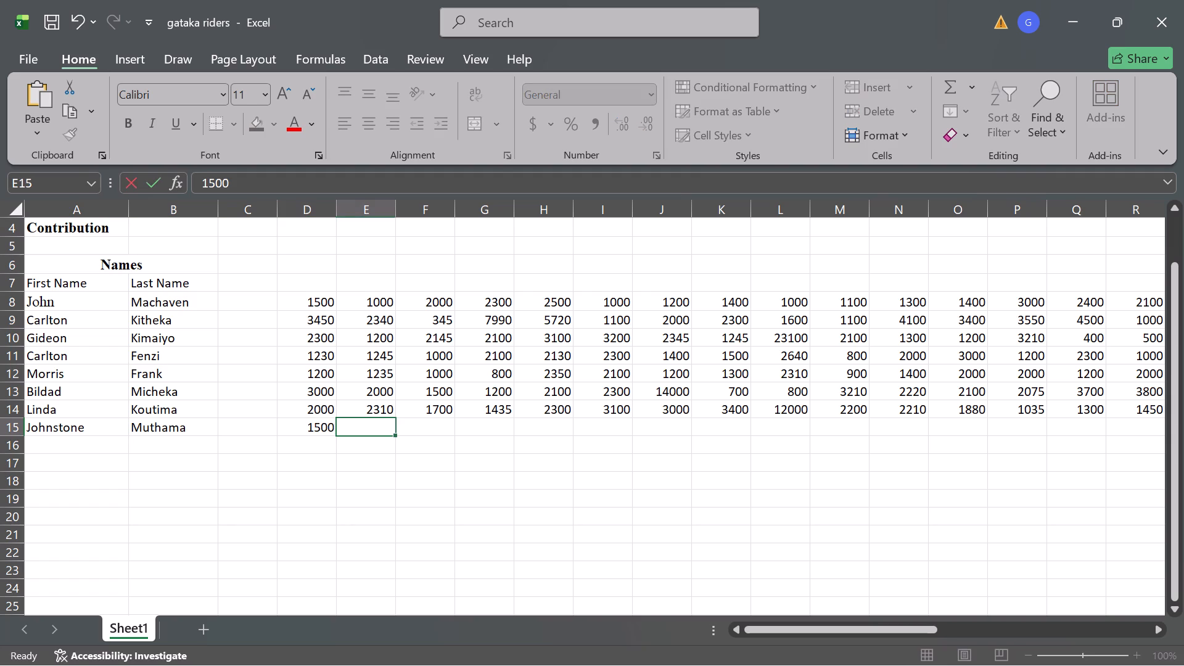
{"action": "key", "text": "1"}
{"action": "key", "text": "2"}
{"action": "type", "text": "00"}
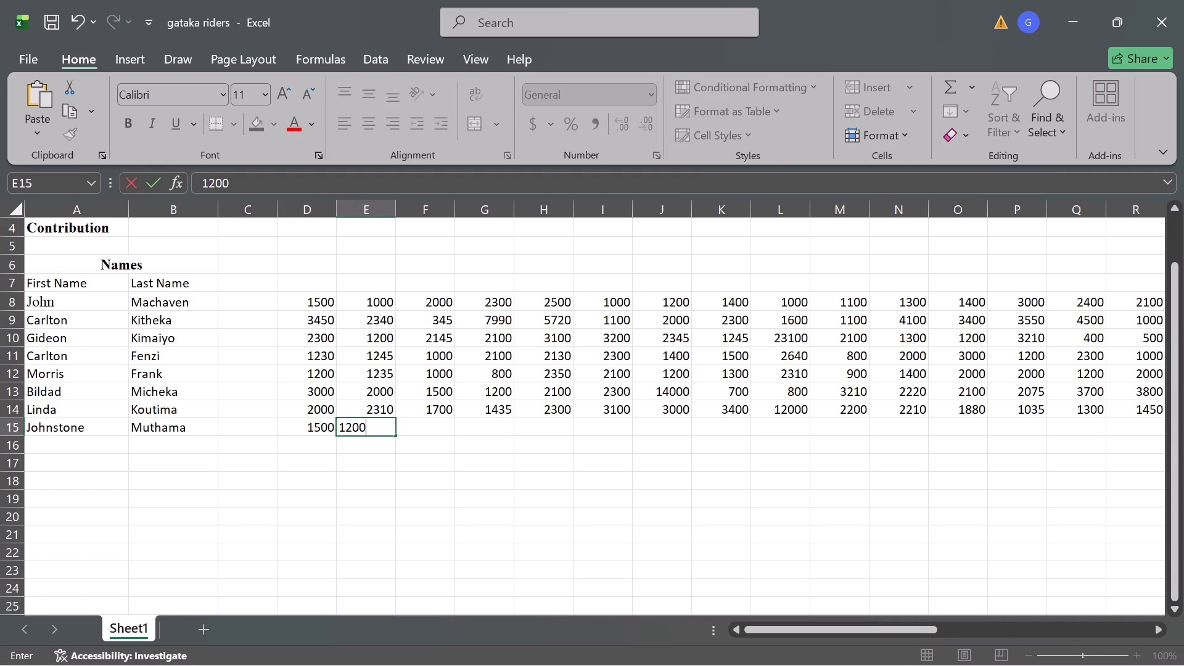
{"action": "key", "text": "Right"}
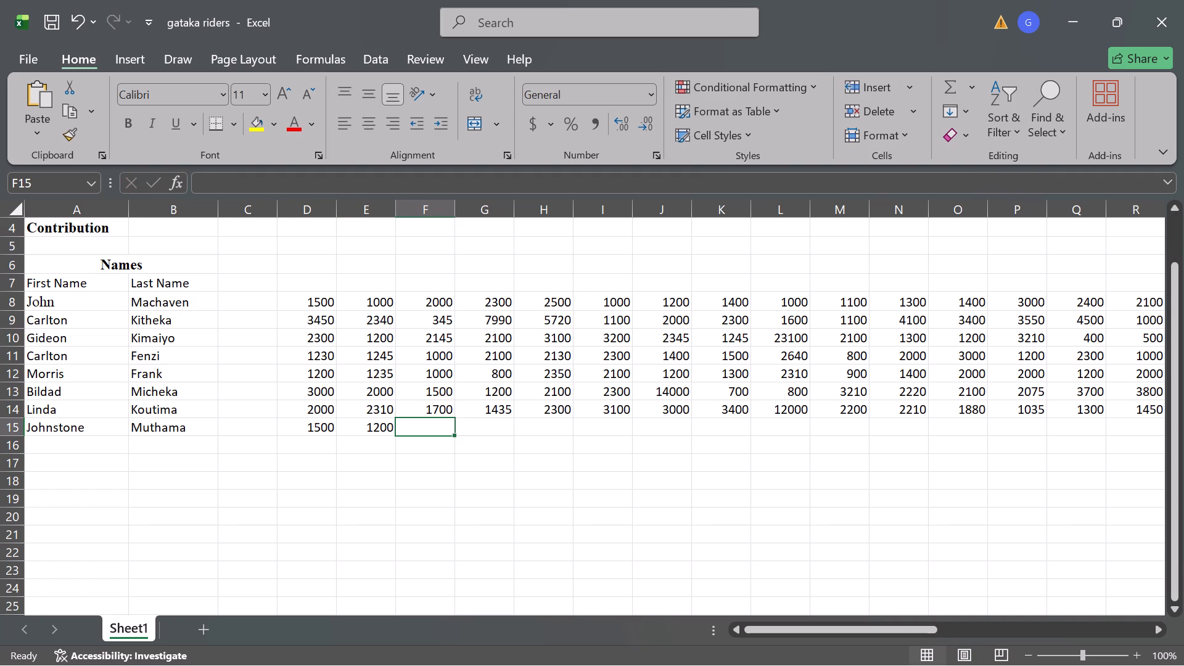
{"action": "type", "text": "18"}
{"action": "type", "text": "00"}
{"action": "key", "text": "Right"}
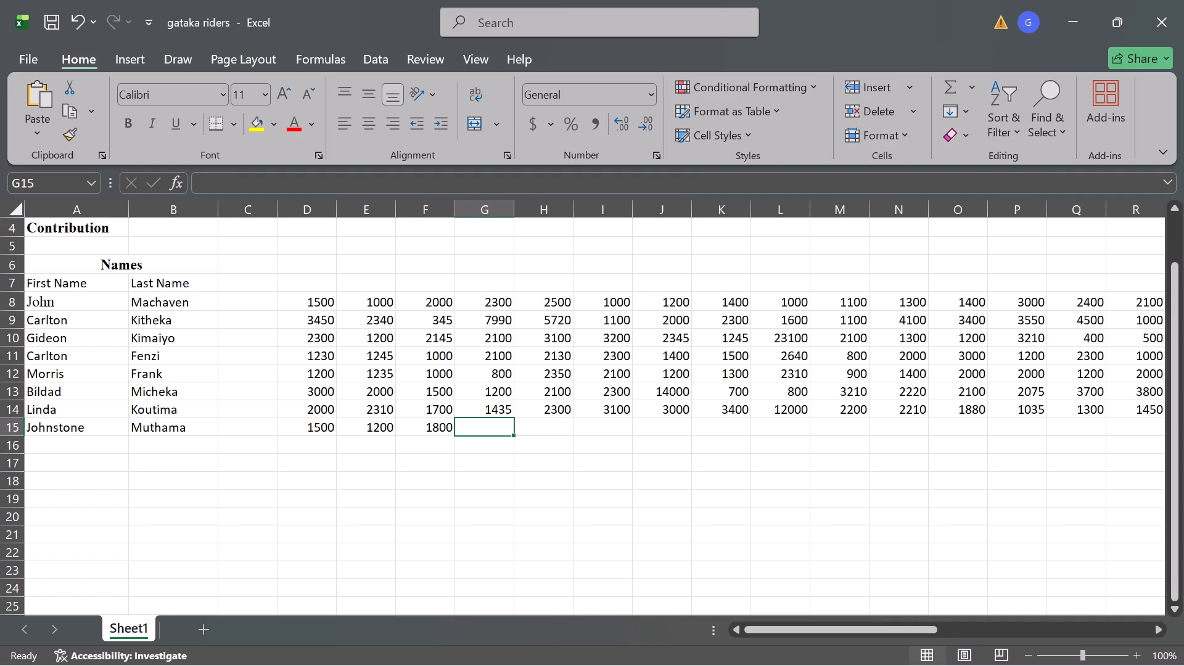
Enter the row 15 rider's February contributions in G15 to I15 as 3200, 3100 and 2300.
{"action": "key", "text": "3"}
{"action": "type", "text": "200"}
{"action": "key", "text": "Right"}
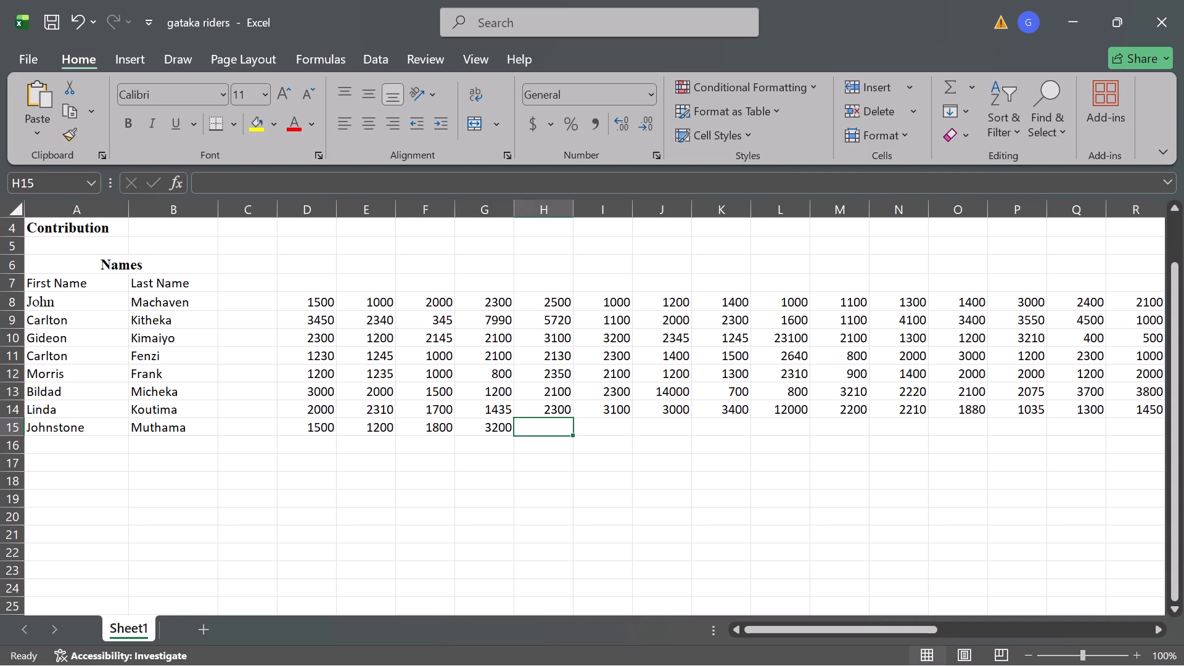
{"action": "type", "text": "3100"}
{"action": "key", "text": "Right"}
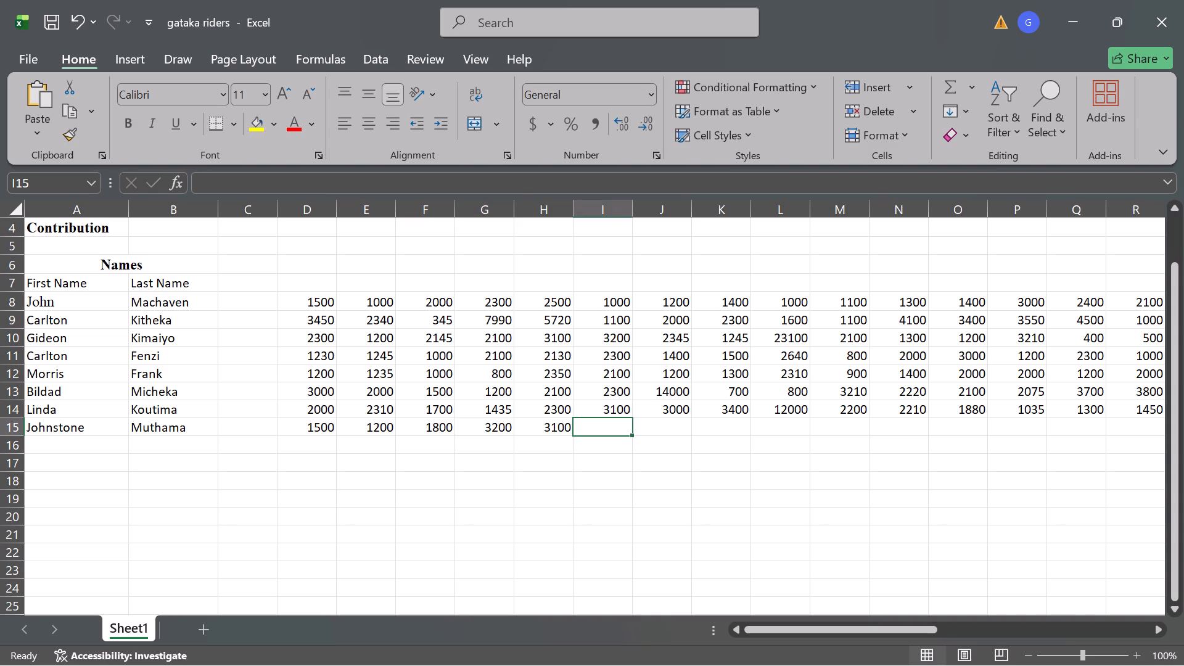
{"action": "key", "text": "2"}
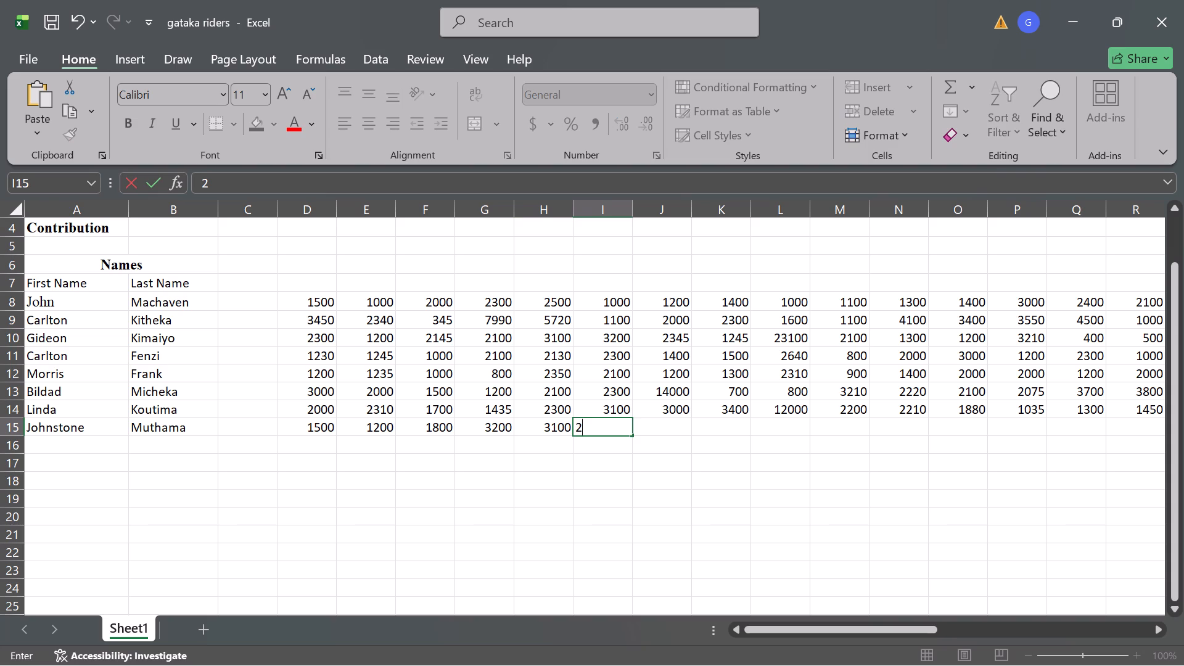
{"action": "key", "text": "3"}
{"action": "type", "text": "00"}
{"action": "key", "text": "Right"}
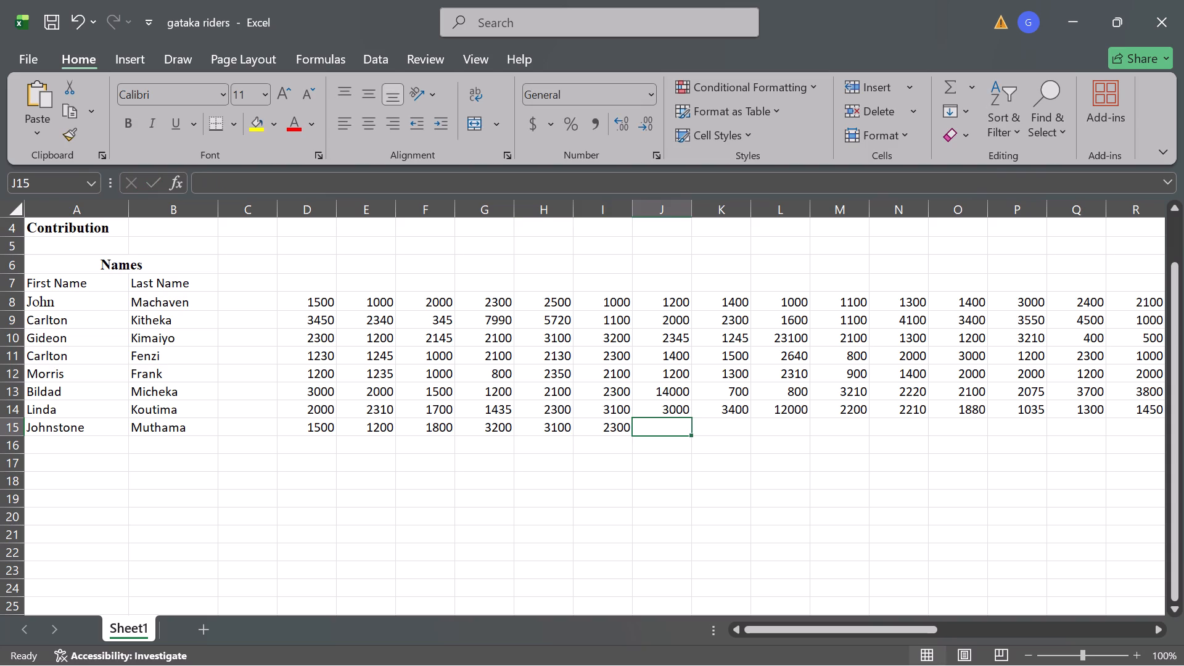
Enter the row 15 rider's March contributions in J15 to L15 as 1700, 1800 and 2310.
{"action": "key", "text": "1"}
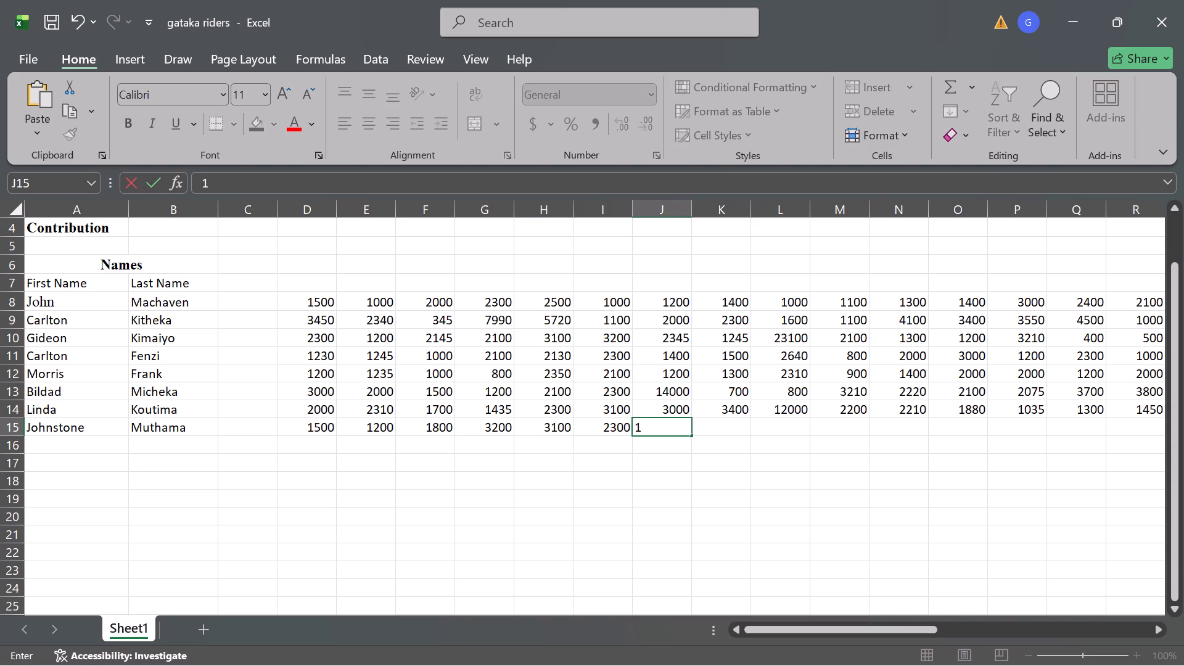
{"action": "type", "text": "700"}
{"action": "key", "text": "Right"}
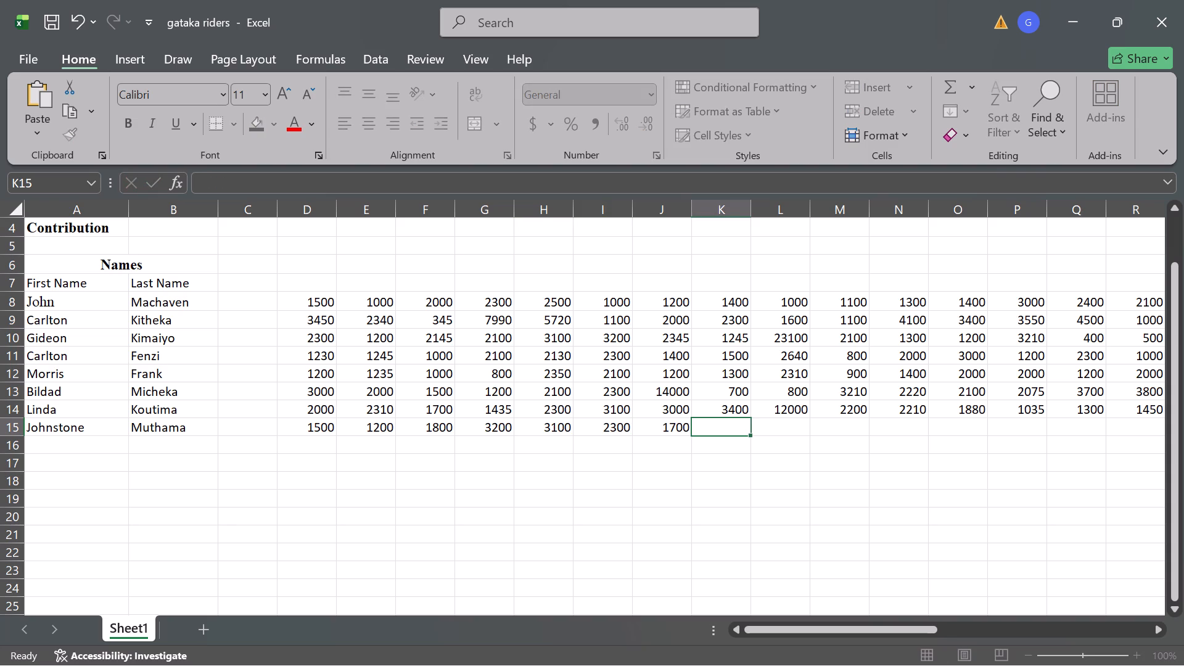
{"action": "type", "text": "1800"}
{"action": "key", "text": "Right"}
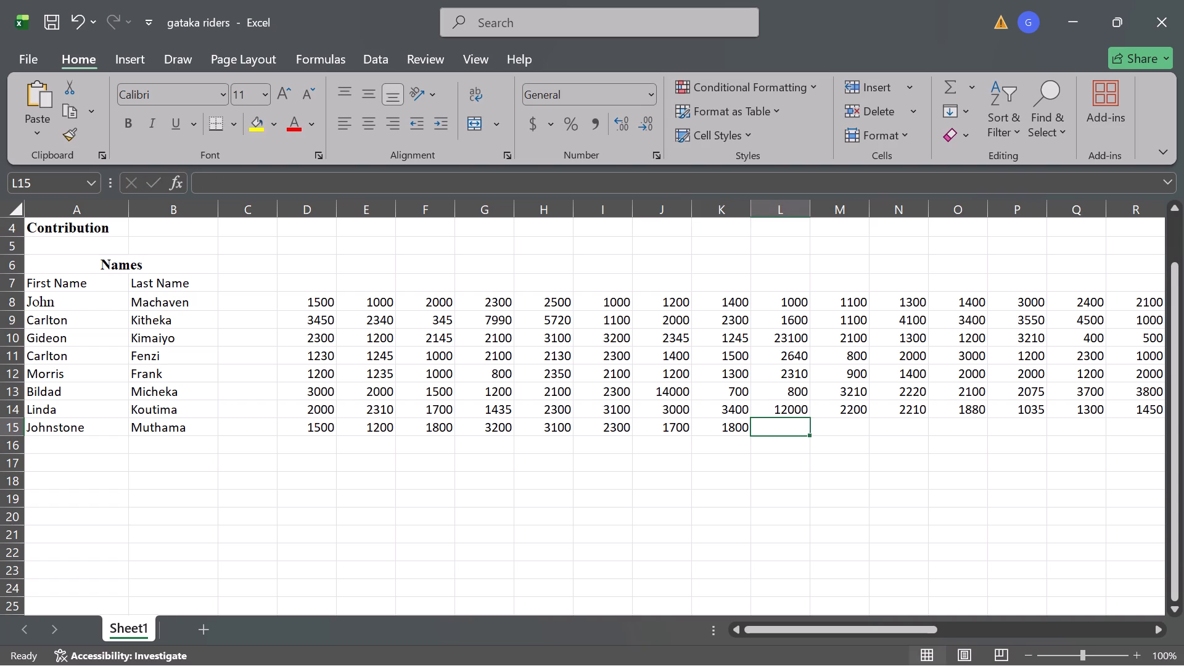
{"action": "type", "text": "2310"}
{"action": "key", "text": "Right"}
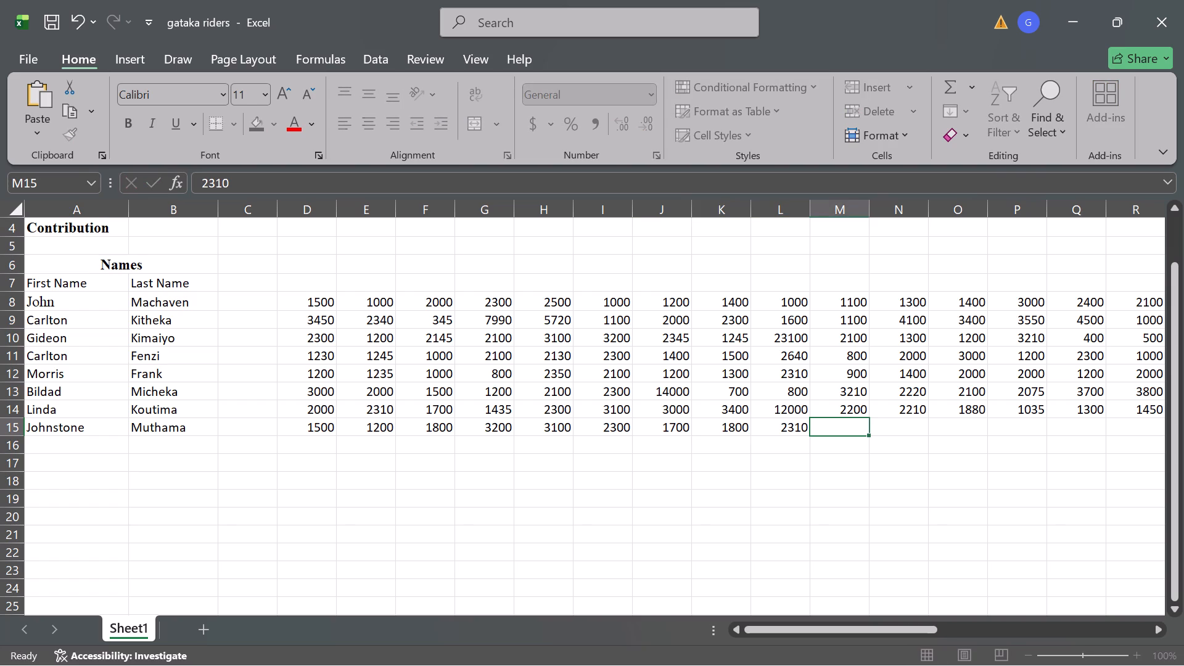
Enter the row 15 rider's April contributions in M15 to O15 as 3210, 2000 and 1000.
{"action": "type", "text": "32"}
{"action": "type", "text": "10"}
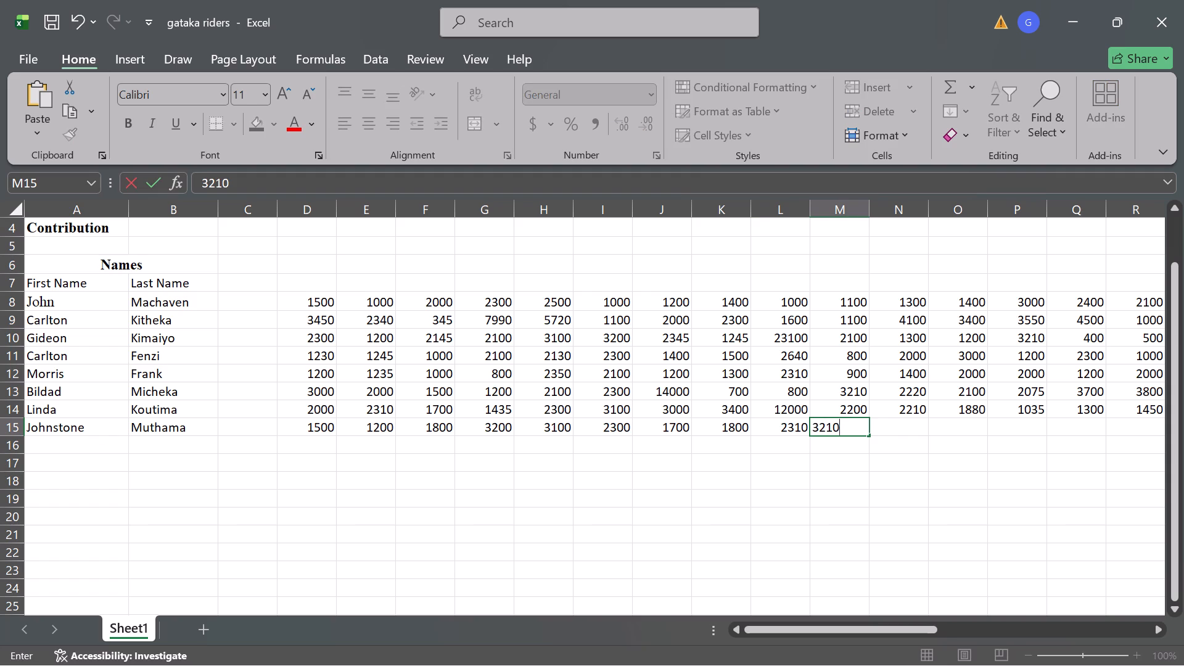
{"action": "key", "text": "Right"}
{"action": "type", "text": "200"}
{"action": "key", "text": "0"}
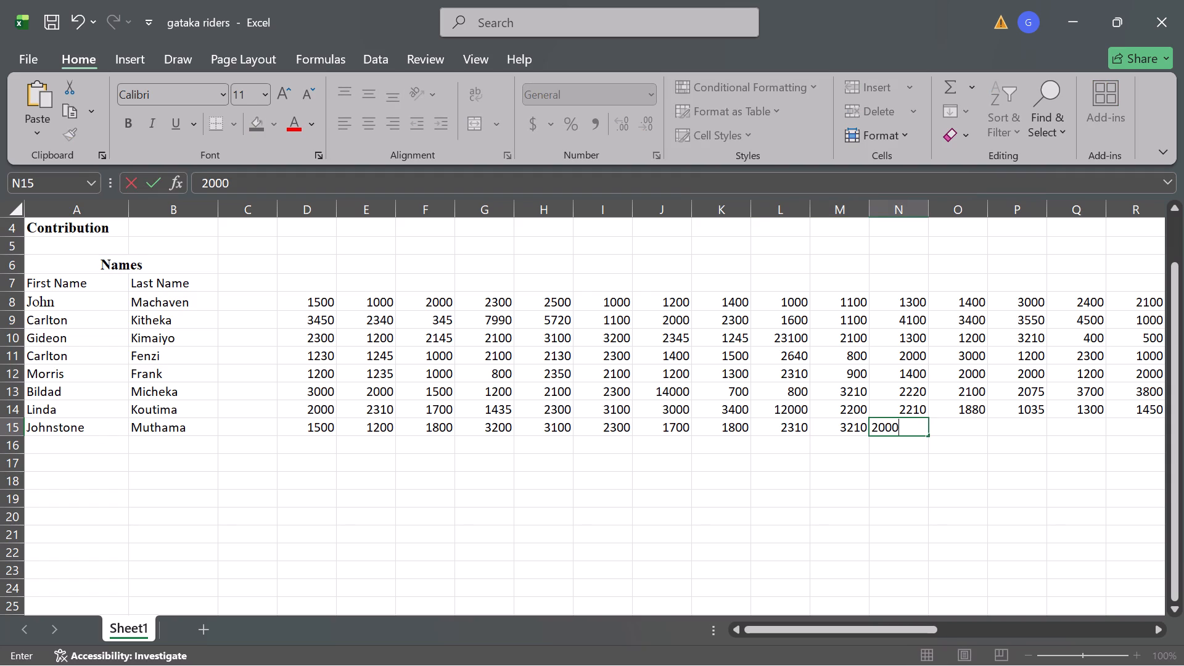
{"action": "key", "text": "Right"}
{"action": "type", "text": "100"}
{"action": "key", "text": "0"}
{"action": "key", "text": "Right"}
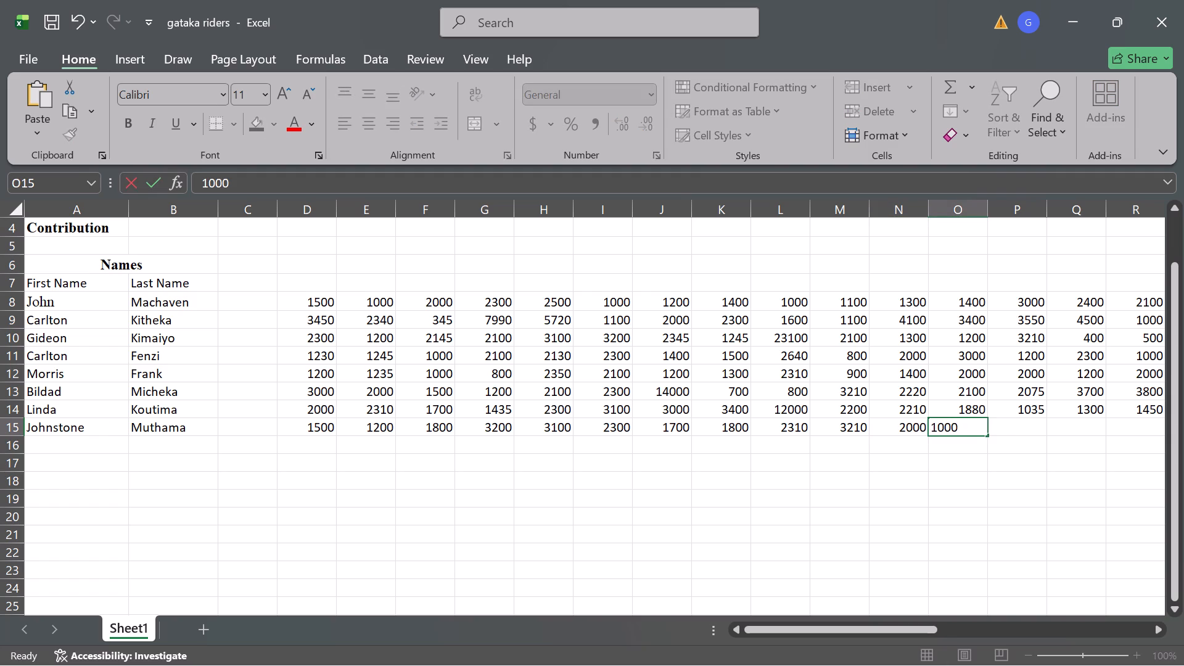
Enter the row 15 rider's May contributions in P15 to R15 as 3000, 4000 and 1500.
{"action": "type", "text": "3000"}
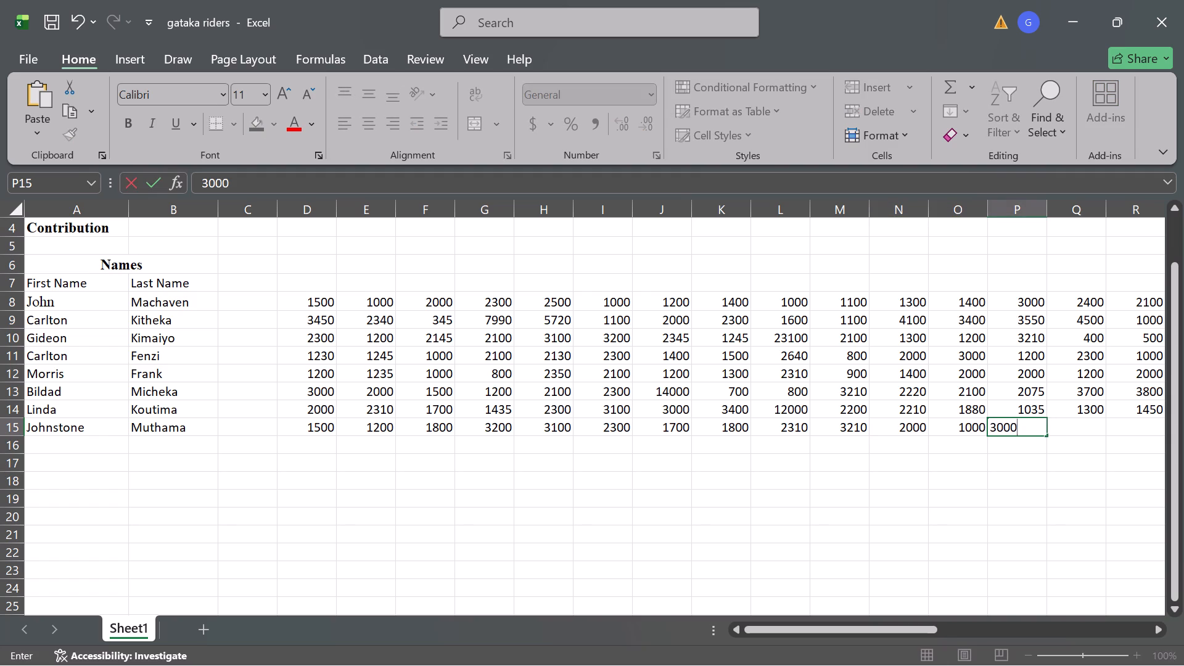
{"action": "key", "text": "Right"}
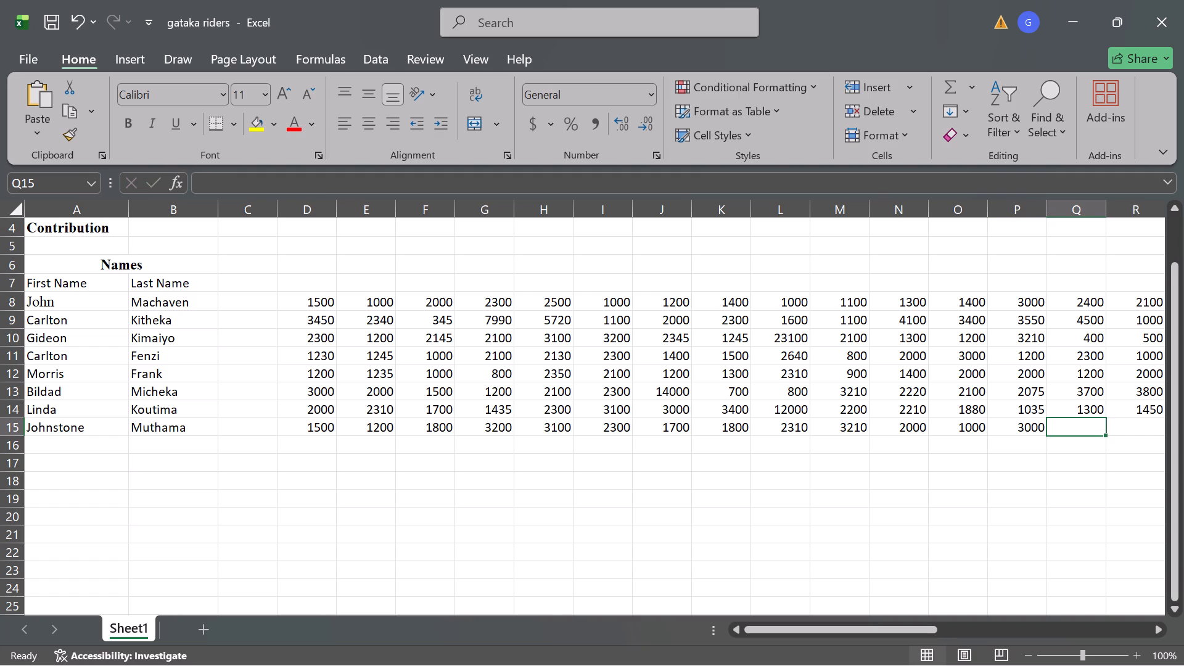
{"action": "scroll", "coordinate": [1058, 455], "scroll_direction": "left", "scroll_amount": 5}
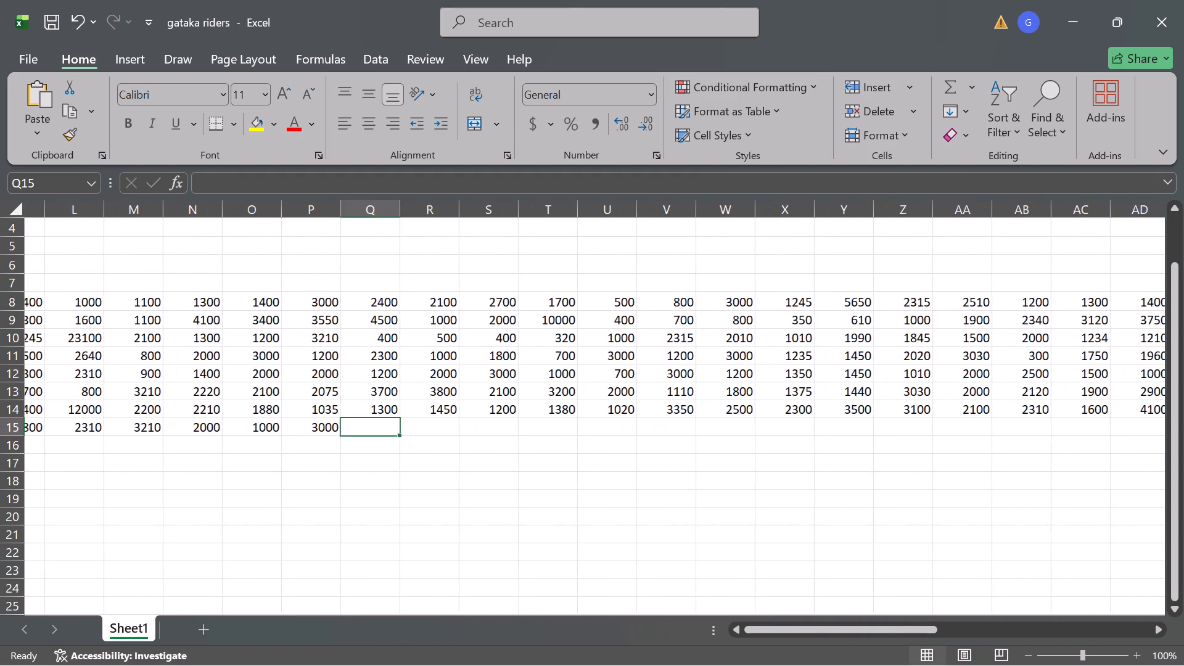
{"action": "scroll", "coordinate": [1058, 455], "scroll_direction": "up", "scroll_amount": 2}
{"action": "scroll", "coordinate": [1058, 455], "scroll_direction": "down", "scroll_amount": 1}
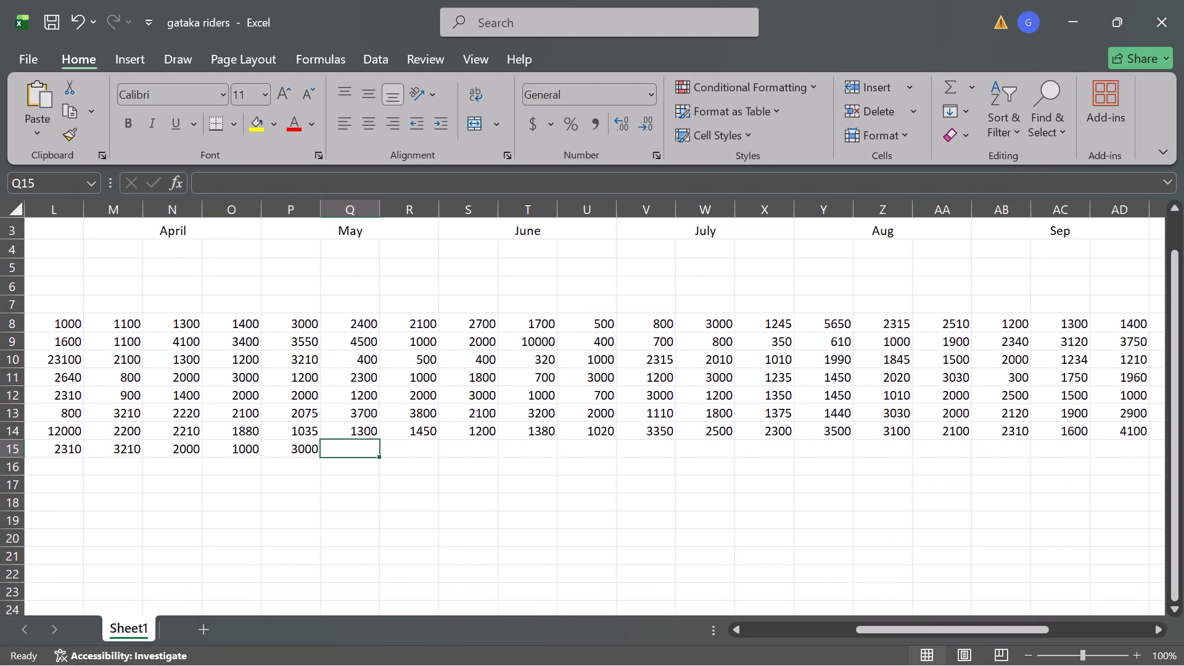
{"action": "key", "text": "4"}
{"action": "type", "text": "000"}
{"action": "key", "text": "Right"}
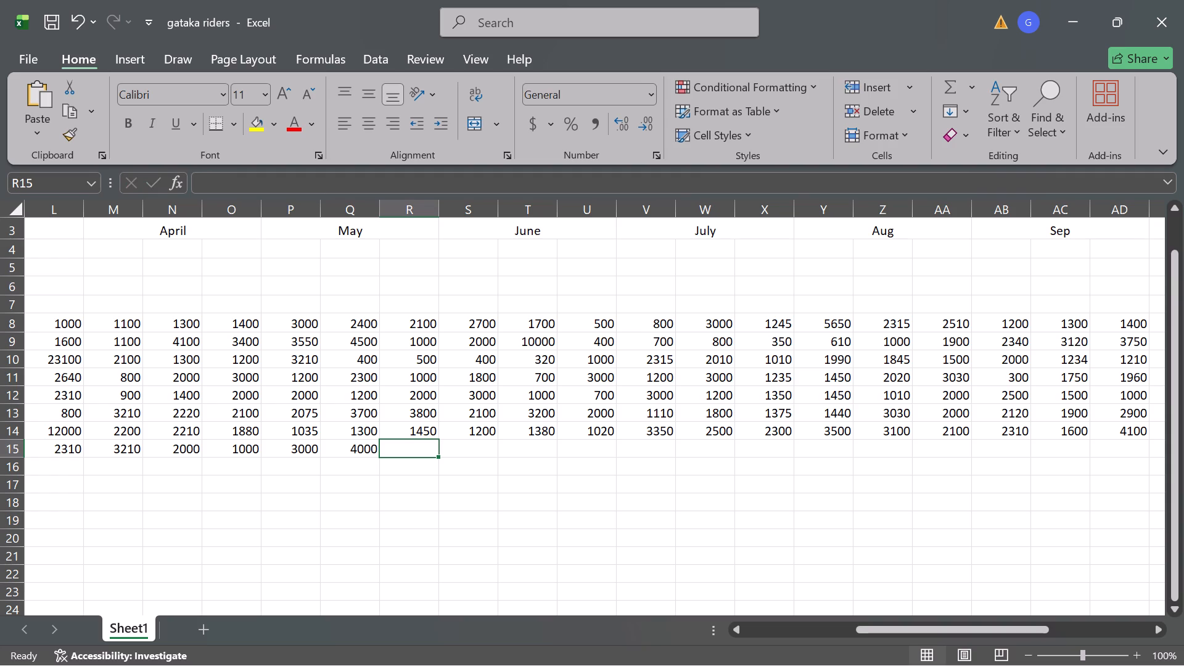
{"action": "type", "text": "15"}
{"action": "type", "text": "00"}
{"action": "key", "text": "Right"}
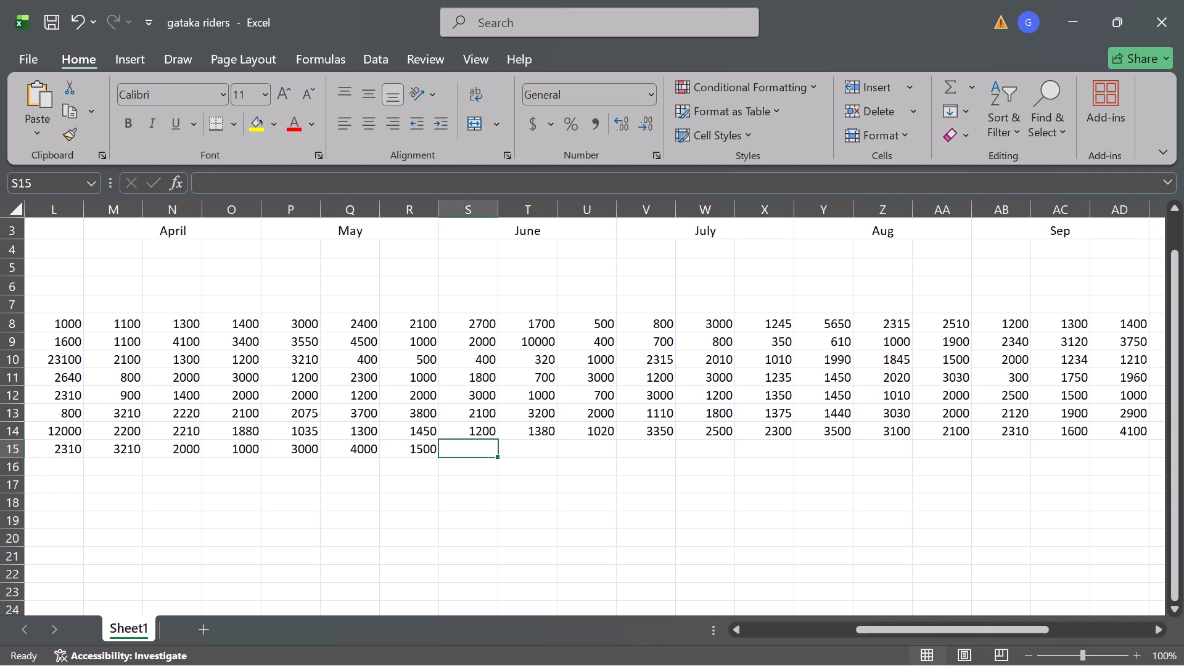
Enter the row 15 rider's June contributions in S15 to U15 as 1200, 2200 and 2500.
{"action": "key", "text": "1"}
{"action": "type", "text": "200"}
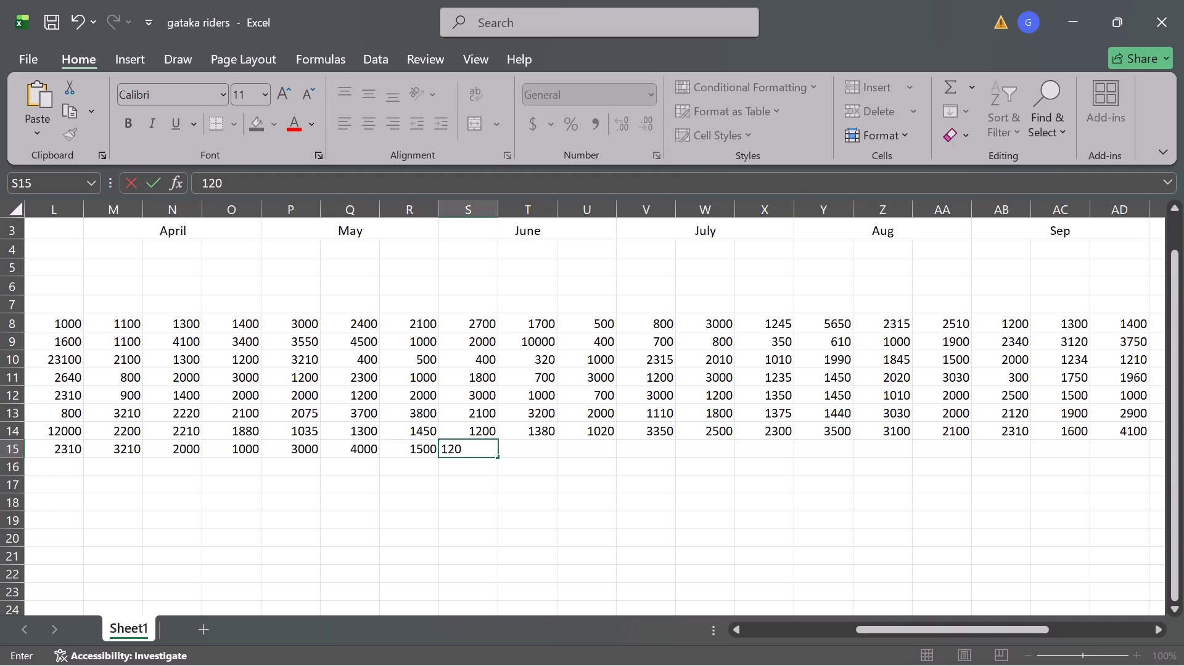
{"action": "key", "text": "Right"}
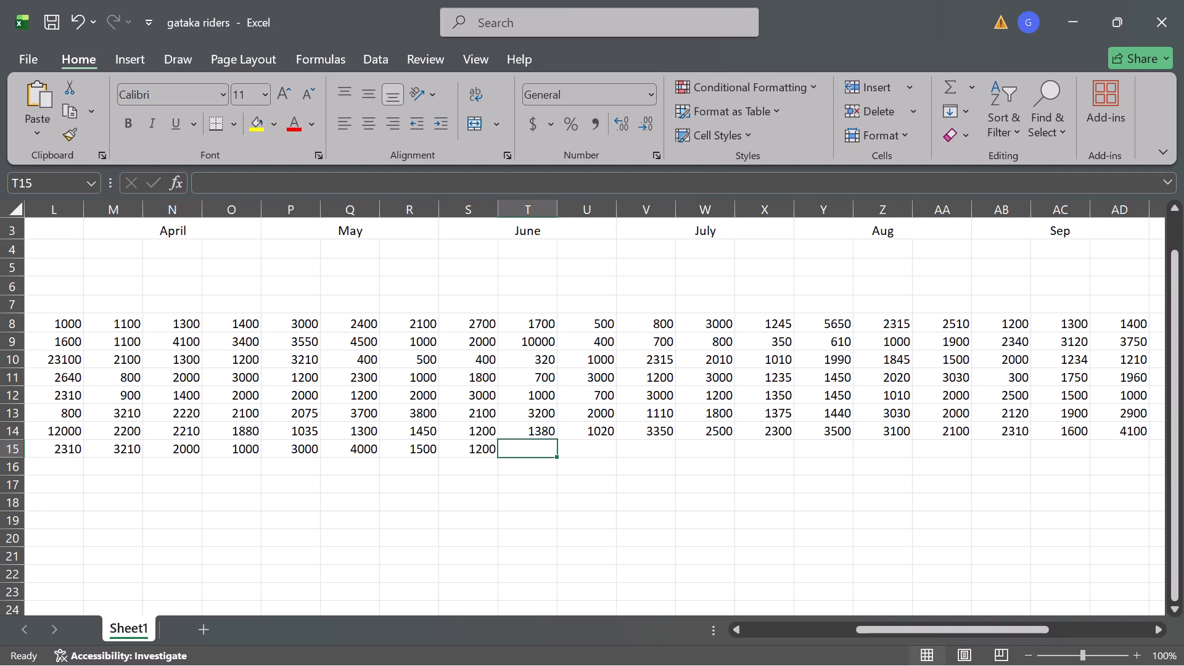
{"action": "type", "text": "2200"}
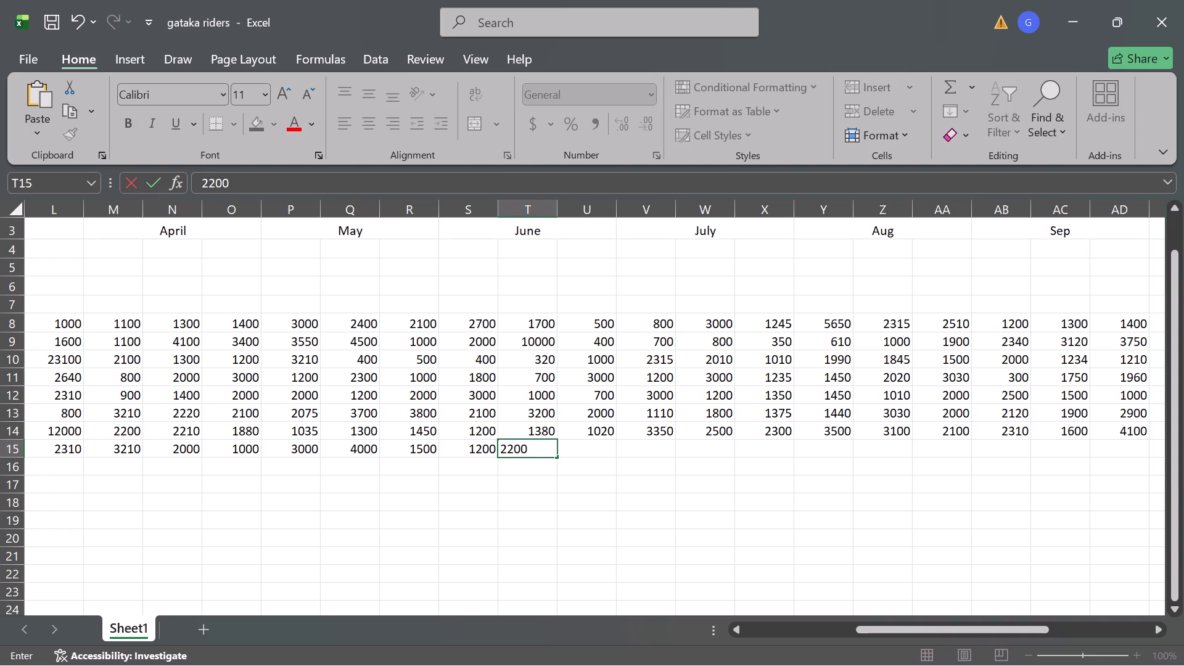
{"action": "key", "text": "Right"}
{"action": "type", "text": "2500"}
{"action": "key", "text": "Right"}
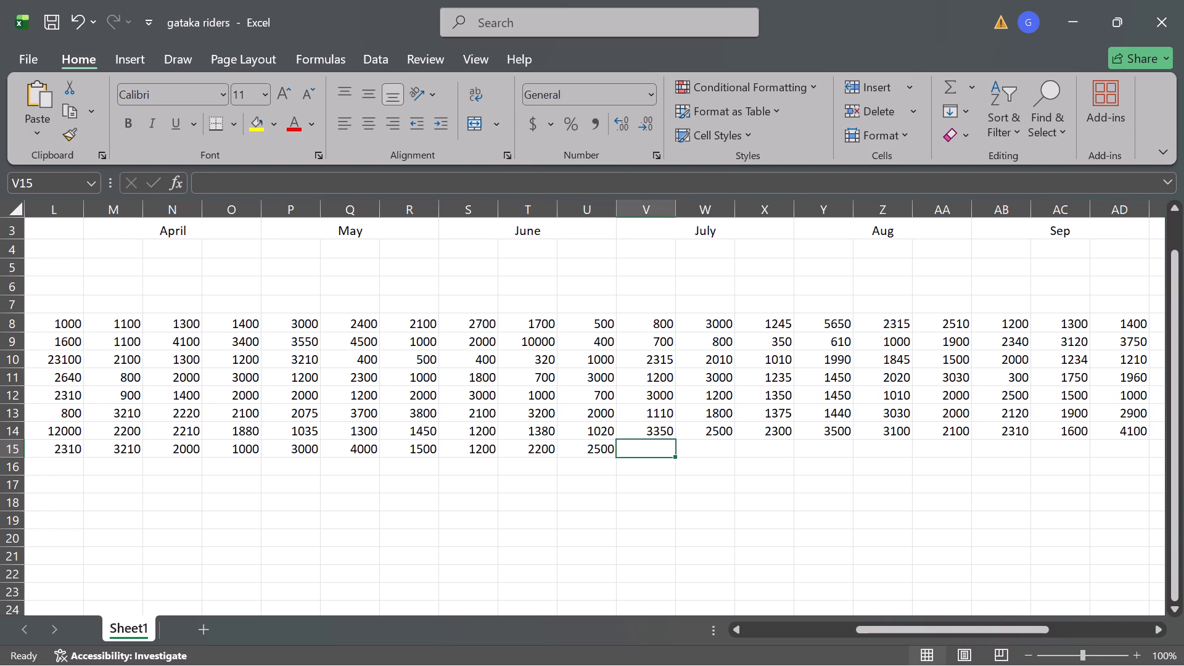
Enter the row 15 rider's July contributions in V15 to X15 as 3500, 1220 and 1880.
{"action": "type", "text": "3500"}
{"action": "key", "text": "Right"}
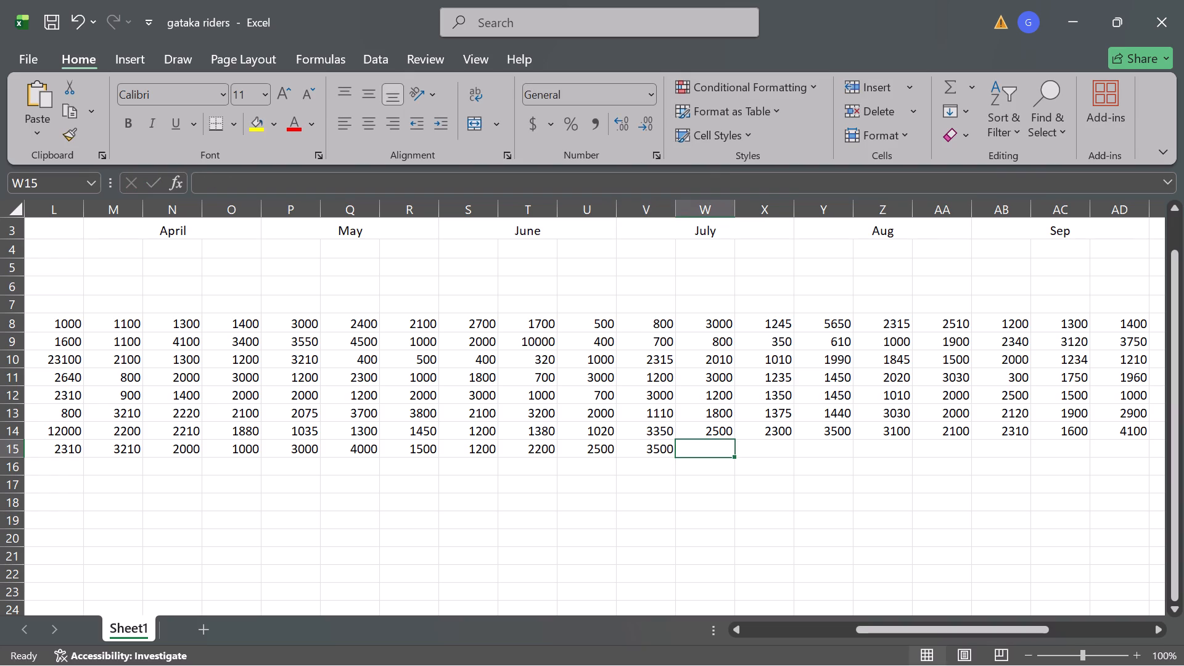
{"action": "key", "text": "1"}
{"action": "type", "text": "22"}
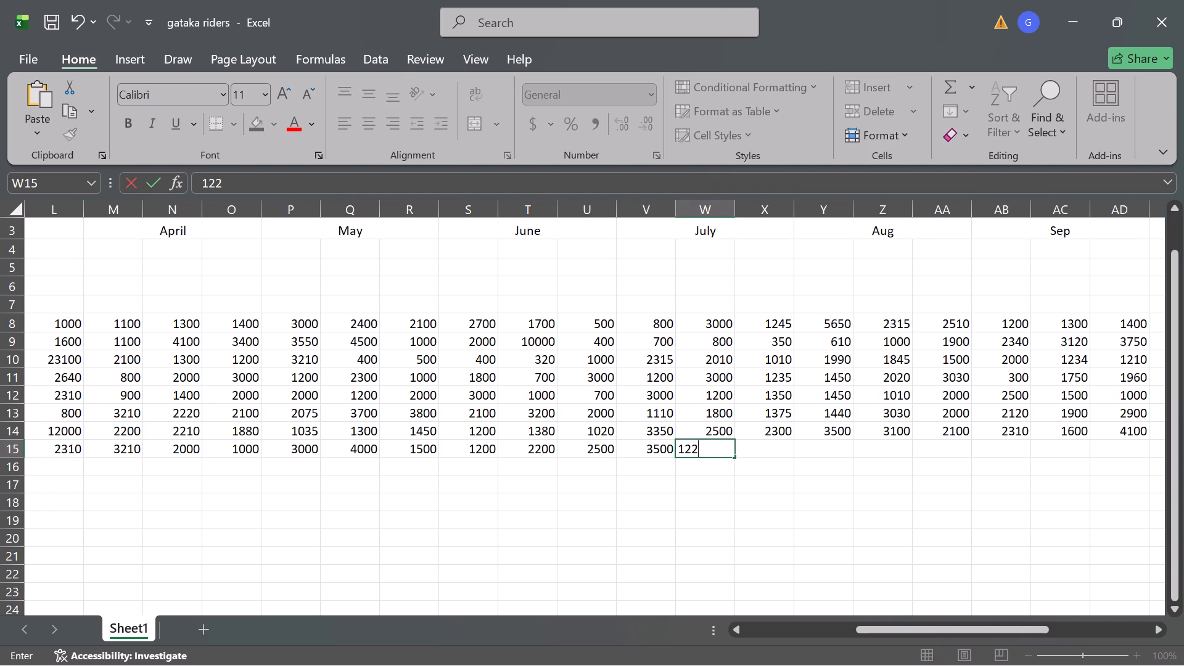
{"action": "key", "text": "0"}
{"action": "key", "text": "Right"}
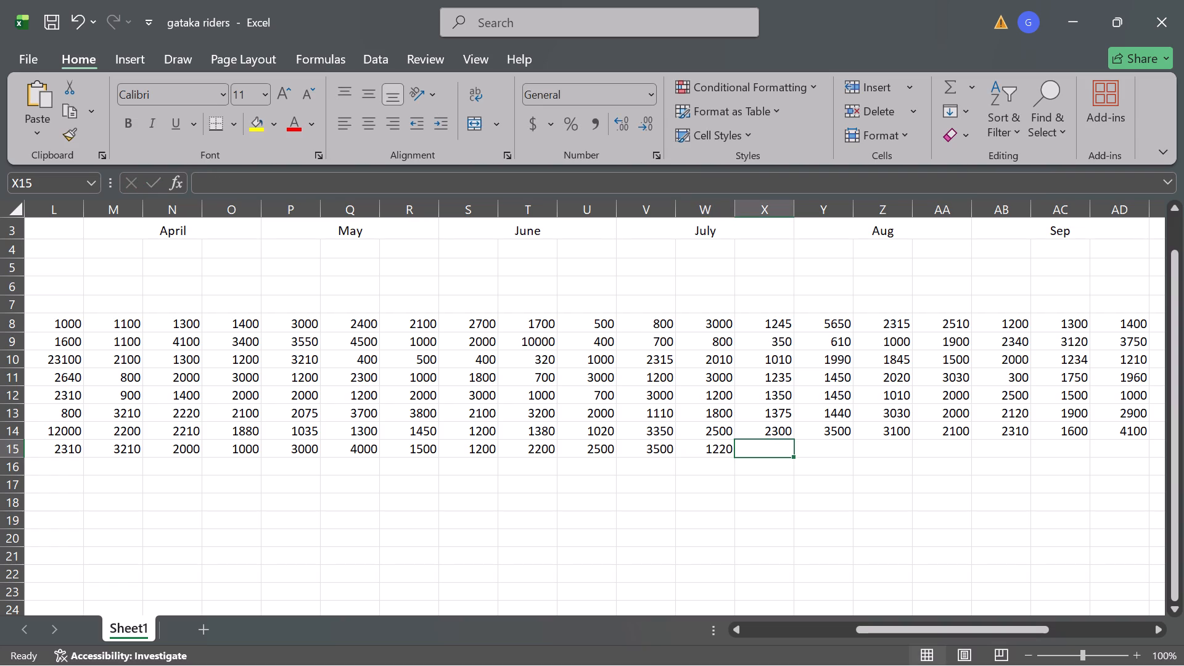
{"action": "type", "text": "188"}
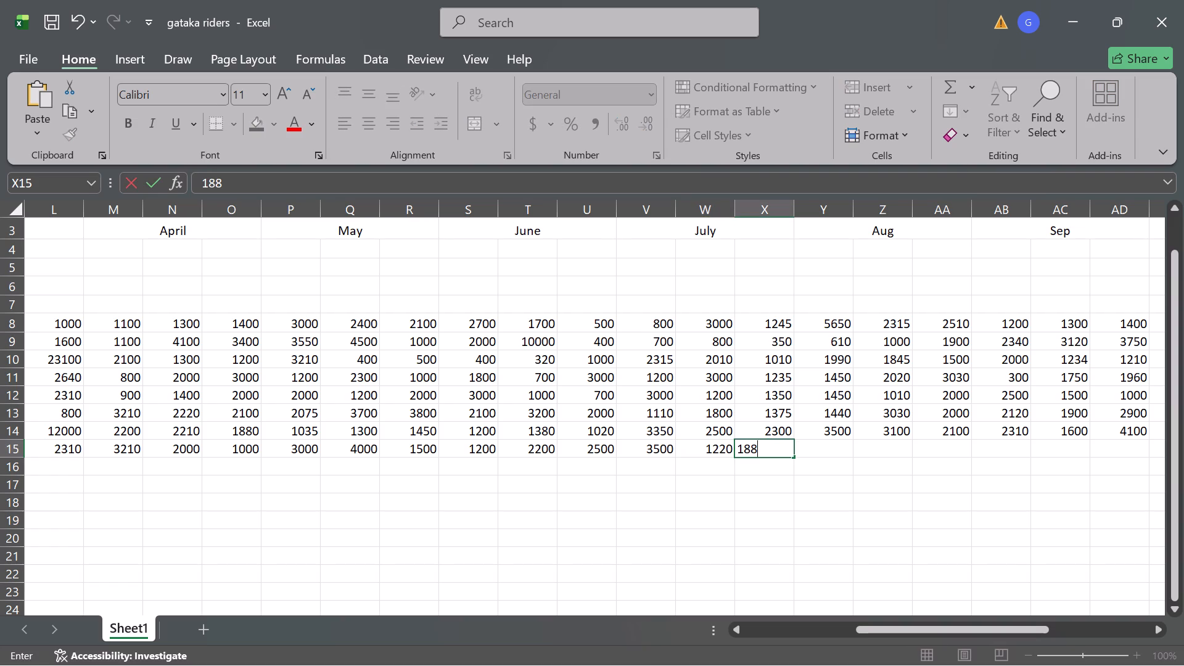
{"action": "key", "text": "0"}
{"action": "key", "text": "Right"}
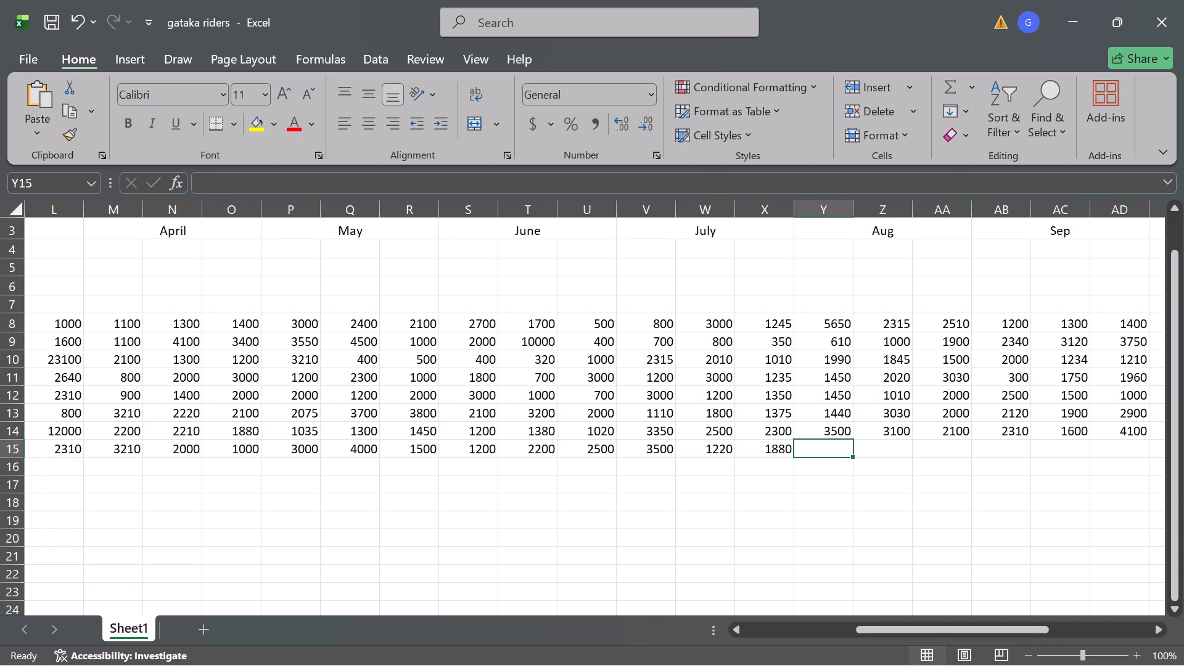
Enter the row 15 rider's August contributions in Y15 to AA15 as 3215, 1215 and 1070.
{"action": "key", "text": "3"}
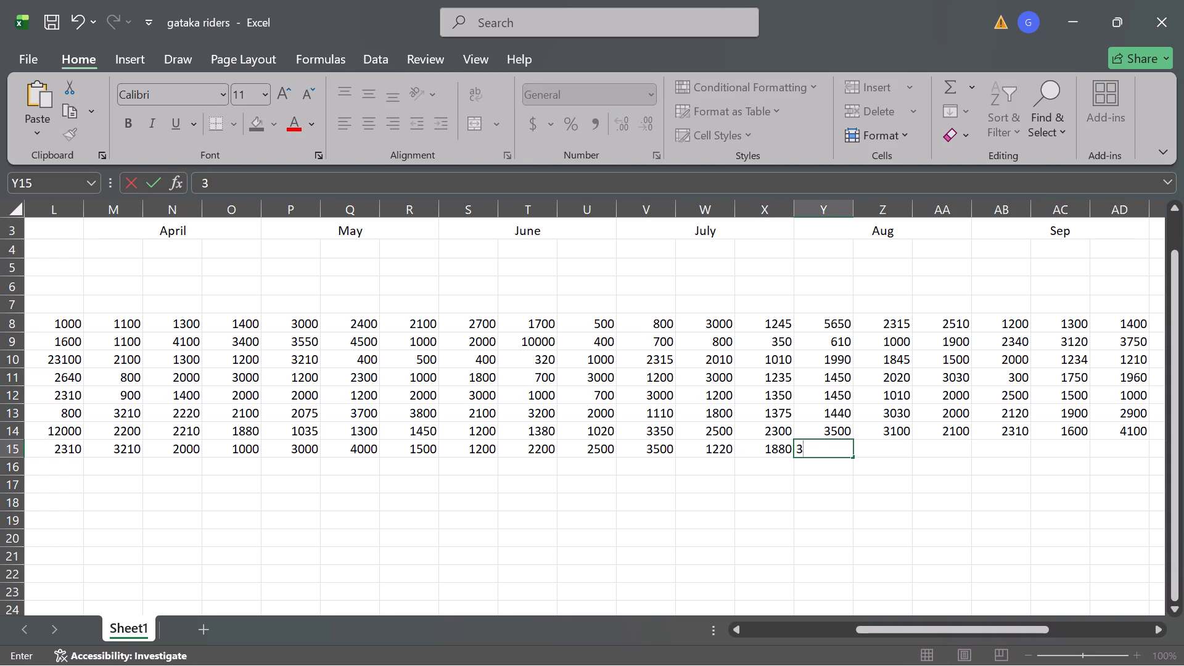
{"action": "type", "text": "215"}
{"action": "key", "text": "Right"}
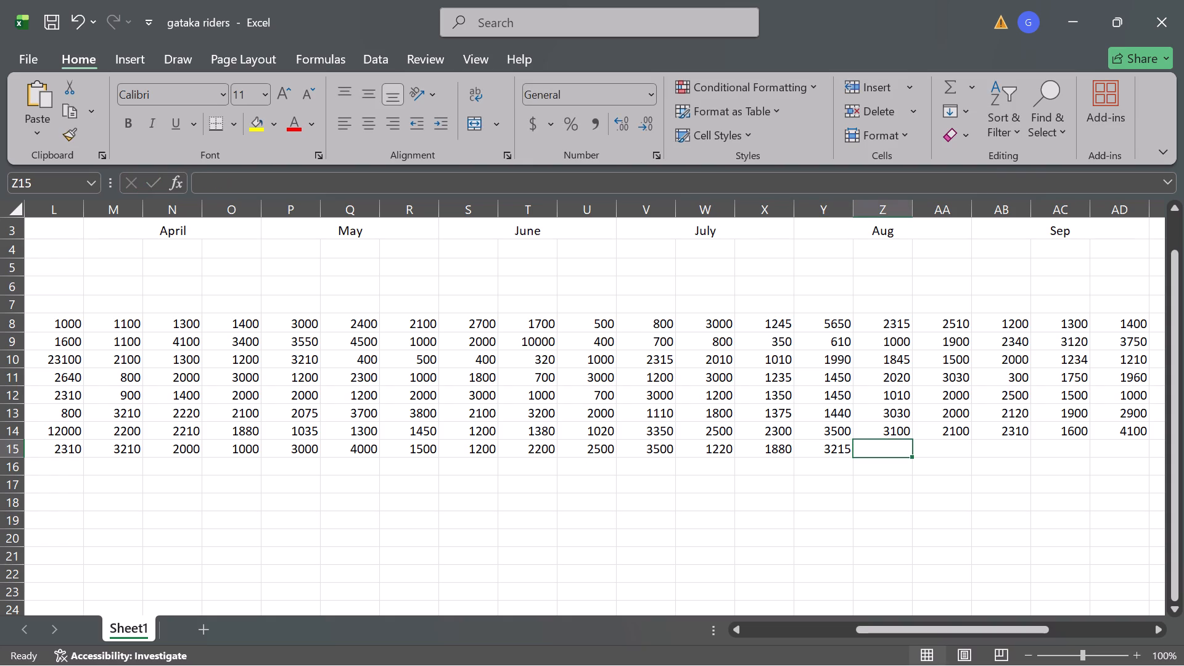
{"action": "type", "text": "1215"}
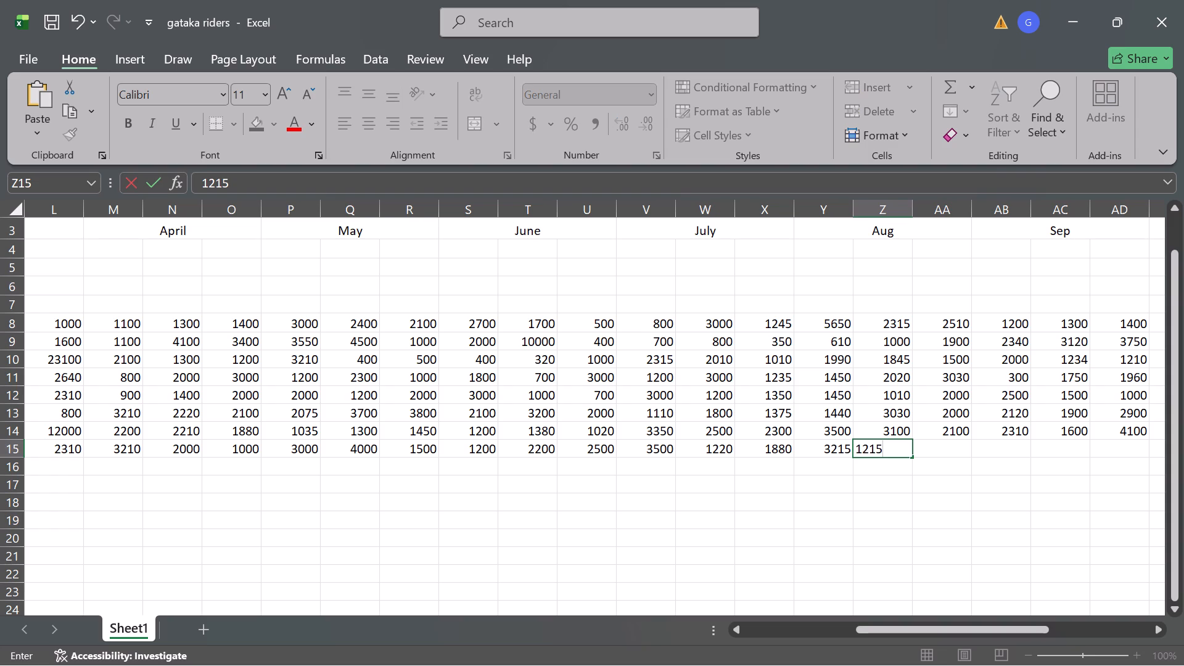
{"action": "key", "text": "Right"}
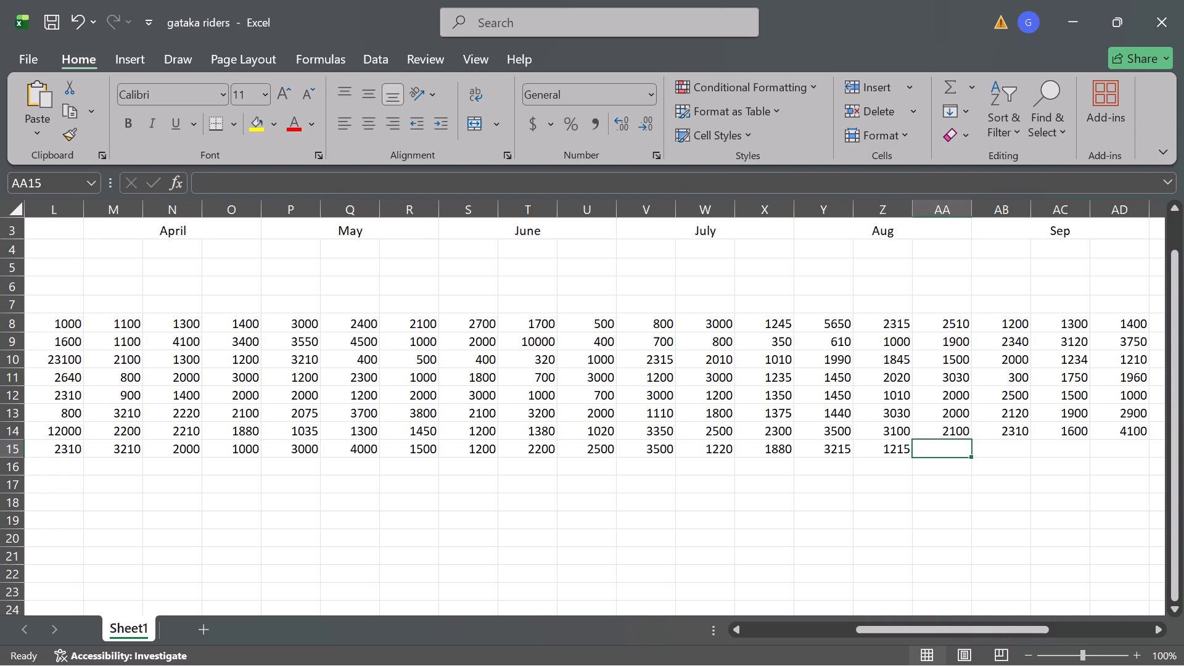
{"action": "type", "text": "1070"}
{"action": "key", "text": "Right"}
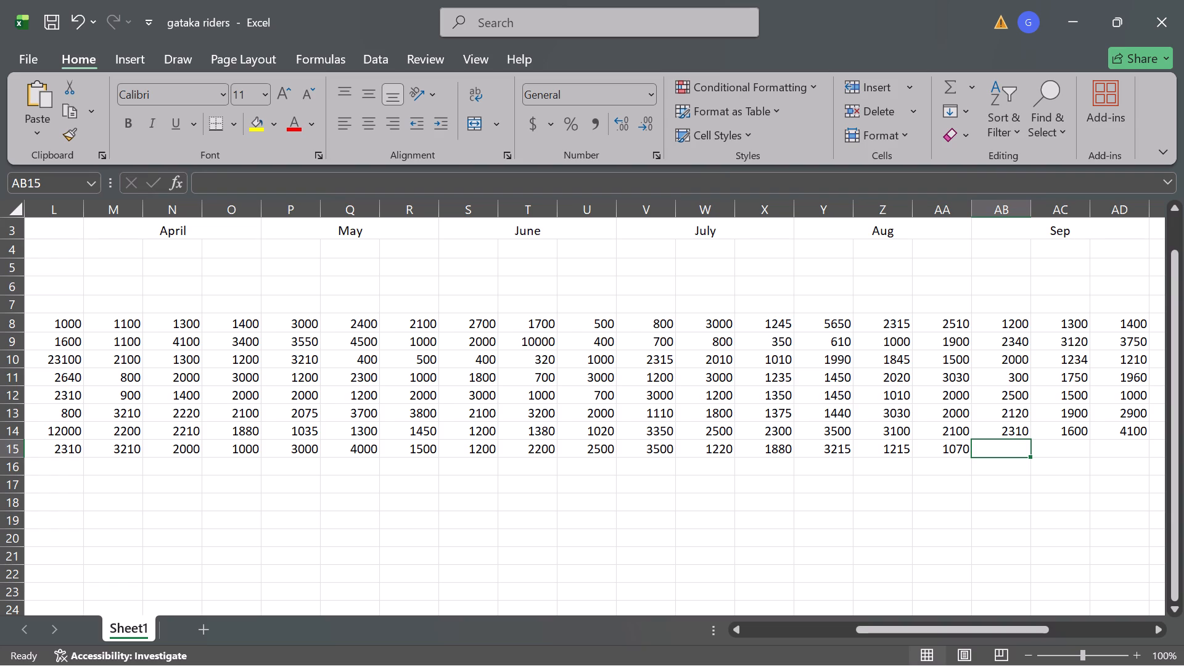
Enter the row 15 rider's September contributions, starting in AB15.
{"action": "scroll", "coordinate": [596, 454], "scroll_direction": "left", "scroll_amount": 4}
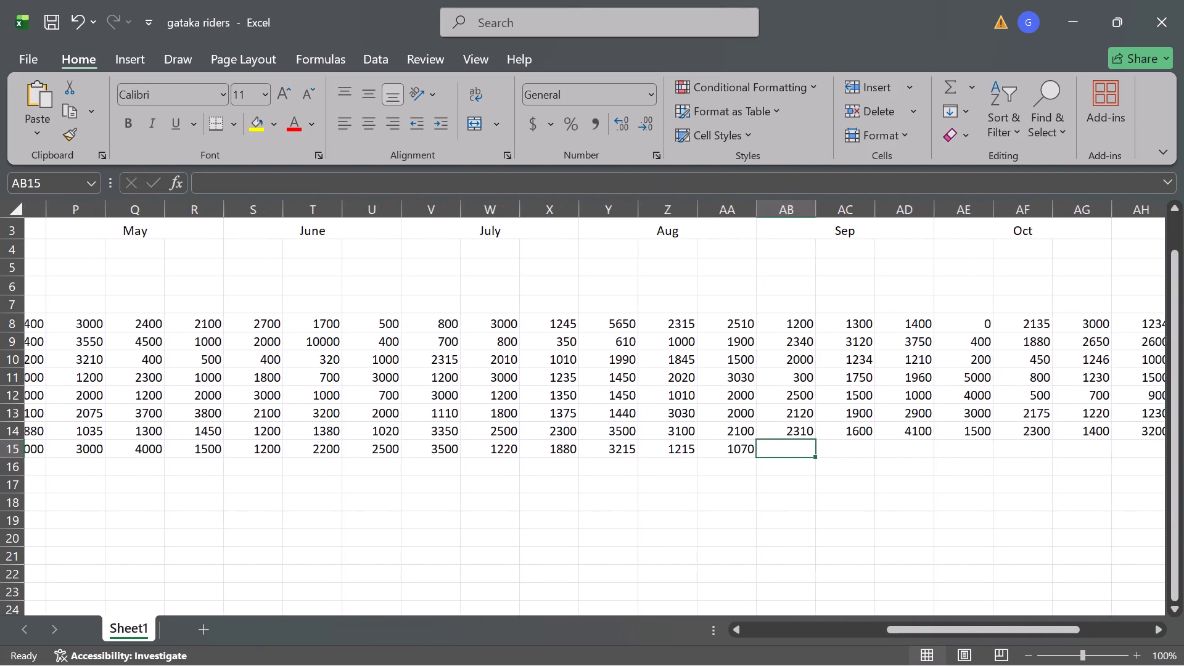
{"action": "scroll", "coordinate": [596, 454], "scroll_direction": "left", "scroll_amount": 2}
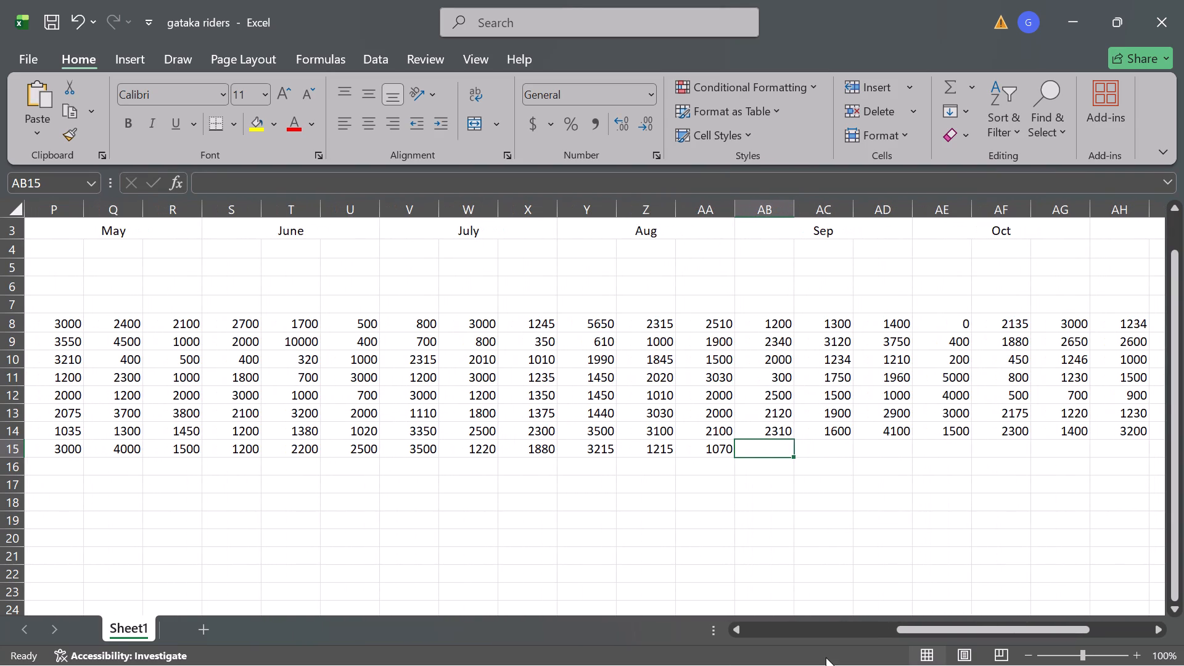
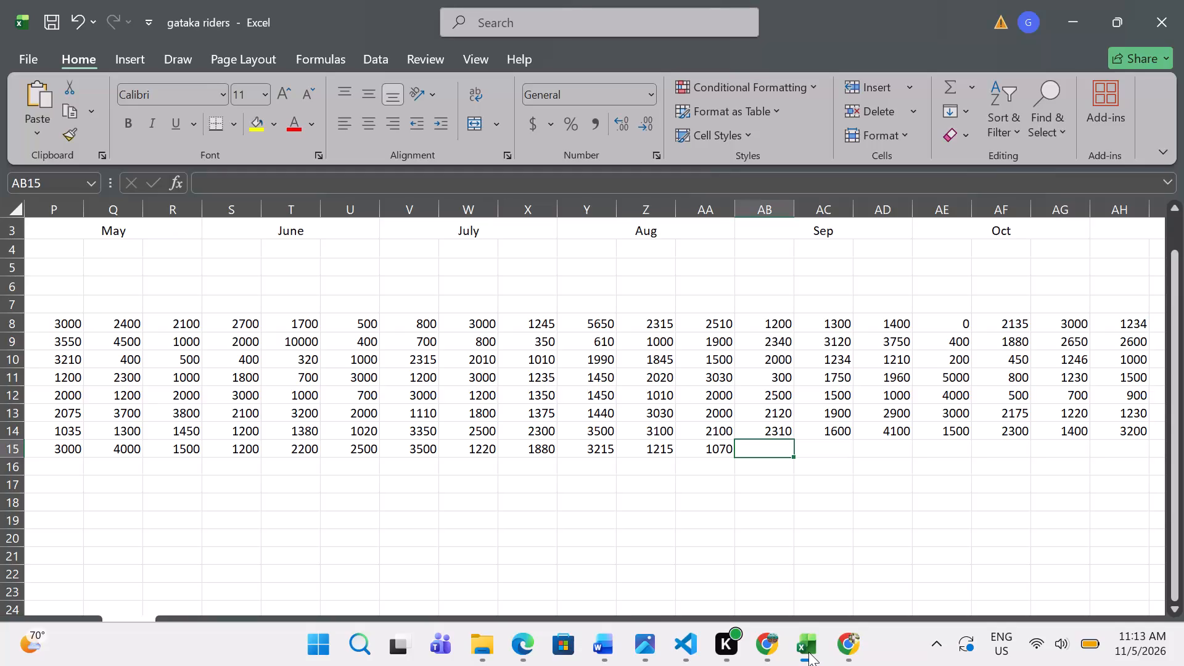
Enter the row 15 rider's September contributions in AB15 to AD15 as 1710, 1990 and 1800.
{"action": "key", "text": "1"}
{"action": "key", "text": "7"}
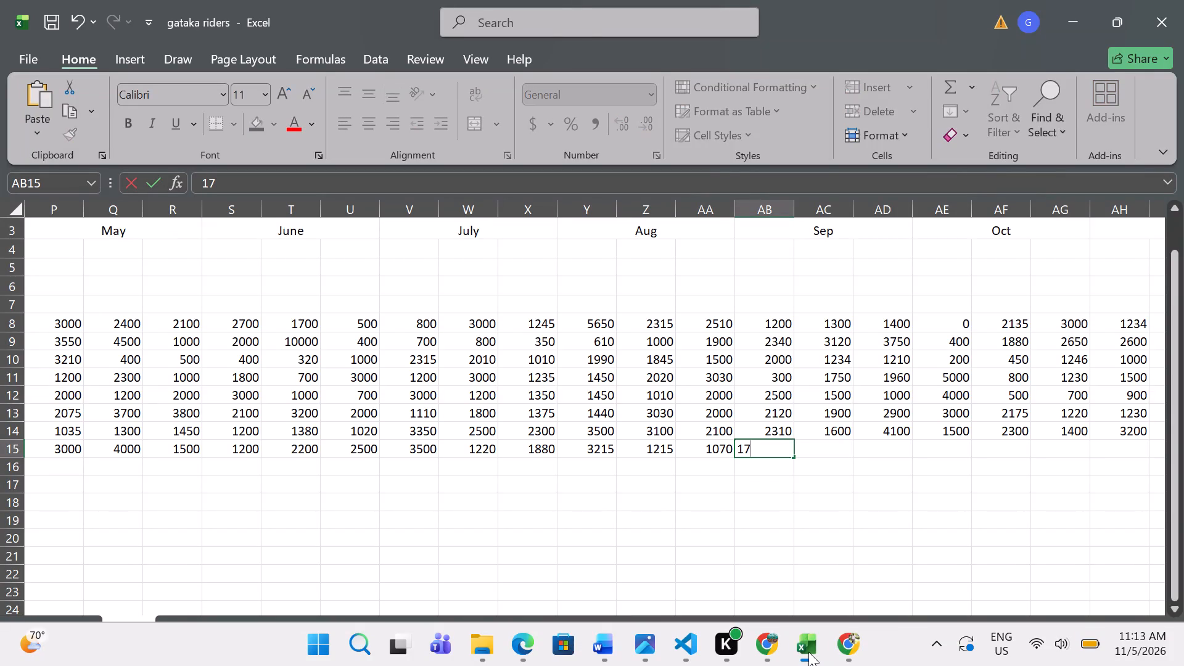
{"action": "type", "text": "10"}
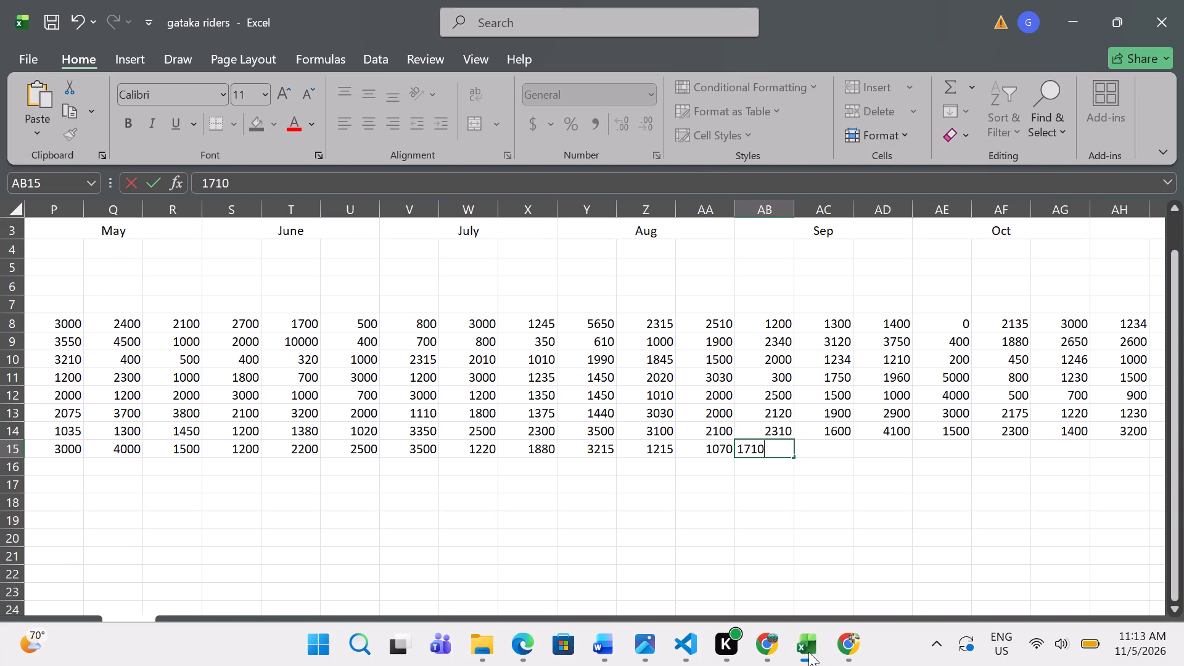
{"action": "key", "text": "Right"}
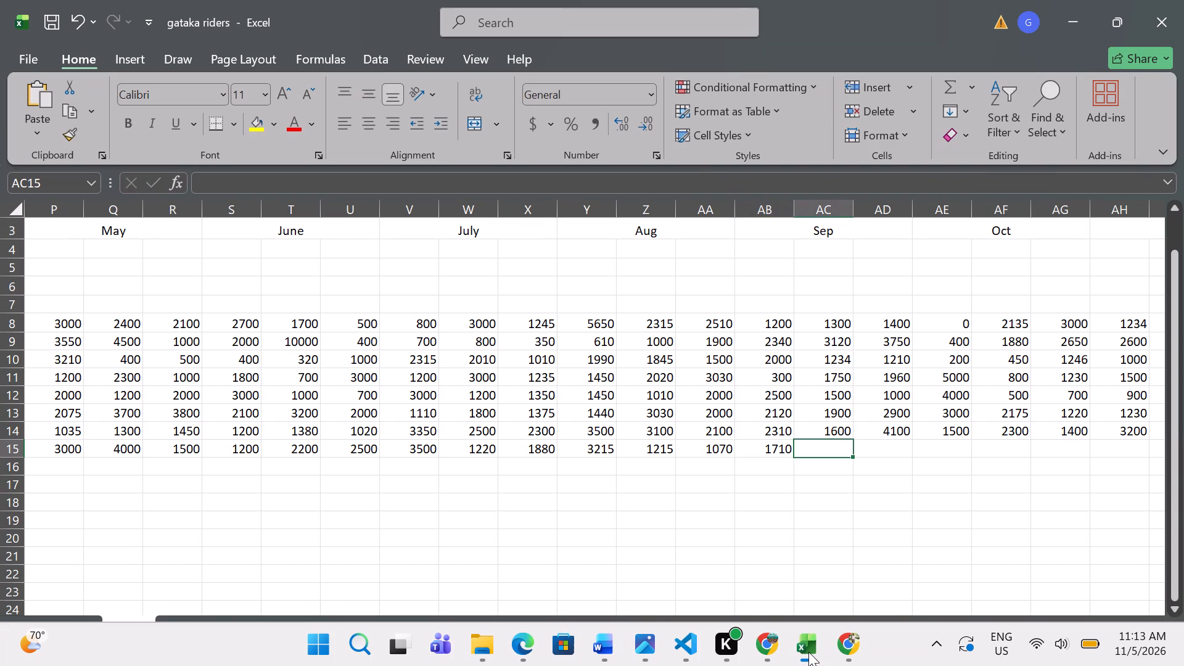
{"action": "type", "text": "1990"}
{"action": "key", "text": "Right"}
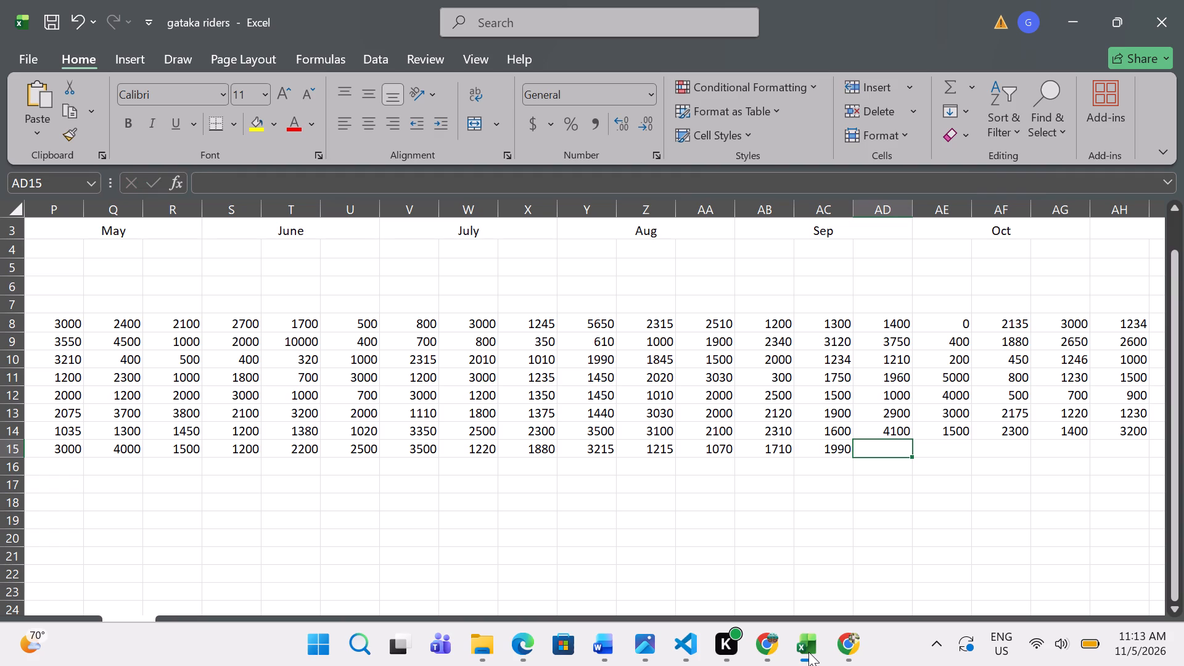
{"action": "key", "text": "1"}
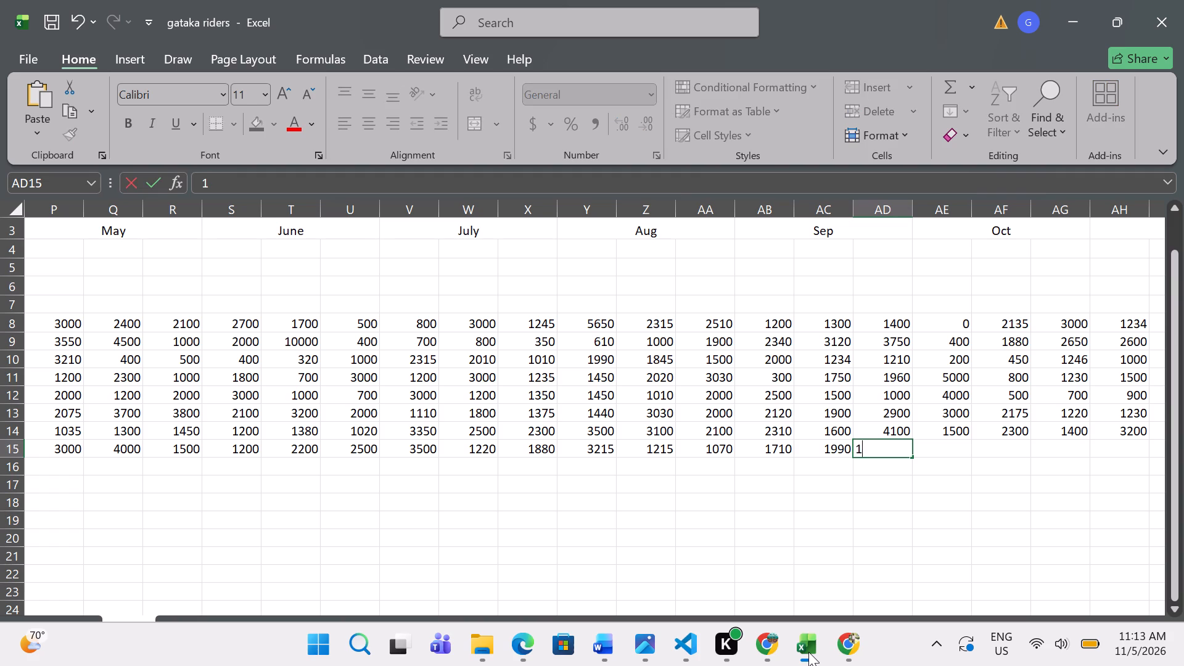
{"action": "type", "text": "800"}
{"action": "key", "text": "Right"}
Enter the row 15 rider's October contributions in AE15 to AG15 as 2300, 1450 and 1050.
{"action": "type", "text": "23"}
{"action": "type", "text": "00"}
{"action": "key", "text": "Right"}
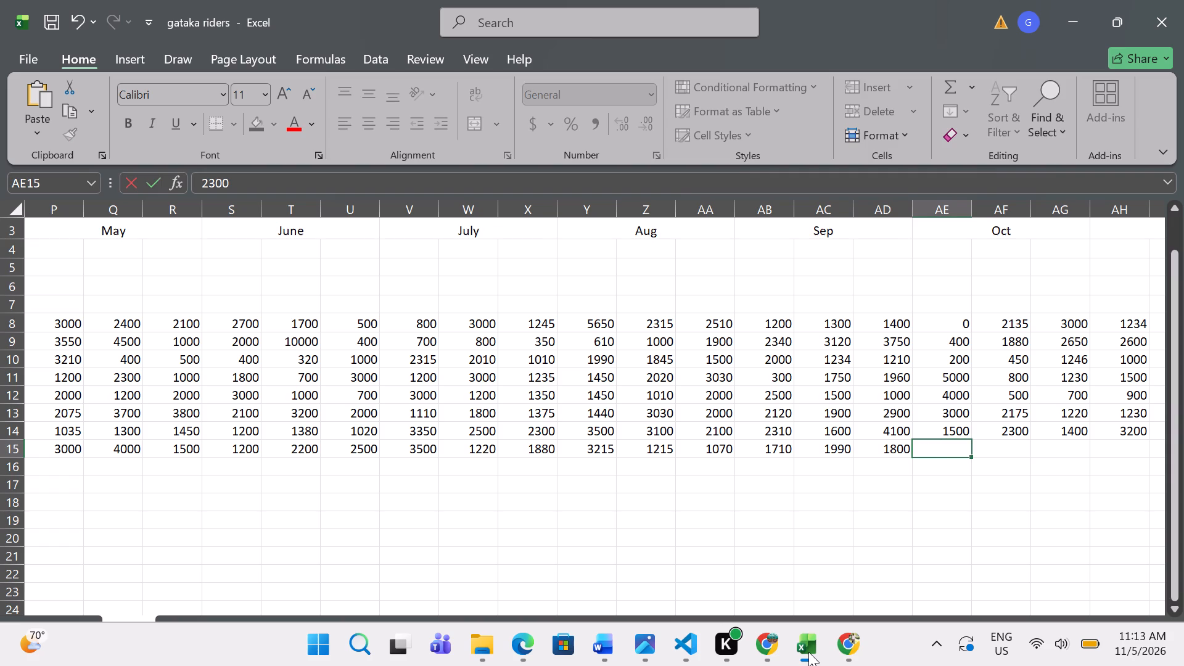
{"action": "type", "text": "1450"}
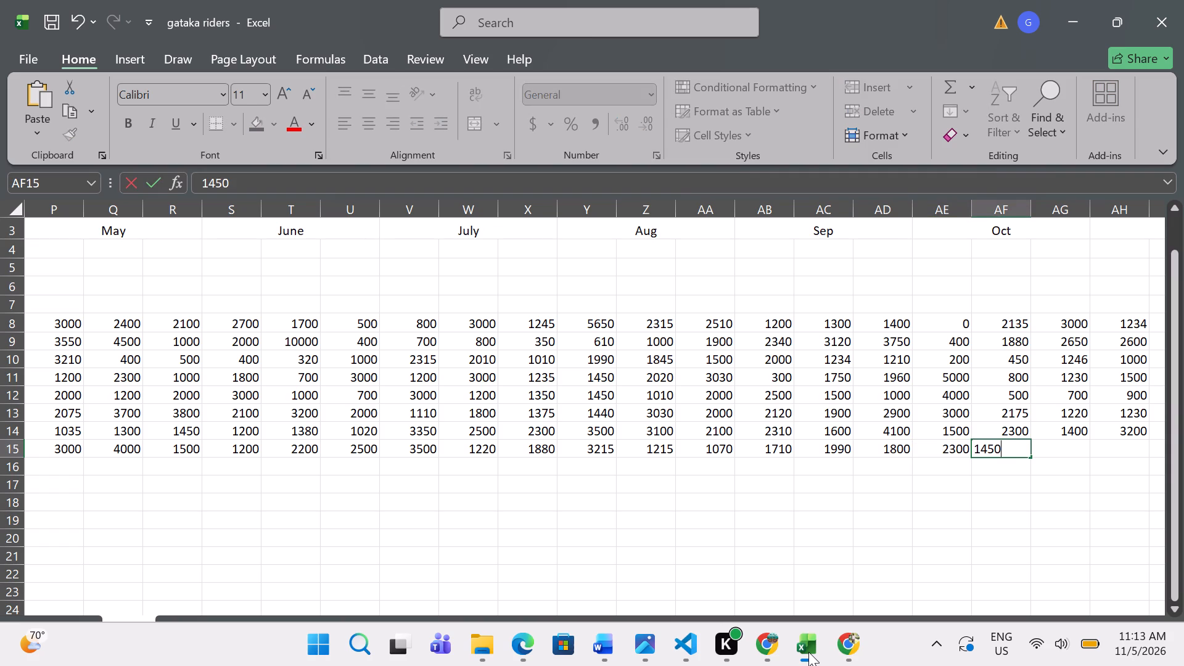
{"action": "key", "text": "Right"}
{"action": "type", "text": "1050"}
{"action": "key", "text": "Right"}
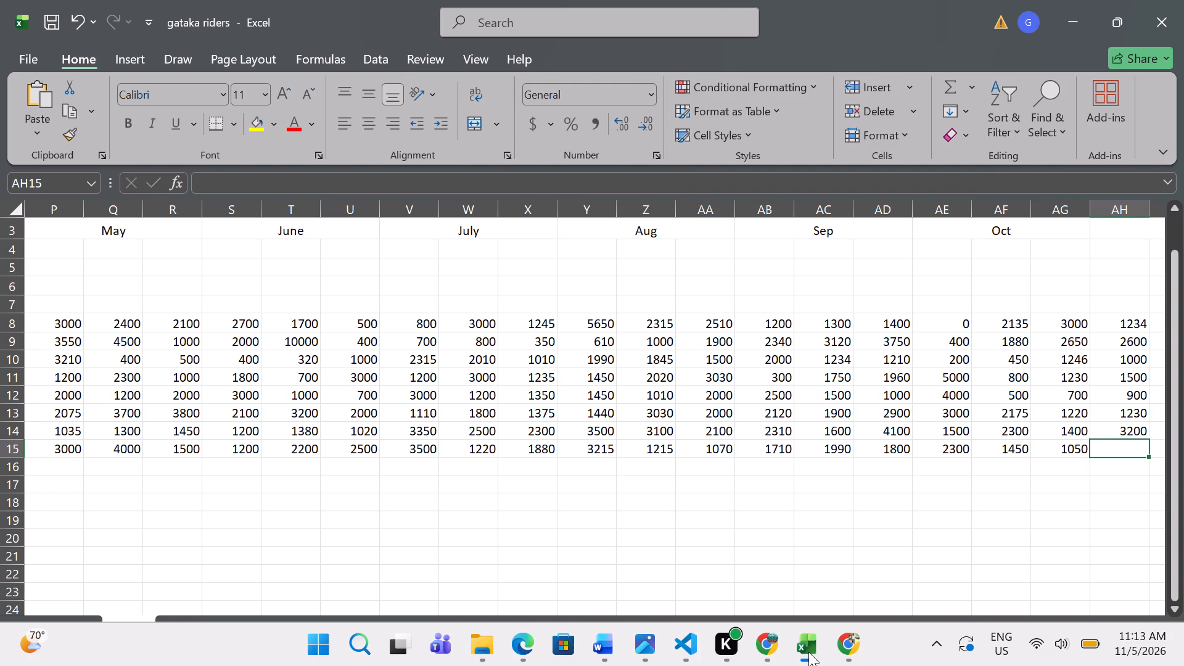
Enter the row 15 rider's November contributions in AH15 to AJ15 as 600, 900 and 1000.
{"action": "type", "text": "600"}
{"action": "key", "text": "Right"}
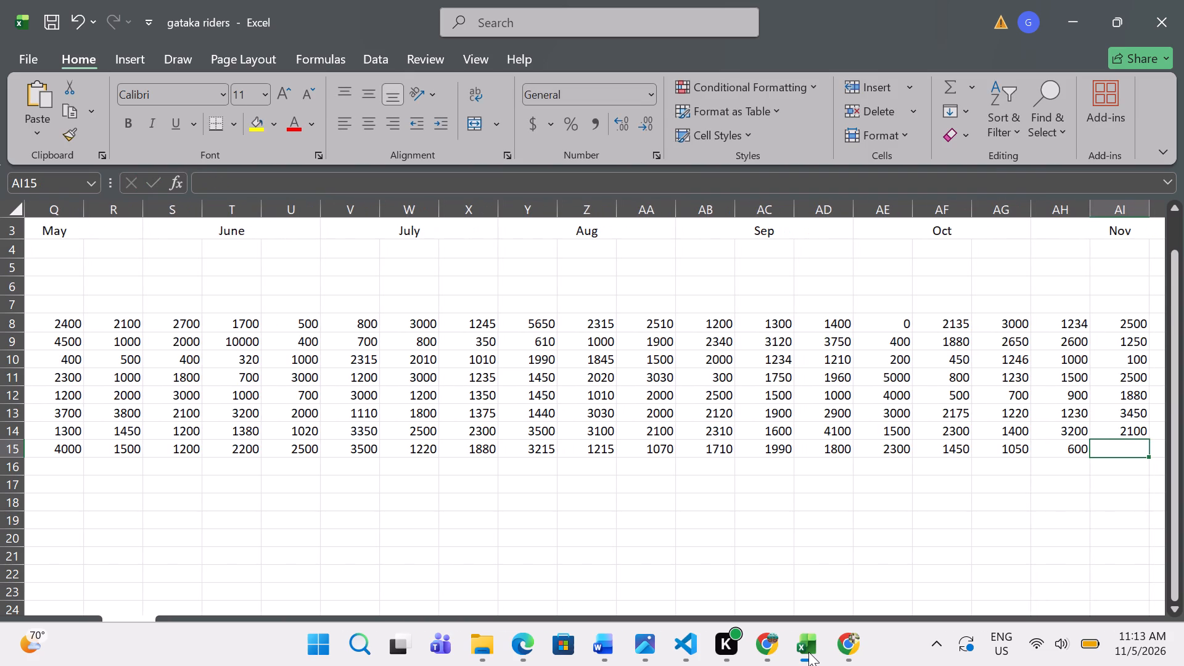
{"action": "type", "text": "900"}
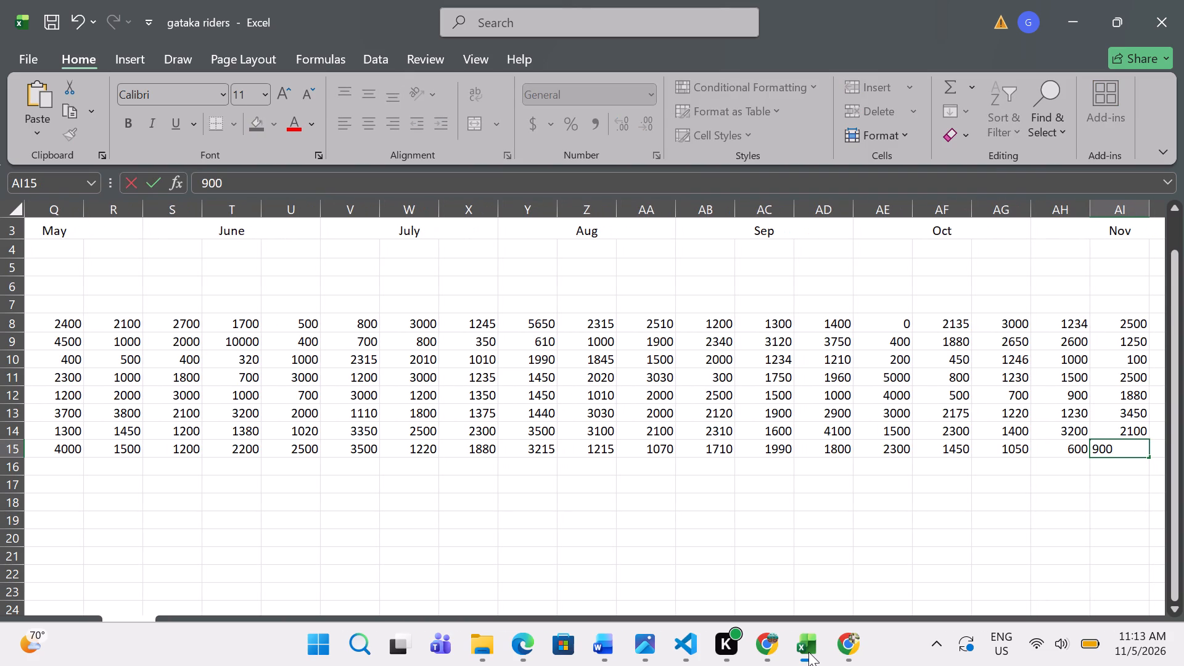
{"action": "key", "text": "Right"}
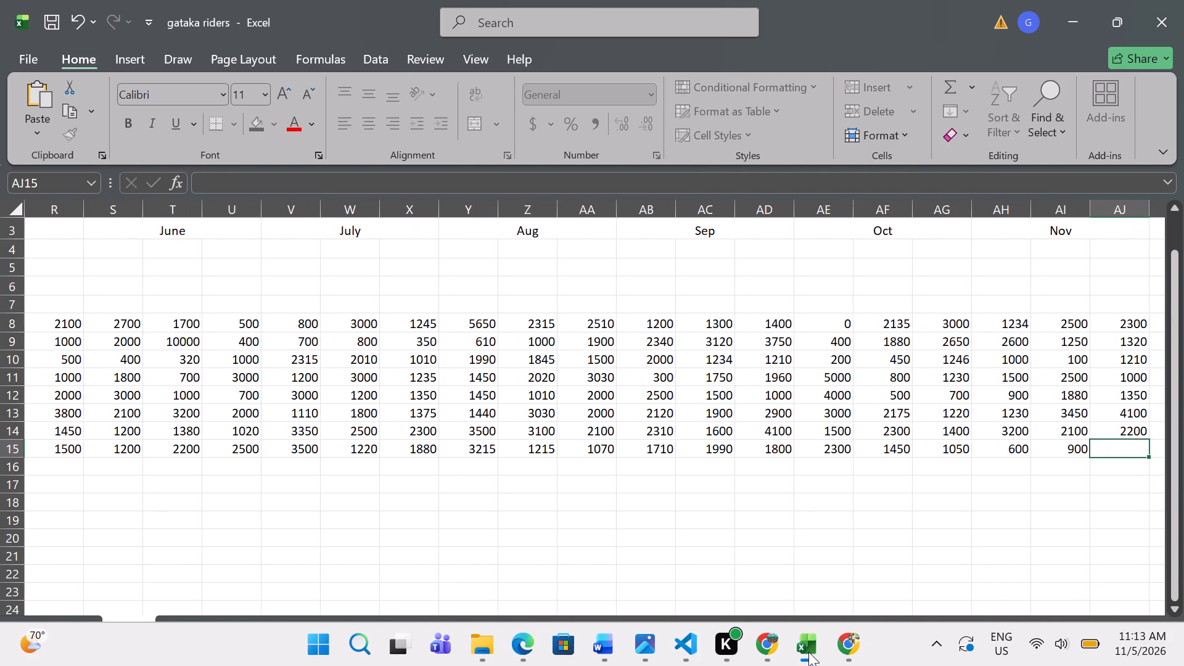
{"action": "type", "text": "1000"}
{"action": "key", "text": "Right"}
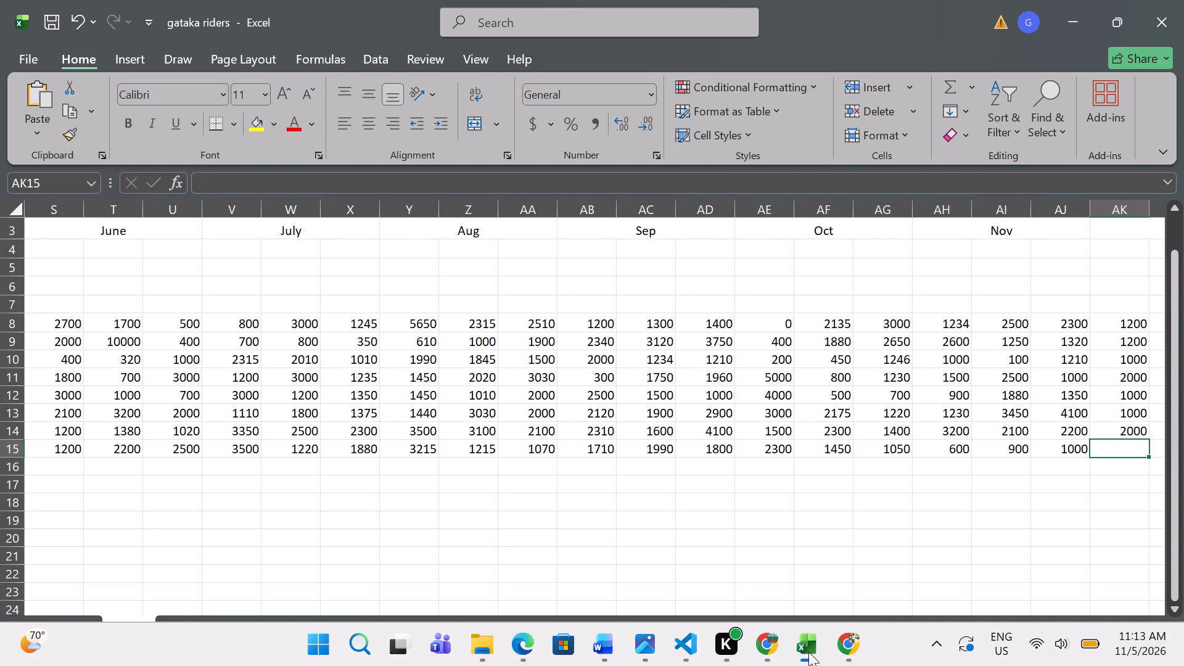
Enter the row 15 rider's December contributions in AK15 to AM15 as 3000, 1000 and 2000.
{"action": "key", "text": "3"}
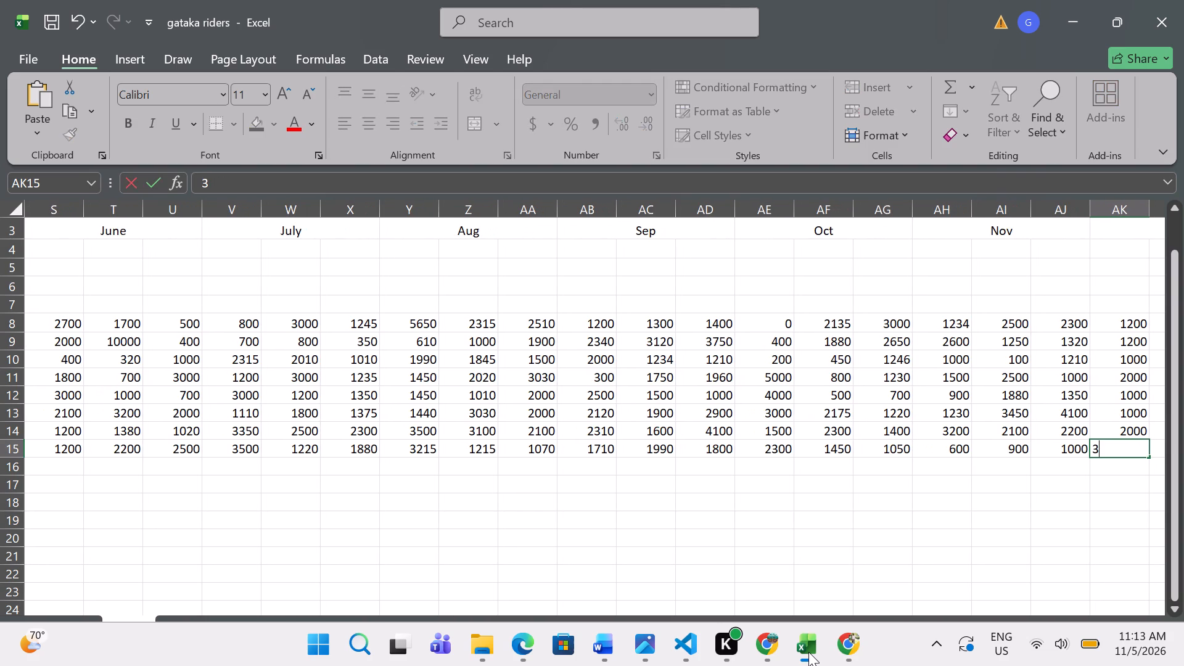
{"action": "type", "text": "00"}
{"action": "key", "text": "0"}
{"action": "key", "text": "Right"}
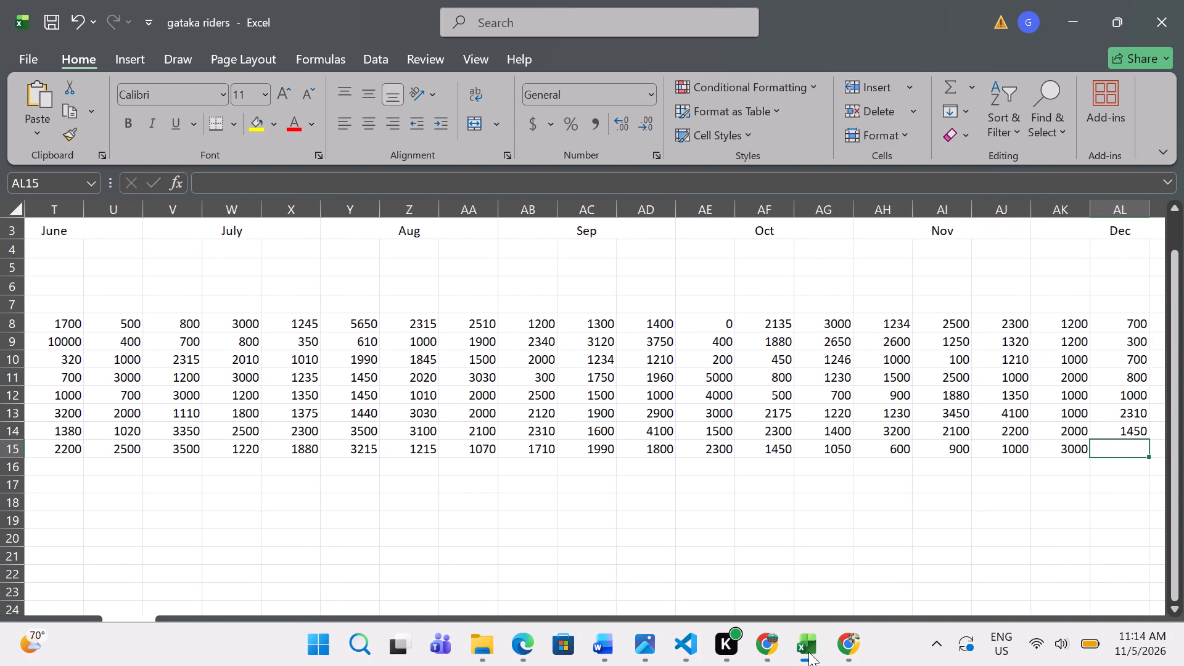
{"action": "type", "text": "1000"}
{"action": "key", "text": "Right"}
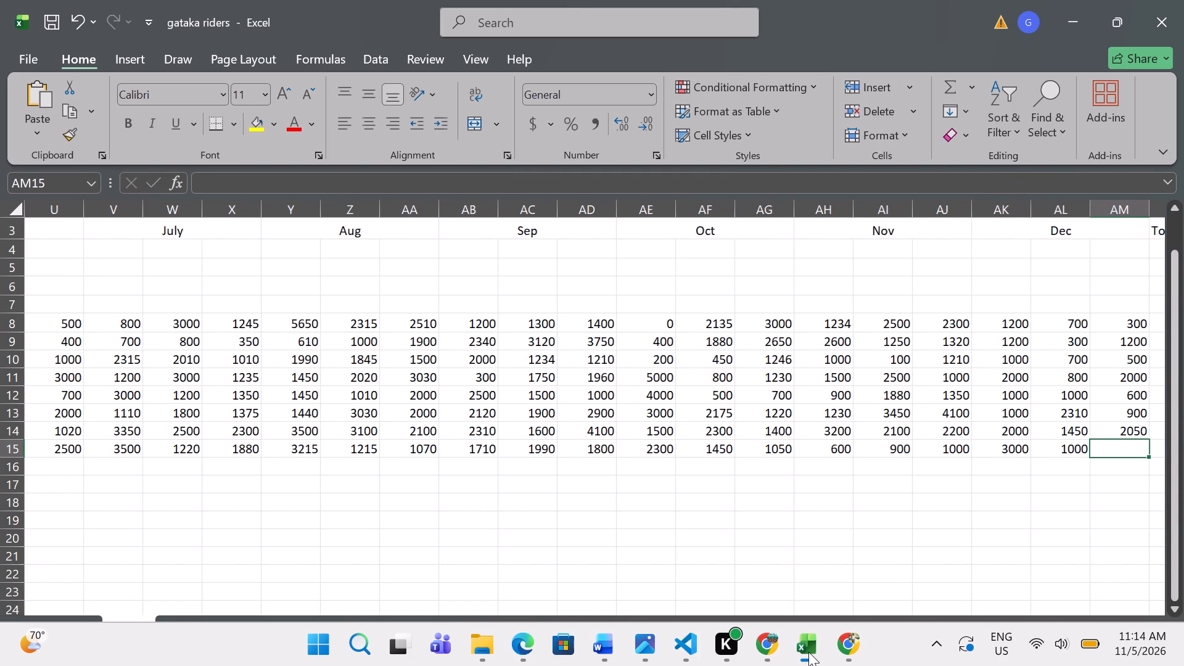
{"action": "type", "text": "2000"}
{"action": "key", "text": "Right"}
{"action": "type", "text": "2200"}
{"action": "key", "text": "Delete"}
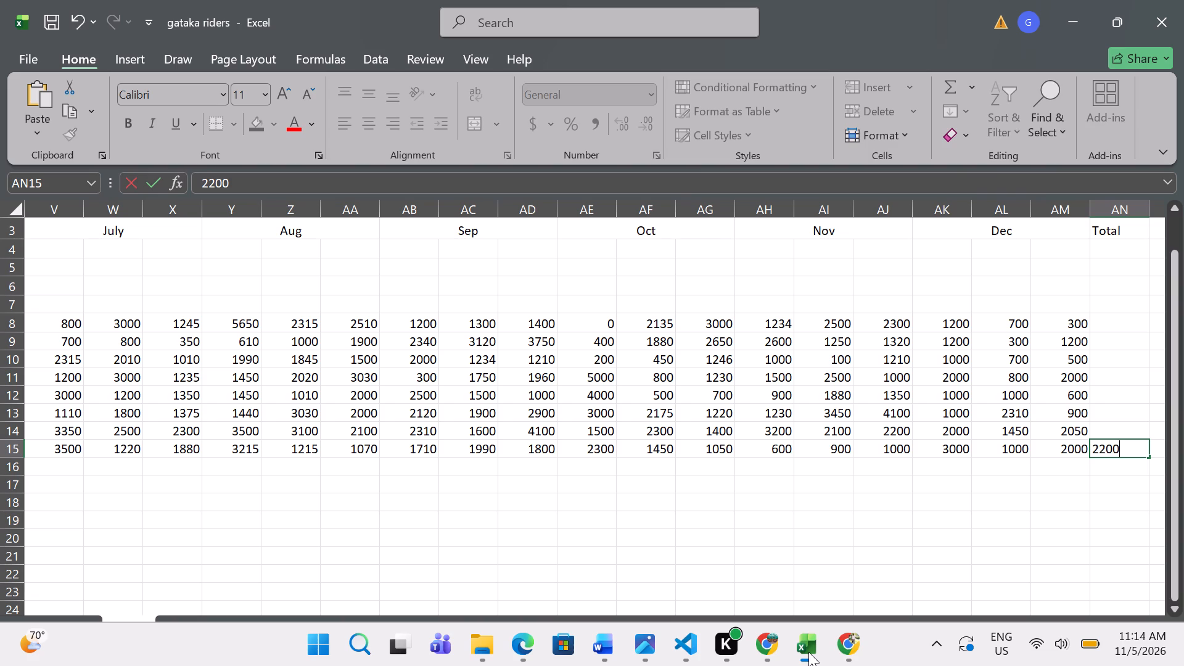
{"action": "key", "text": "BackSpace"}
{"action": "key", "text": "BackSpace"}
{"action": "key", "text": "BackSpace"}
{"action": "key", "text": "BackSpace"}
Enter the next rider's first name, Thomas, in A16 of the First Name column.
{"action": "scroll", "coordinate": [426, 425], "scroll_direction": "right", "scroll_amount": 8}
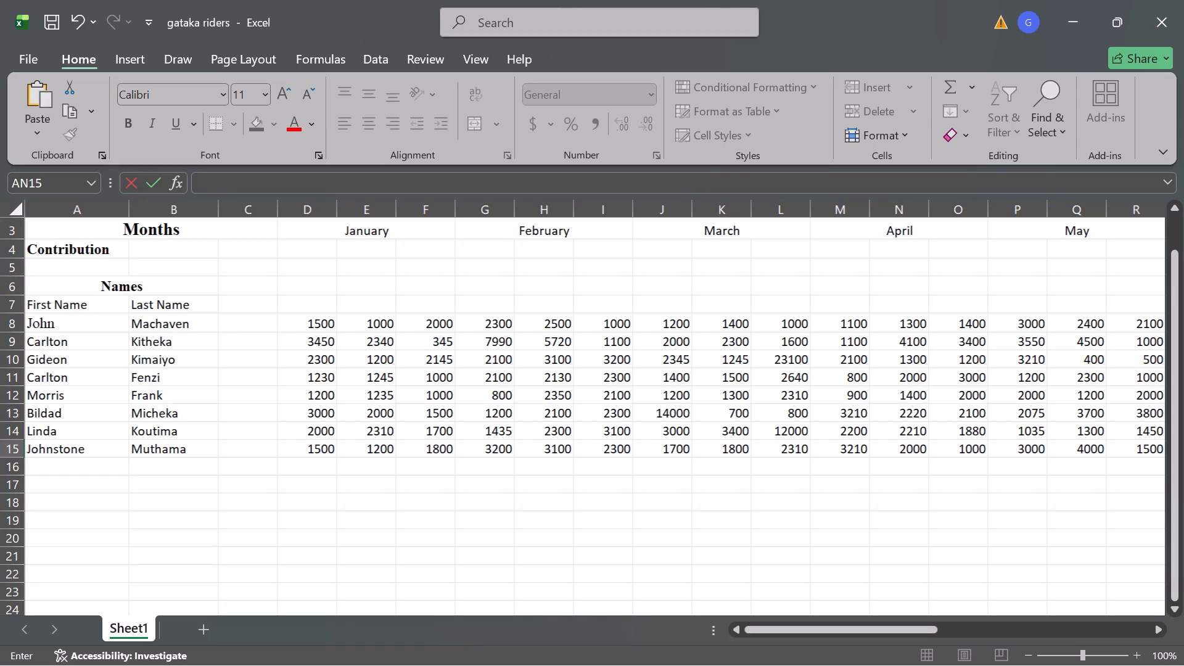
{"action": "left_click", "coordinate": [110, 468]}
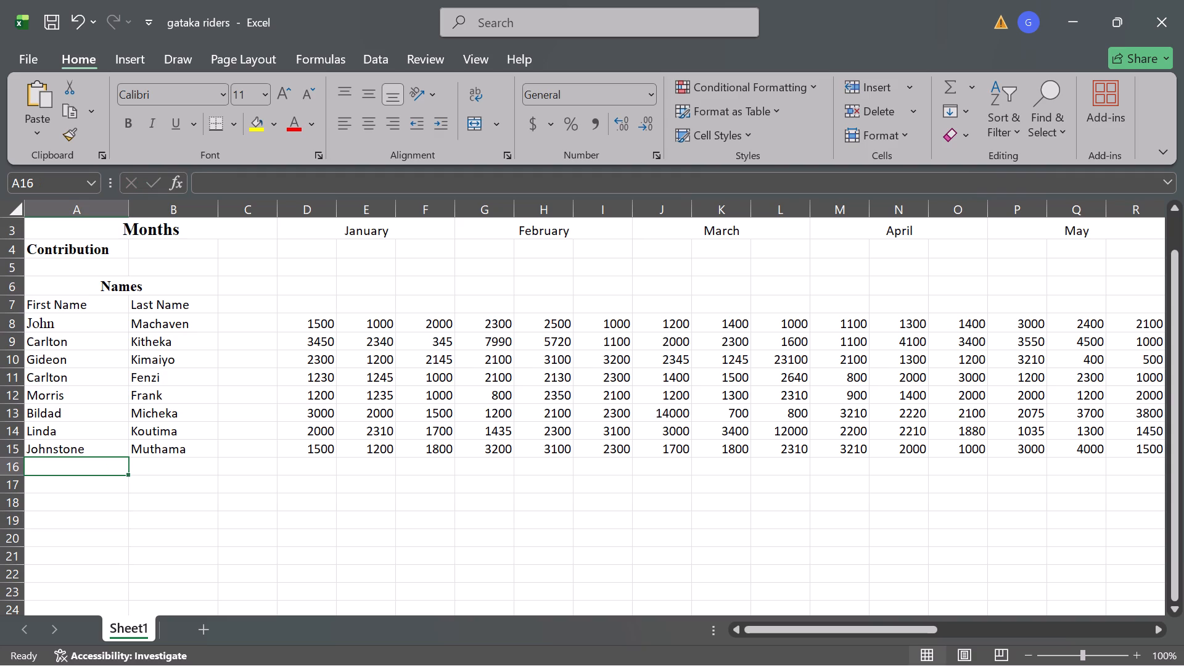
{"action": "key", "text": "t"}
{"action": "key", "text": "BackSpace"}
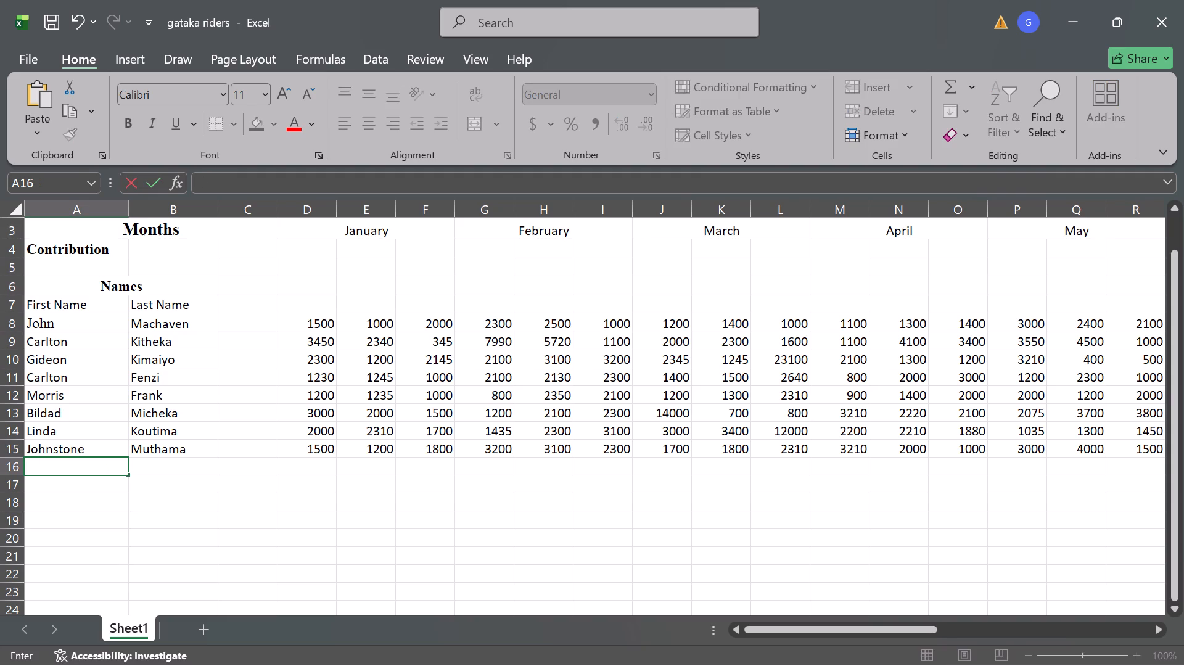
{"action": "key", "text": "Tab"}
{"action": "key", "text": "Left"}
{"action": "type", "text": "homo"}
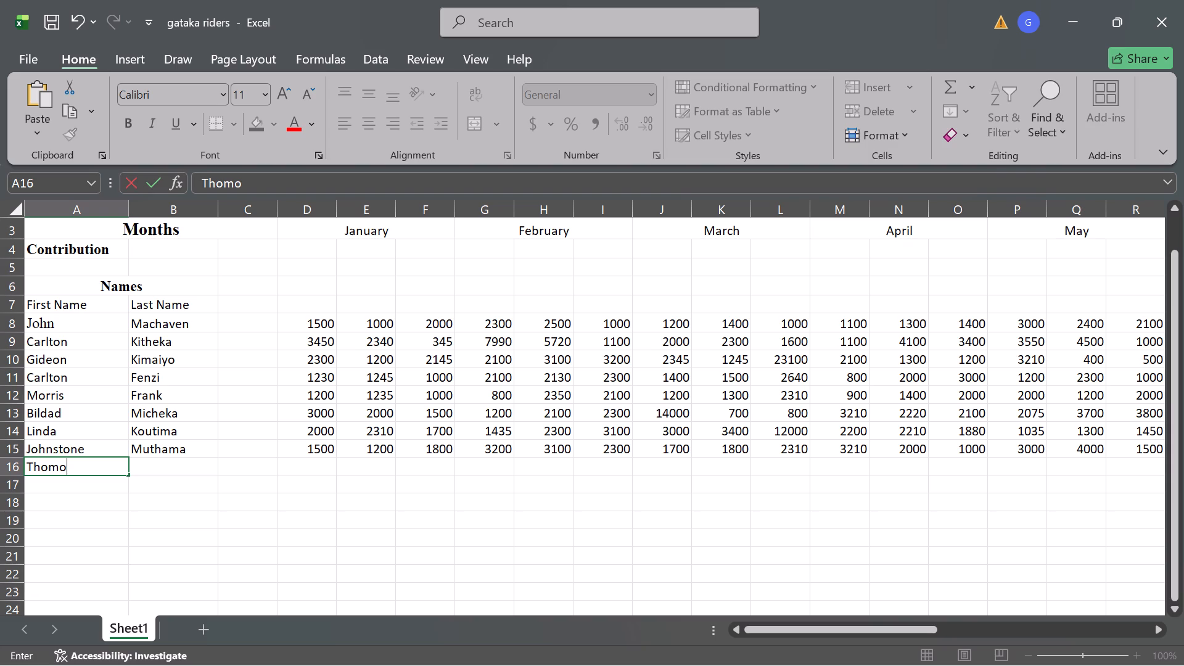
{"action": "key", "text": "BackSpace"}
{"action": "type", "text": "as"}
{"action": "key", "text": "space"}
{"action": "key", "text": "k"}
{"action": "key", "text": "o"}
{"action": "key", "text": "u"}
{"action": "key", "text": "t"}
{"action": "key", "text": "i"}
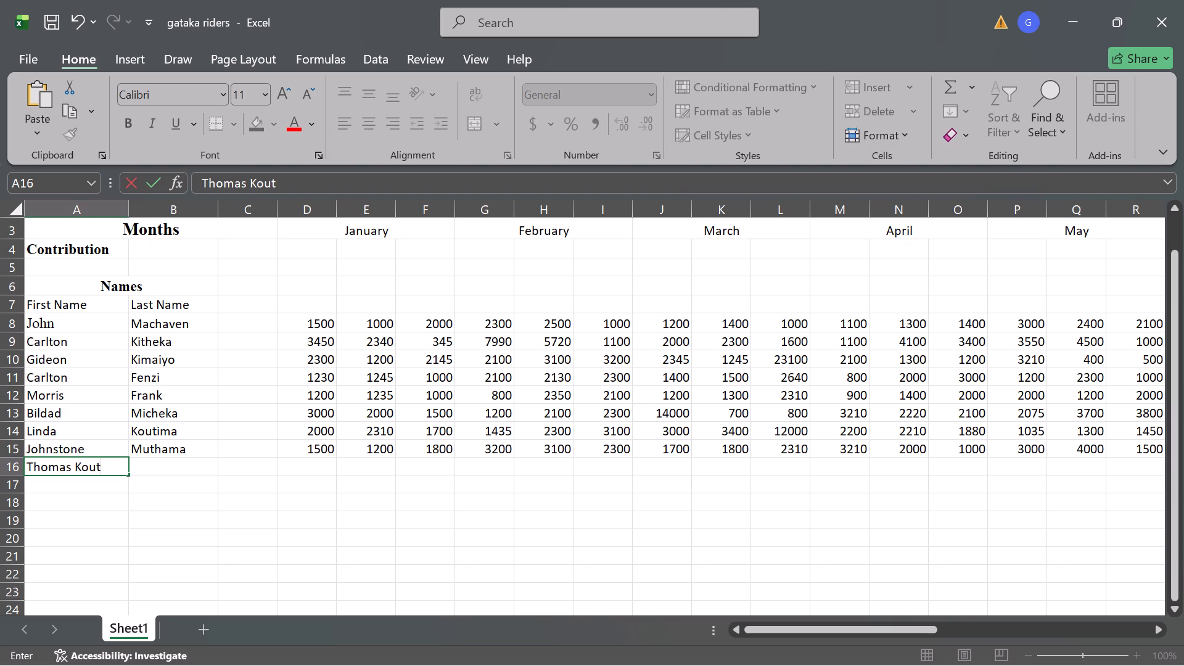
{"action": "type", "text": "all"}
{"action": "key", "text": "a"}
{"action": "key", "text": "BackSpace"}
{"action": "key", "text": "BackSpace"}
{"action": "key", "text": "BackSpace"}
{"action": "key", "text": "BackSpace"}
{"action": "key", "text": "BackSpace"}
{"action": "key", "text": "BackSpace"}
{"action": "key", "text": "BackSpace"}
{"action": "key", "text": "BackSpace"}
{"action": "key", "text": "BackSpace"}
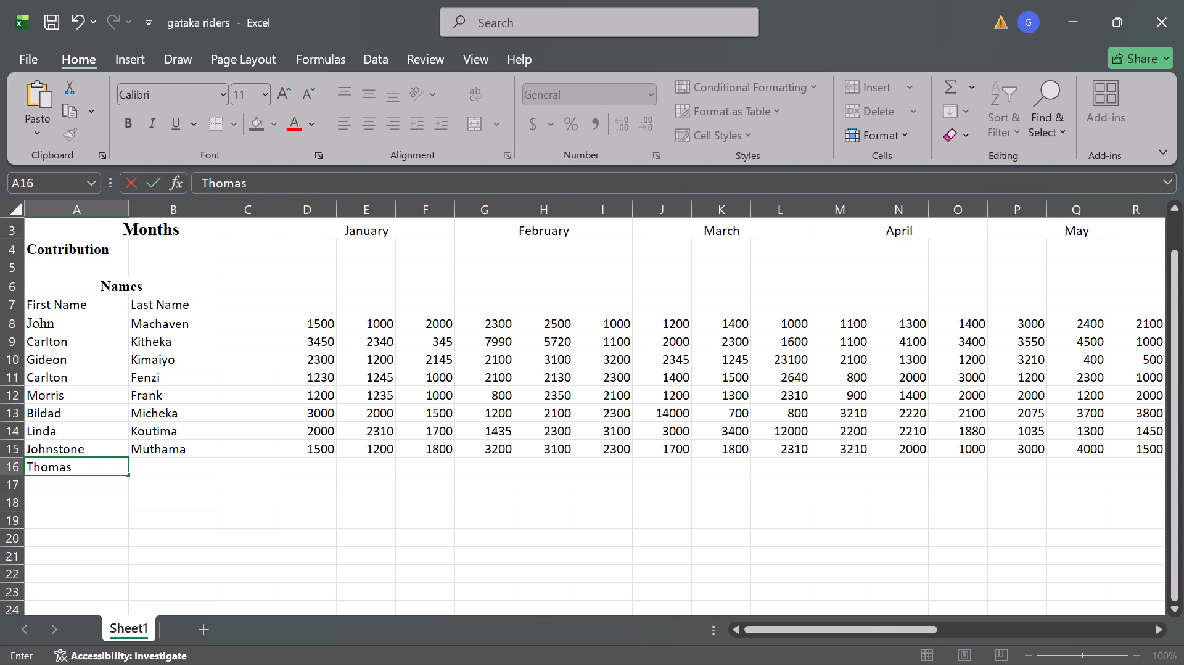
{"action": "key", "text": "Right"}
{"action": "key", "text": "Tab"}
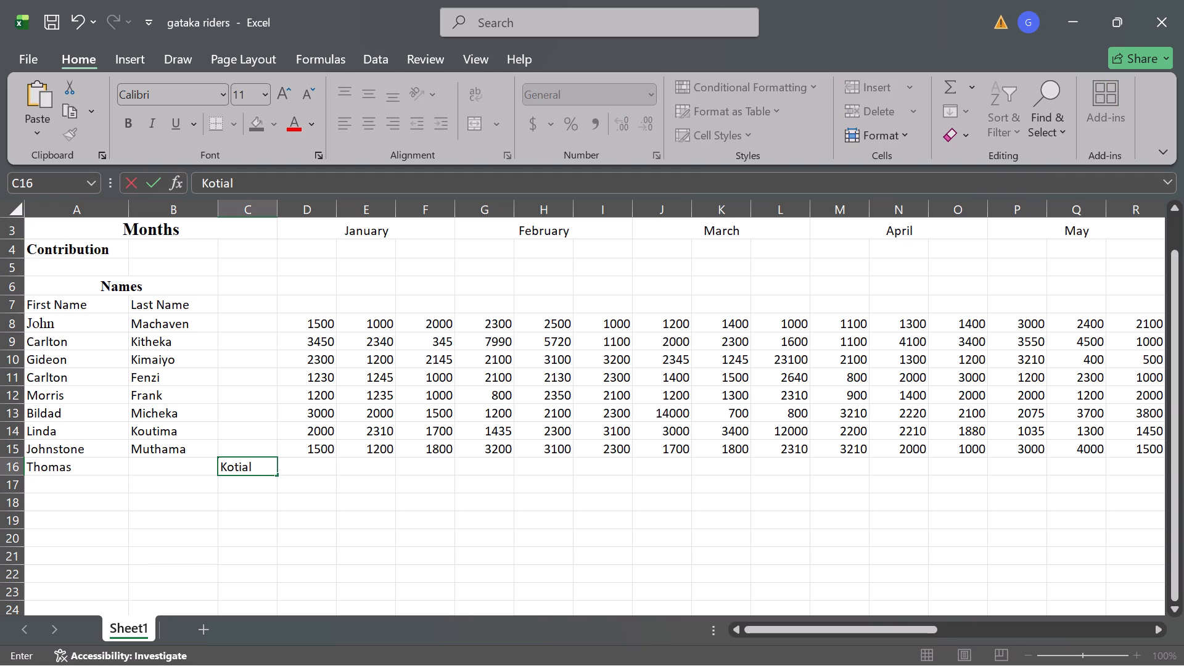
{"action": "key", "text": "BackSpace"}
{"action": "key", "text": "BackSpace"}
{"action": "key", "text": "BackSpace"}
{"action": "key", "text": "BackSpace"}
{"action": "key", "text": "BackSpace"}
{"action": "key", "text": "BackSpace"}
Enter the row 16 rider's last name in B16 of the Last Name column.
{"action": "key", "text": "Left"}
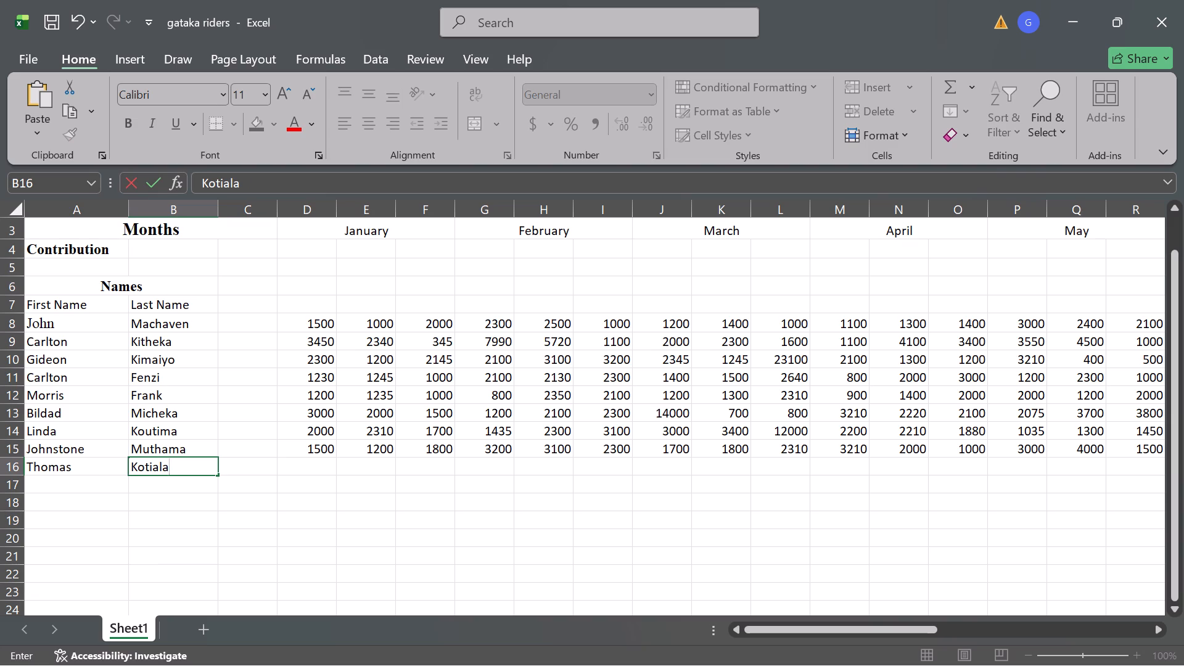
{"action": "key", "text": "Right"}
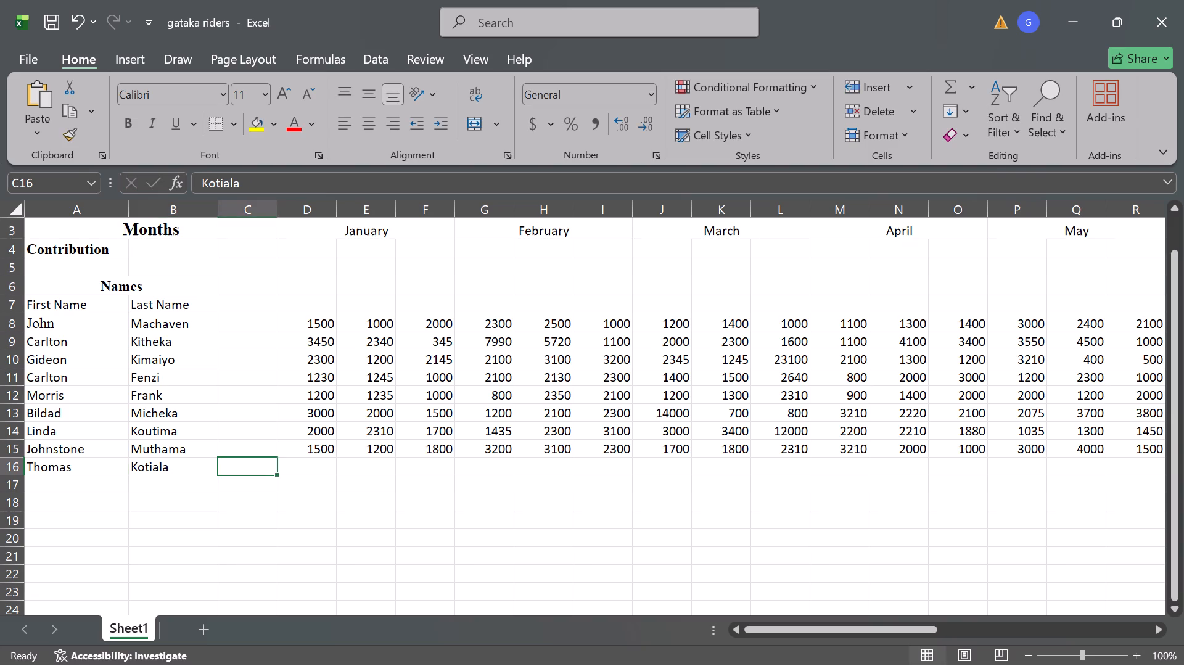
Enter the row 16 rider's January contributions in D16 to F16 as 1200, 1400 and 3000.
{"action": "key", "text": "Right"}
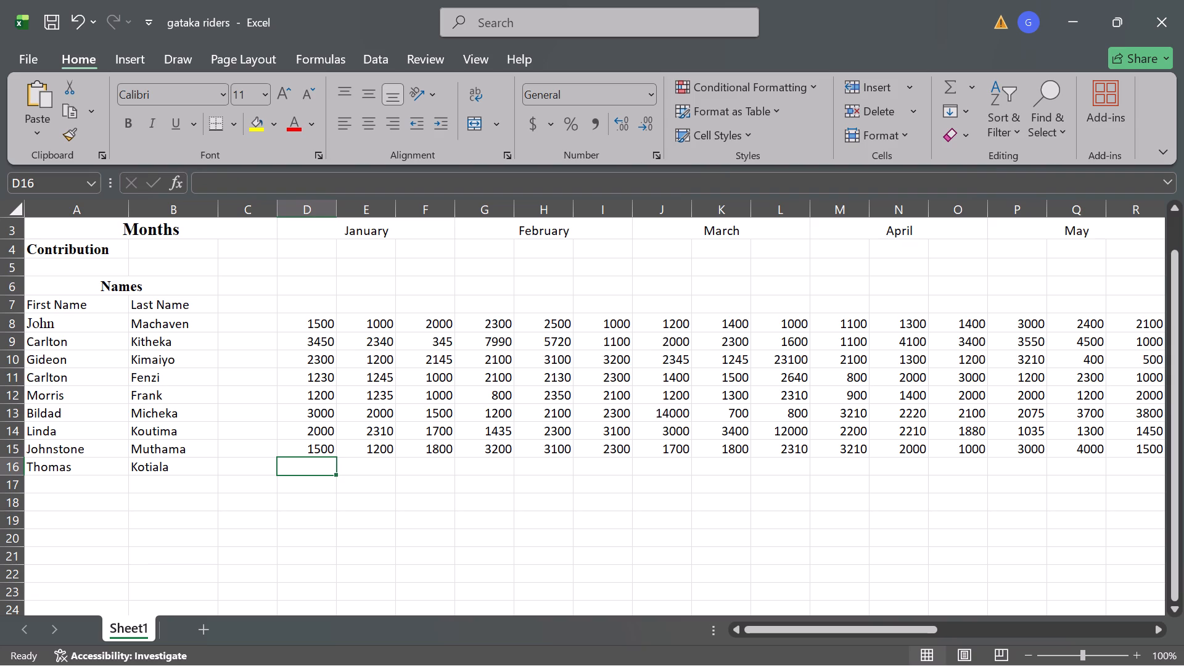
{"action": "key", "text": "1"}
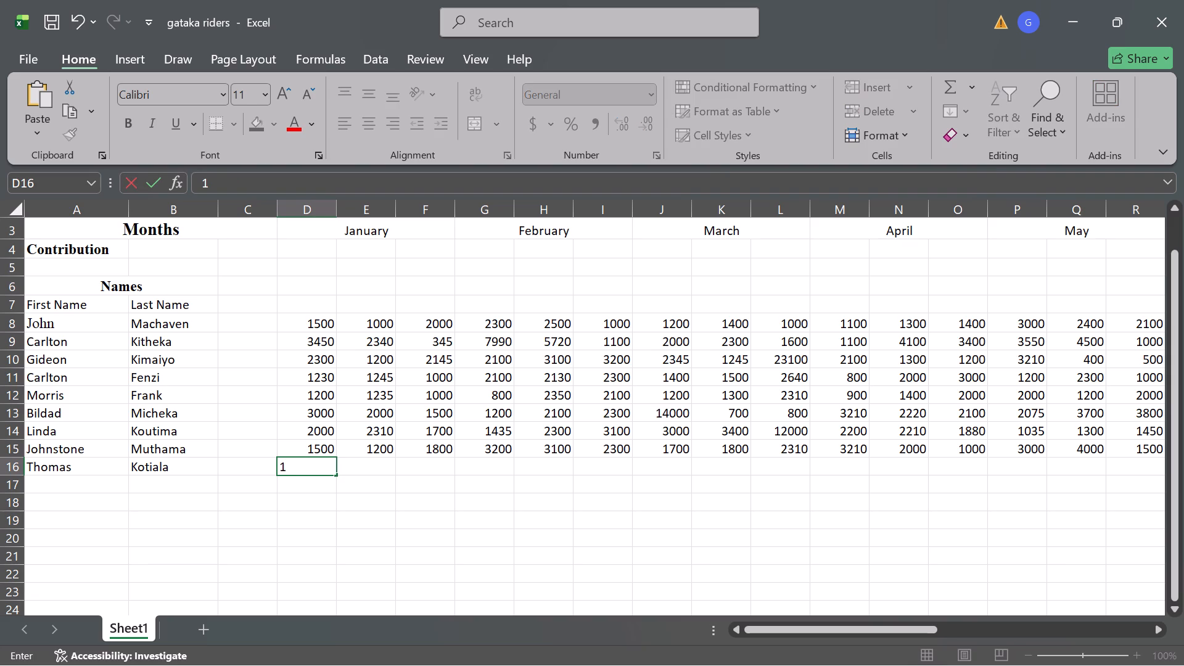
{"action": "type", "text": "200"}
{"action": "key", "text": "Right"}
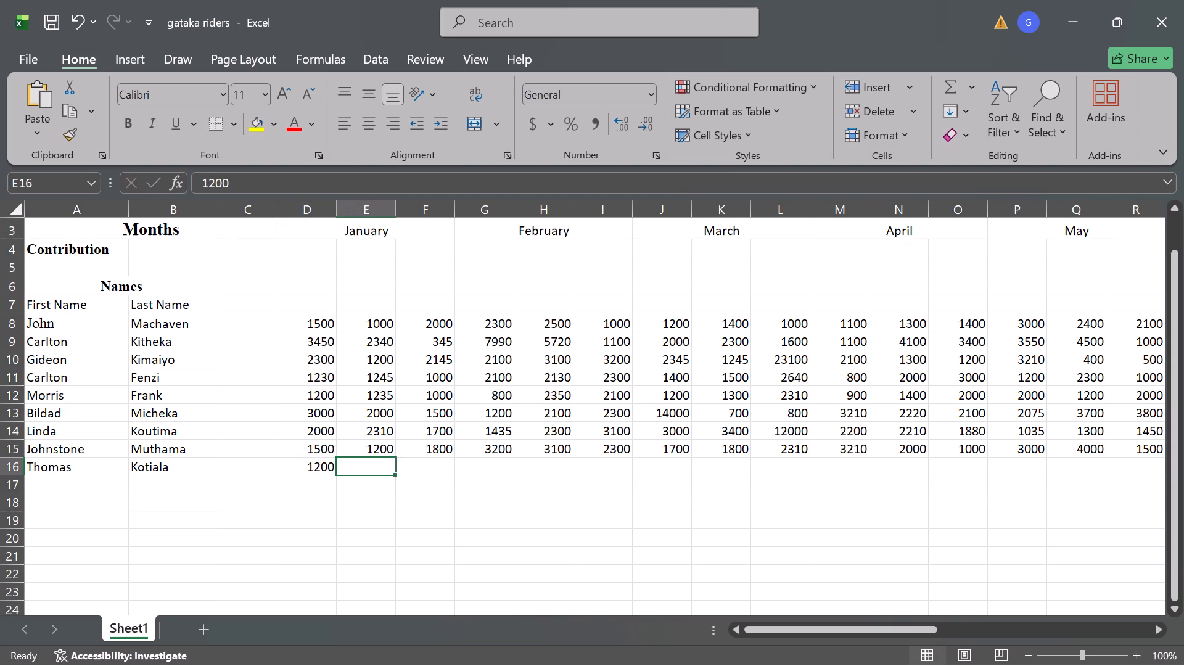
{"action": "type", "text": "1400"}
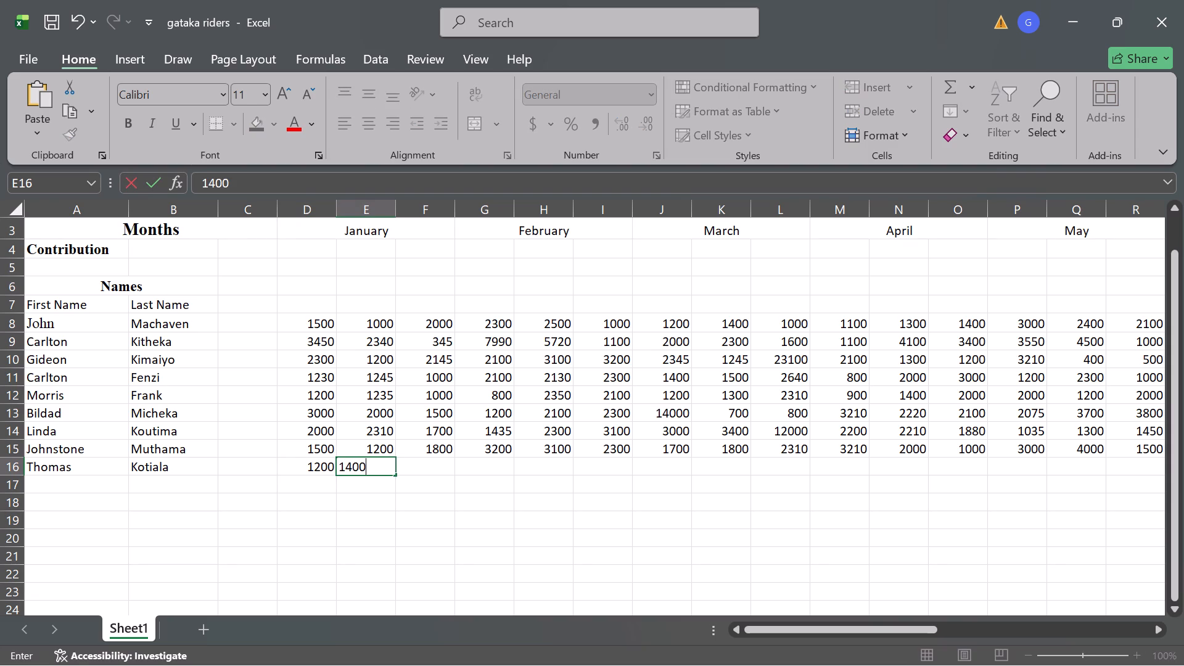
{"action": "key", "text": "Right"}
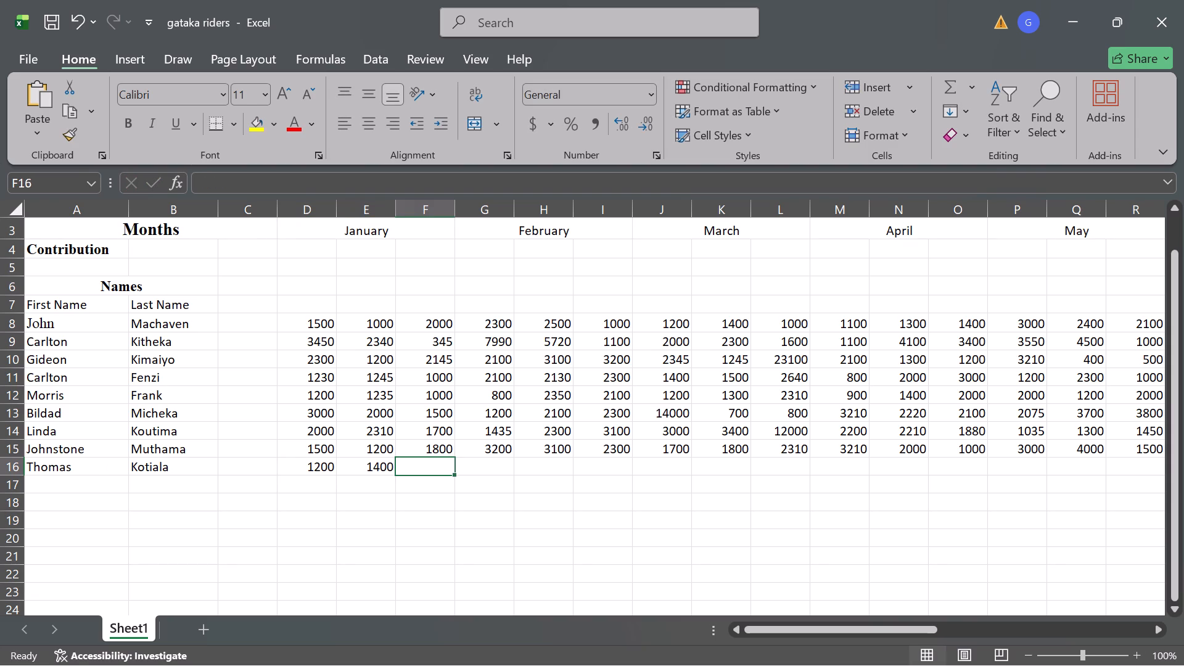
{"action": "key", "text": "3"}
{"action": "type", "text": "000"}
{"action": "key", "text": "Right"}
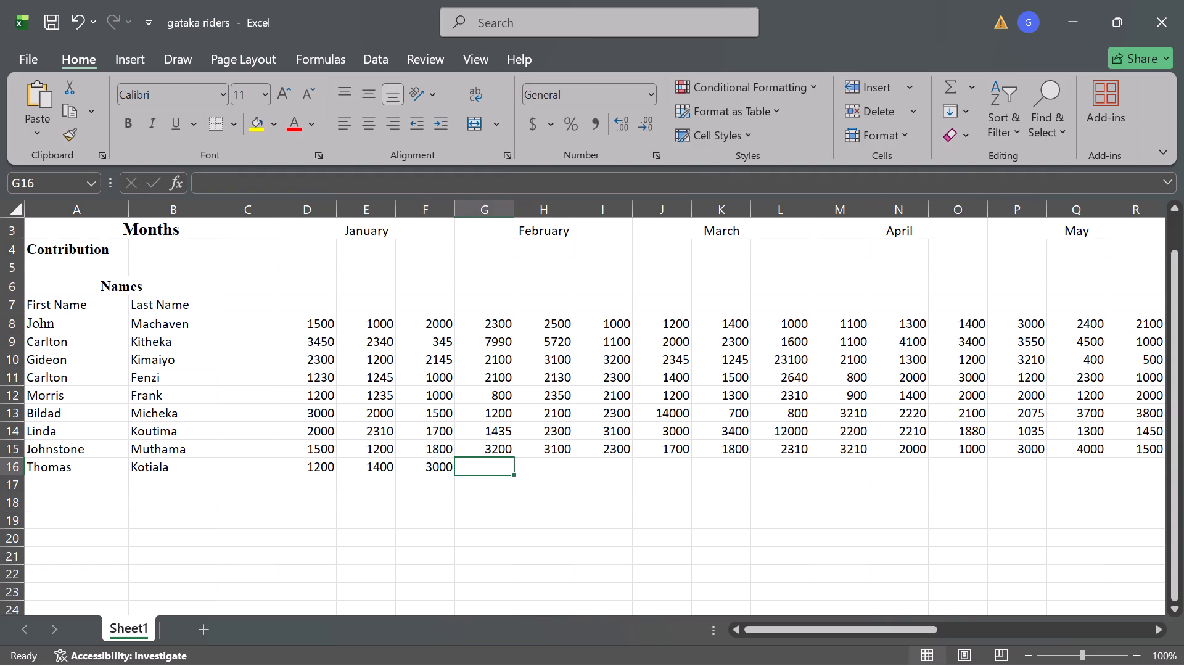
Enter the row 16 rider's February contributions in G16 to I16 as 2000, 1000 and 2000.
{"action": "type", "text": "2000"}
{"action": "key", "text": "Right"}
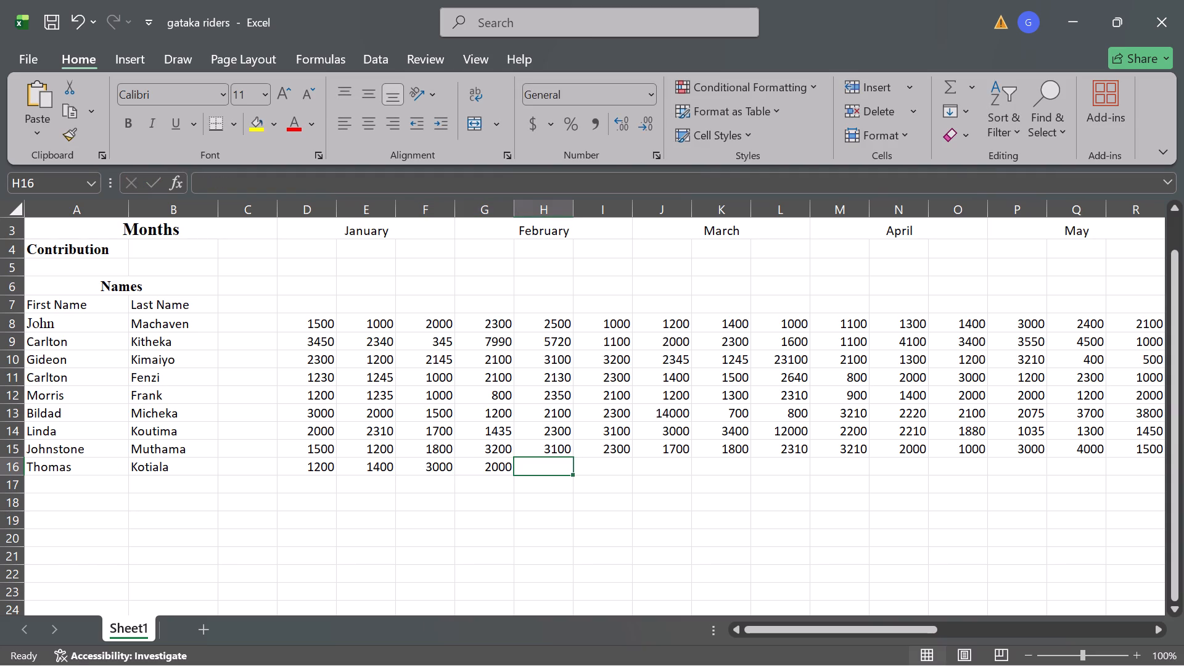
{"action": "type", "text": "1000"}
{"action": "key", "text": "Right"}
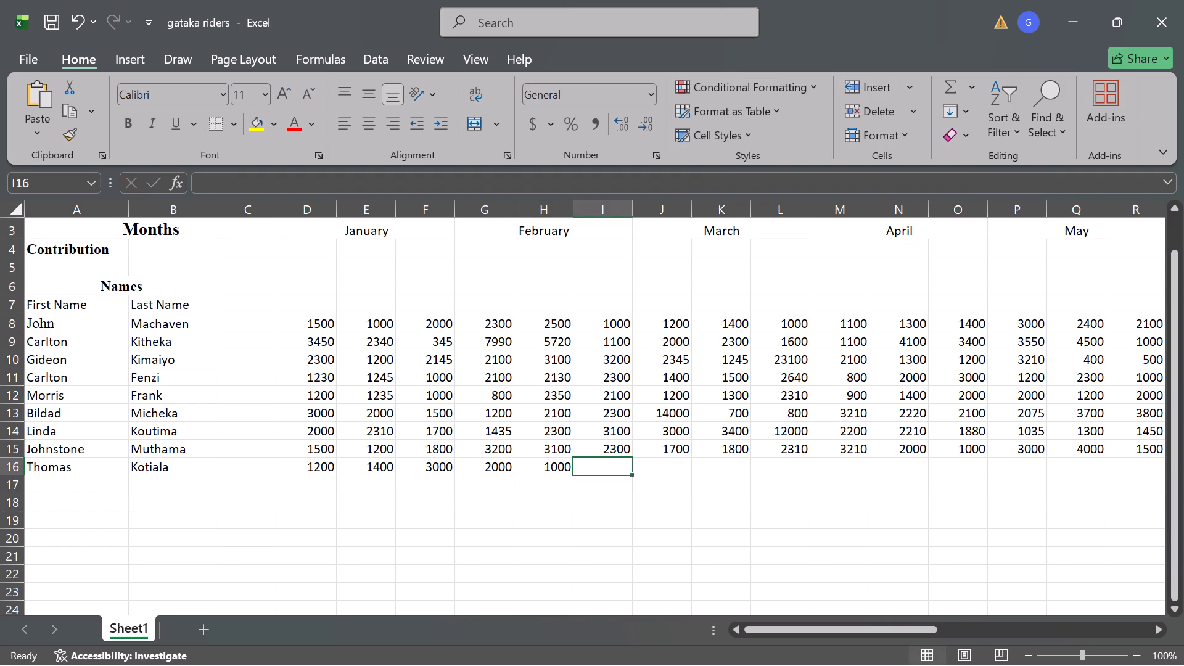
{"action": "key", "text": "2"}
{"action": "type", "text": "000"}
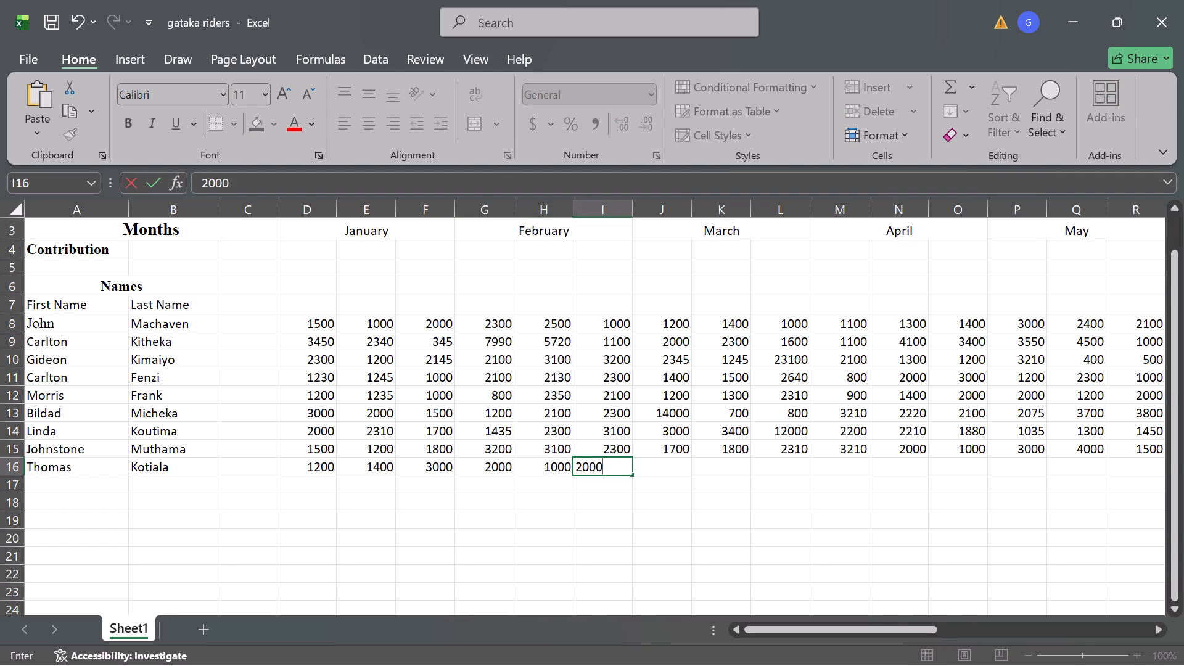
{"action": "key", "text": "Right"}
Enter the row 16 rider's March contributions in J16 to L16 as 1000, 1210 and 1400.
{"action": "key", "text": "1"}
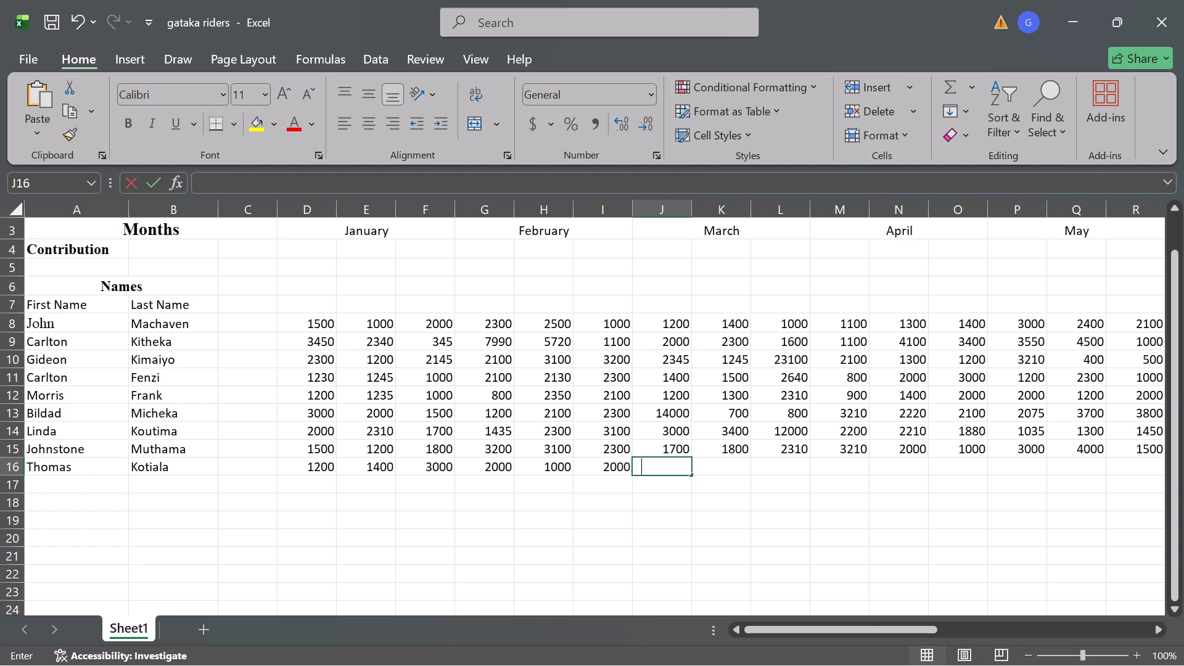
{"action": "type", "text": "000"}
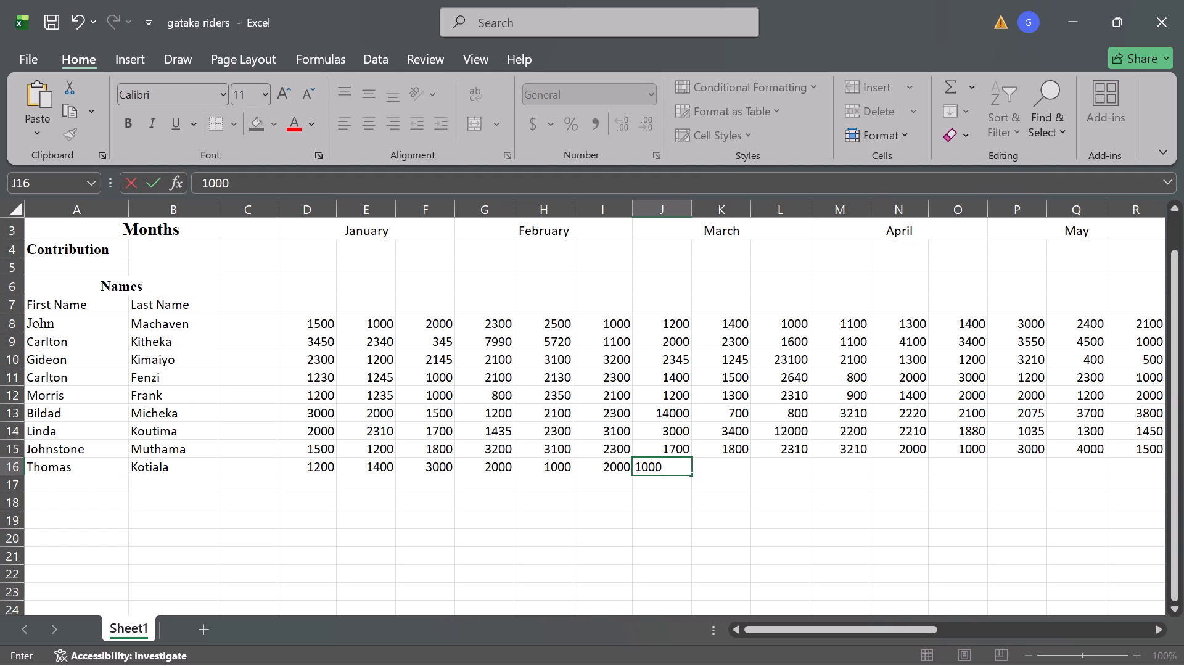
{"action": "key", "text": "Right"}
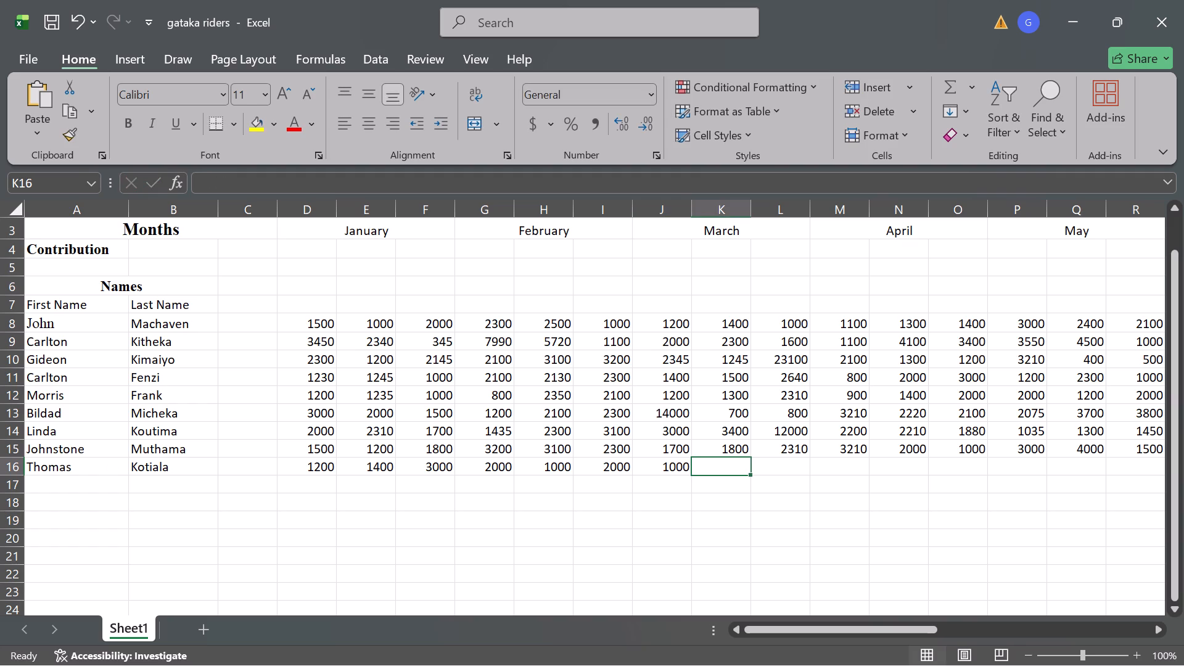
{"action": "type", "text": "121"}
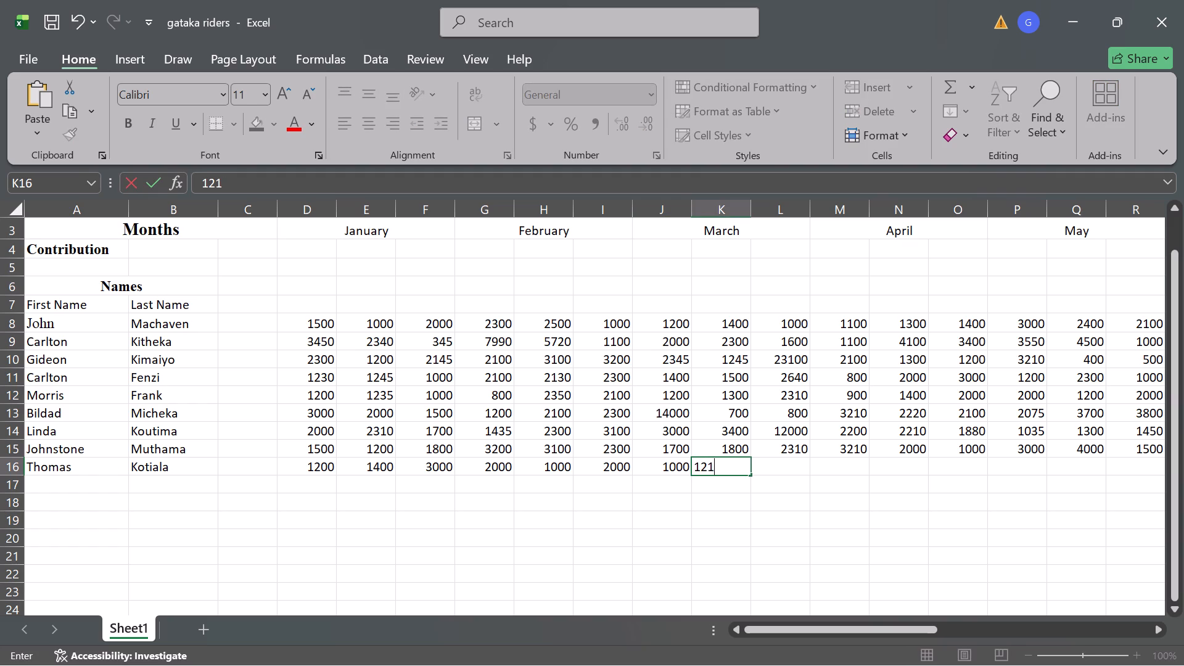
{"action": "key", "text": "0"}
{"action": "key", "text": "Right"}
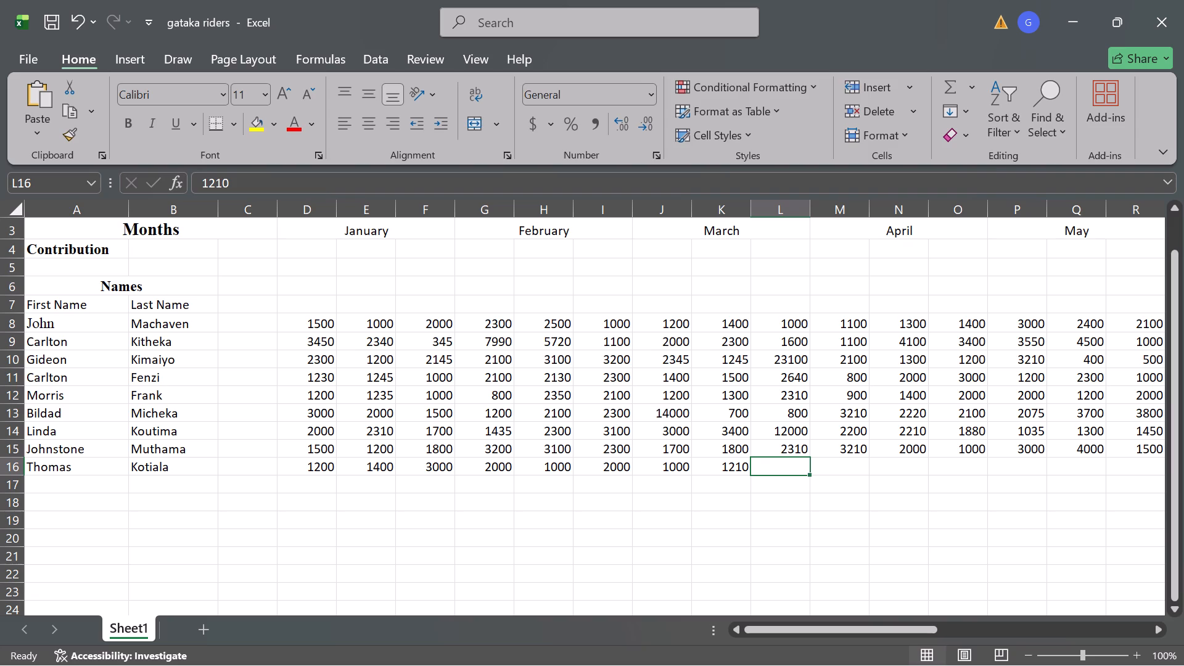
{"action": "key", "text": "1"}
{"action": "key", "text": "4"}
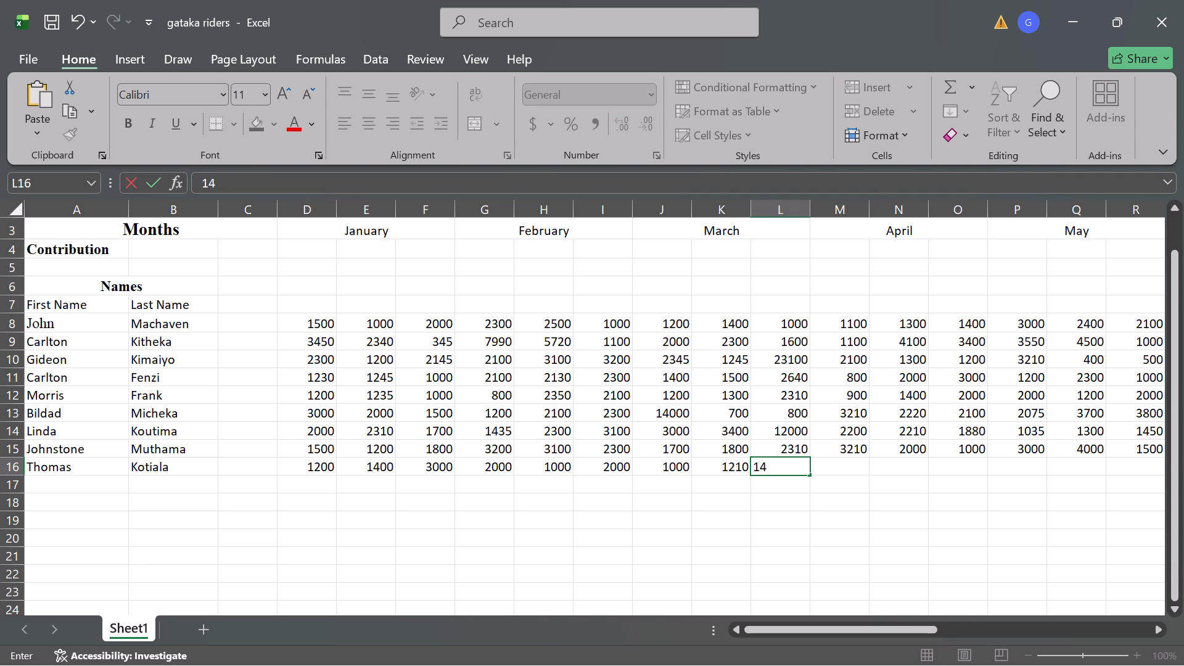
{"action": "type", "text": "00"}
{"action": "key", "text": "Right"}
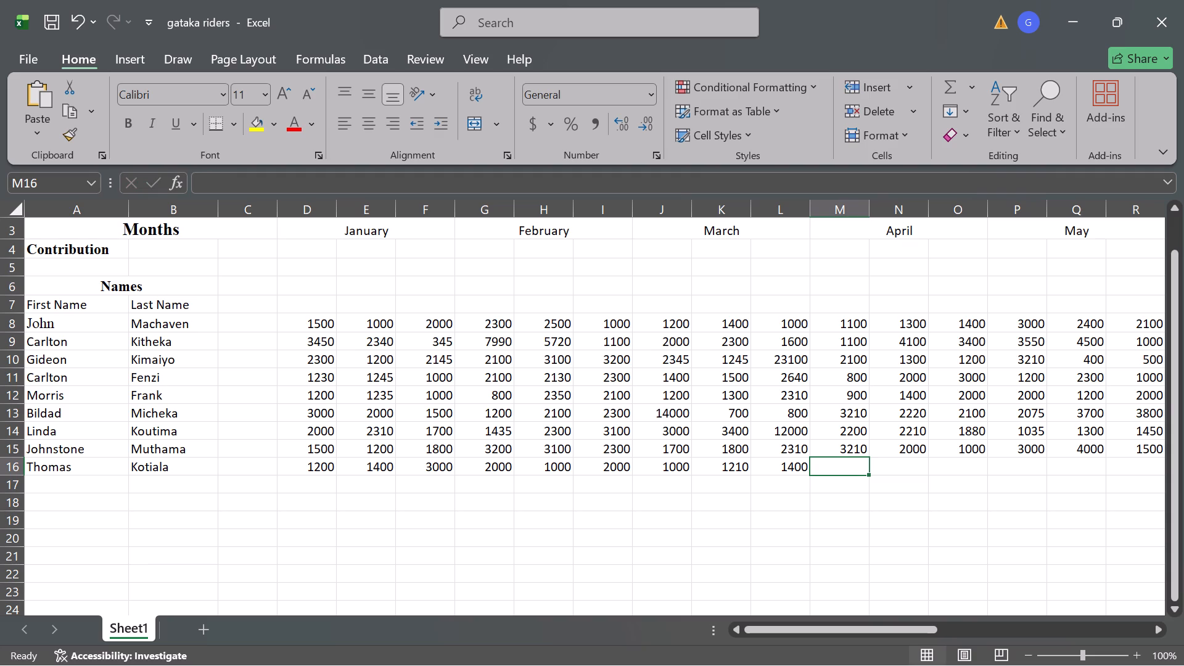
Enter the row 16 rider's April contributions in M16 to O16 as 2000, 3000 and 1000.
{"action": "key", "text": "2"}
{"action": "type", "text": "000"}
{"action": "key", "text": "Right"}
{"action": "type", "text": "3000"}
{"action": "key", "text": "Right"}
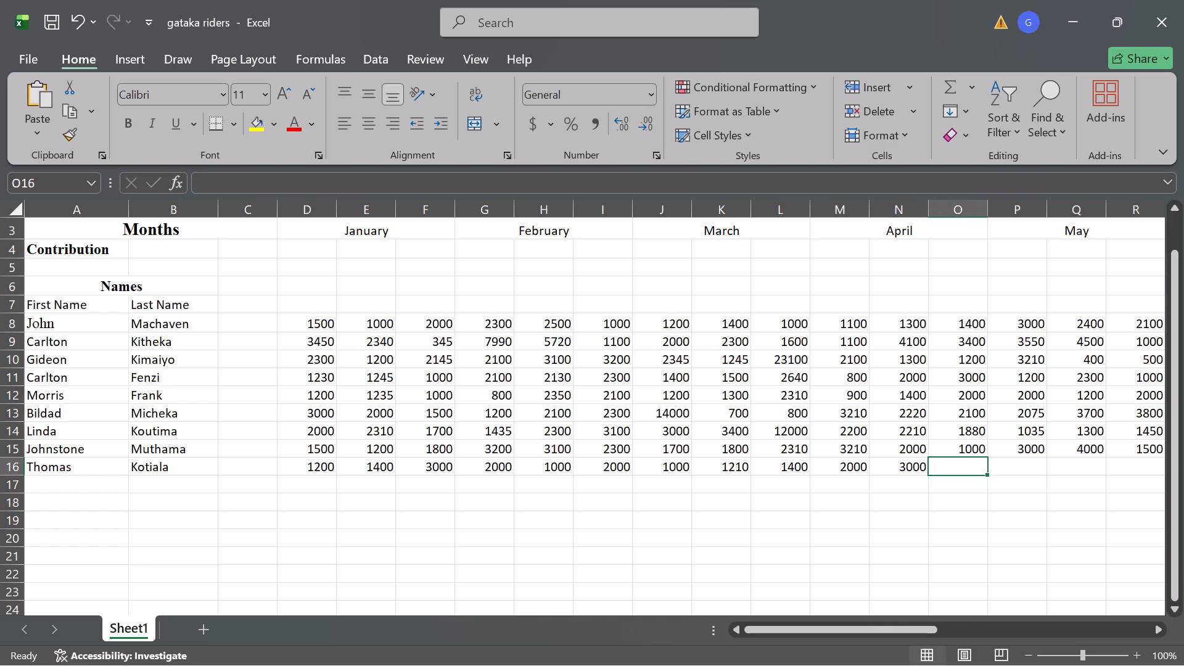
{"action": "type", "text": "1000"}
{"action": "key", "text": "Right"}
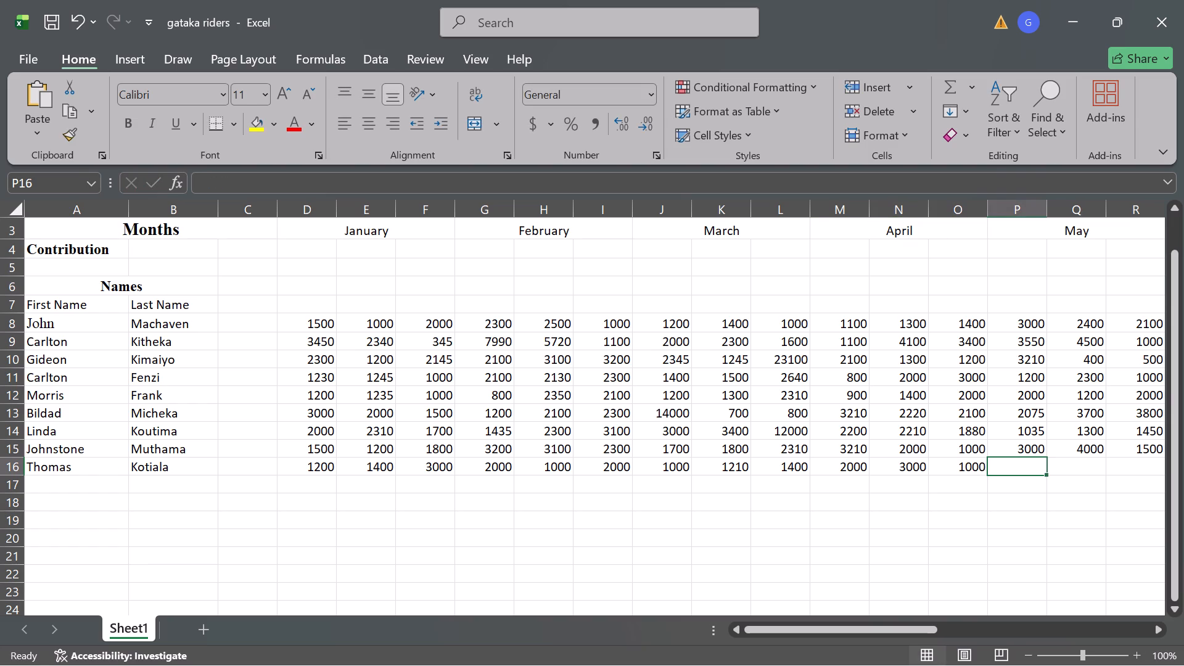
Enter the row 16 rider's May contributions in P16 to R16 as 5000, 3210 and 2090.
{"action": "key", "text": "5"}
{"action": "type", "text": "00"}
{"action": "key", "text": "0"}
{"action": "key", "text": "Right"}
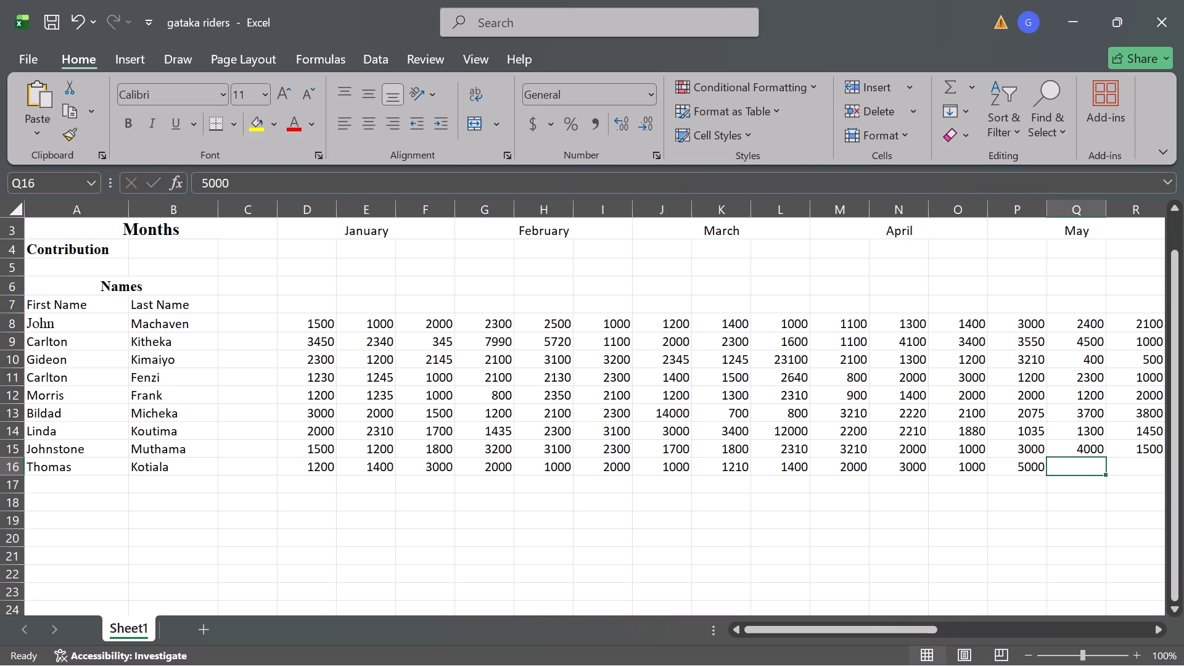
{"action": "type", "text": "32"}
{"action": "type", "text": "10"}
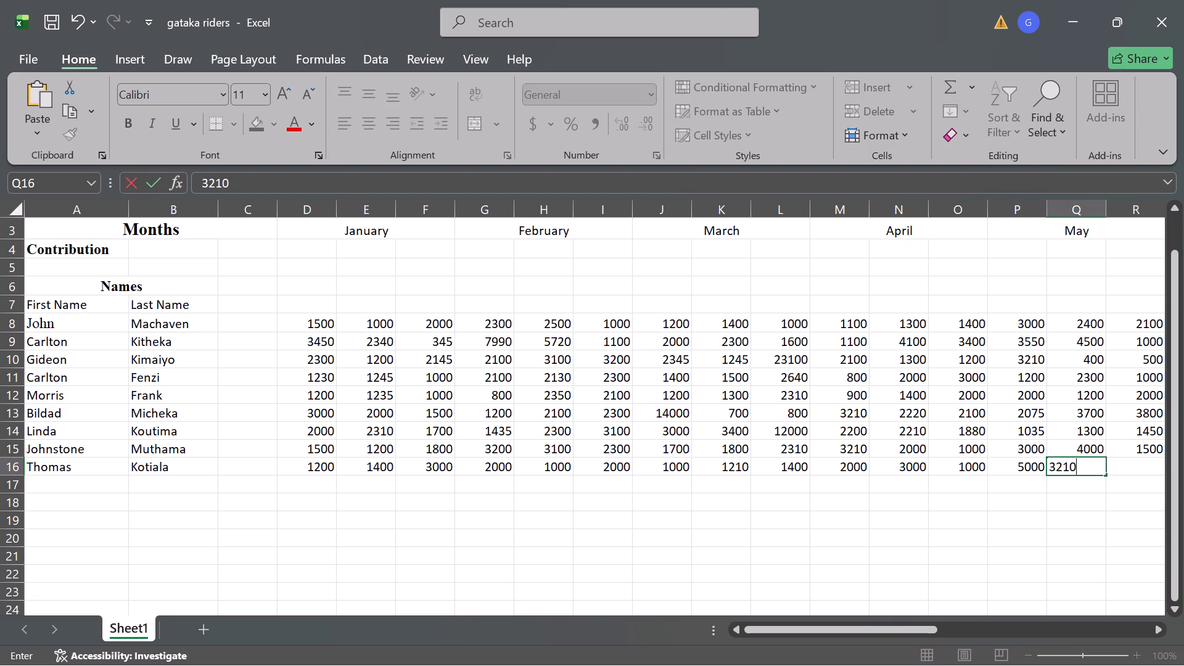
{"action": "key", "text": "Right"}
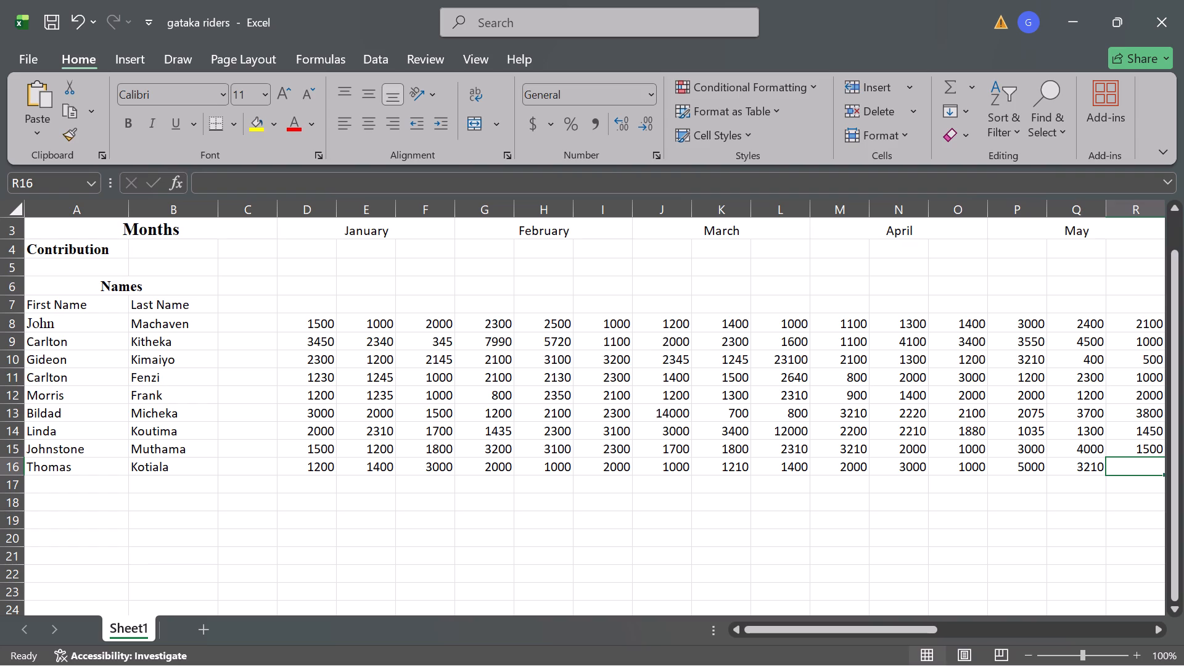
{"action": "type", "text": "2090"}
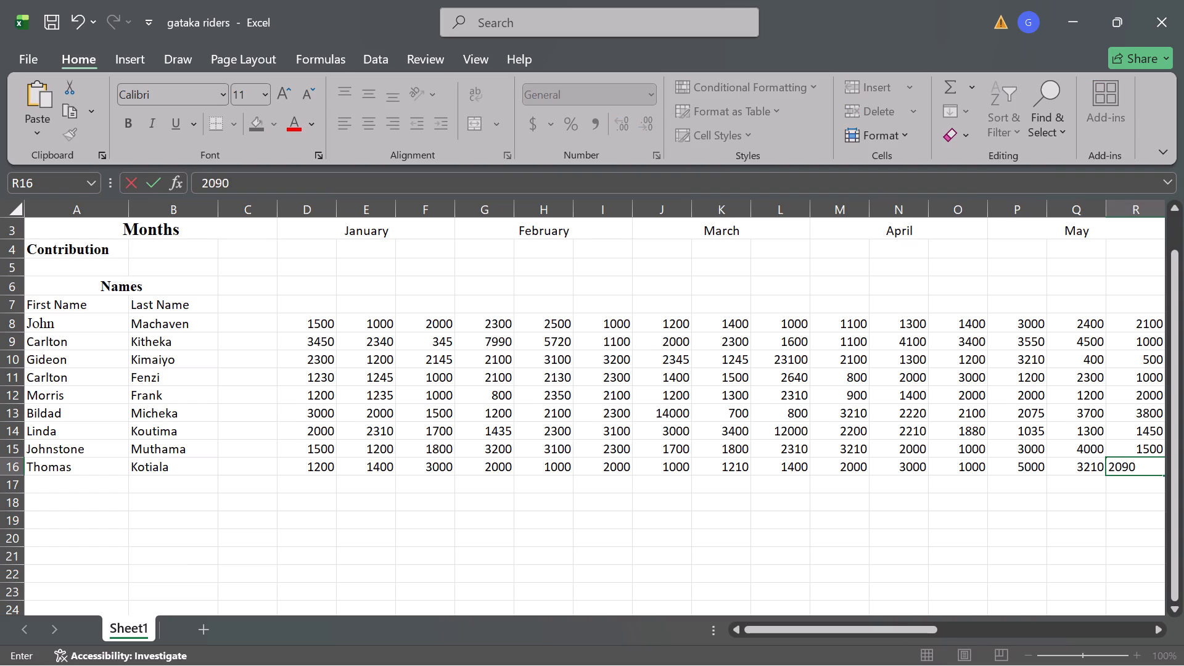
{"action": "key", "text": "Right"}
Enter the row 16 rider's June contributions in S16 to U16 as 1600, 900 and 500.
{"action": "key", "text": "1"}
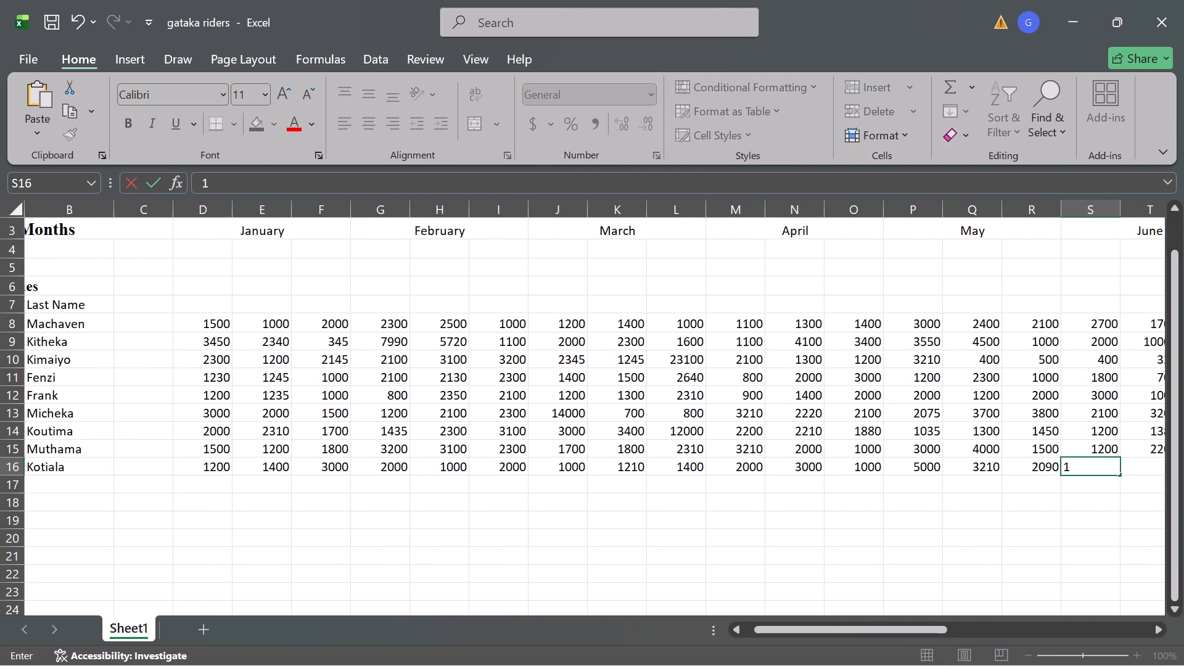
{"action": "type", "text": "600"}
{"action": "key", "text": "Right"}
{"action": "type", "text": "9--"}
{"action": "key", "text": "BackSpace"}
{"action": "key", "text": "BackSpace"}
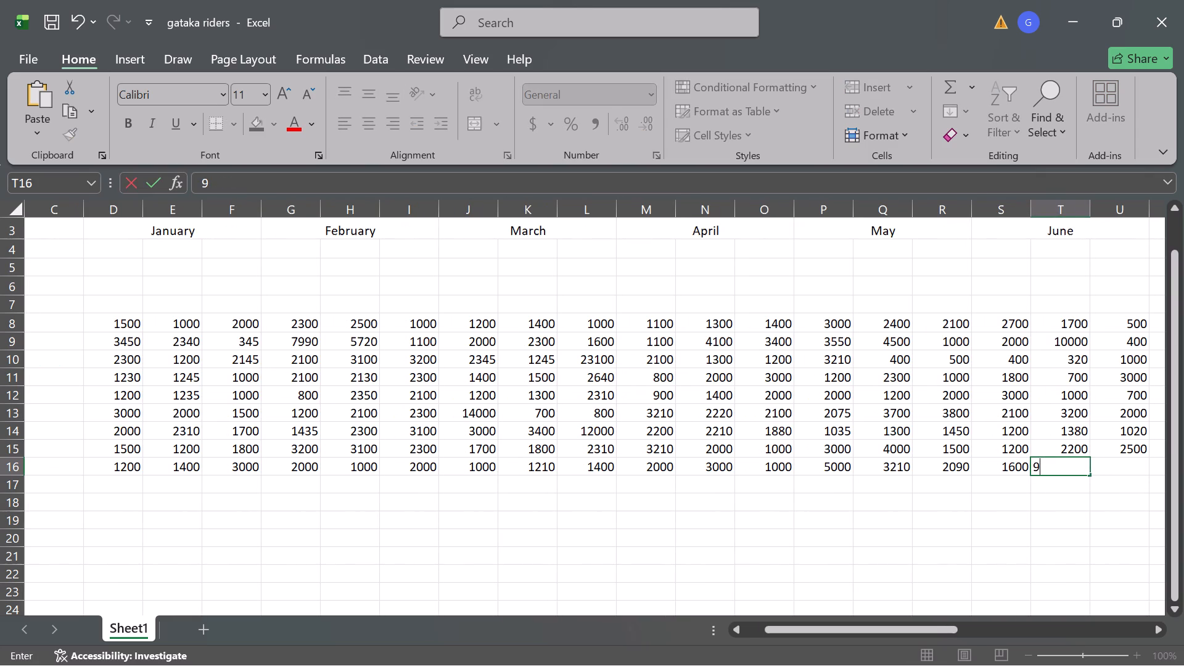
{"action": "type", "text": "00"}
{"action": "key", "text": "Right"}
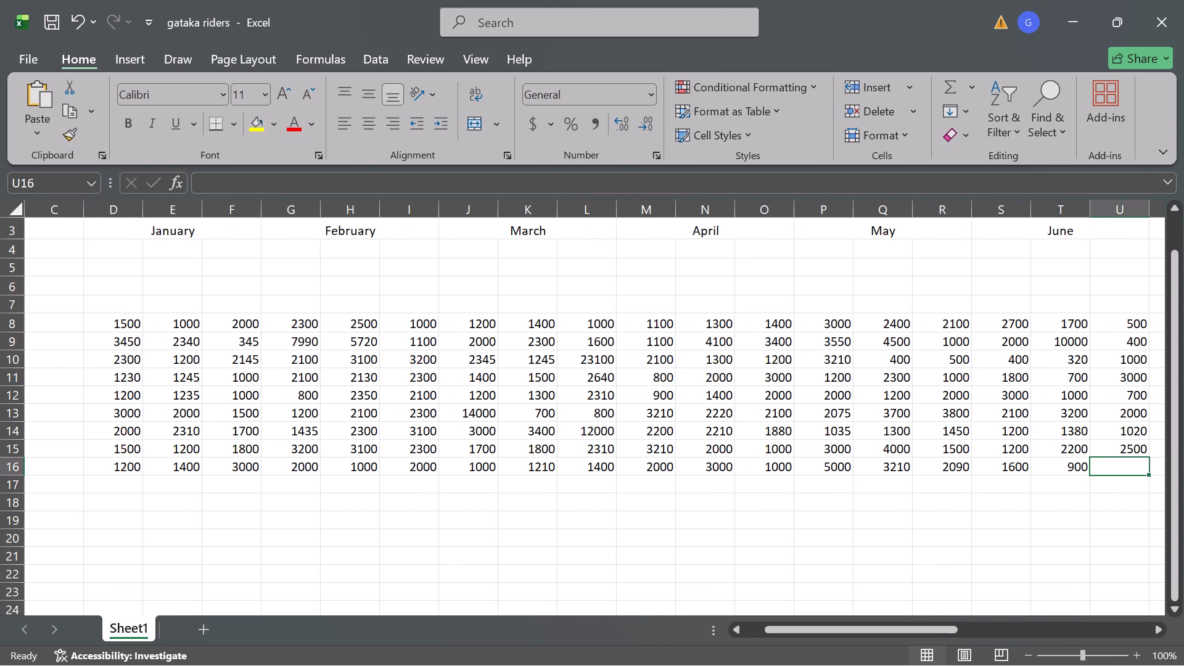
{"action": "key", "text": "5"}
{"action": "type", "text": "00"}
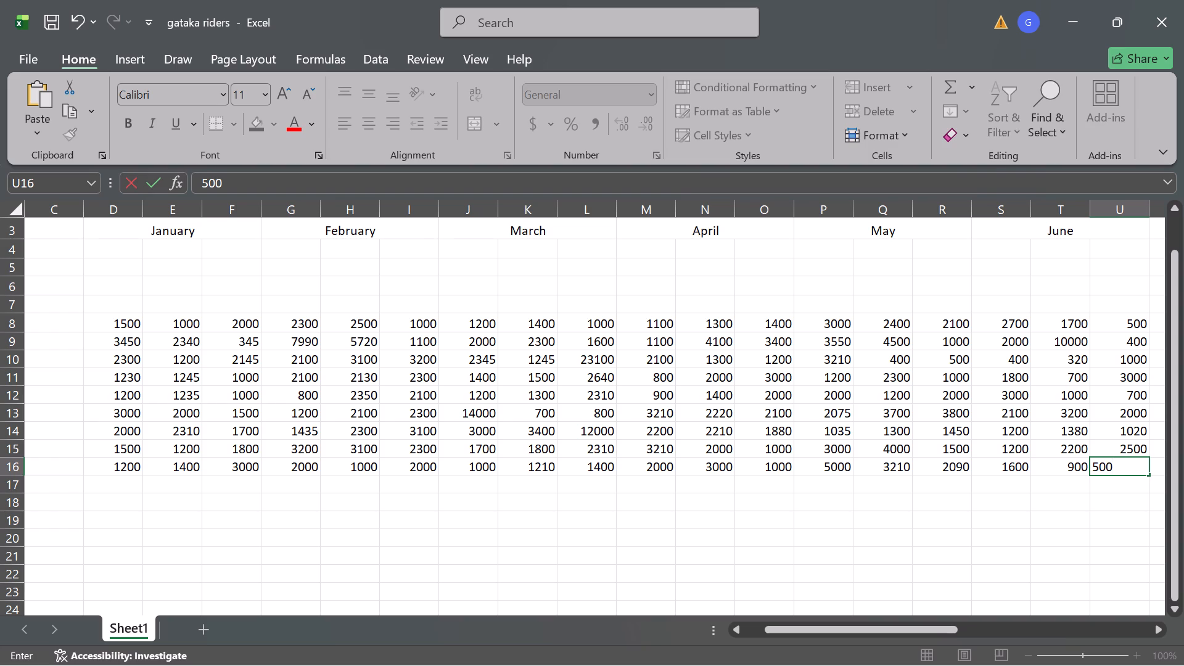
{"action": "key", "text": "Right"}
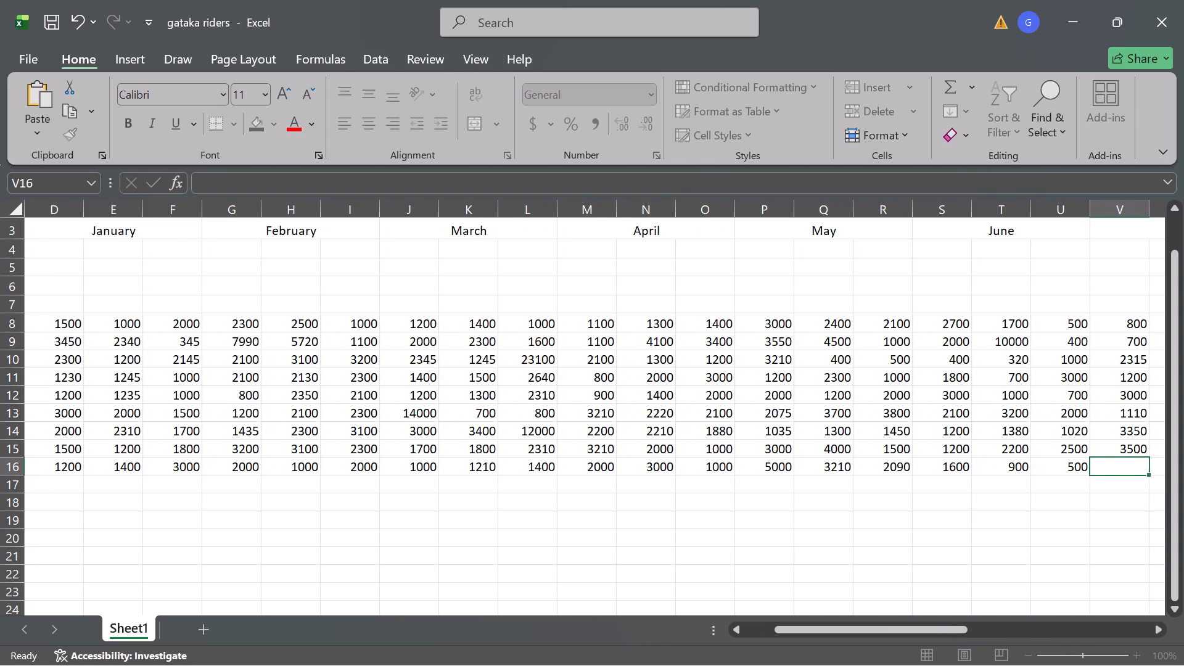
Enter the row 16 rider's July contributions in V16 to X16 as 700, 2000 and 1400.
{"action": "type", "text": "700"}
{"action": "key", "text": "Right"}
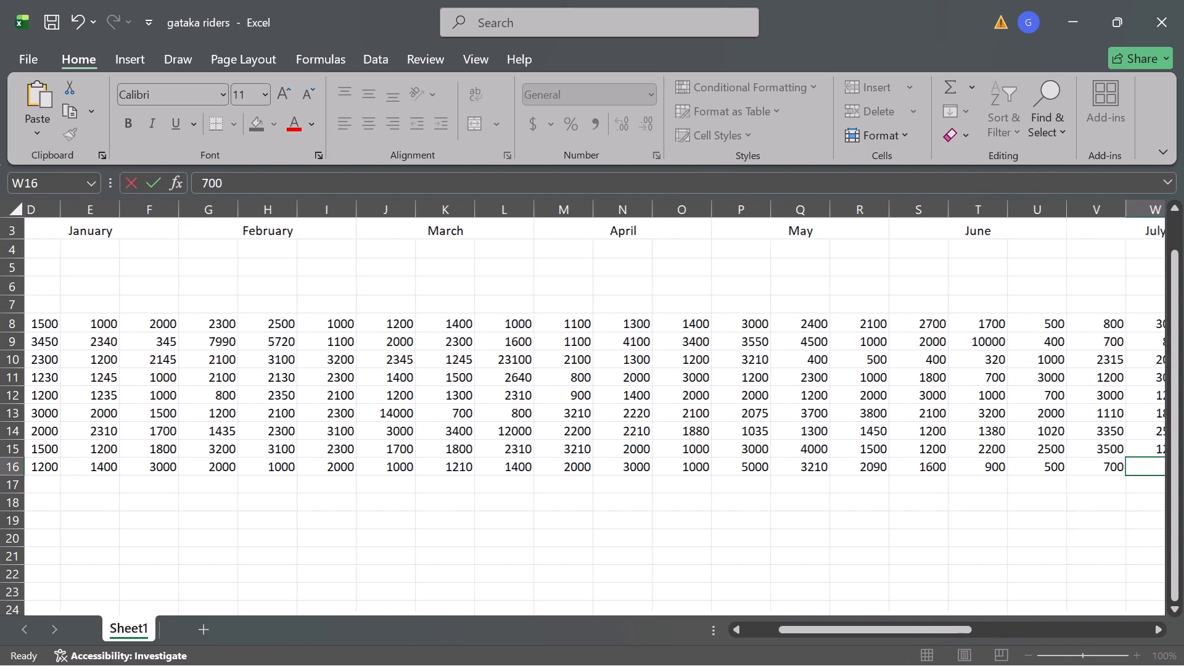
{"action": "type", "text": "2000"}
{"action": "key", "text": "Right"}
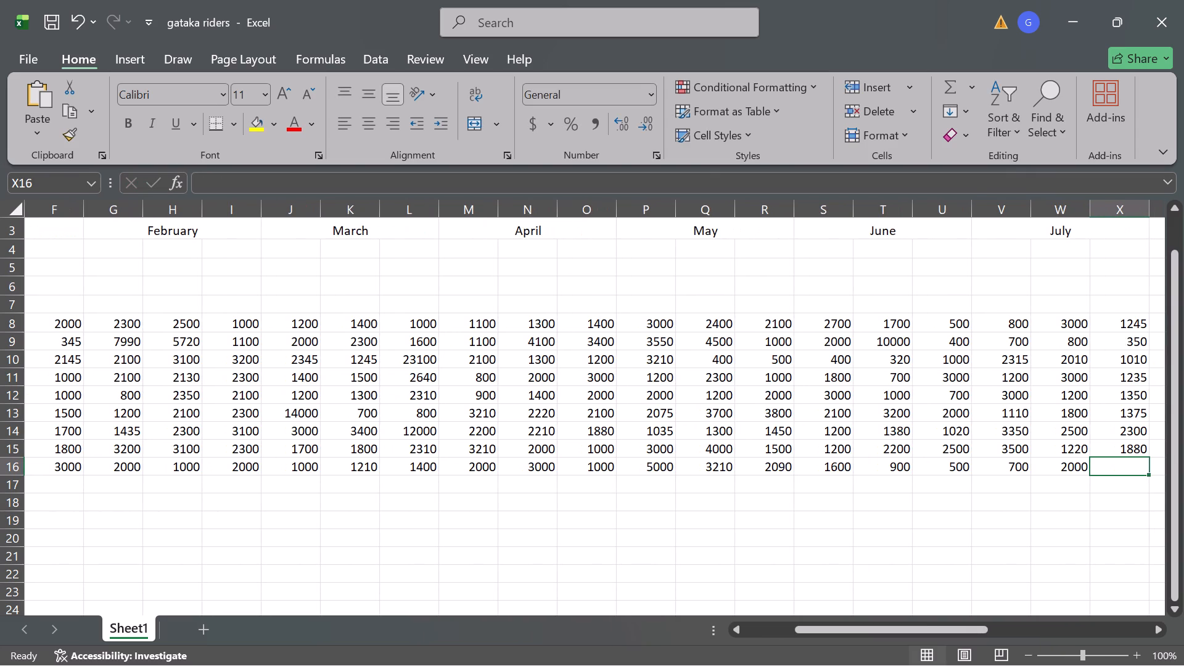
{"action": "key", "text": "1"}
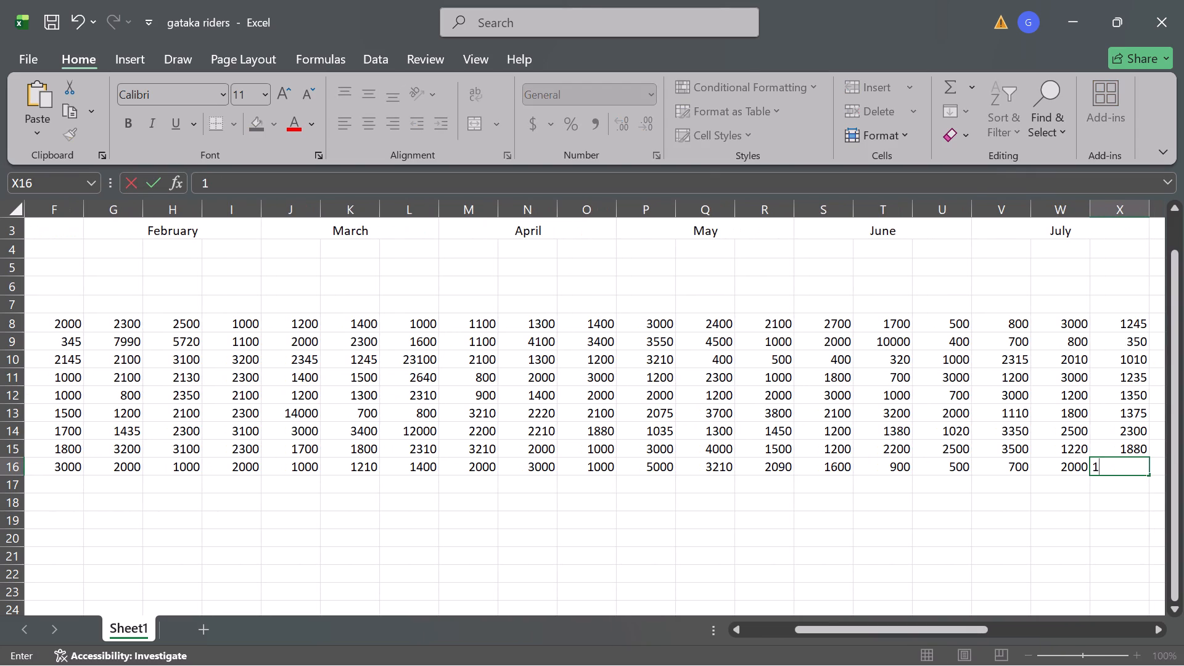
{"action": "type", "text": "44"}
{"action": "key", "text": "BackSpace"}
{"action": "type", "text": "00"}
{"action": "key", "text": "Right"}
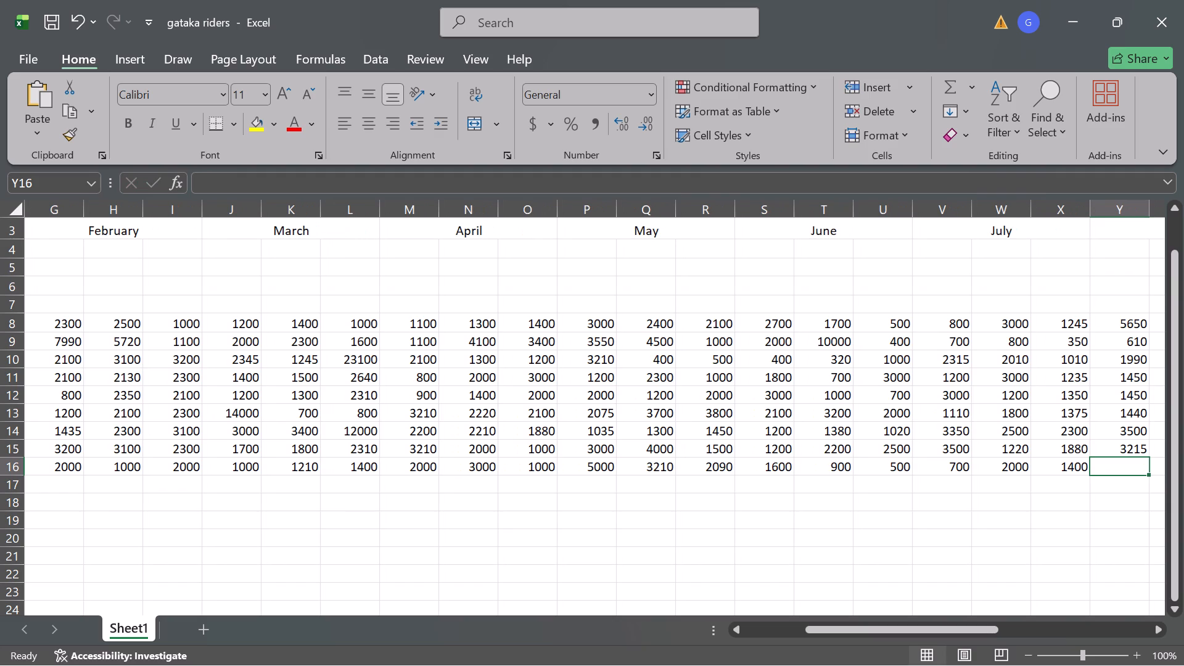
Enter the row 16 rider's August contributions in Y16 to AA16 as 3500, 2300 and 2000.
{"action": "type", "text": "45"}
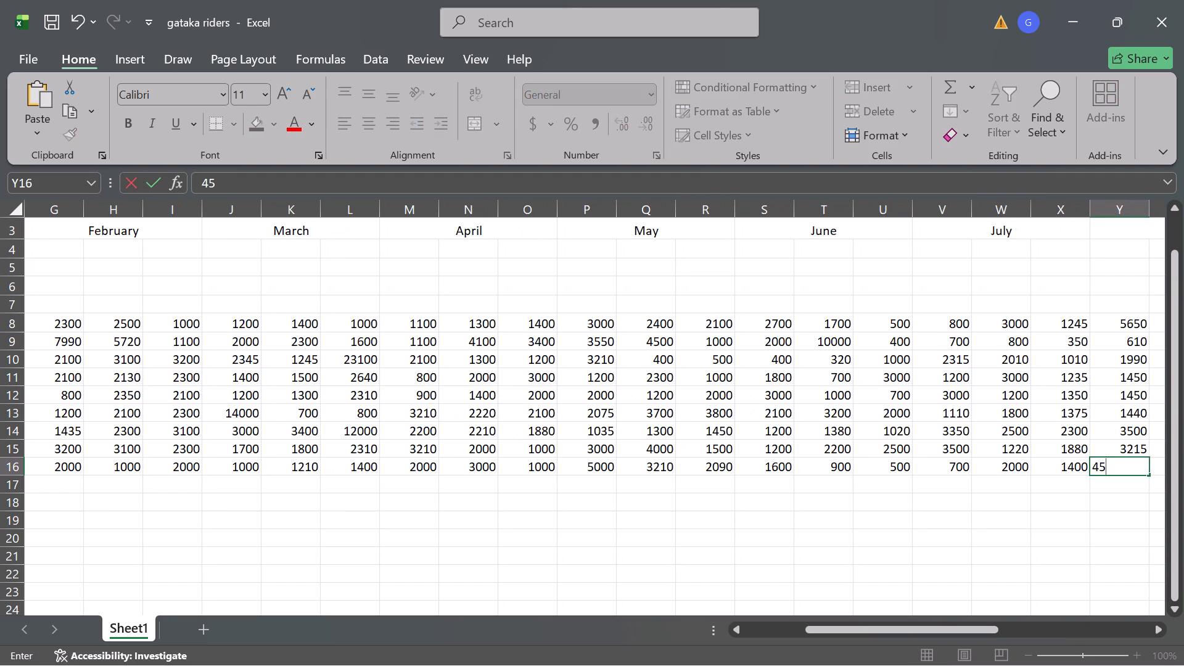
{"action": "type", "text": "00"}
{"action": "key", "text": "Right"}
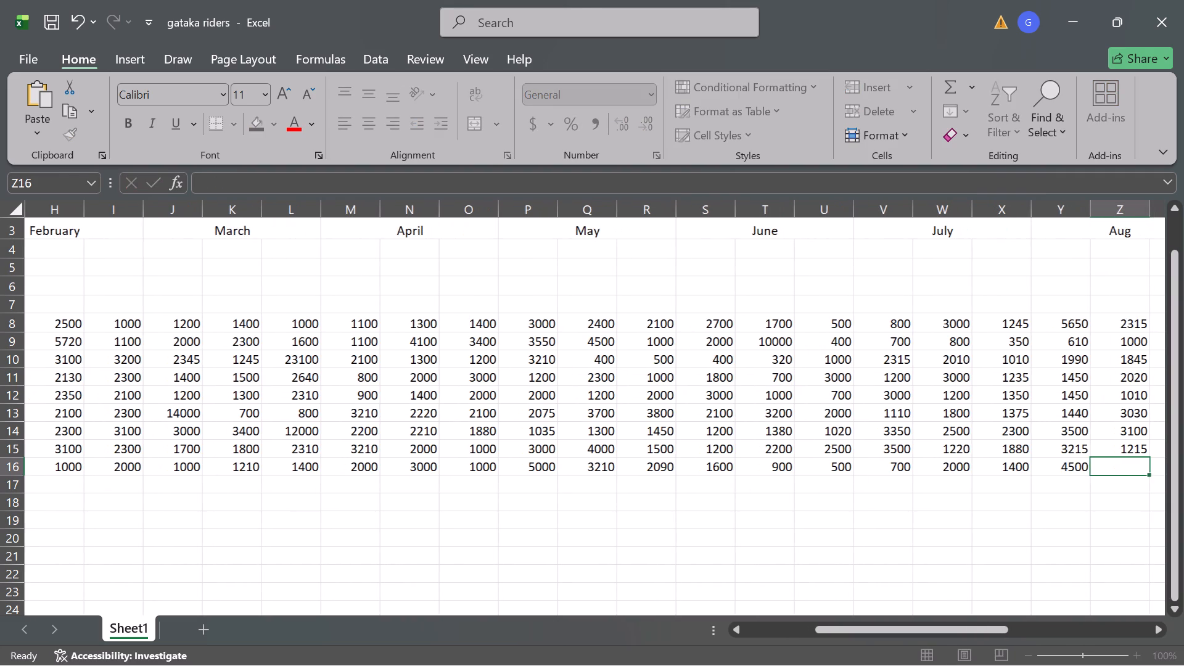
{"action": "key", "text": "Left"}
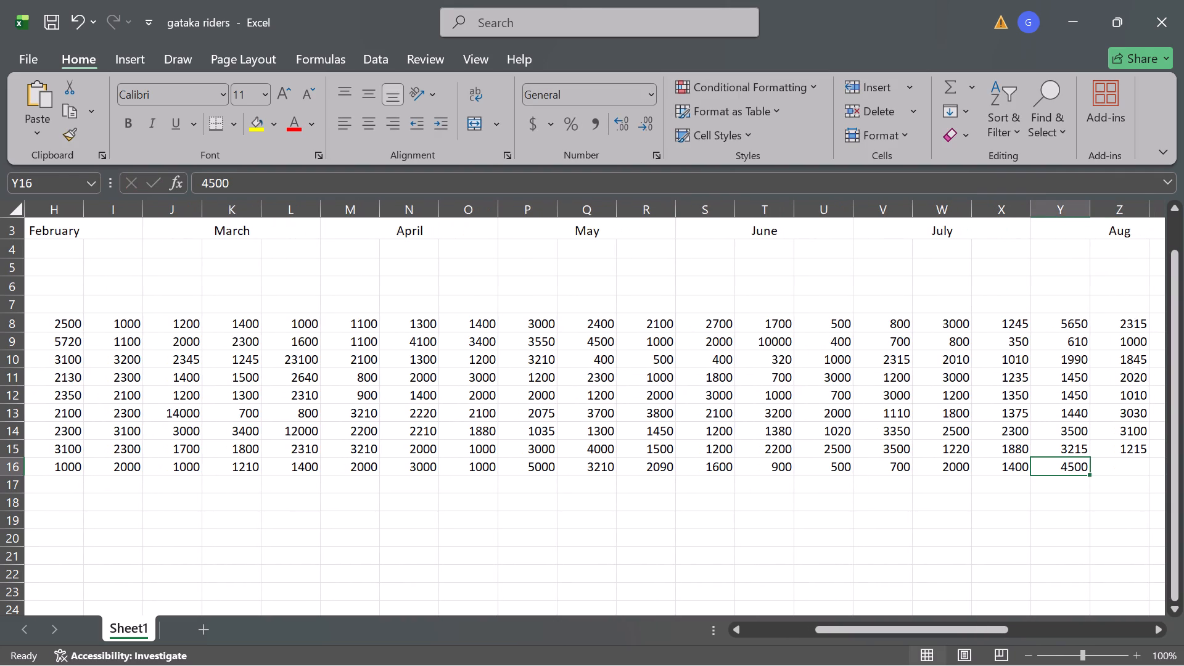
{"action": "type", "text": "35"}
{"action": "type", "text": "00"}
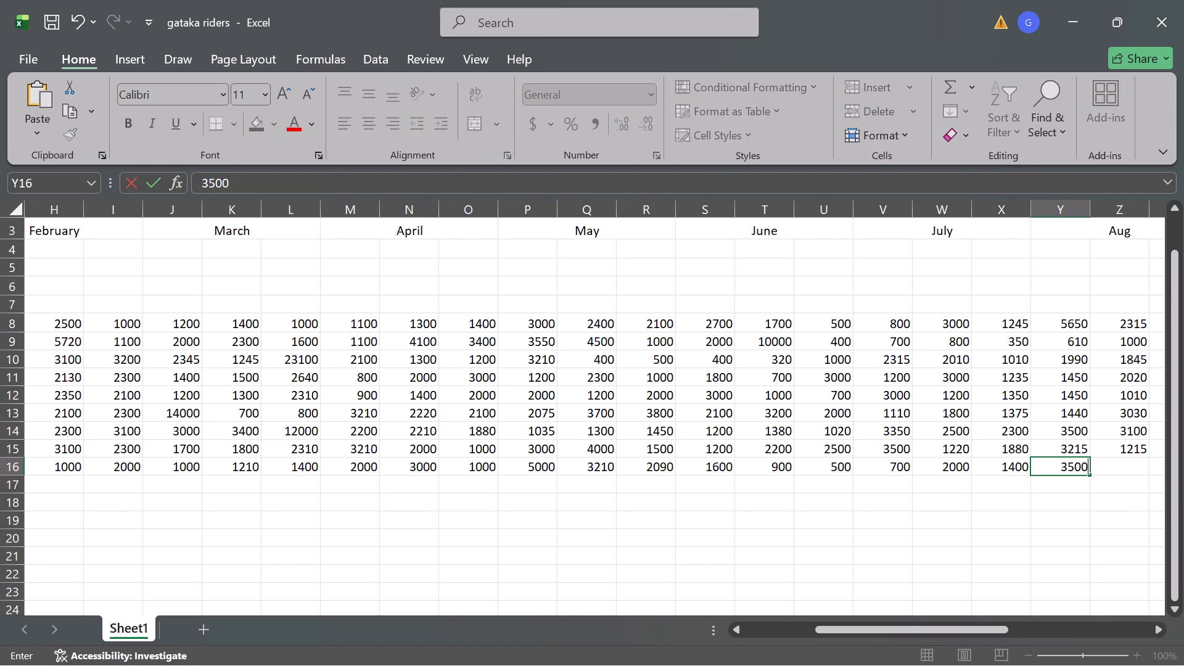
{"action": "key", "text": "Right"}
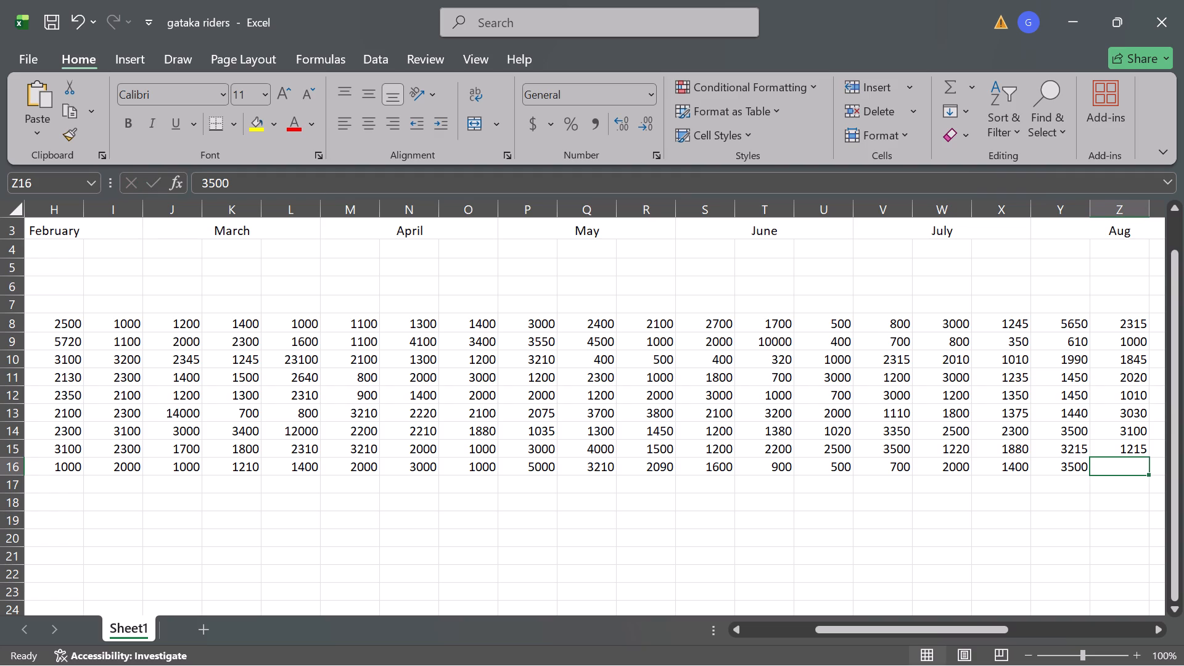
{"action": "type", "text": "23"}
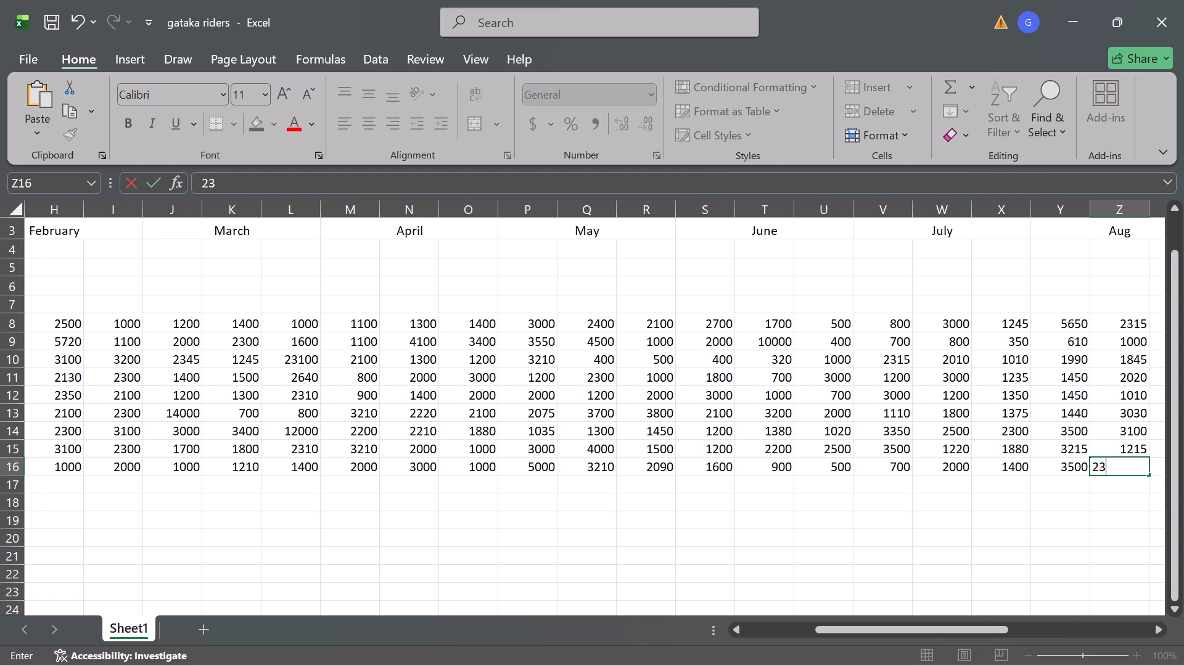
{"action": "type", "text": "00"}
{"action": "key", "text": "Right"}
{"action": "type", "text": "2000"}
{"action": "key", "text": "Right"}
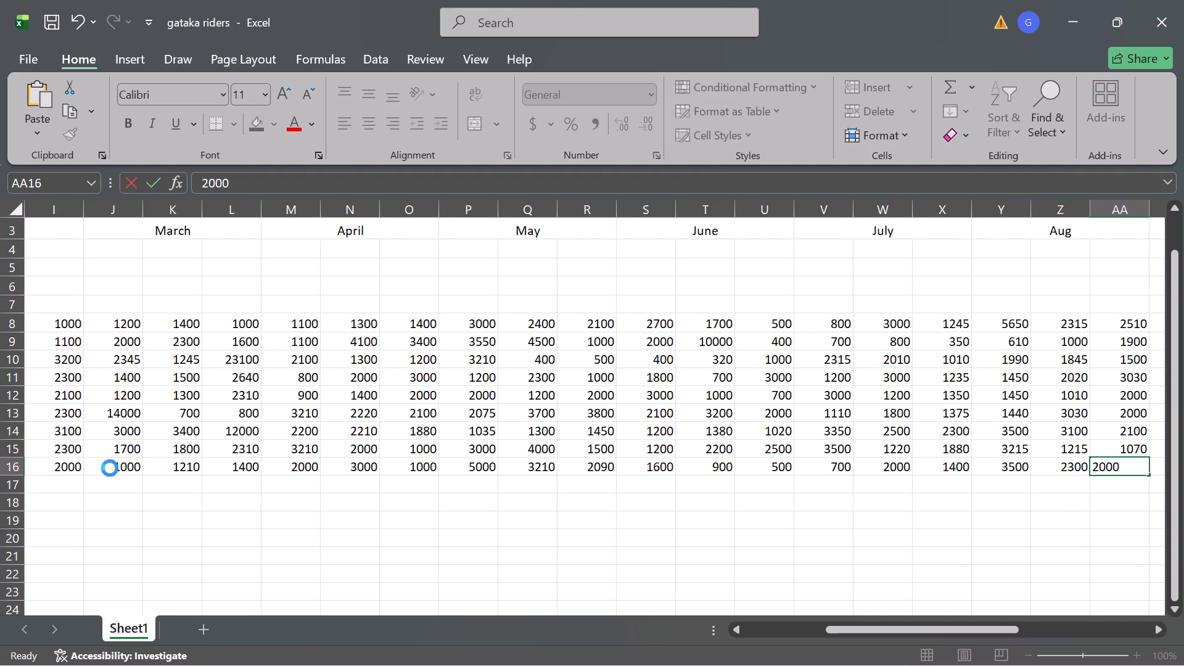
Enter the row 16 rider's September contributions in AB16 to AD16 as 2700, 3000 and 2310.
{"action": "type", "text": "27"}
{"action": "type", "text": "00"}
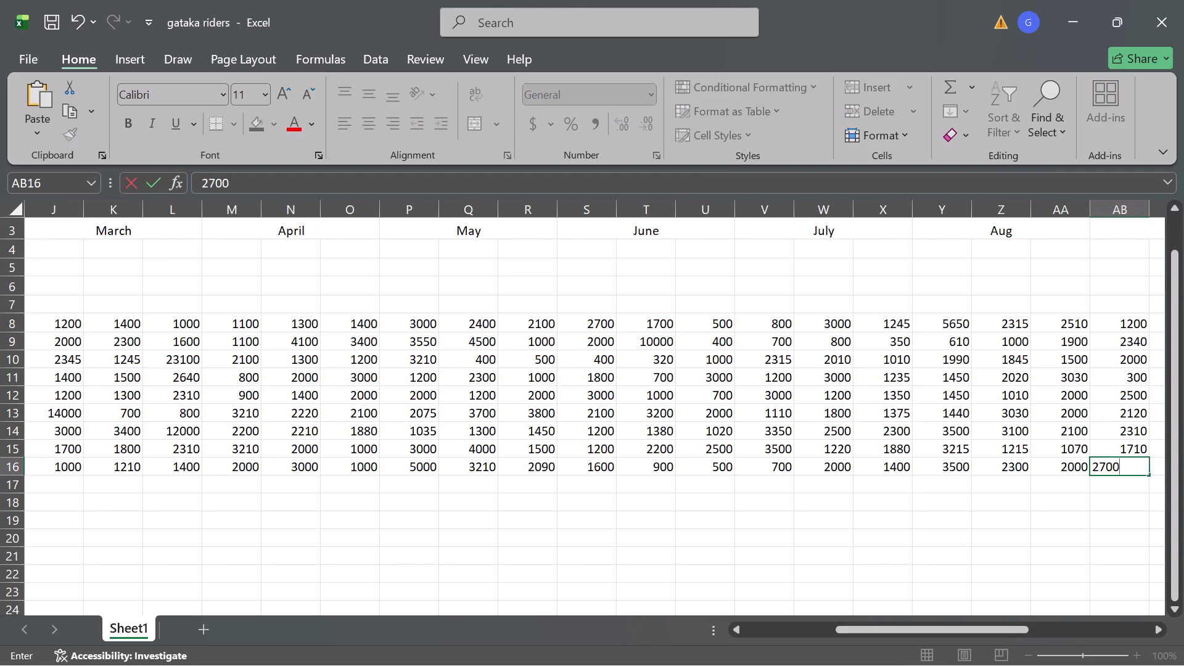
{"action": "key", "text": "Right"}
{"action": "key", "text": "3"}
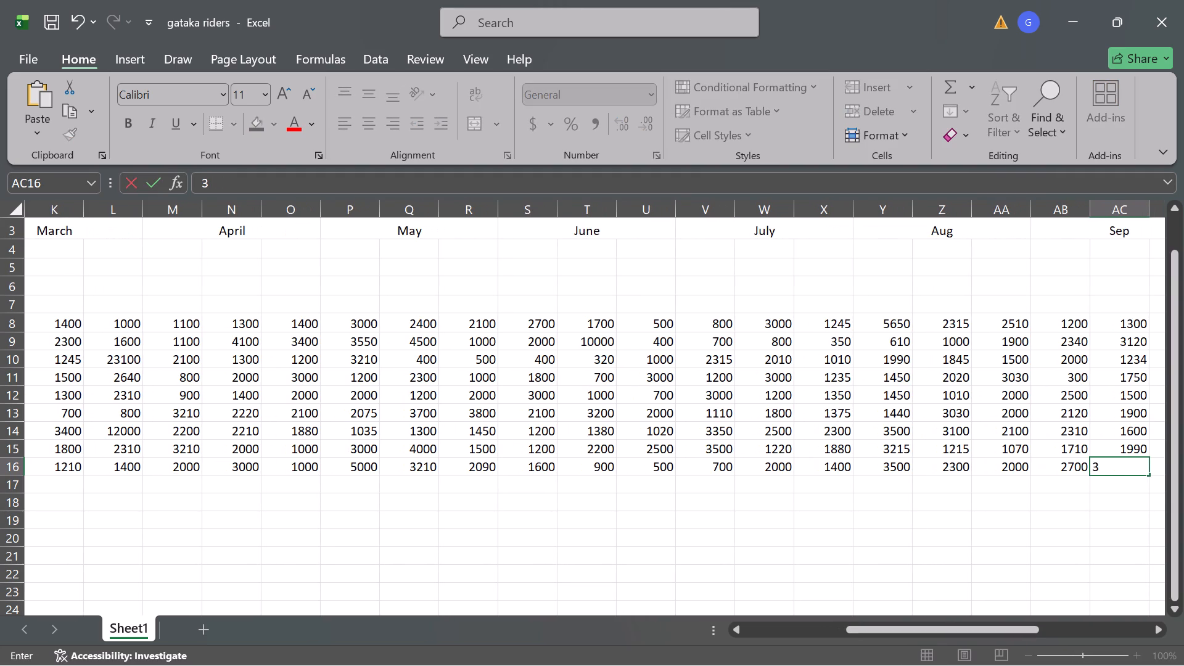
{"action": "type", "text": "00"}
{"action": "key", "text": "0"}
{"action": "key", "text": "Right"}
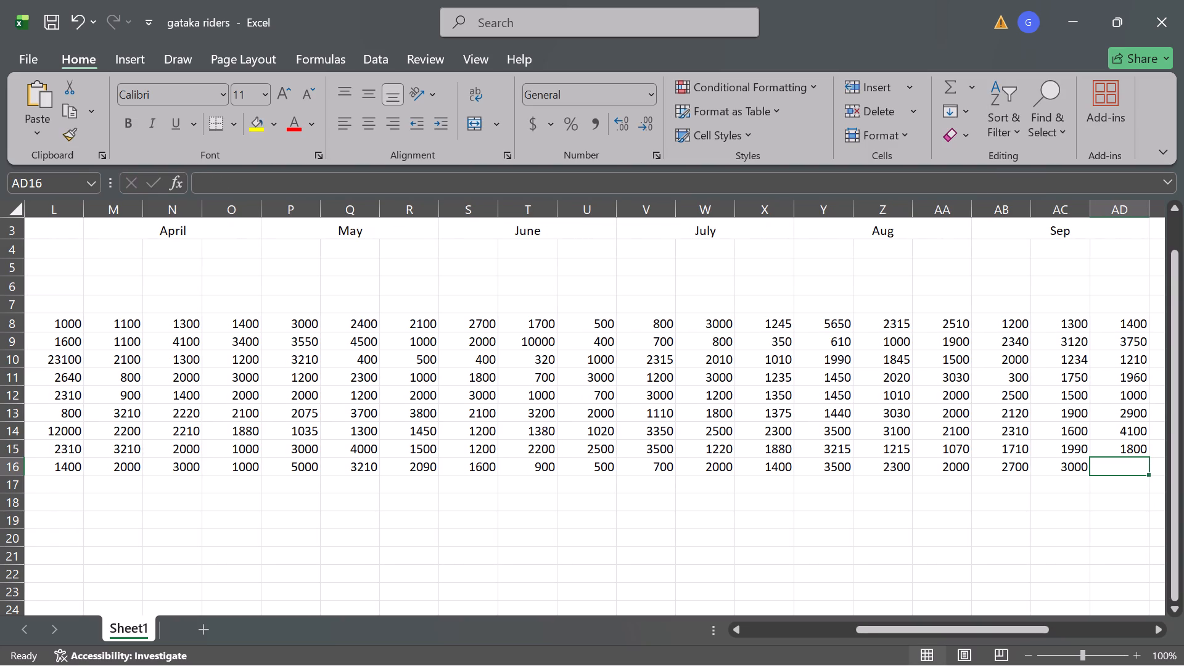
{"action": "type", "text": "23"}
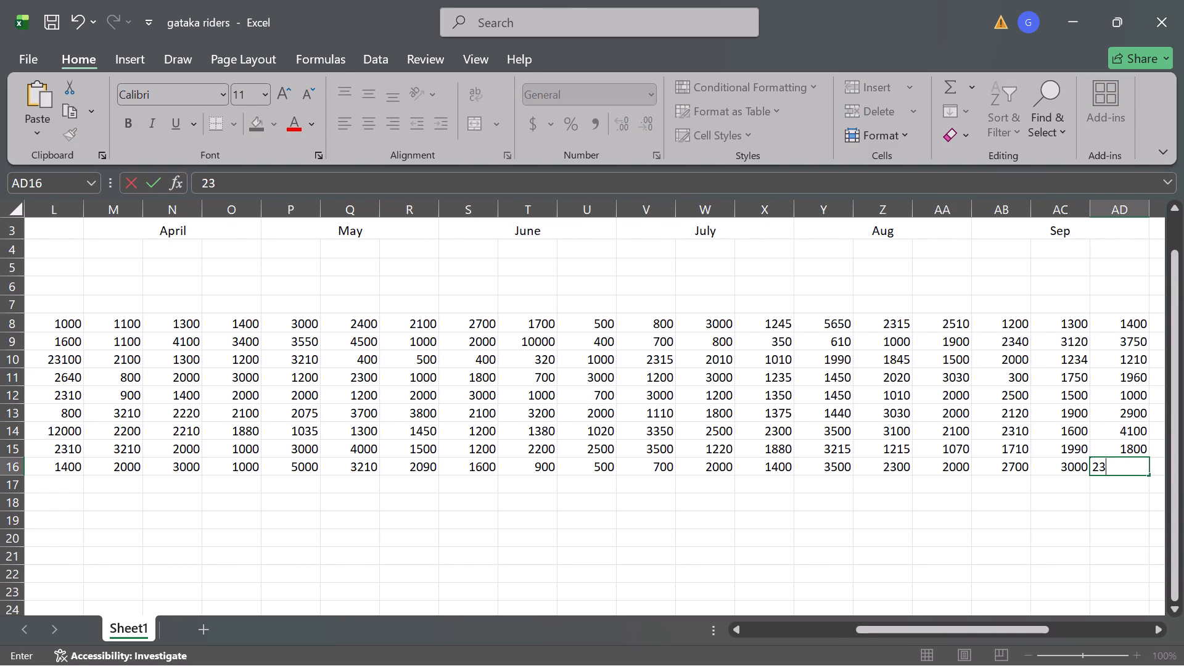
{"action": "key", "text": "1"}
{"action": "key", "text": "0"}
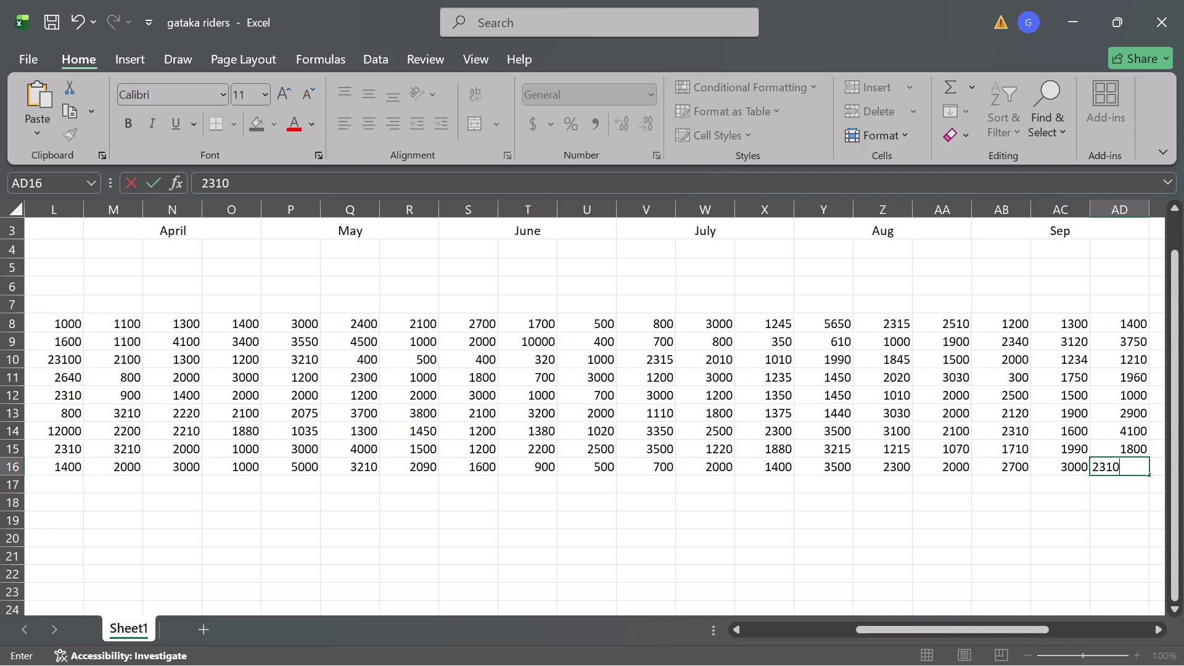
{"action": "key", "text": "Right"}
Enter the row 16 rider's October contributions in AE16 to AG16 as 990, 2100 and 5200.
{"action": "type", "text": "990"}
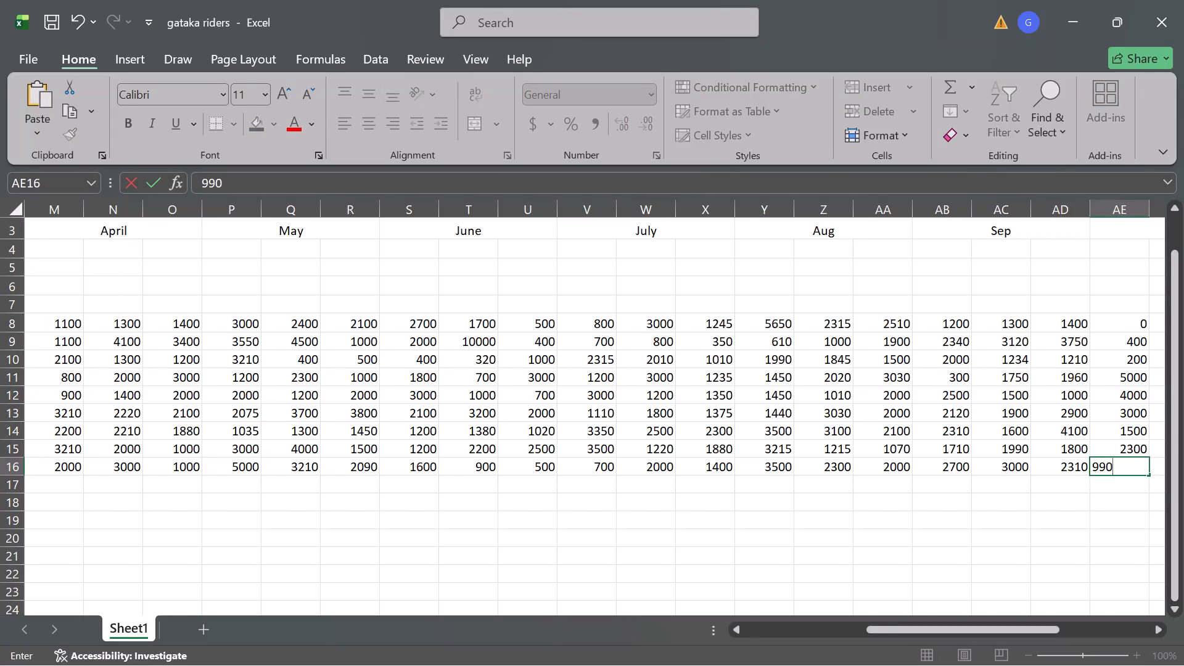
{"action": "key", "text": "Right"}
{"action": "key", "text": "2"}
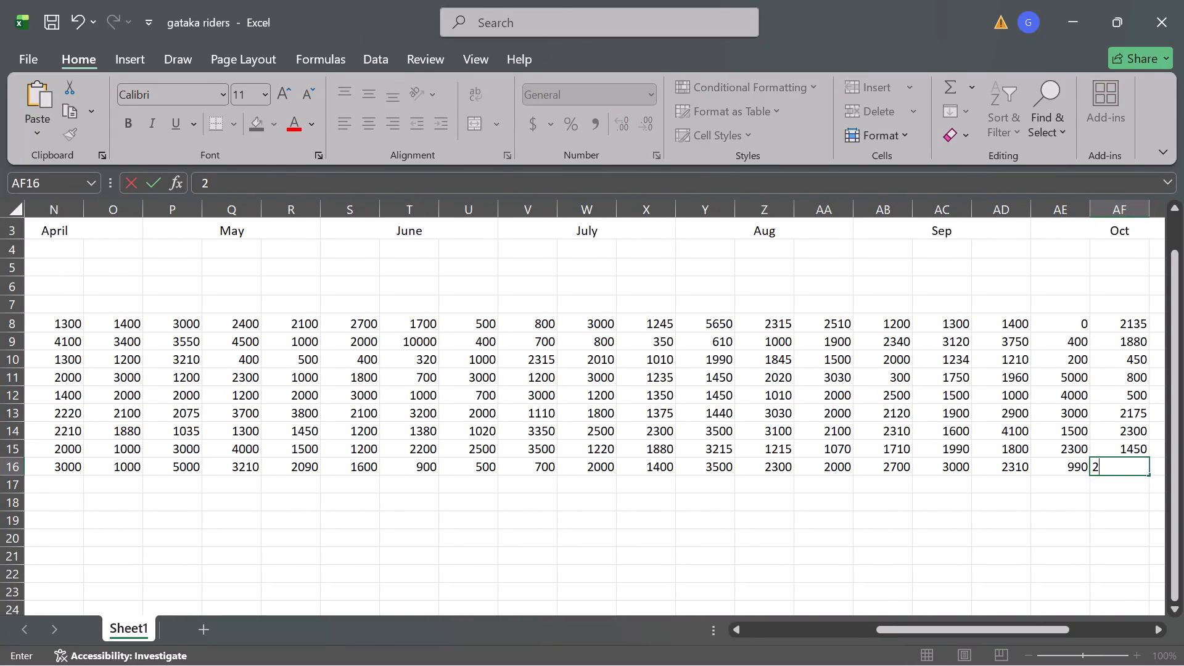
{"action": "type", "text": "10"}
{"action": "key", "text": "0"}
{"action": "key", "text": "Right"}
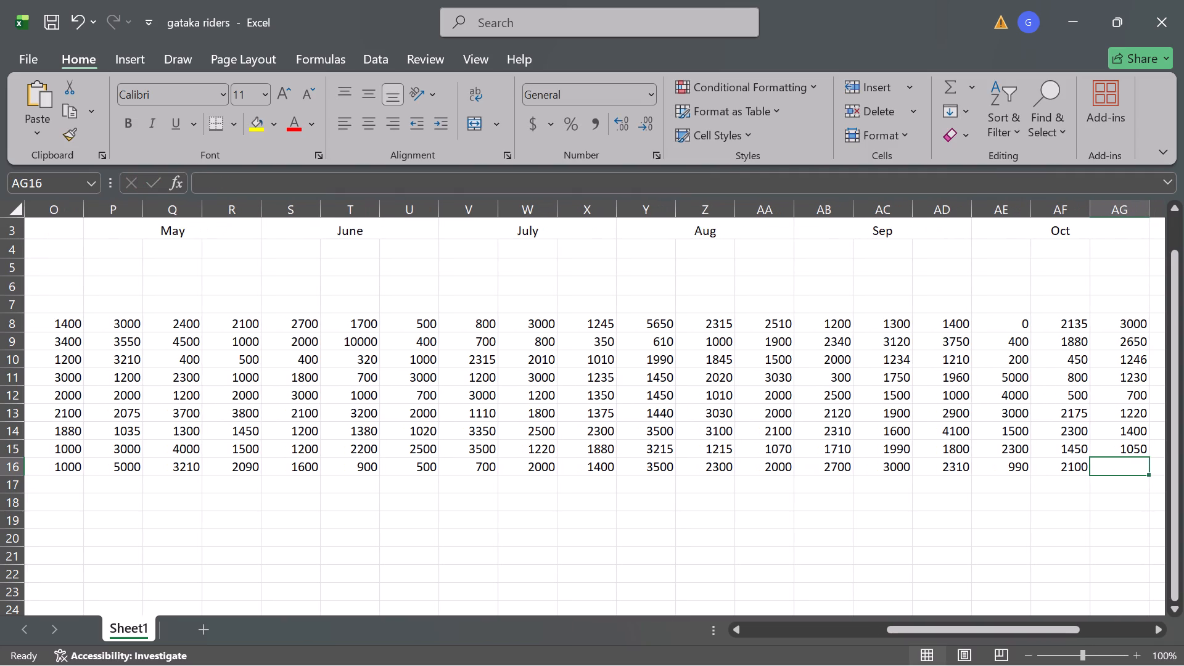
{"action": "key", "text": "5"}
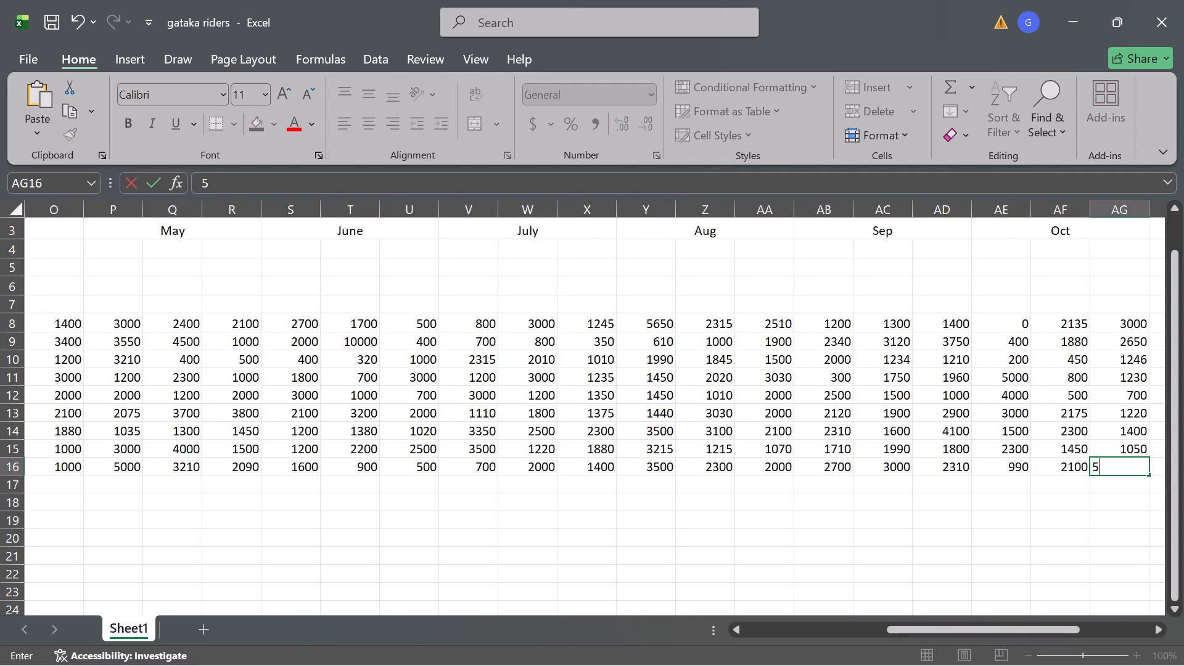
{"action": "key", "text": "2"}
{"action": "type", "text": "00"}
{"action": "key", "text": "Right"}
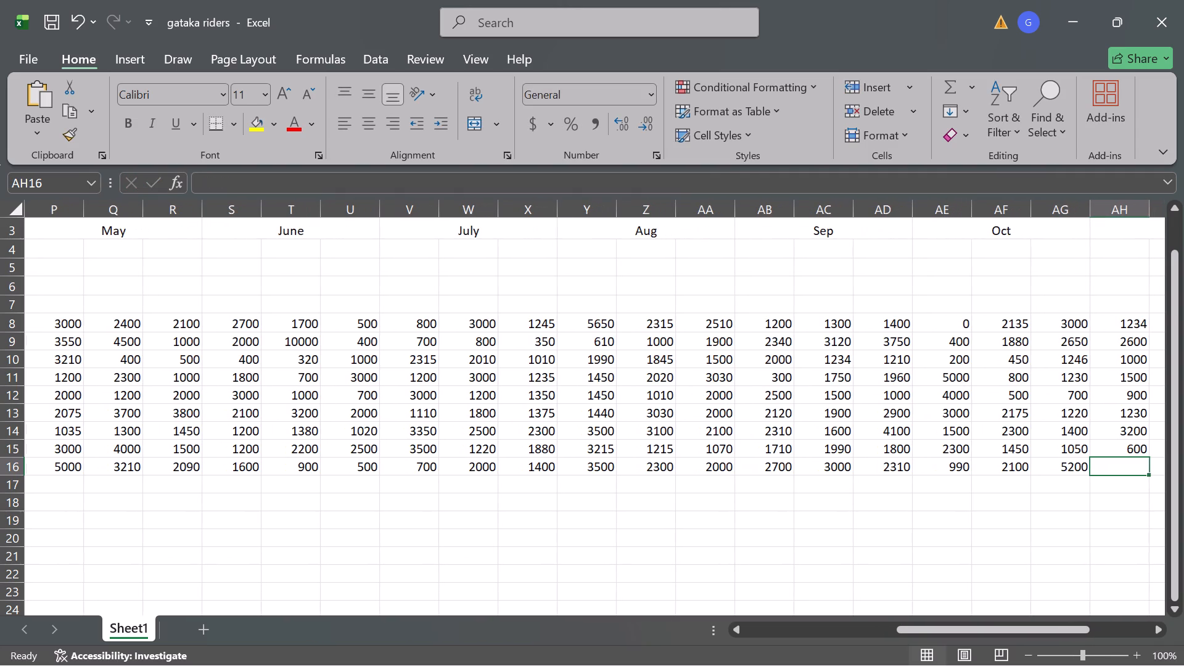
Enter the row 16 rider's November contributions in AH16 to AJ16 as 800, 1000 and 2300.
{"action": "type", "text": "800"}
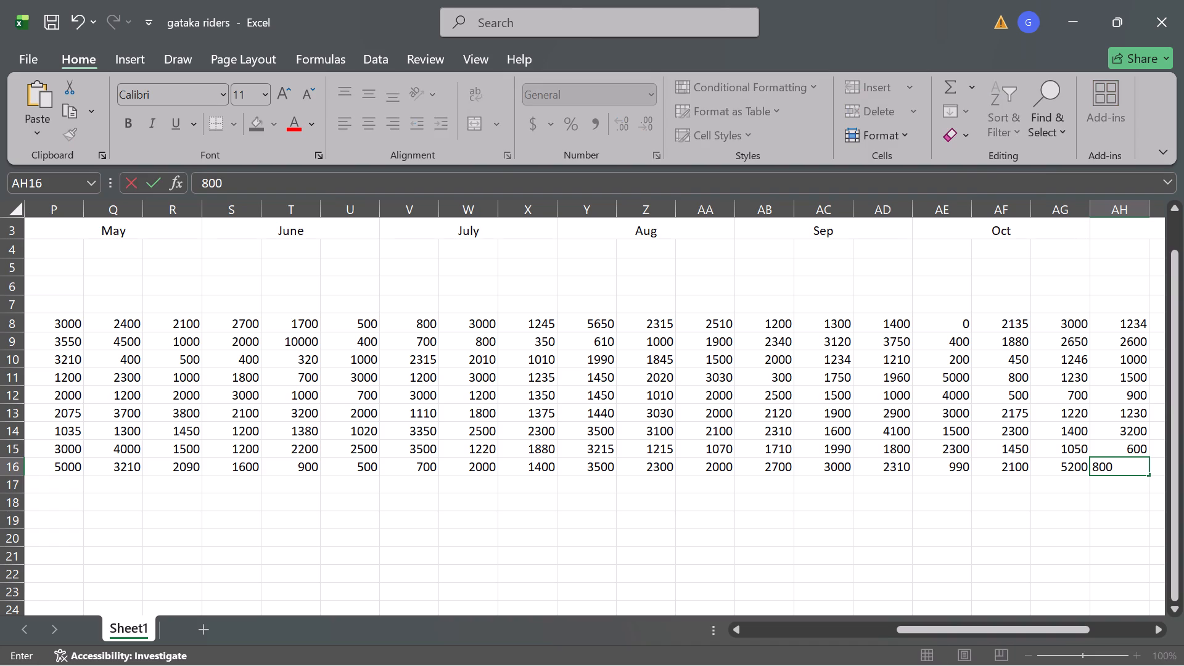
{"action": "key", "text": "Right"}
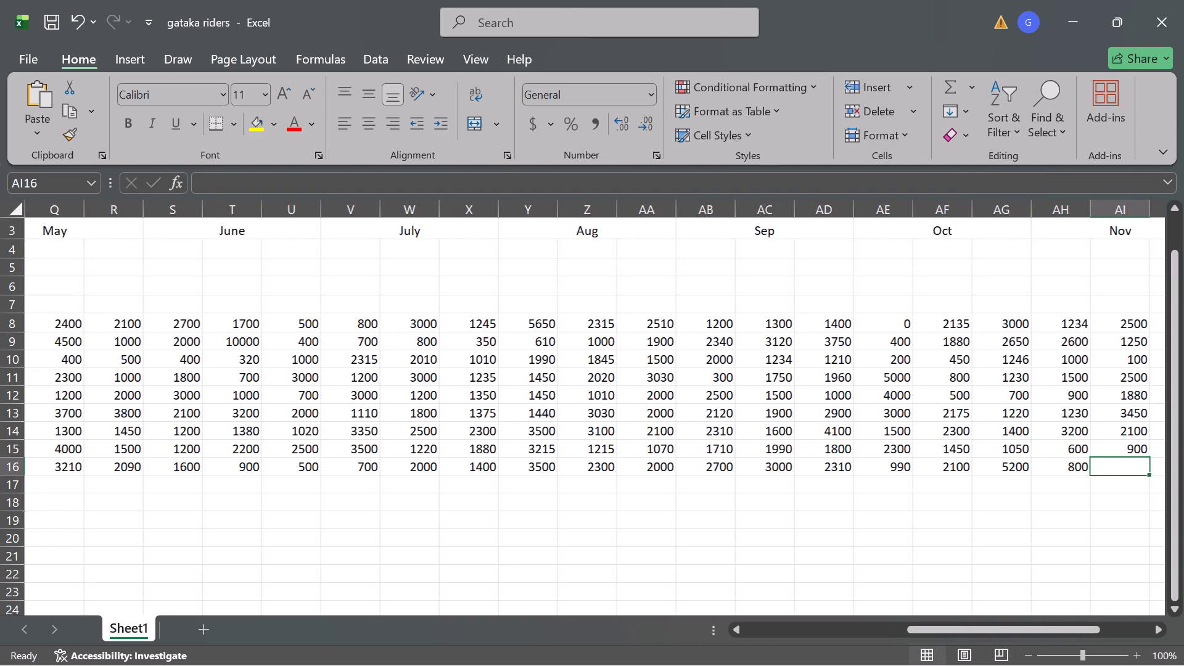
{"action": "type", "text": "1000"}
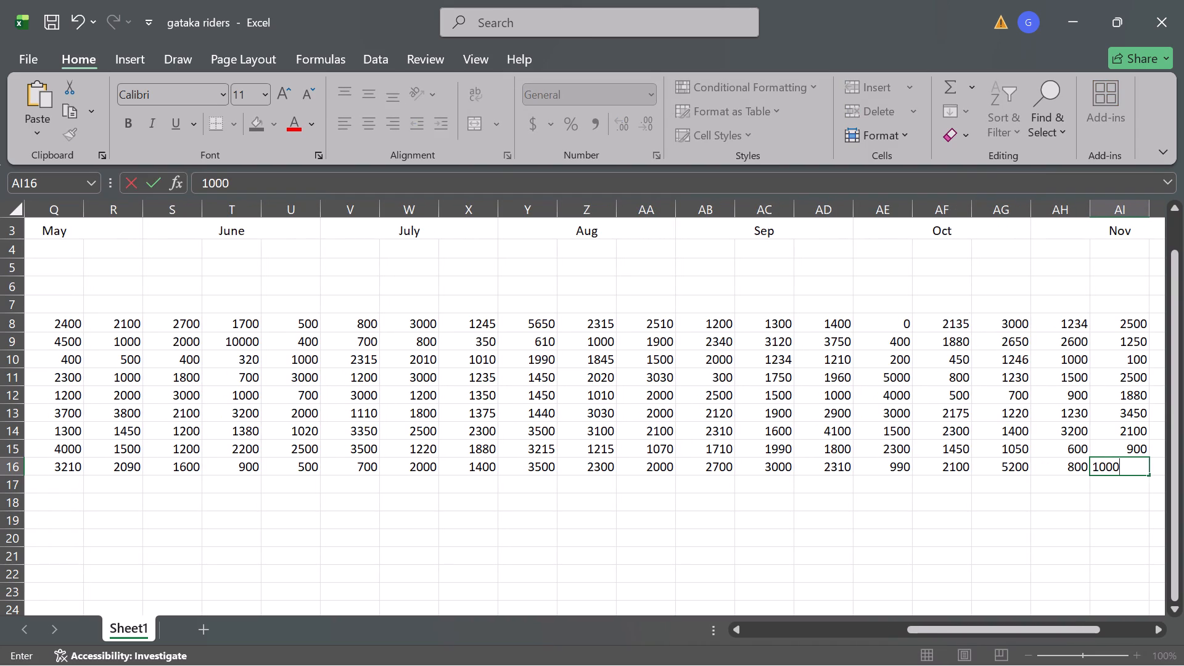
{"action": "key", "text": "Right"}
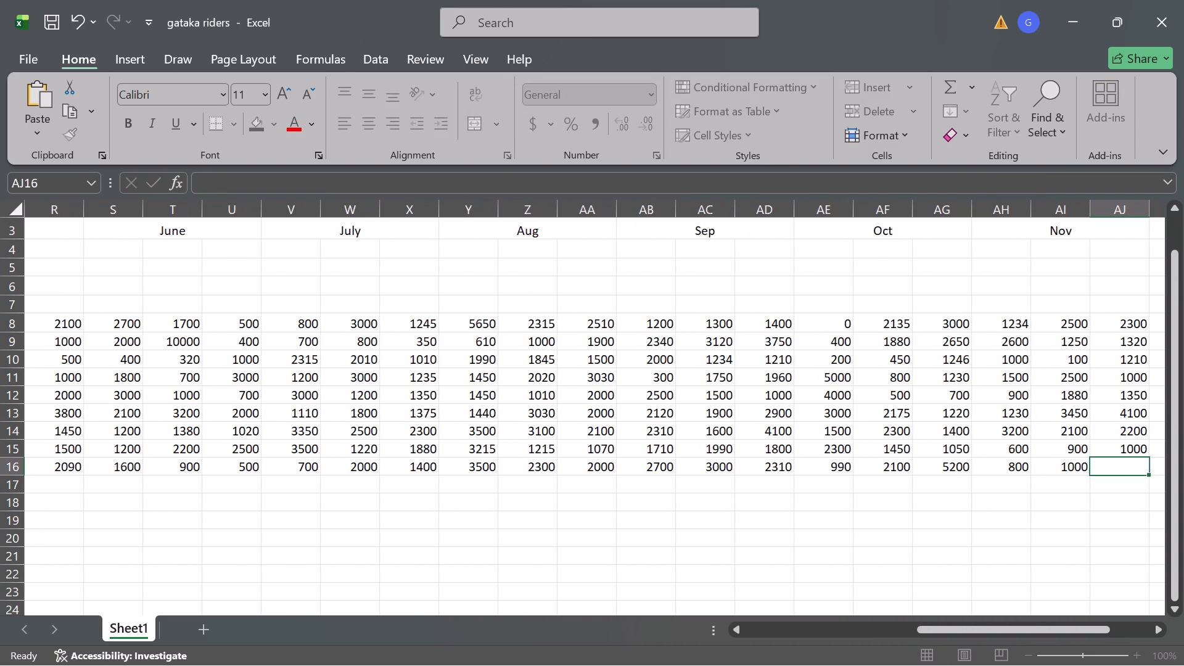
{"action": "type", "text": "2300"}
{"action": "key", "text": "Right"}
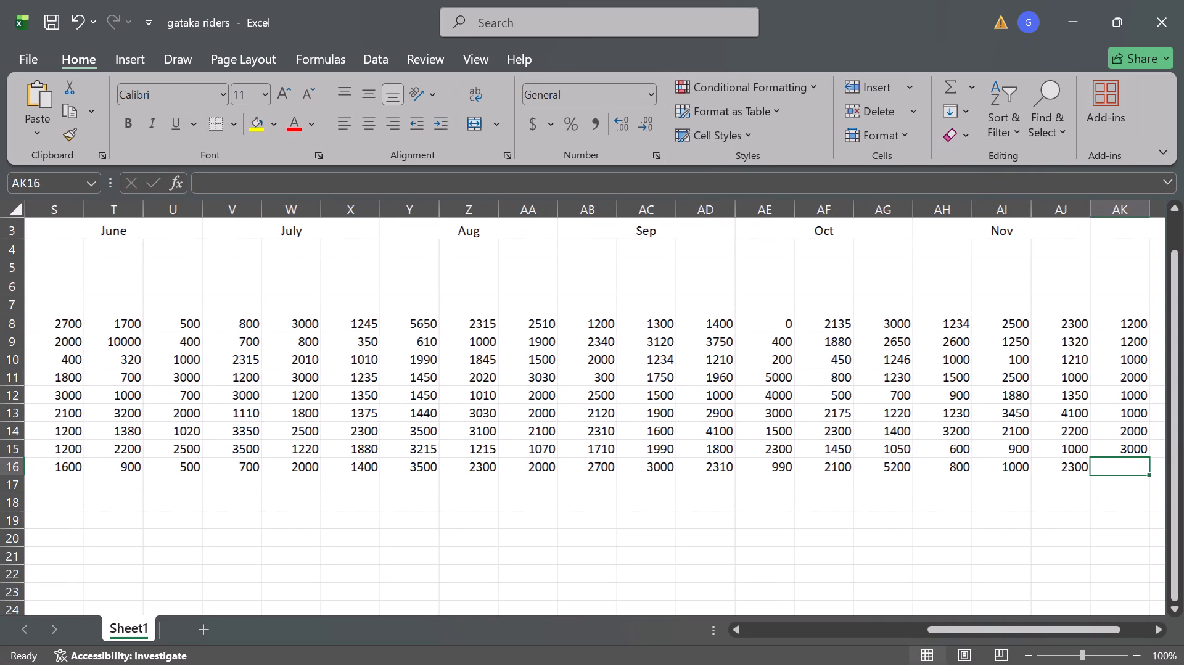
Enter the row 16 rider's December contributions in AK16 to AM16 as 700, 500 and 3000.
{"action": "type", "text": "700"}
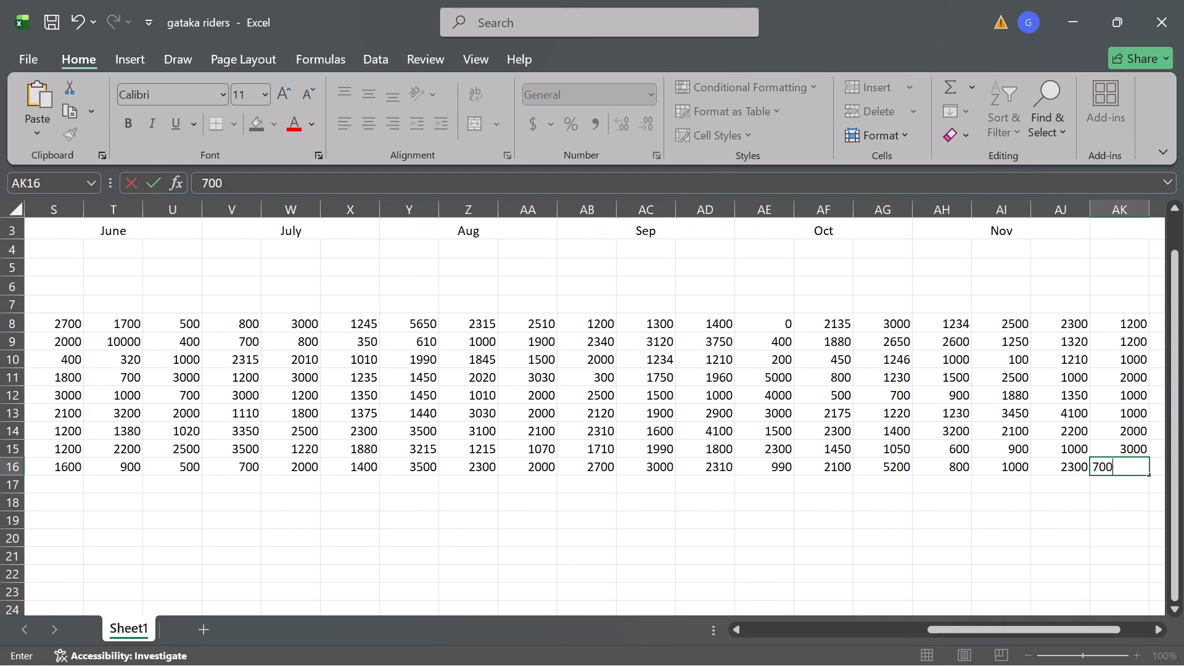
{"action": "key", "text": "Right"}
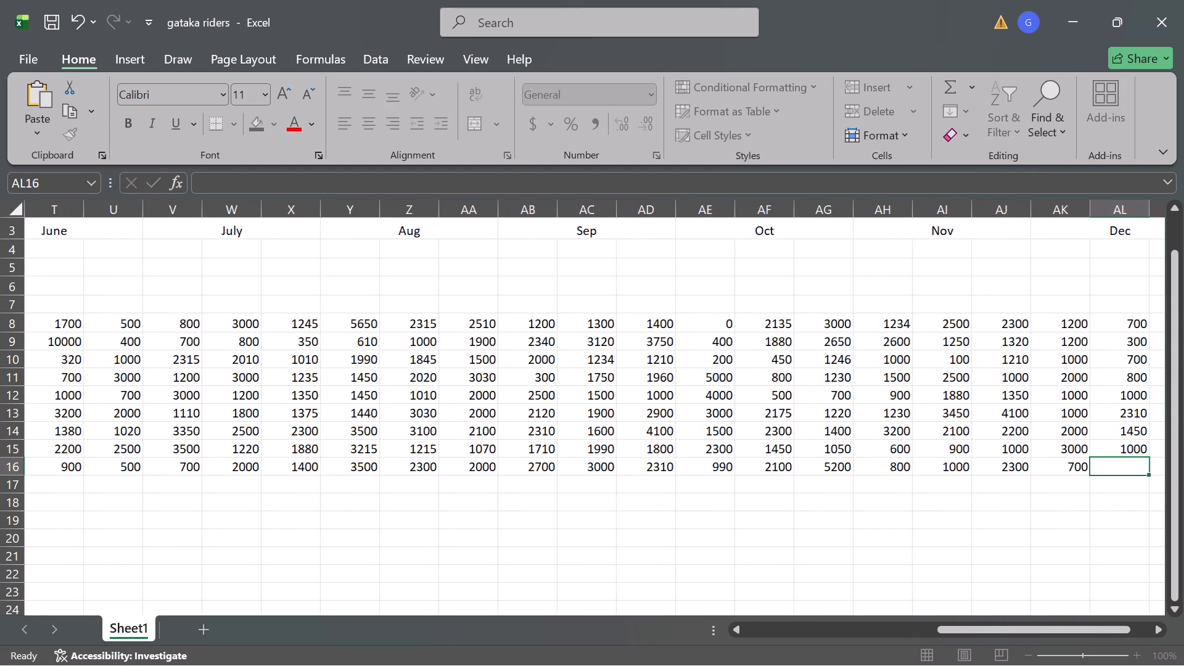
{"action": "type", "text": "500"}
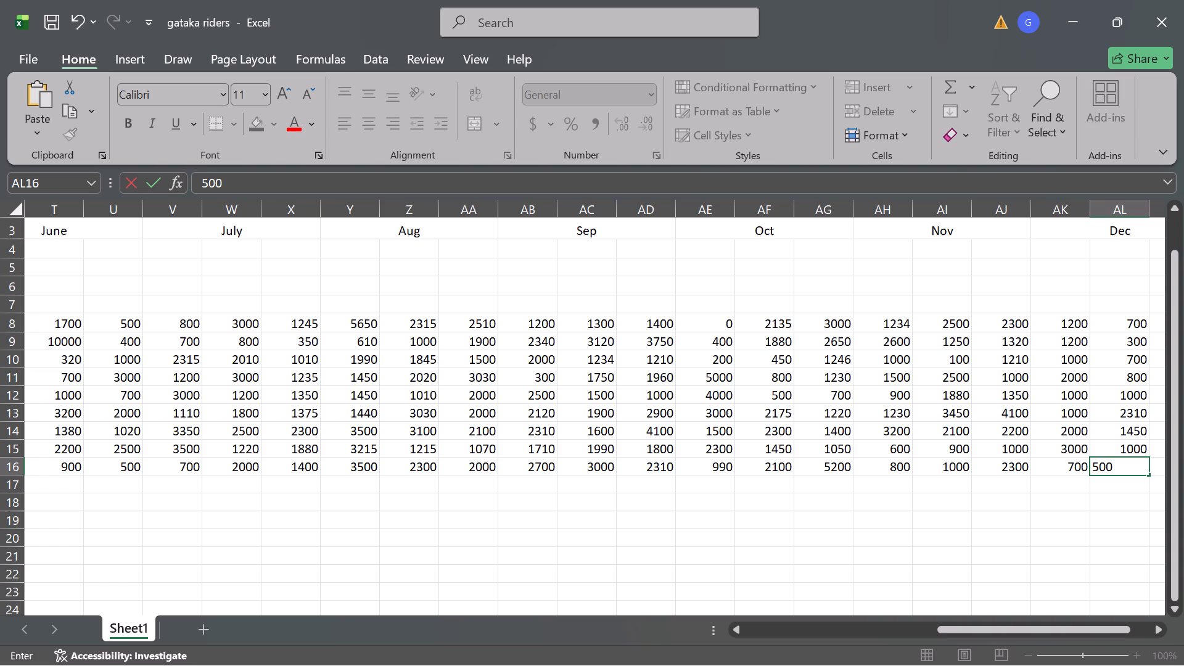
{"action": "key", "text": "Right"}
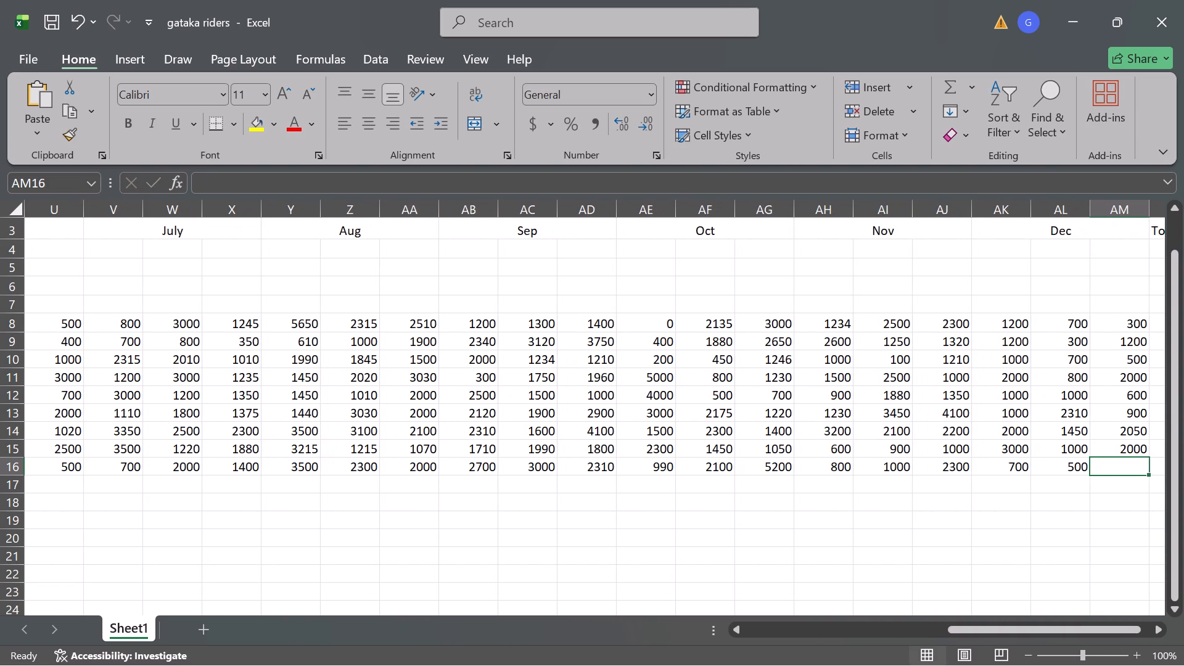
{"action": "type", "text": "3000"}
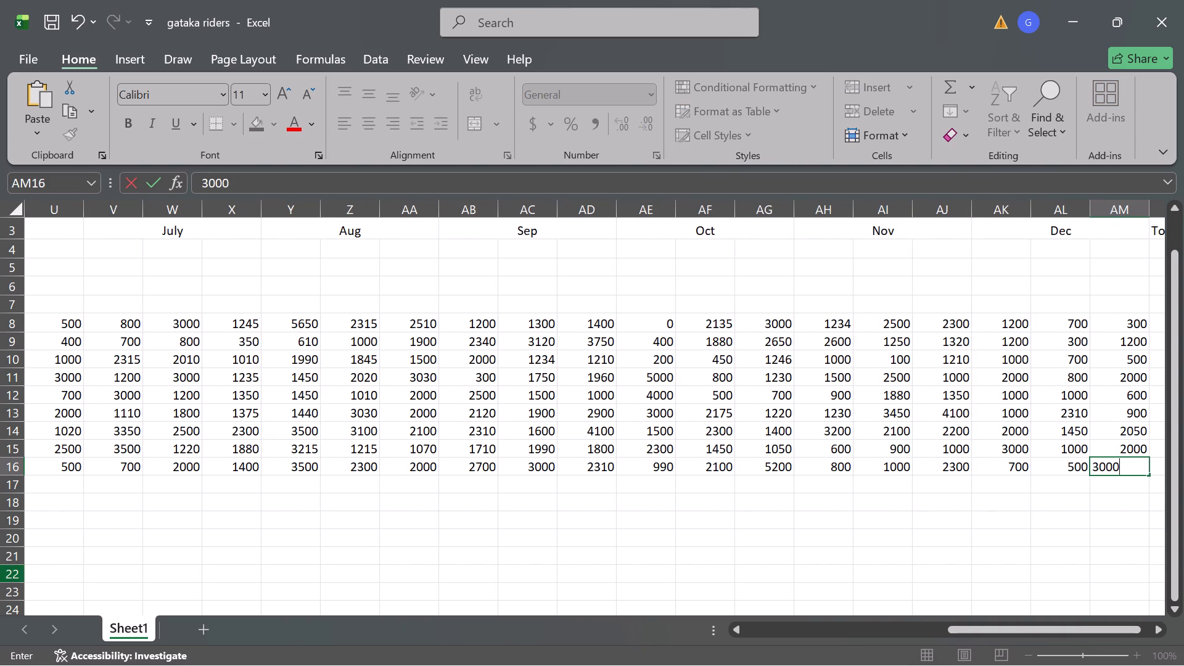
{"action": "scroll", "coordinate": [346, 453], "scroll_direction": "right", "scroll_amount": 7}
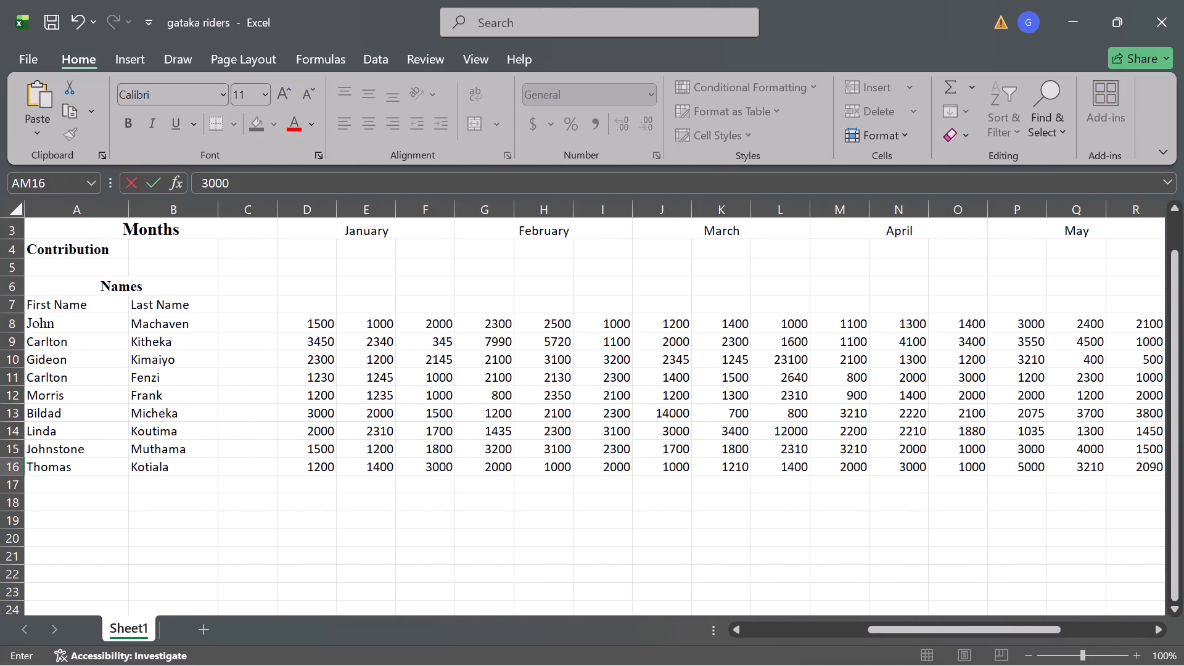
Enter the next rider's first name in A17 and last name in B17.
{"action": "left_click", "coordinate": [89, 493]}
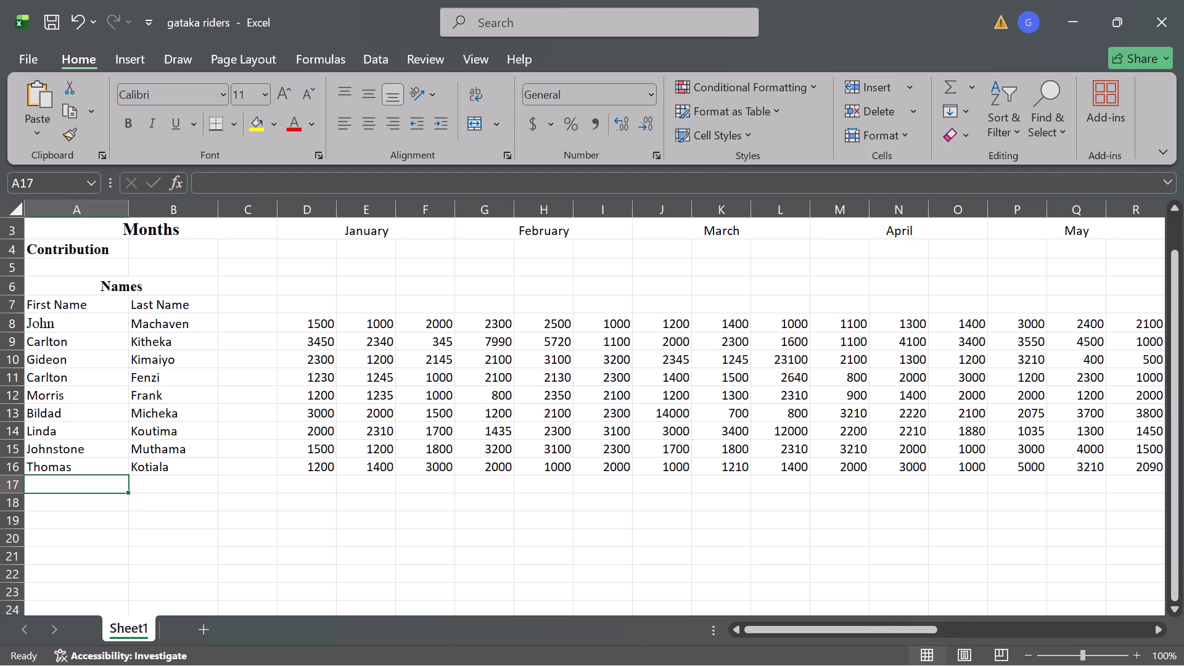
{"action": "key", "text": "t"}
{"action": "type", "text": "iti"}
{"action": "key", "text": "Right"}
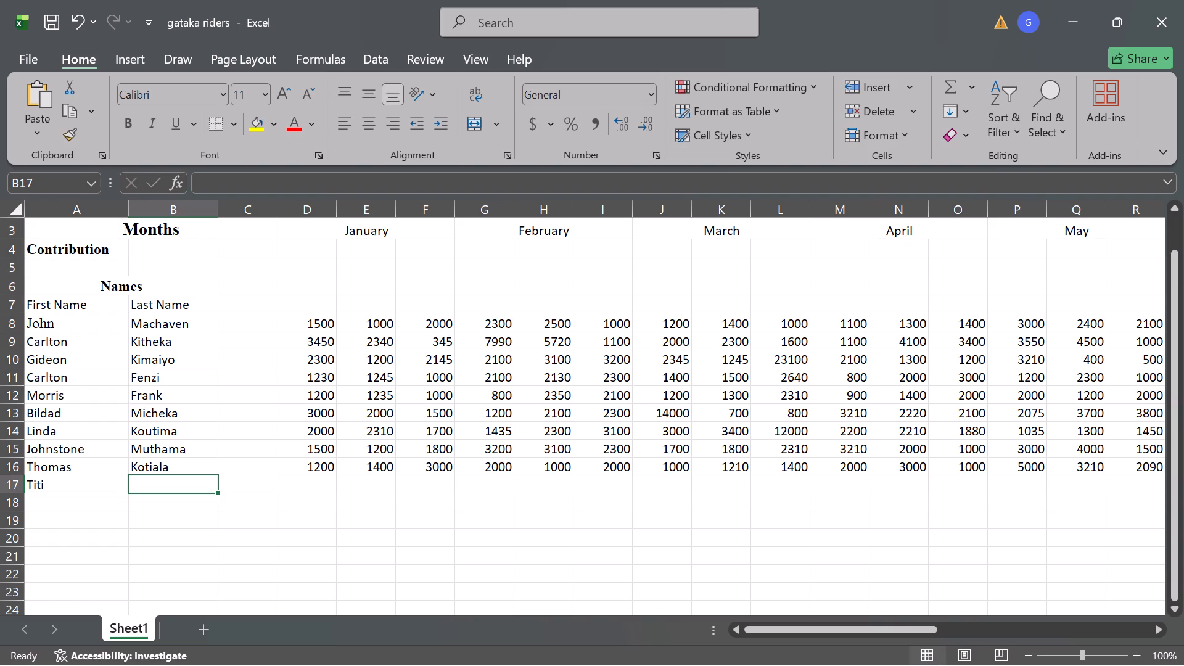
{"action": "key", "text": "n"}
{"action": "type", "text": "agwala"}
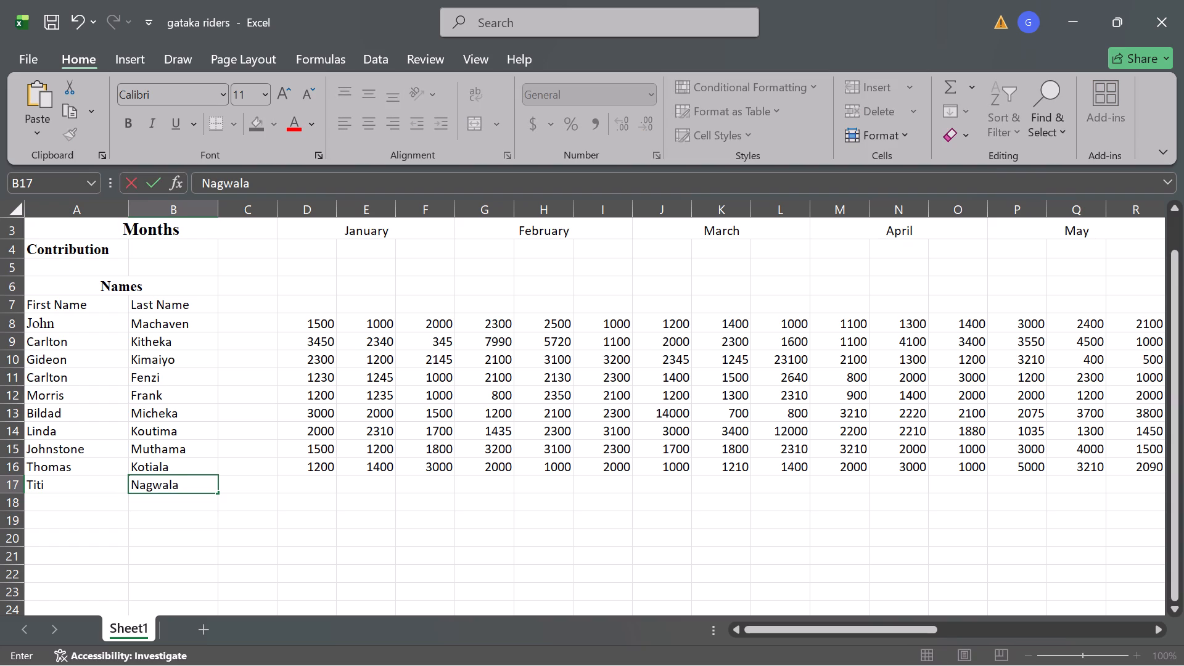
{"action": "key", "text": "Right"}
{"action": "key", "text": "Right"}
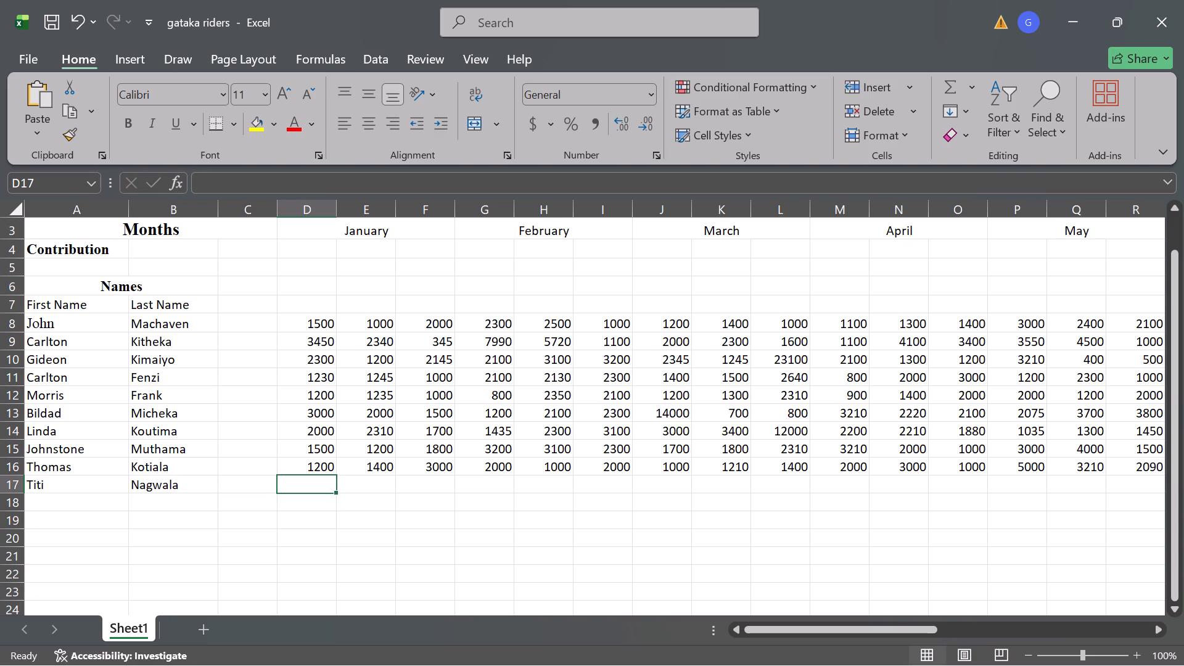
Enter the row 17 rider's January contributions in D17 to F17 as 800, 1200 and 1800.
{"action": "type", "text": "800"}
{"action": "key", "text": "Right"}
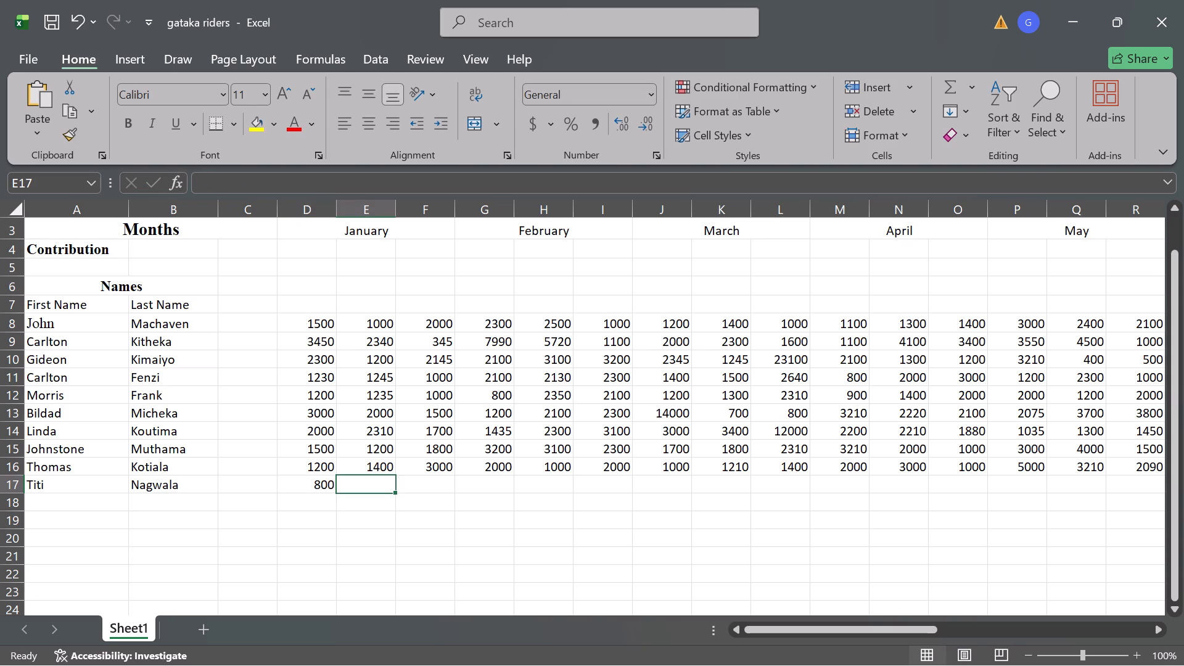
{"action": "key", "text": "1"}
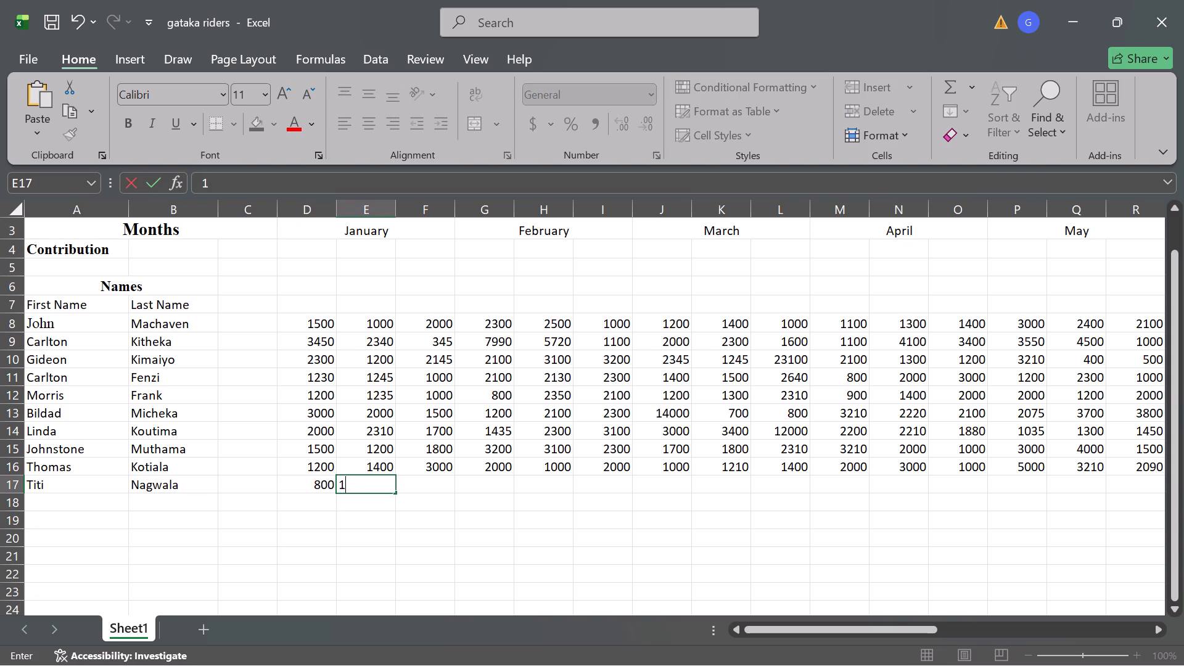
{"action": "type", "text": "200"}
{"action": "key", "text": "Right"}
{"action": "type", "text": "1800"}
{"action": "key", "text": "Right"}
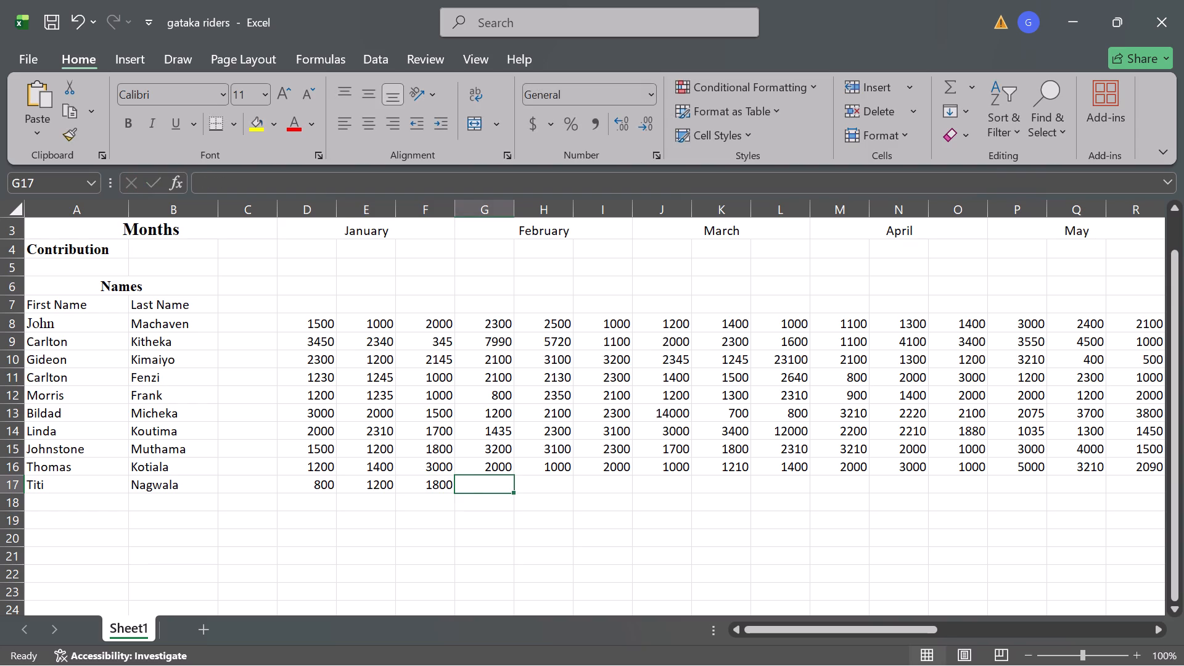
Enter the row 17 rider's February contributions in G17 to I17 as 2000, 2200 and 2300.
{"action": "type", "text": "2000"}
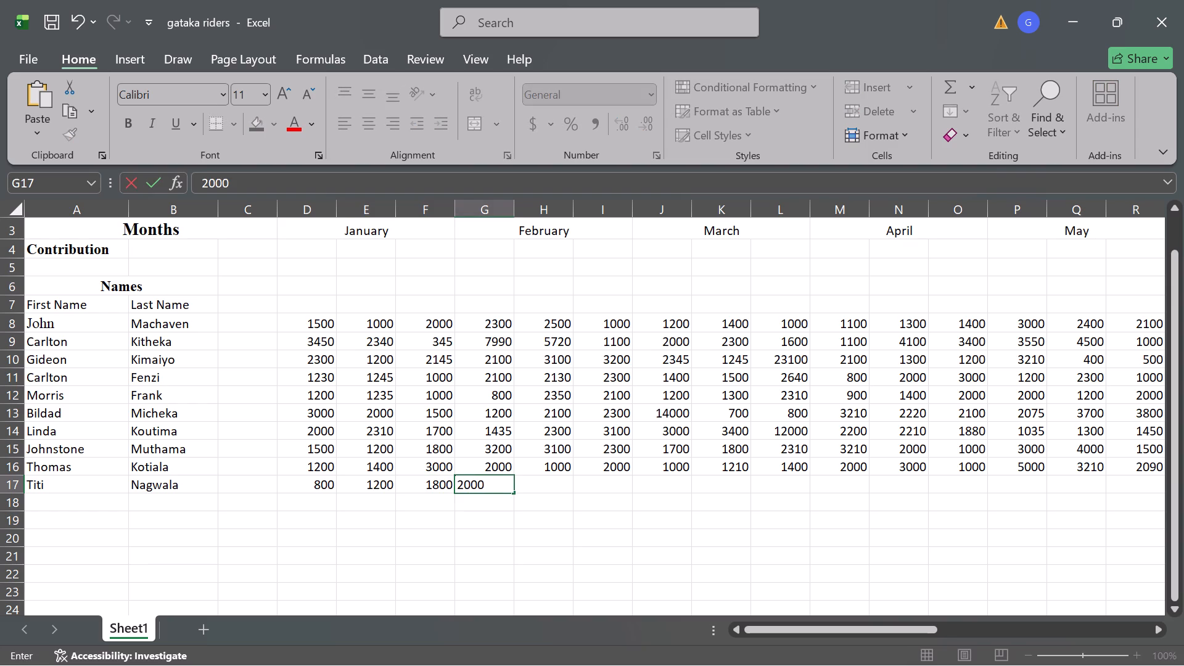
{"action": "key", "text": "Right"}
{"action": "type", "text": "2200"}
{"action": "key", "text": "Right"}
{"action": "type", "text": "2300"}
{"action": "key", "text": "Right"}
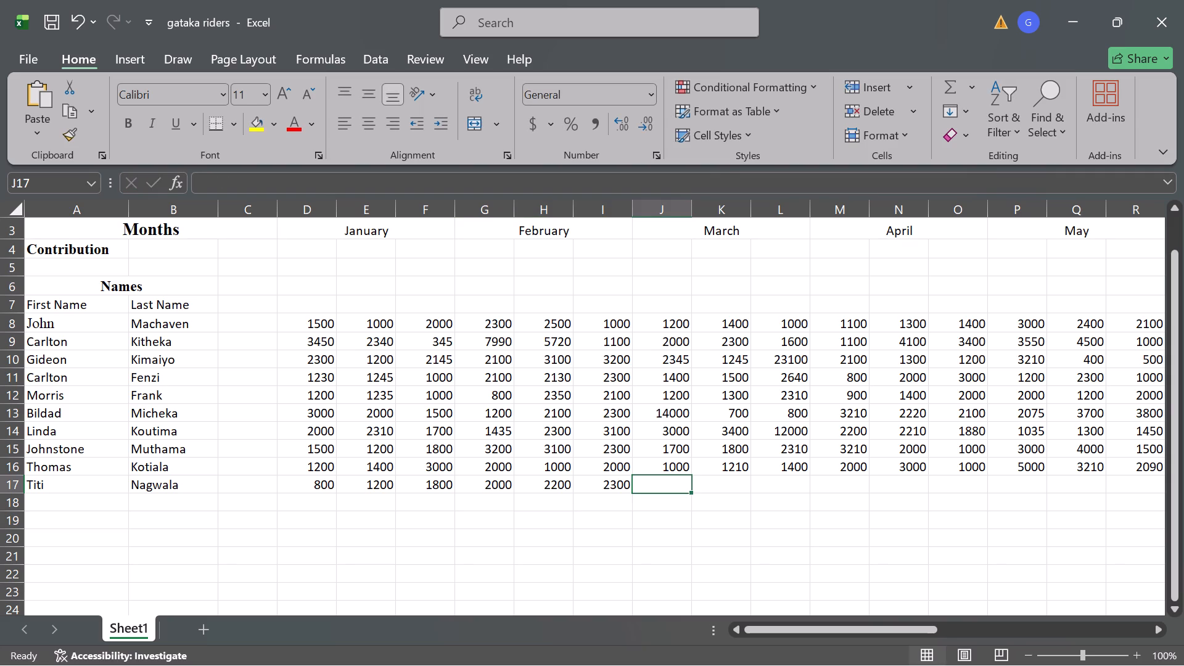
Enter the row 17 rider's first March contribution in J17 as 2500.
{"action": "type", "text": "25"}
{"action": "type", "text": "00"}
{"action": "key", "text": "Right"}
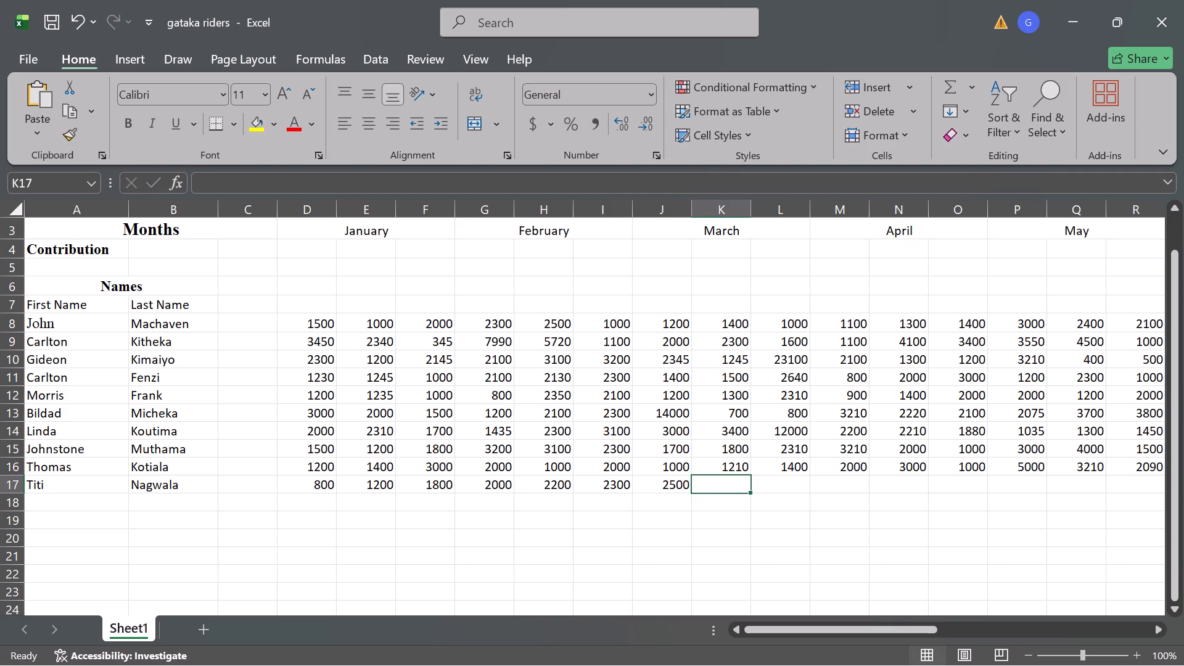
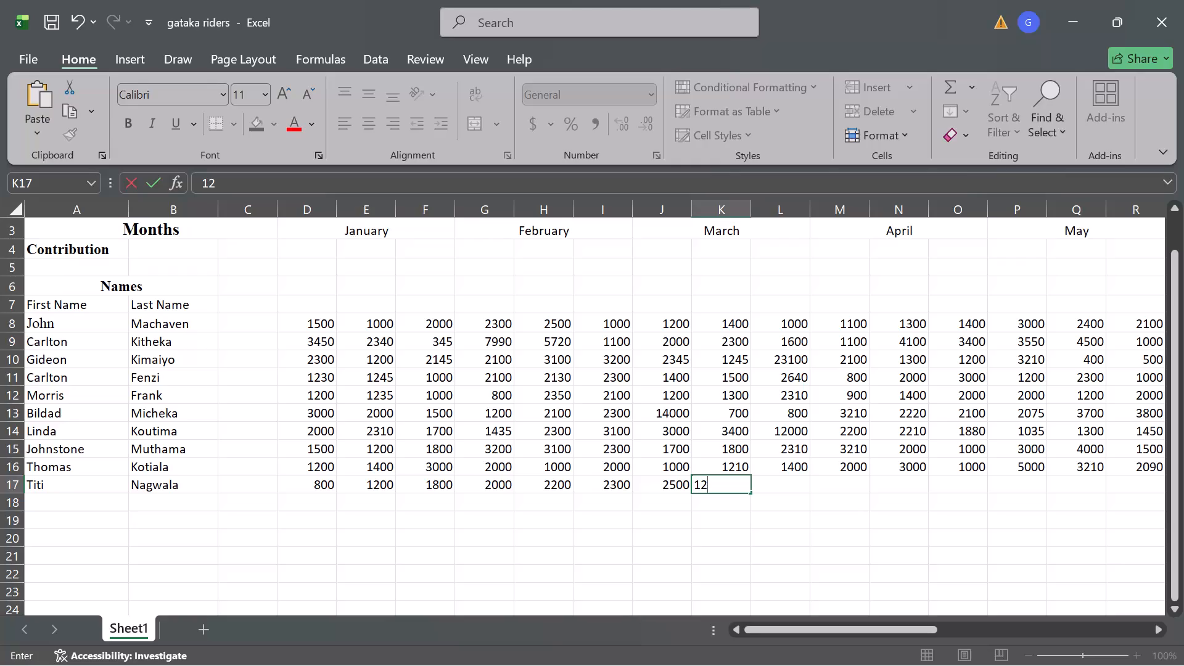
Enter the row 17 rider's remaining March contributions in K17 and L17 as 2800 and 3000.
{"action": "key", "text": "BackSpace"}
{"action": "key", "text": "BackSpace"}
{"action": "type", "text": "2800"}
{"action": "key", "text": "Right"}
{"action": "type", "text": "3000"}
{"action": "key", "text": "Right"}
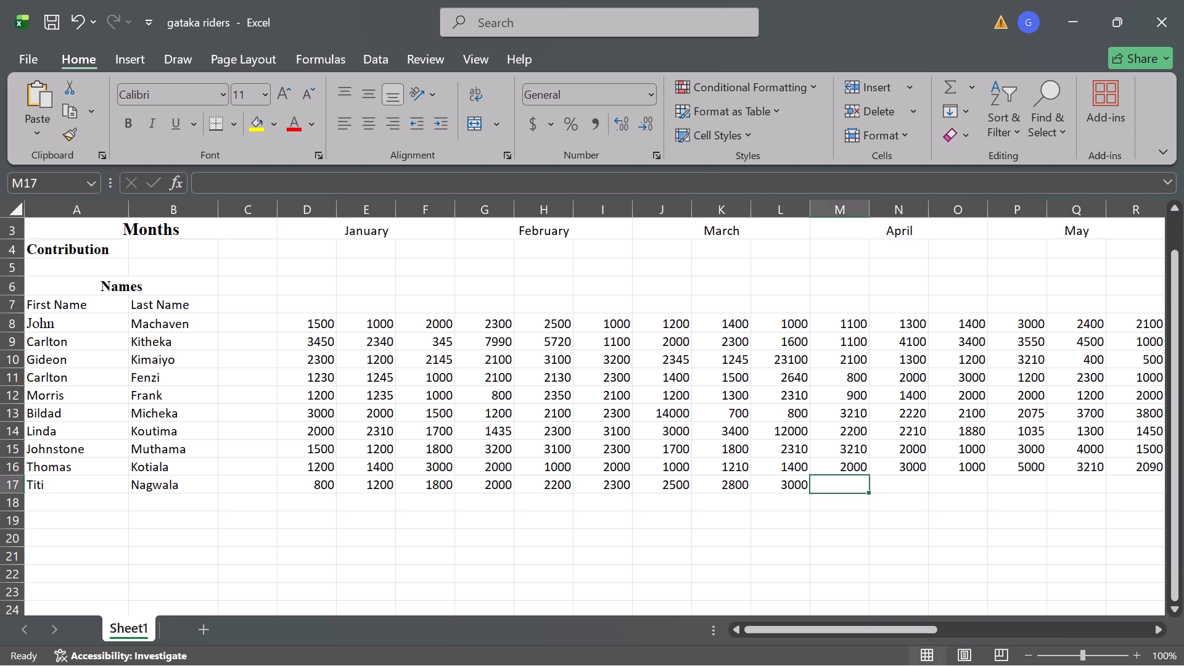
Enter the row 17 rider's April contributions in M17 to O17 as 3500, 4000 and 3800.
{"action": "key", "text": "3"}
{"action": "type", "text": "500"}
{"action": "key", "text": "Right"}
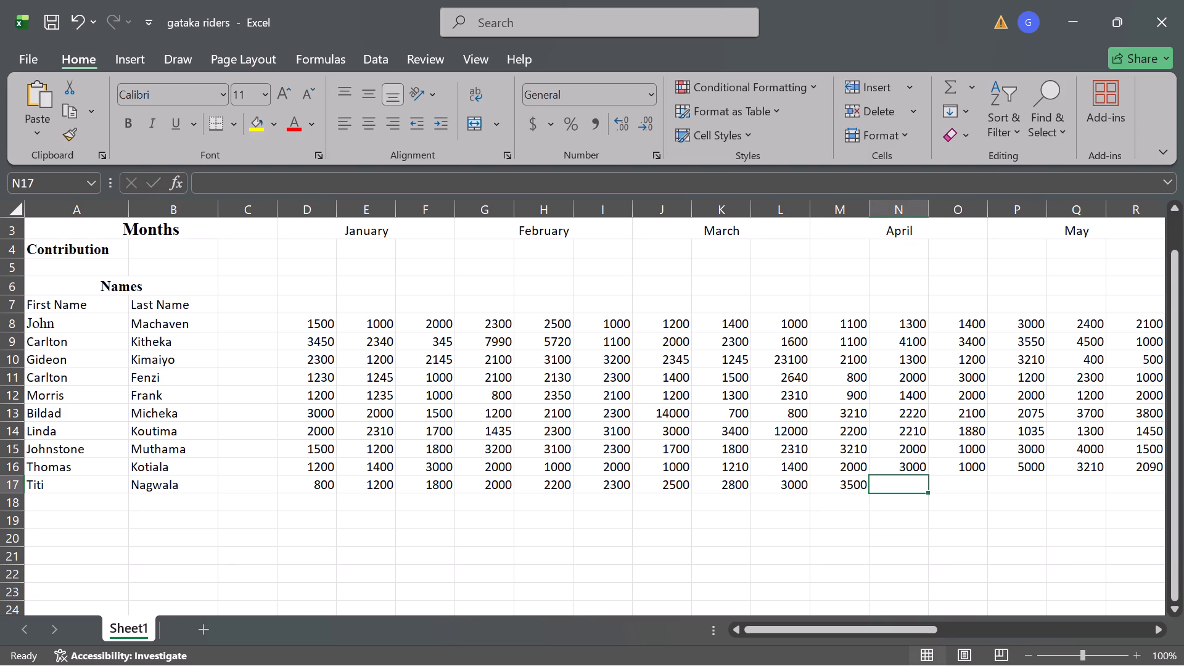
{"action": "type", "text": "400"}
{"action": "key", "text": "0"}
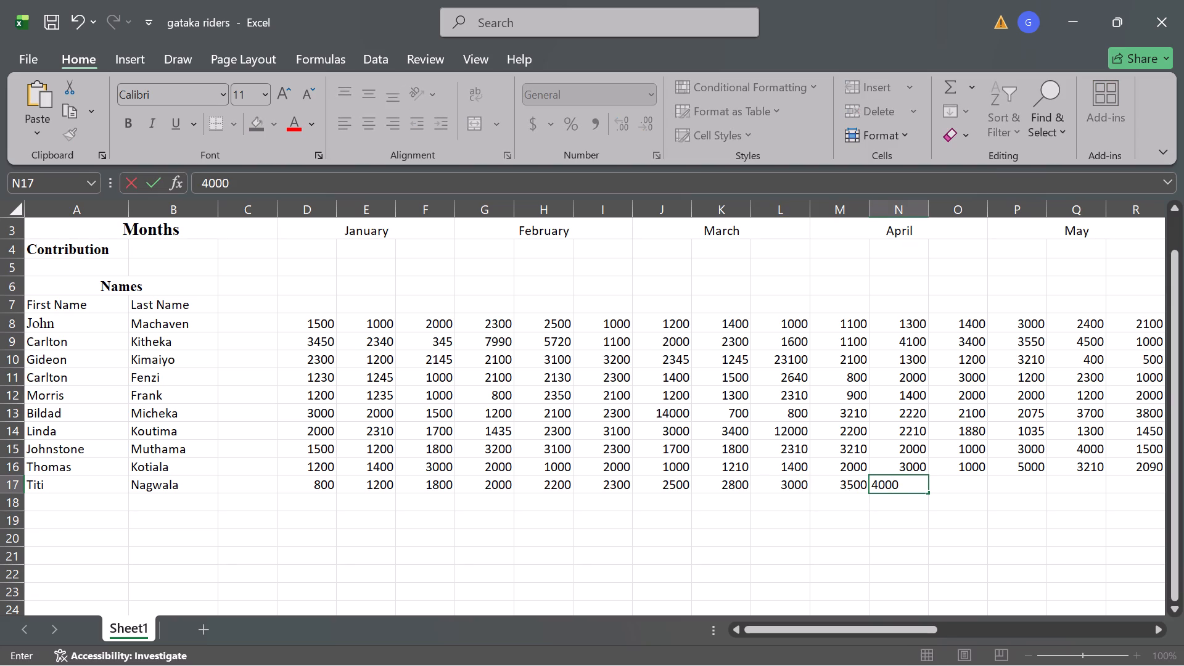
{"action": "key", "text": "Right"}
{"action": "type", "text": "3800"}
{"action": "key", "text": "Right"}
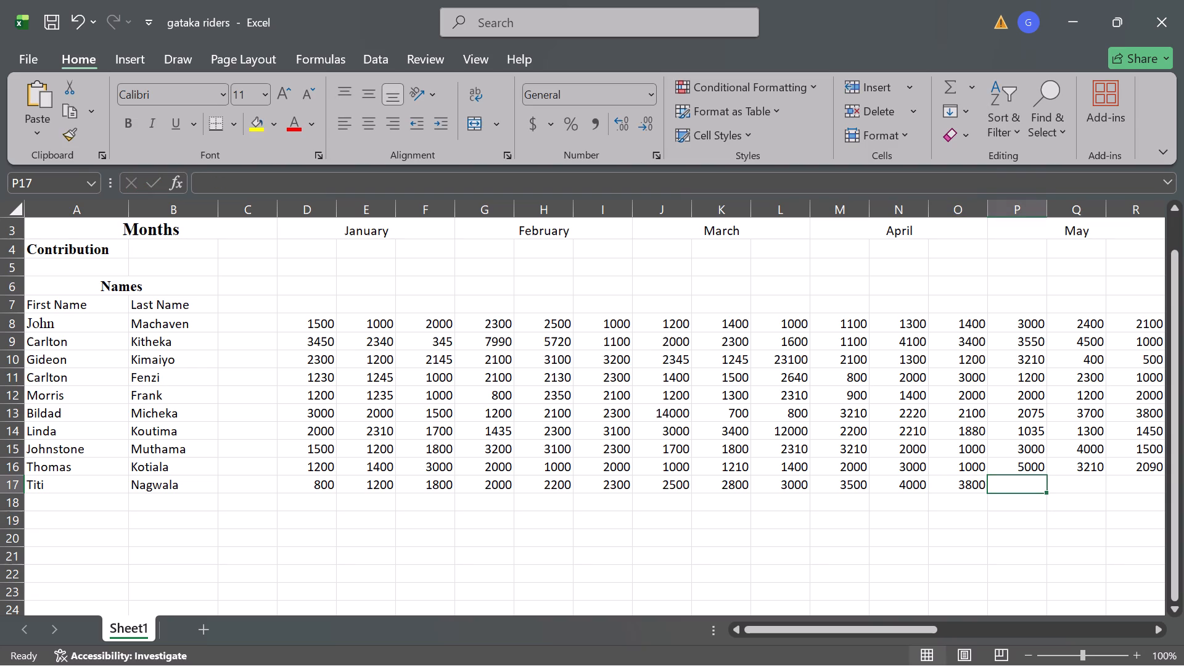
Enter the row 17 rider's May contributions in P17 to R17 as 4100, 4600 and 4900.
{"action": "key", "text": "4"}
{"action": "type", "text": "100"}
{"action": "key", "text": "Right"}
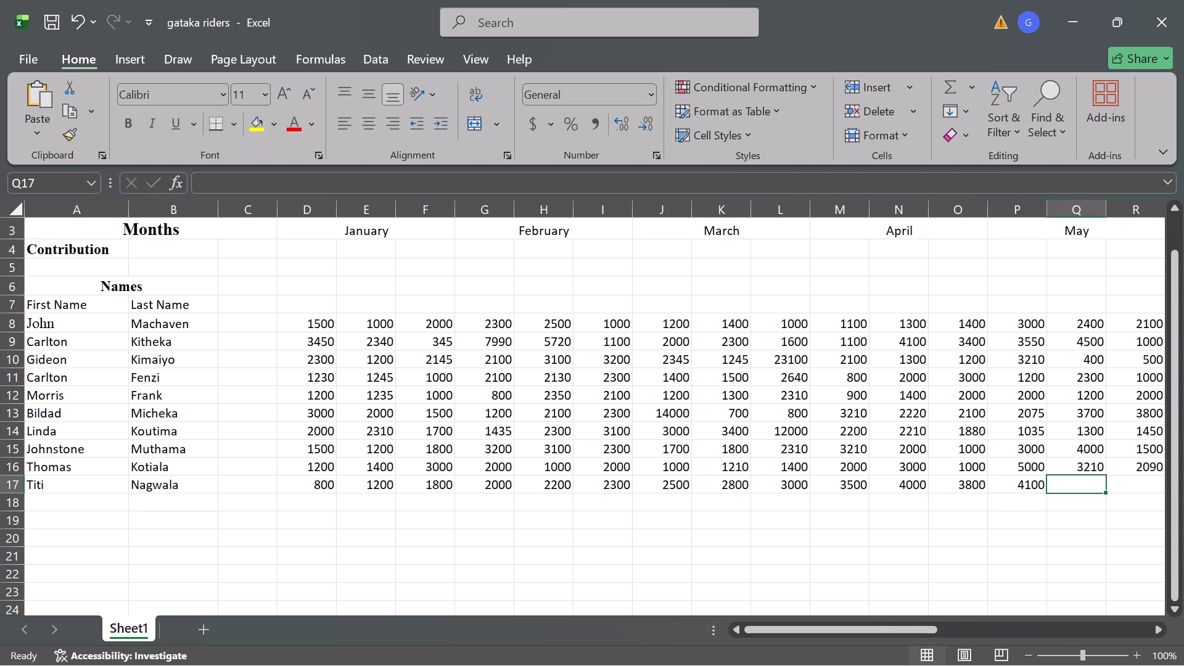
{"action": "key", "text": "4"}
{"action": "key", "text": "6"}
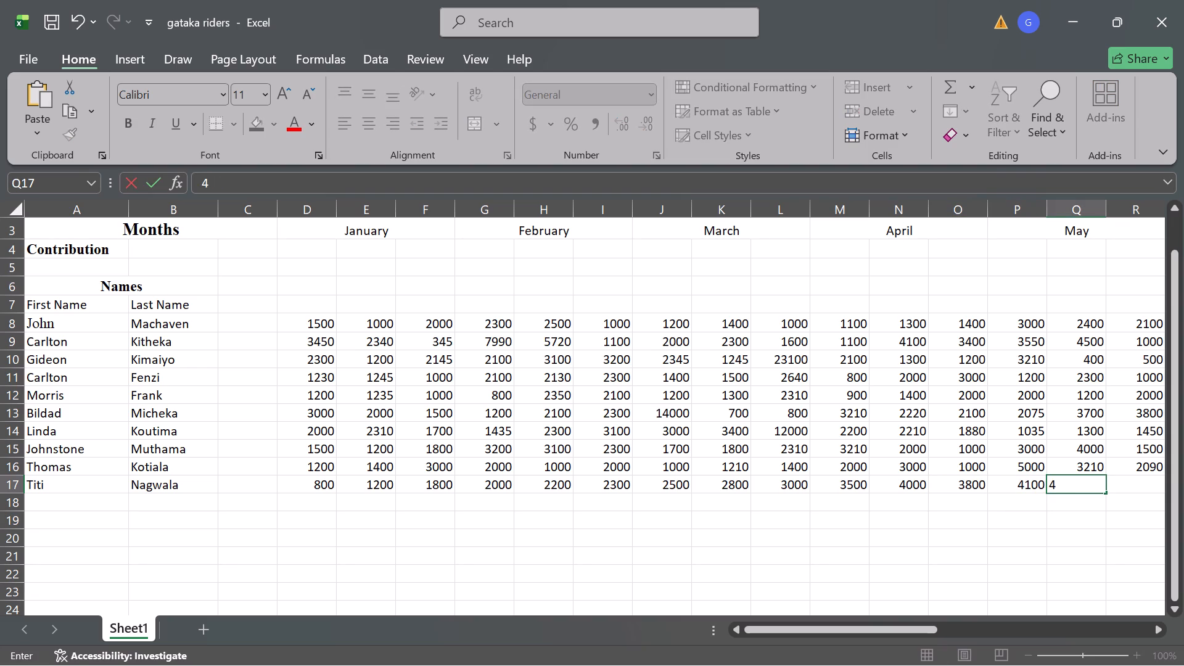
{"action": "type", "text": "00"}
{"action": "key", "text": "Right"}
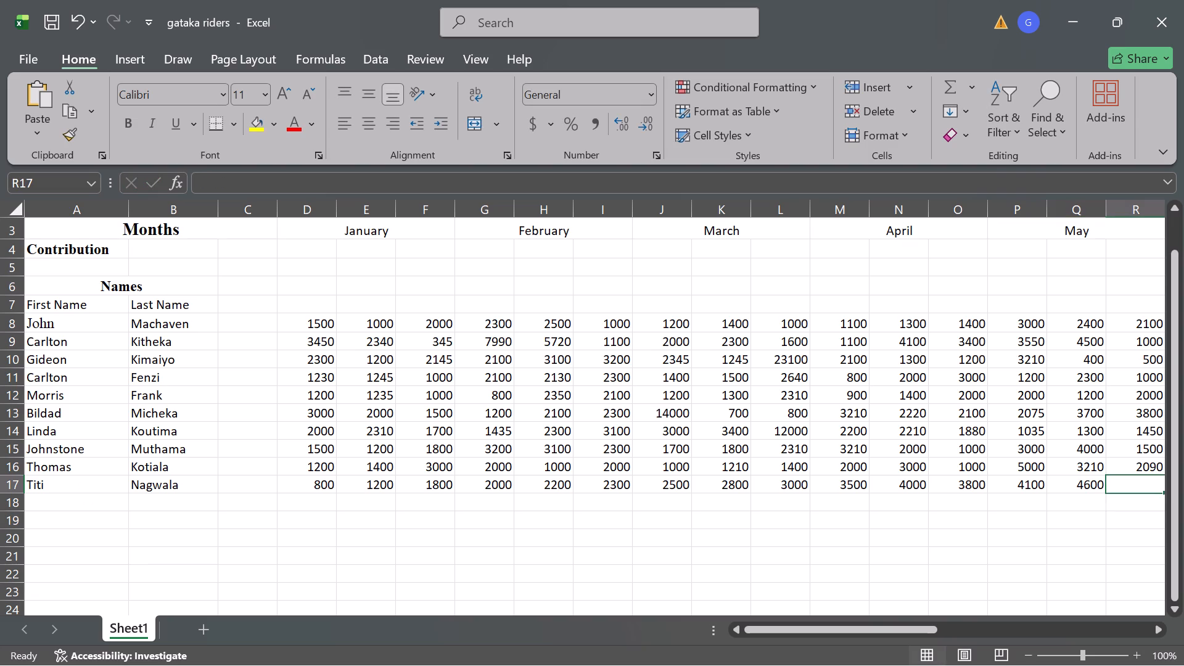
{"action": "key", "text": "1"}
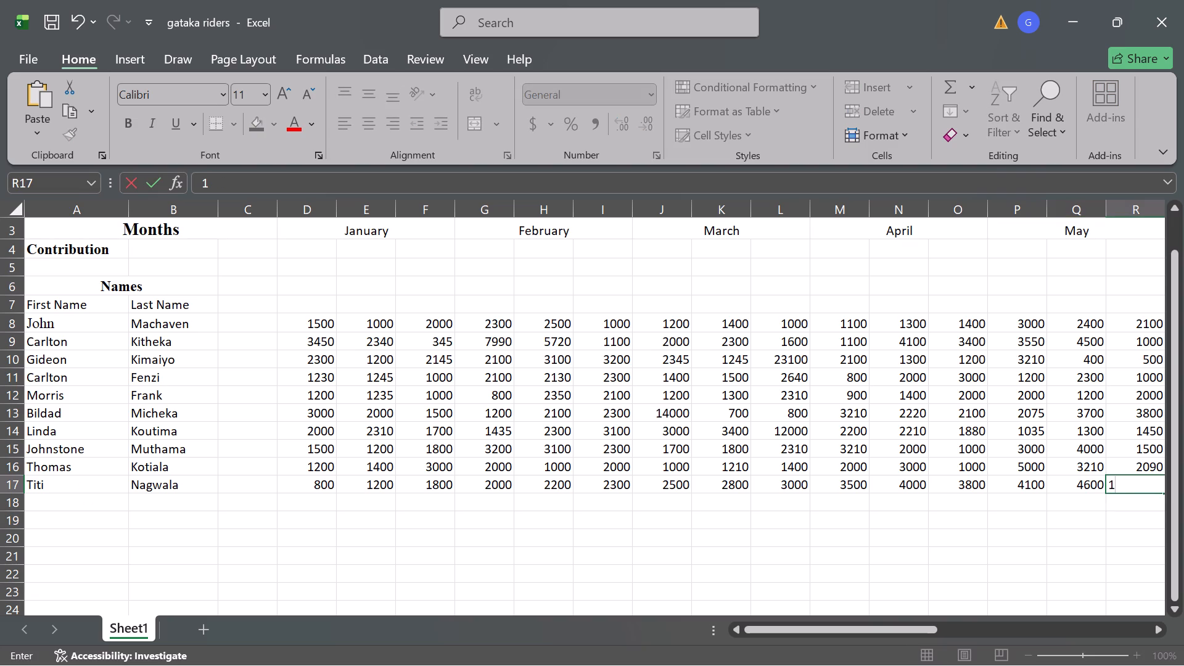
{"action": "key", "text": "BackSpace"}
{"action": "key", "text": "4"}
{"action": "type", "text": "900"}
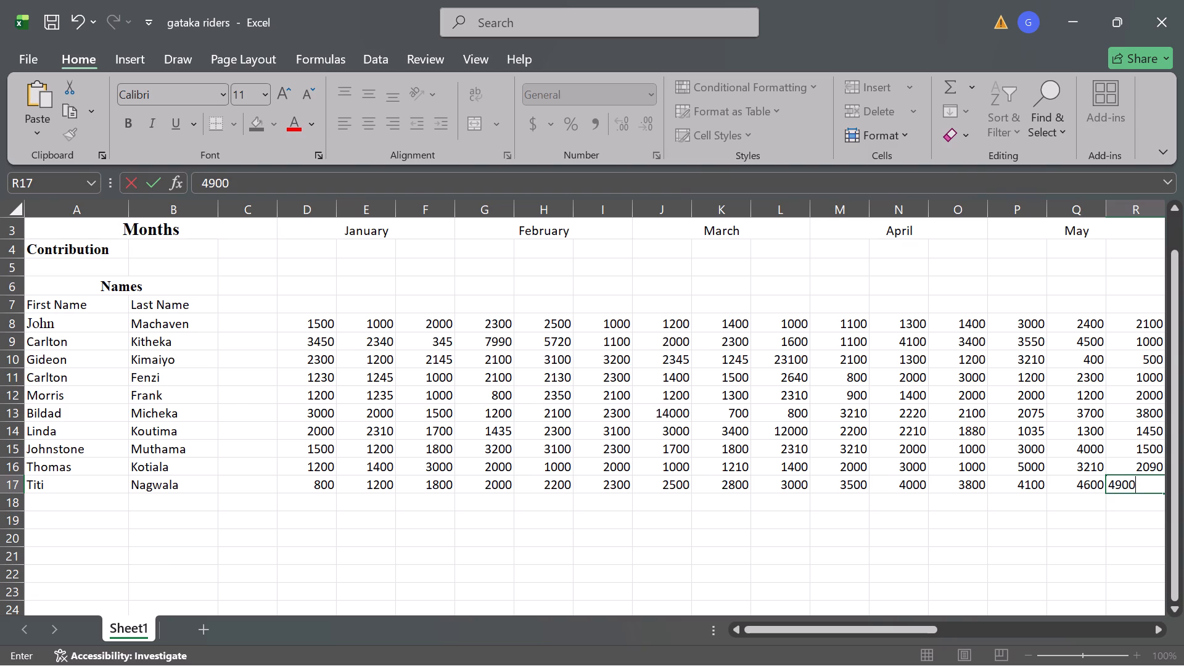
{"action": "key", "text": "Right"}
Enter the row 17 rider's June contributions in S17 to U17 as 1000, 1500 and 2400.
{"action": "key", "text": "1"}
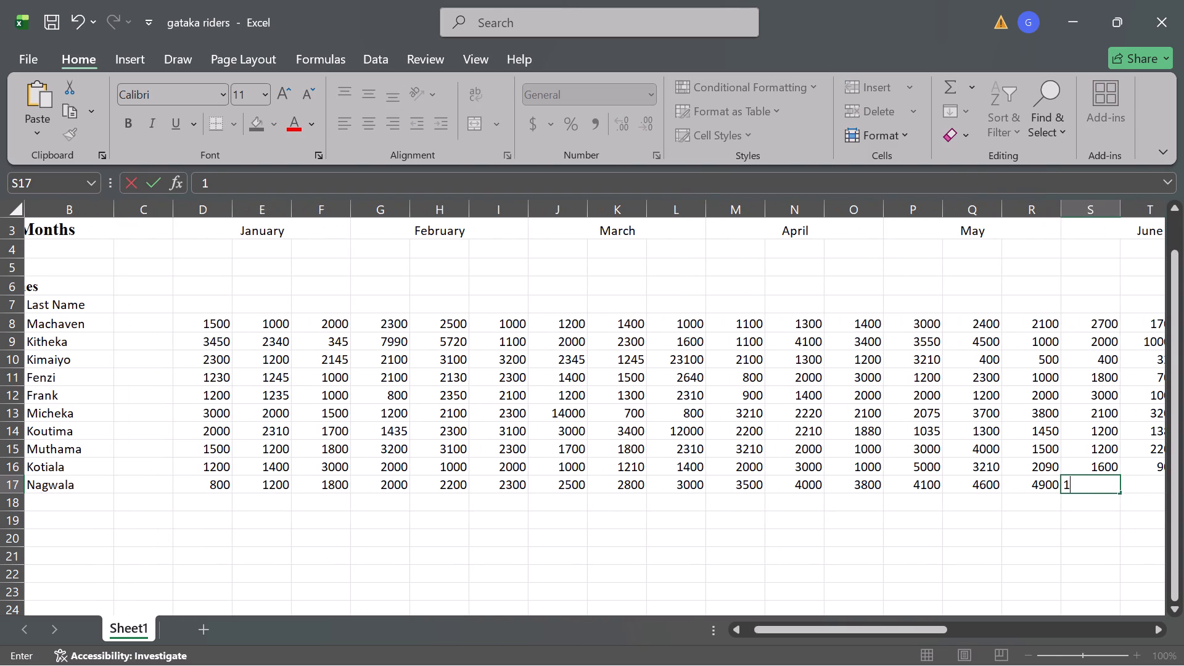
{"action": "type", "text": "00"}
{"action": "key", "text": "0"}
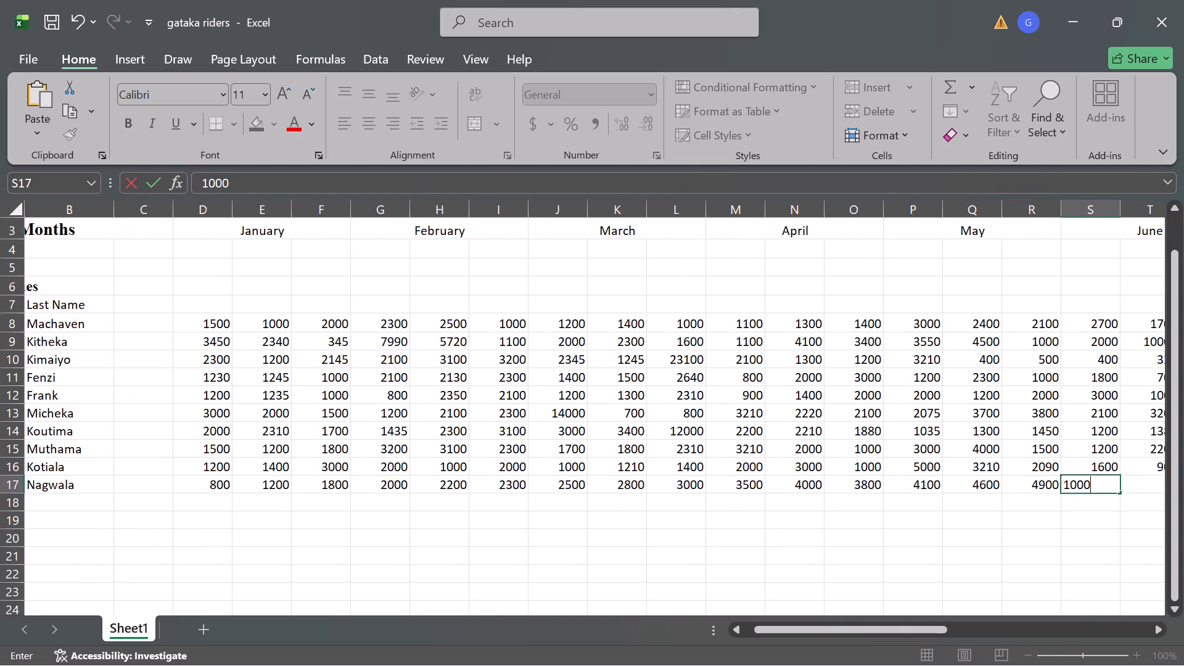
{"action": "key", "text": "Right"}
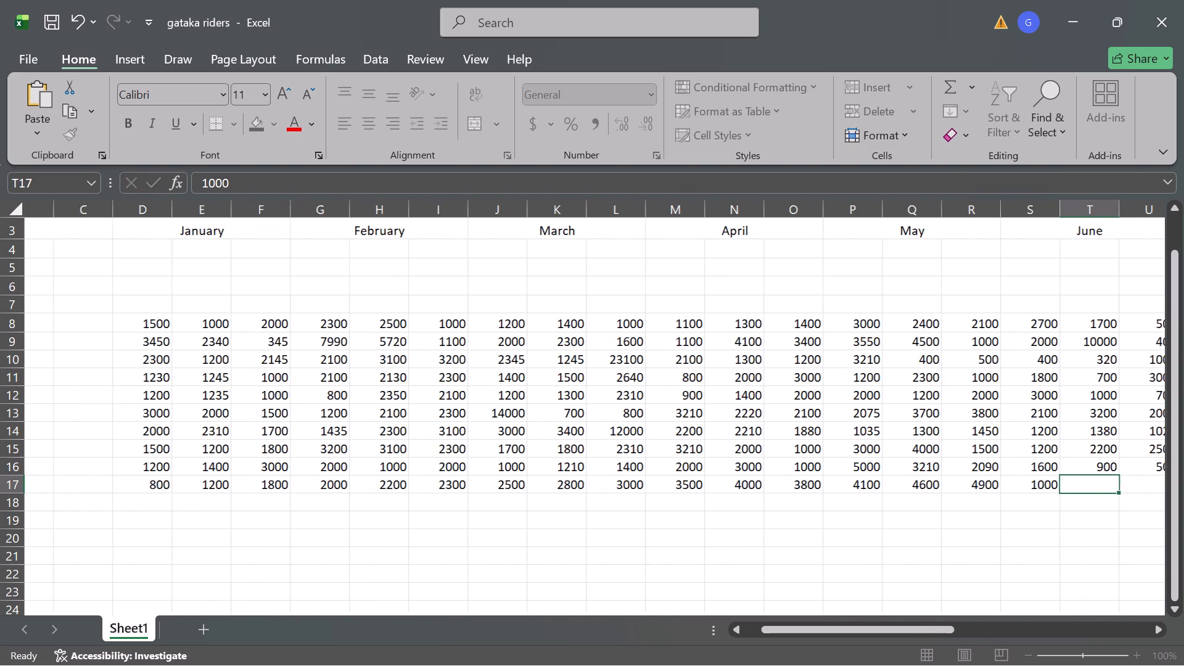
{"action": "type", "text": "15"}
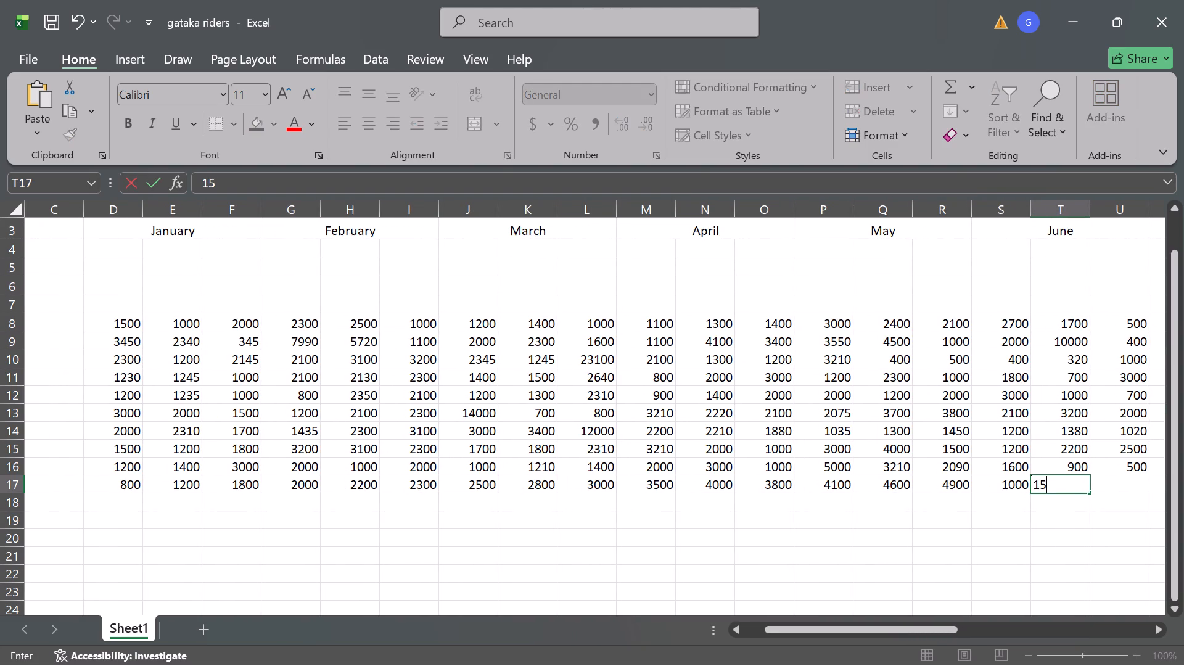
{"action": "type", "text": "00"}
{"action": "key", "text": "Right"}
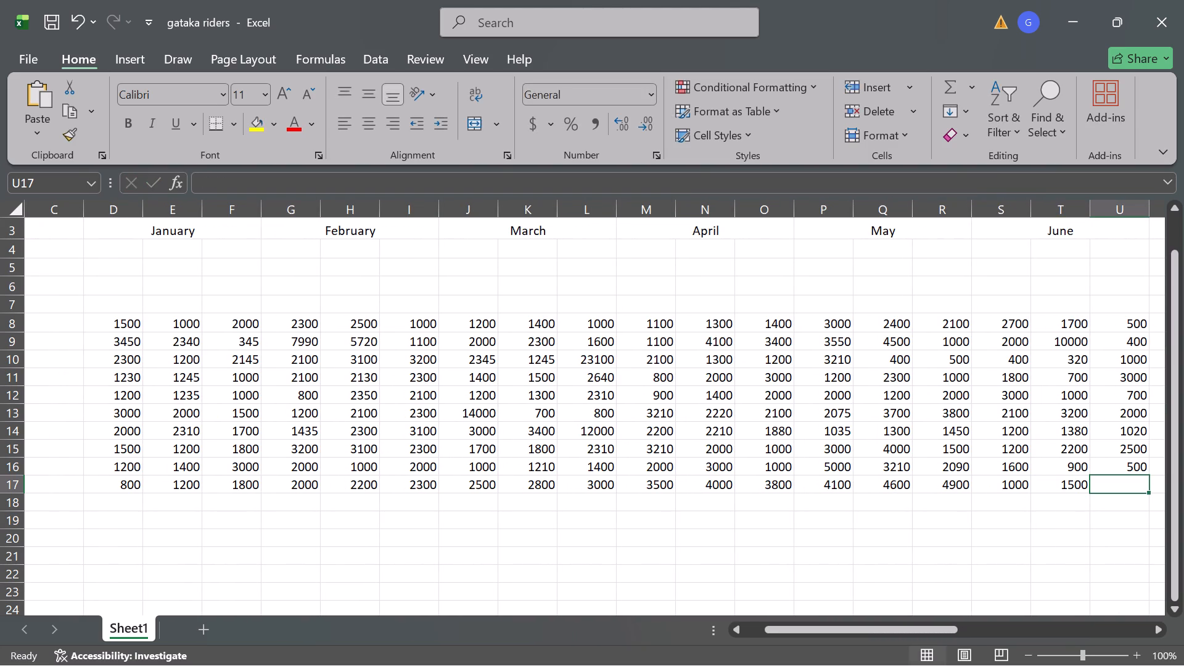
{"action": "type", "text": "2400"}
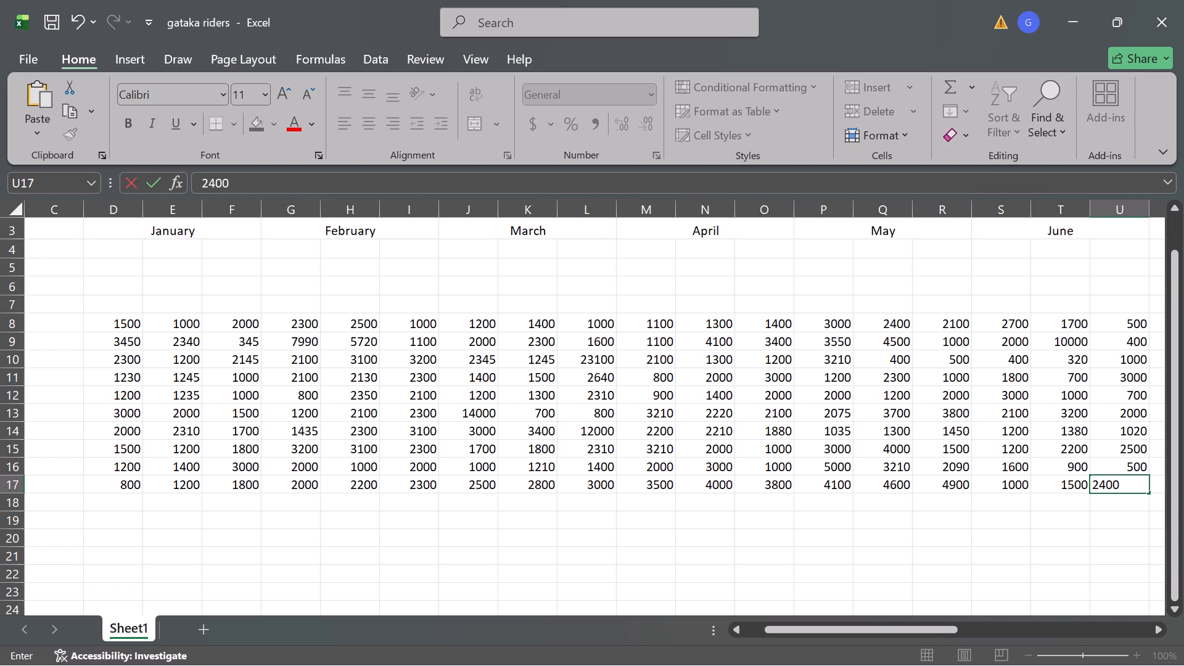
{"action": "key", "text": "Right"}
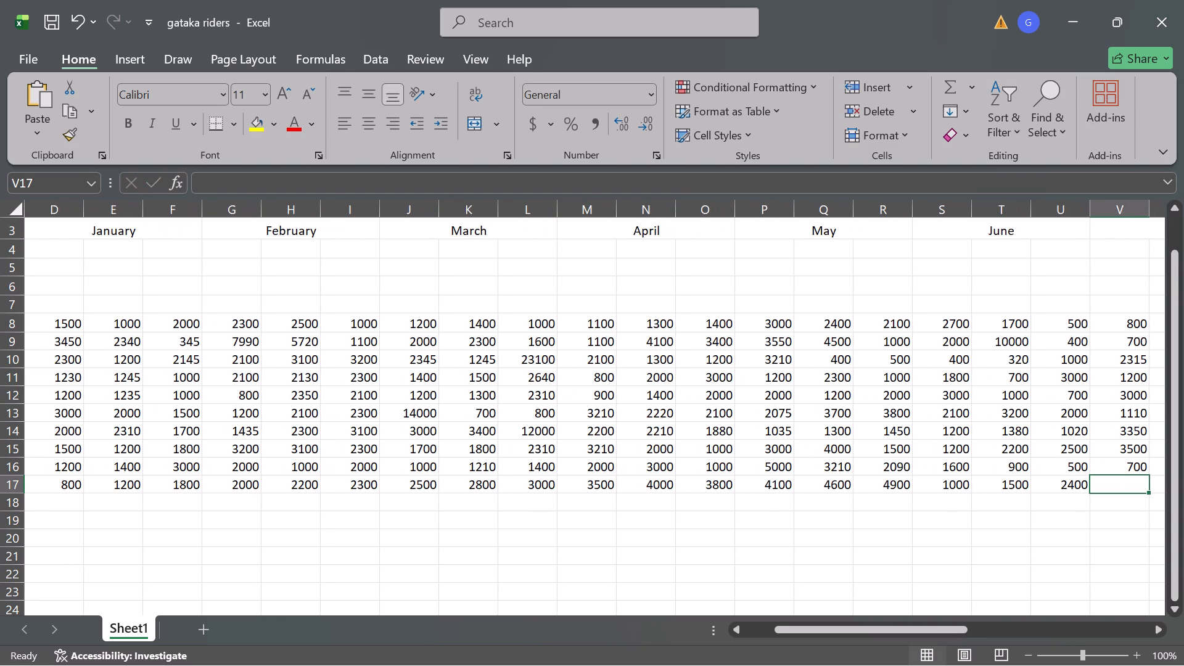
Enter the row 17 rider's July contributions in V17 to X17 as 2350, 1750 and 7000.
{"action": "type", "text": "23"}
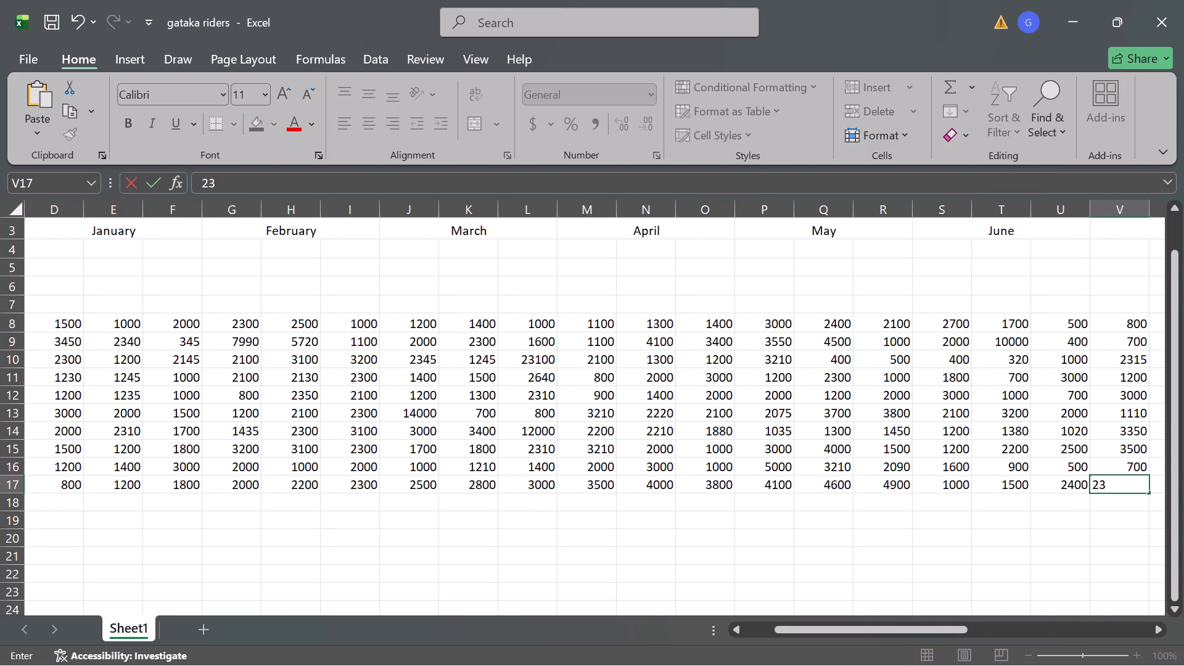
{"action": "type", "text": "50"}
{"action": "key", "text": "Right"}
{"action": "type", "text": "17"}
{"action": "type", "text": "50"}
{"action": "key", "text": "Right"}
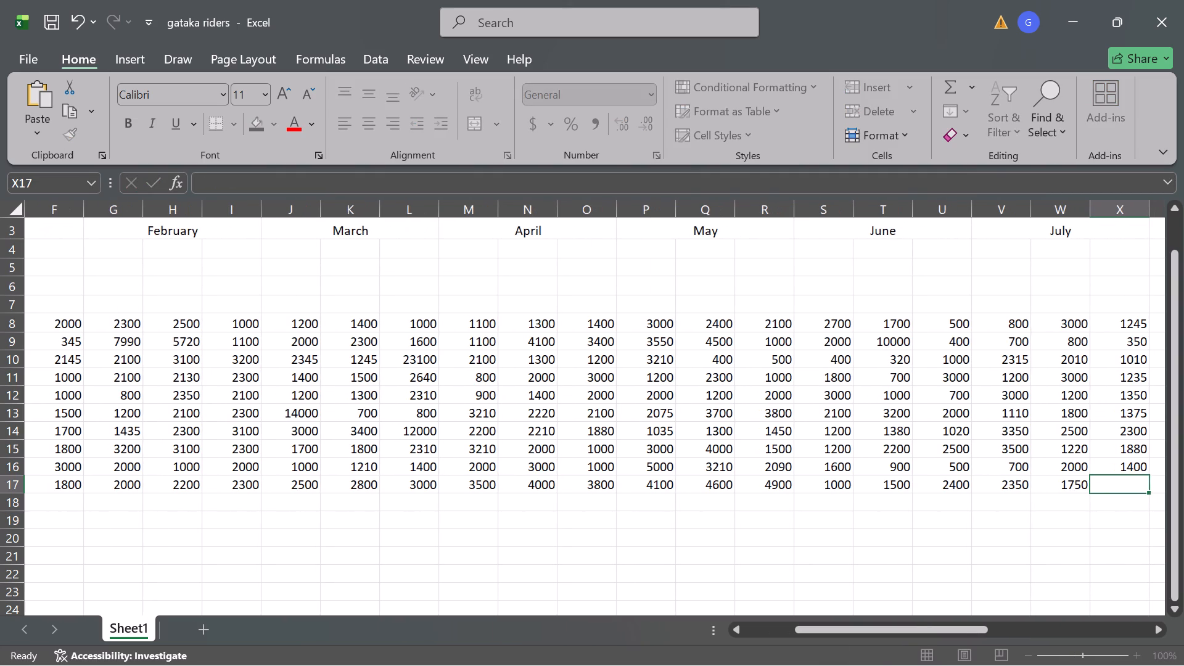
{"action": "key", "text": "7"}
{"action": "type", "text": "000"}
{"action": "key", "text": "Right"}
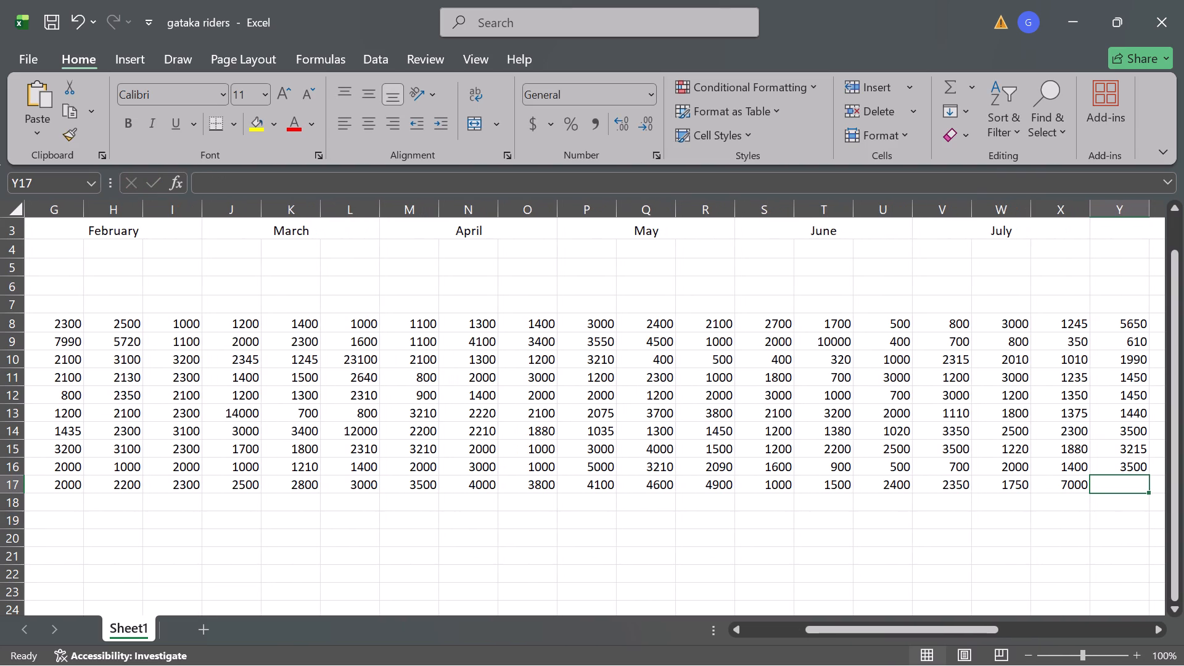
Enter the row 17 rider's August contributions in Y17 to AA17 as 500, 800 and 1000.
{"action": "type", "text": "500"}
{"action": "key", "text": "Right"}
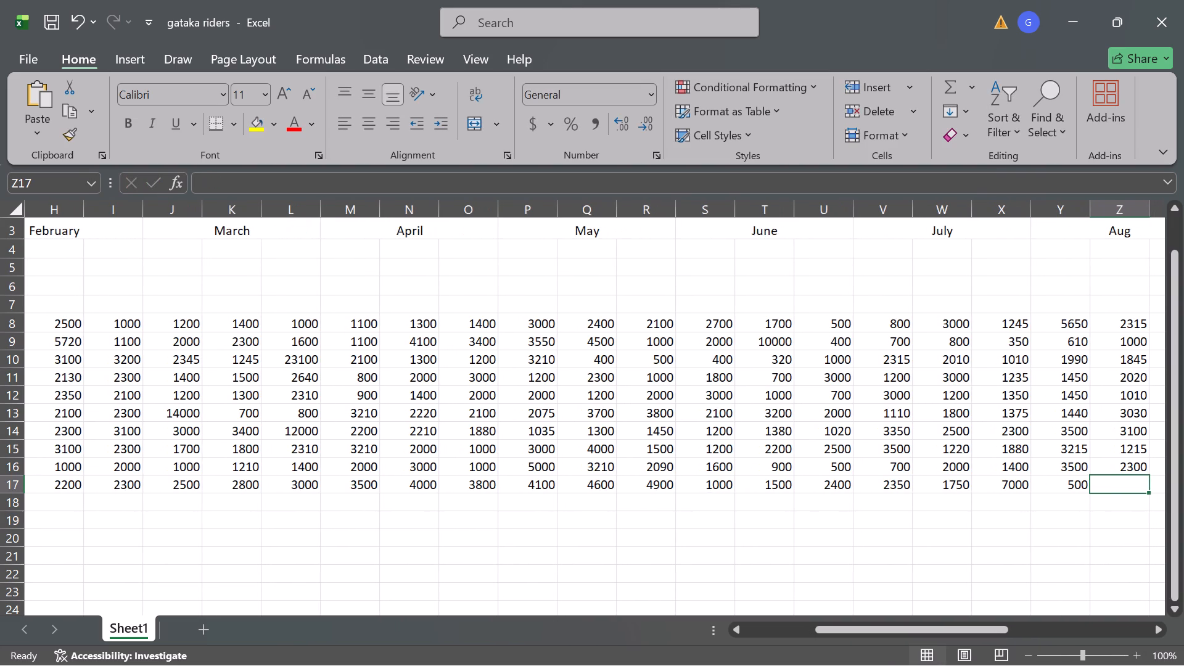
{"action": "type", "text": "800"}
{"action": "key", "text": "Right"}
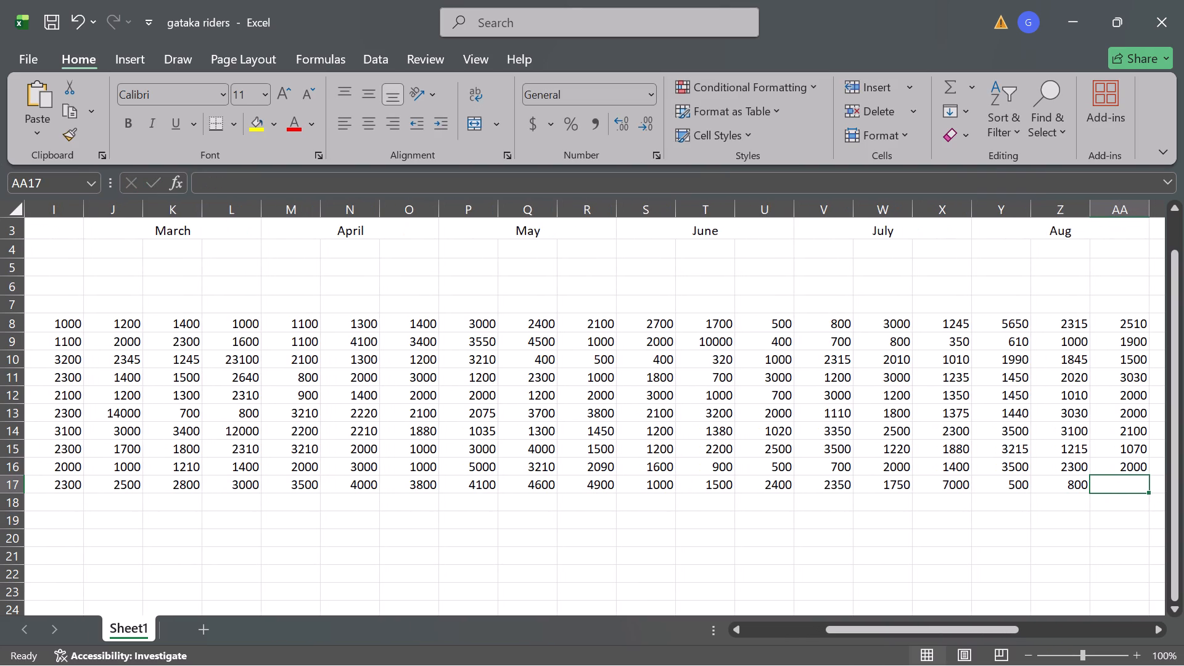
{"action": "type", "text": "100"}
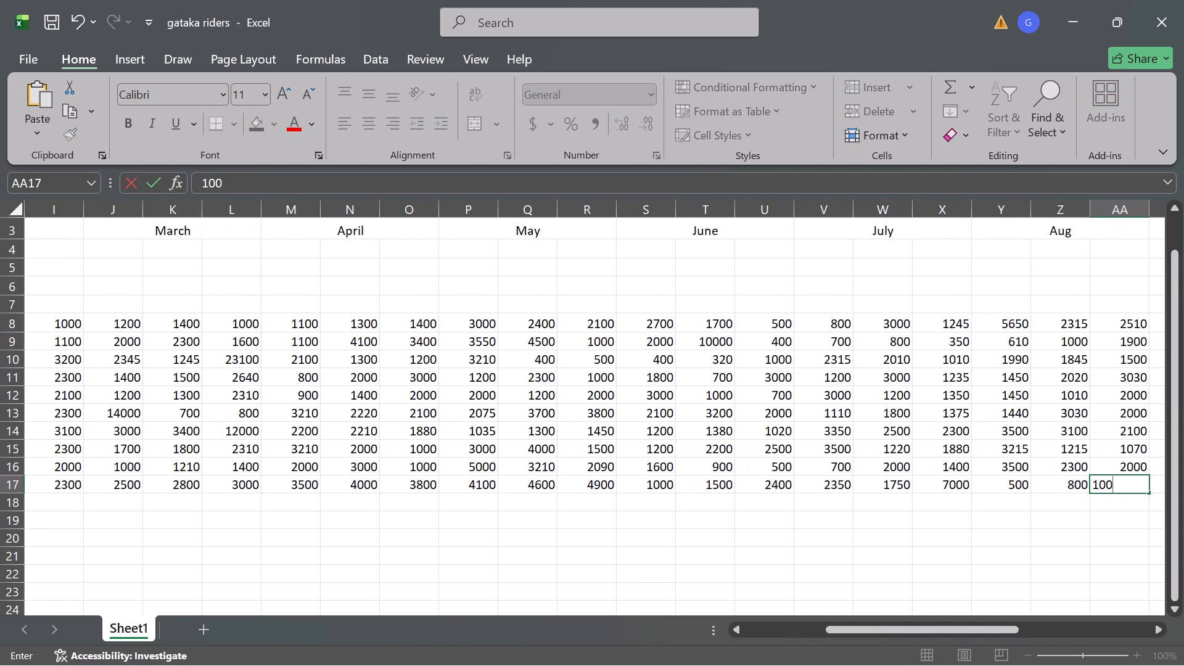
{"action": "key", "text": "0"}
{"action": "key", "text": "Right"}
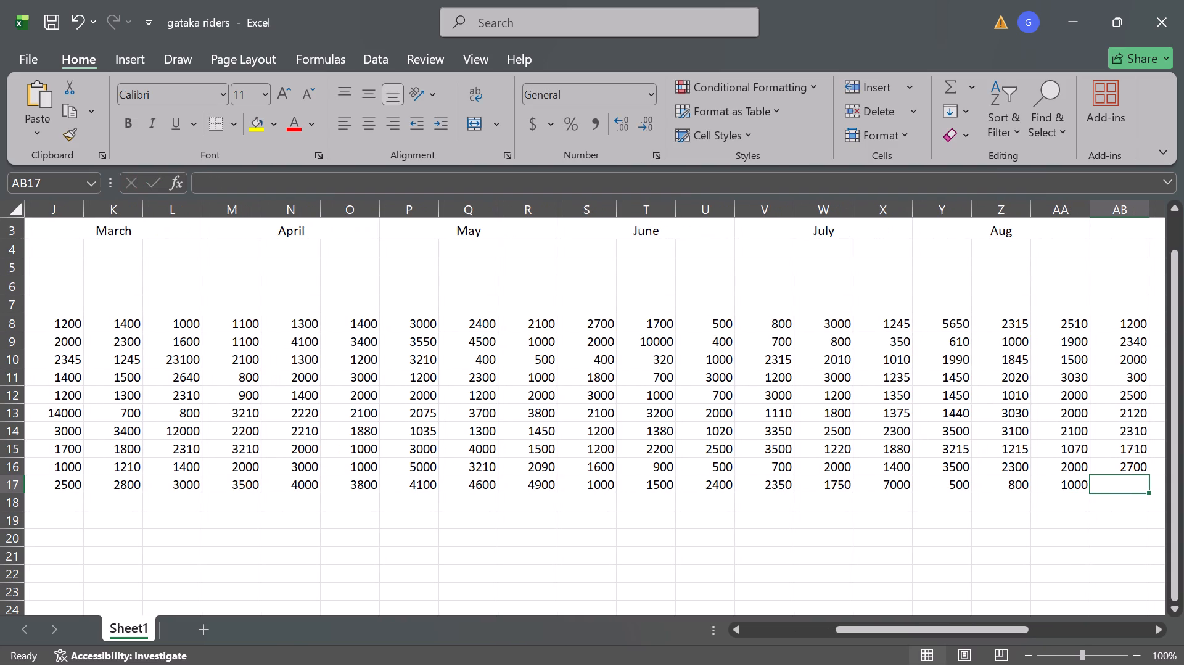
Enter the row 17 rider's September contributions in AB17 to AD17 as 1880, 1220 and 800.
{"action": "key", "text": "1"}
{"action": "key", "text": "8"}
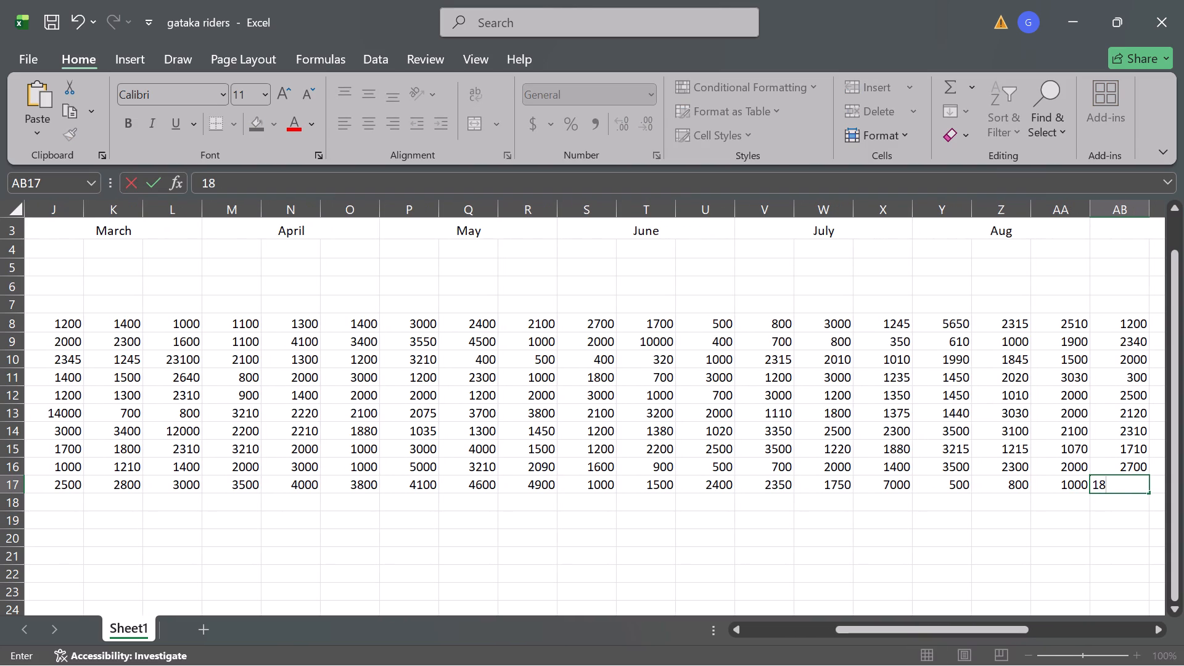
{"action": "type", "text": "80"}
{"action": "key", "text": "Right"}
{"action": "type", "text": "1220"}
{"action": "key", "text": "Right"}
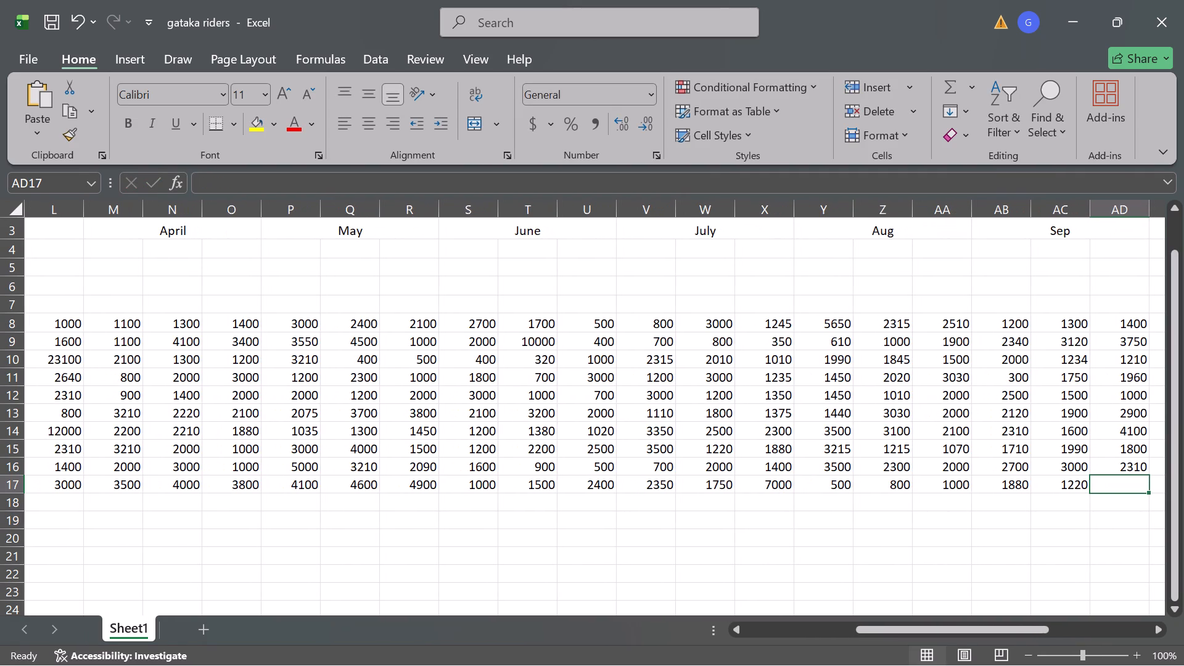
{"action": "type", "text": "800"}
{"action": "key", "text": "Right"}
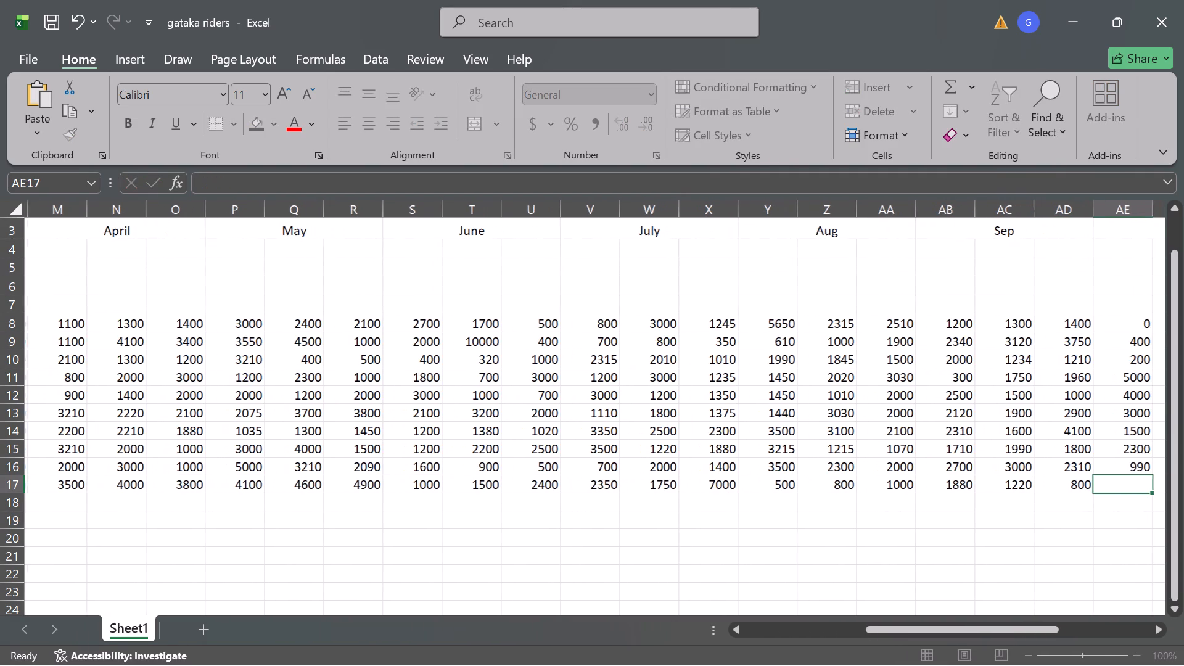
Enter the row 17 rider's October contributions in AE17 to AG17 as 900, 2200 and 2100.
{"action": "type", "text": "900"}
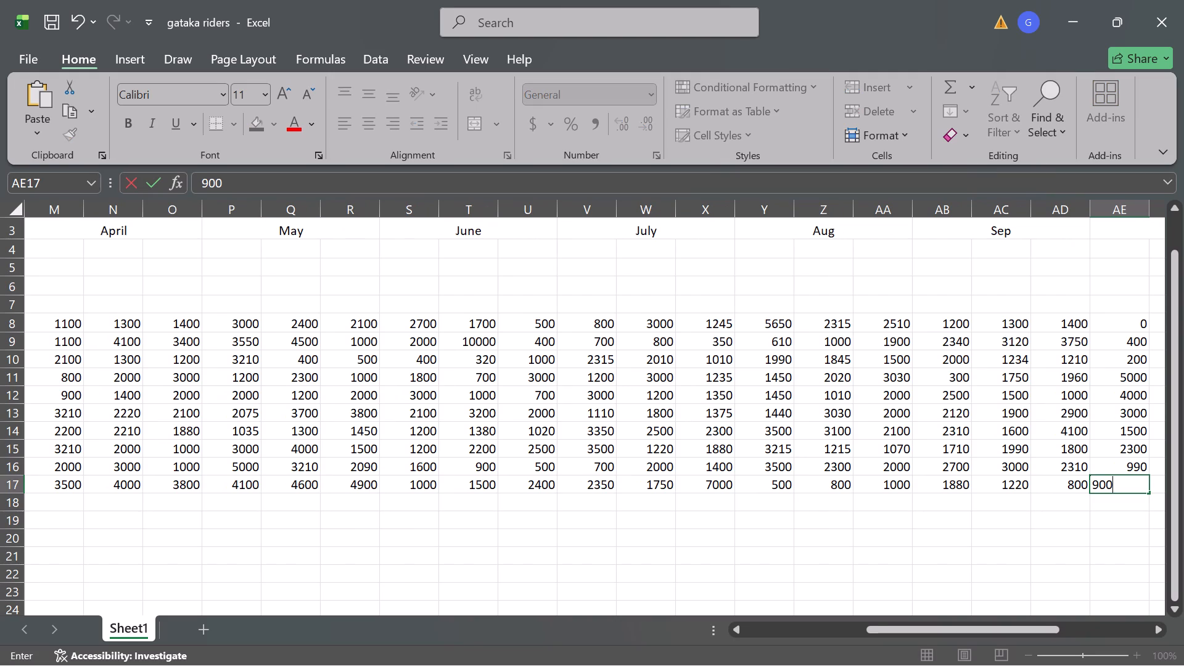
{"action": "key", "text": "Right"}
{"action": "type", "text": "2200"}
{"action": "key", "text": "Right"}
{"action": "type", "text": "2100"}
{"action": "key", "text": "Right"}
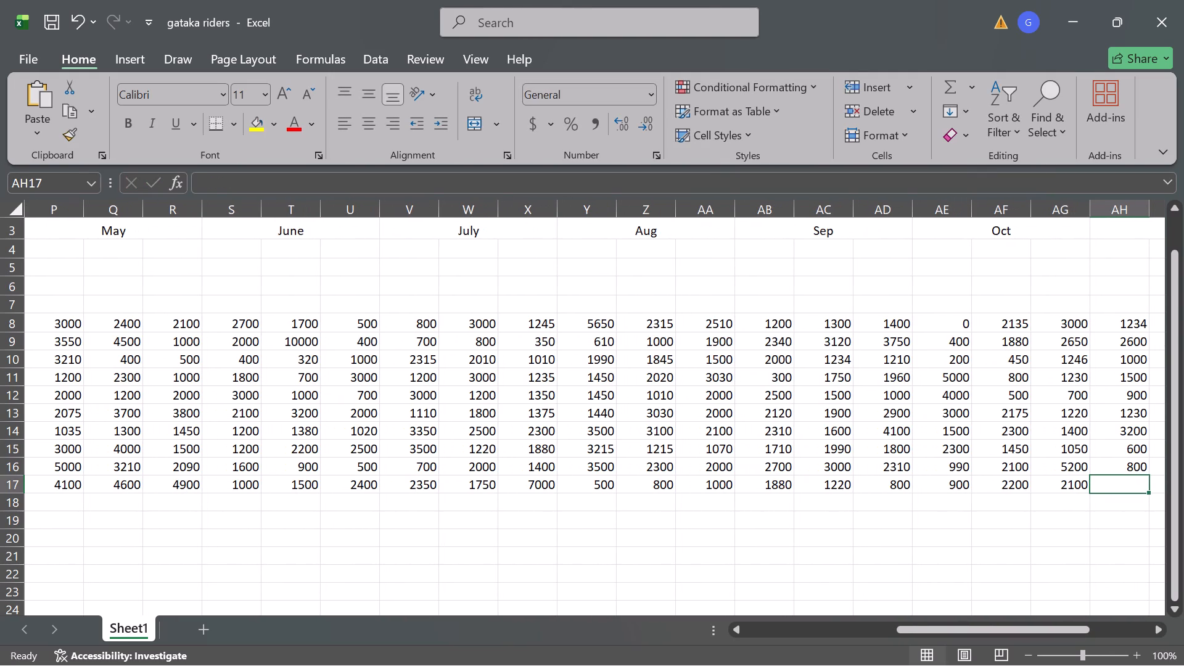
Enter the row 17 rider's November contributions in AH17 to AJ17 as 1450, 1050 and 1000.
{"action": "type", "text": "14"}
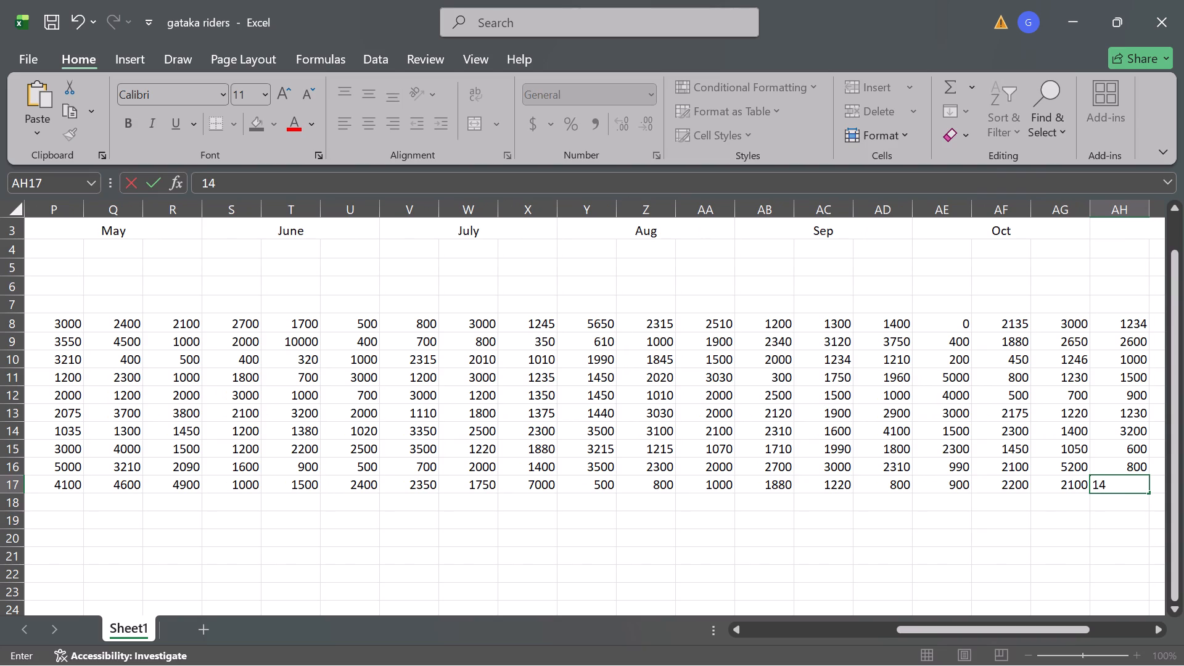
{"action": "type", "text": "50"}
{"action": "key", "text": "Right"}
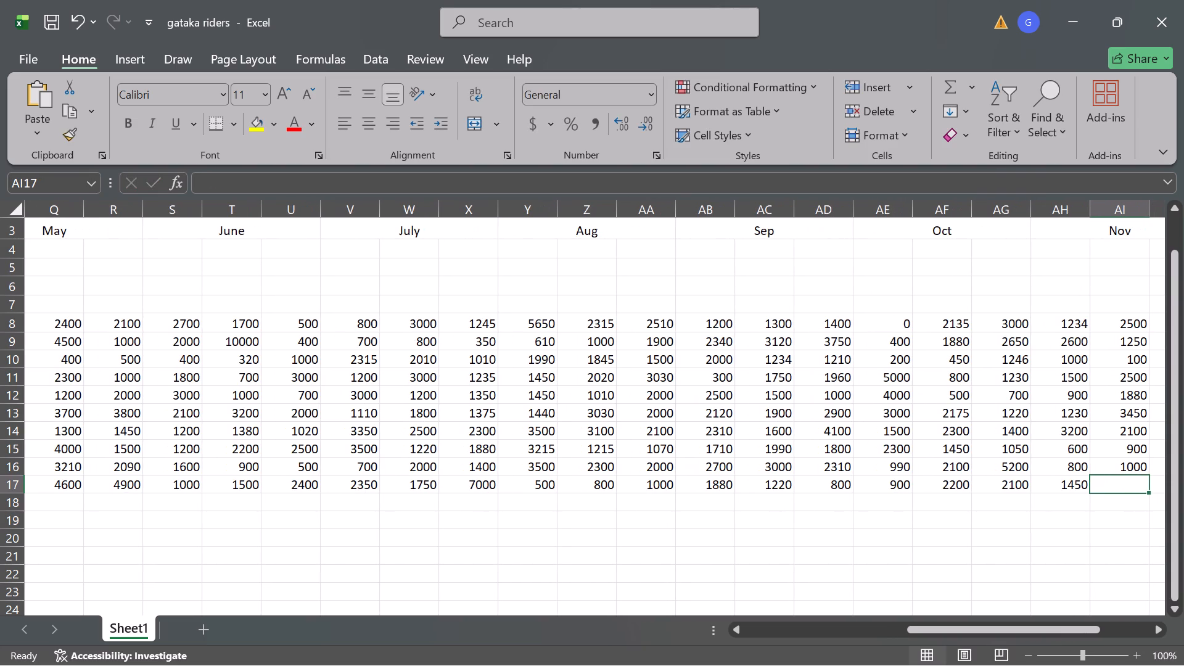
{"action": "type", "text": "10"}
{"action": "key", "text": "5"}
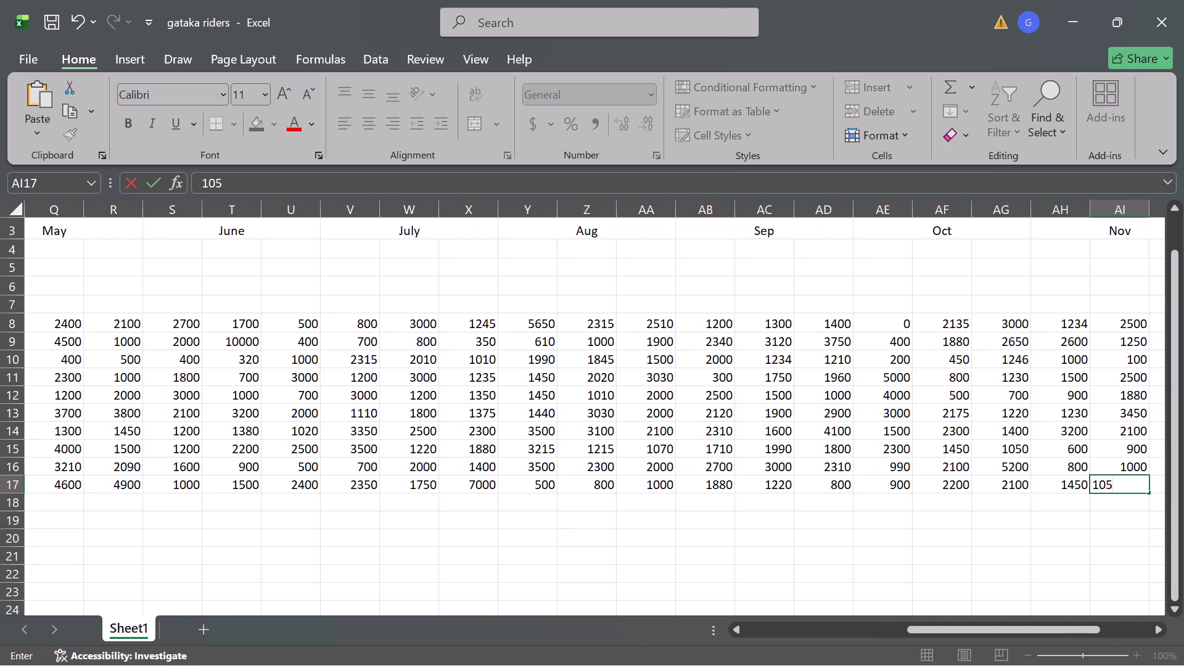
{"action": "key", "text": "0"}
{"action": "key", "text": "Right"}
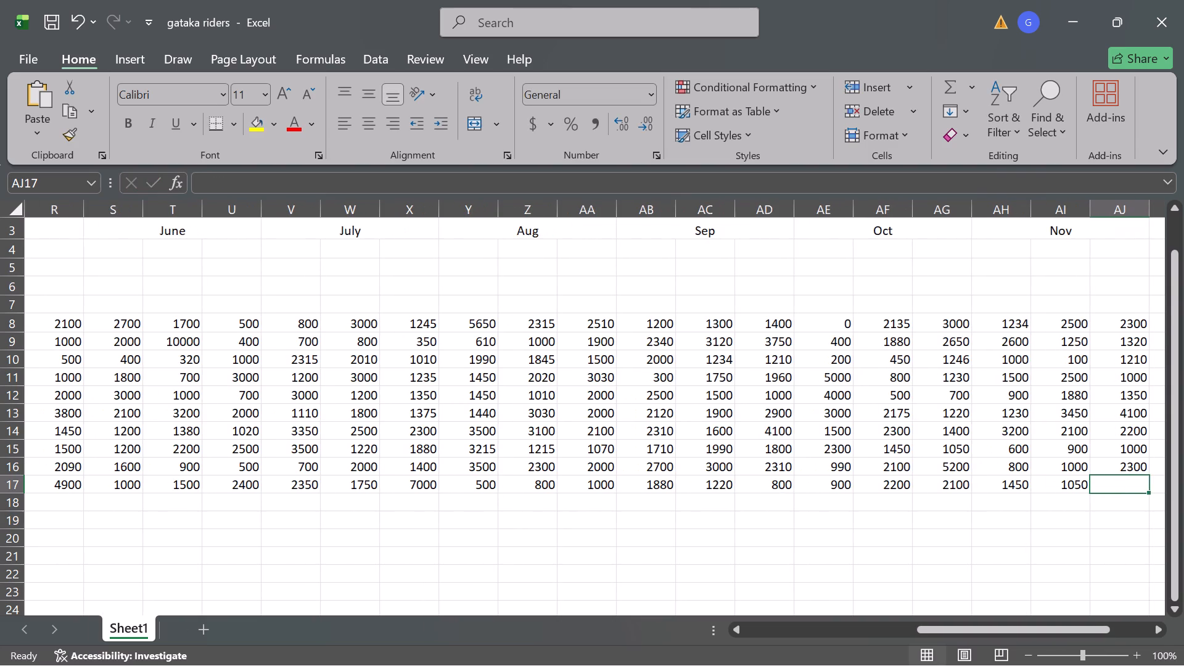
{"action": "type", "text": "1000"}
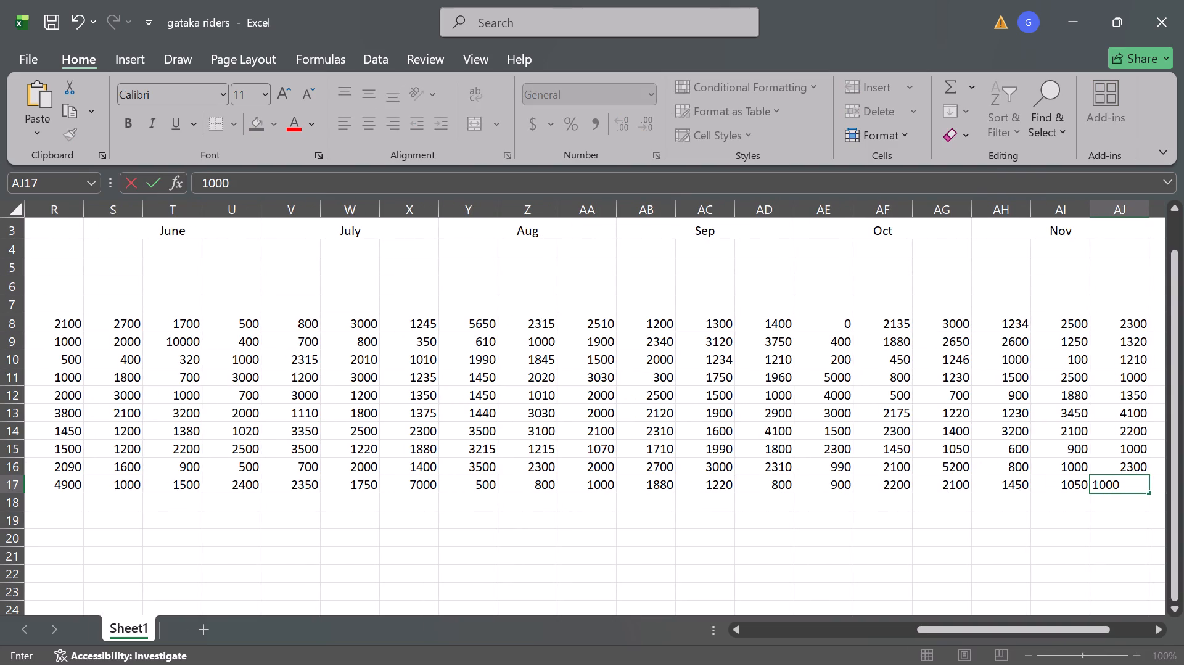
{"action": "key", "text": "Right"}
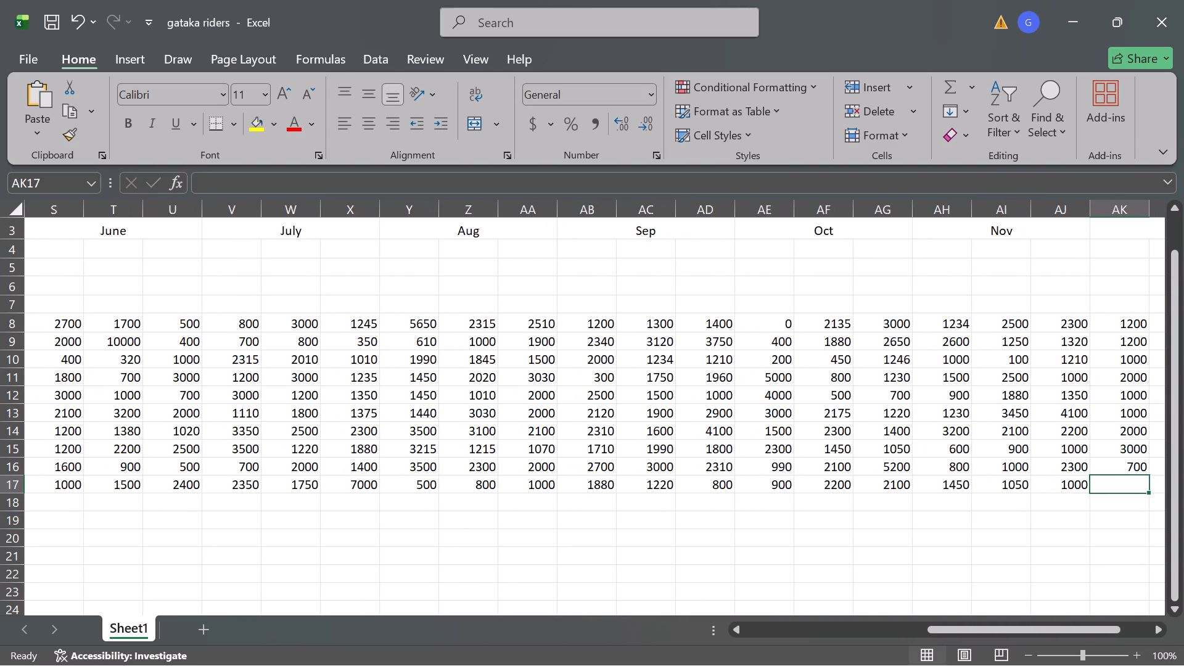
Enter the row 17 rider's December contributions in AK17 to AM17 as 3400, 2100 and 700.
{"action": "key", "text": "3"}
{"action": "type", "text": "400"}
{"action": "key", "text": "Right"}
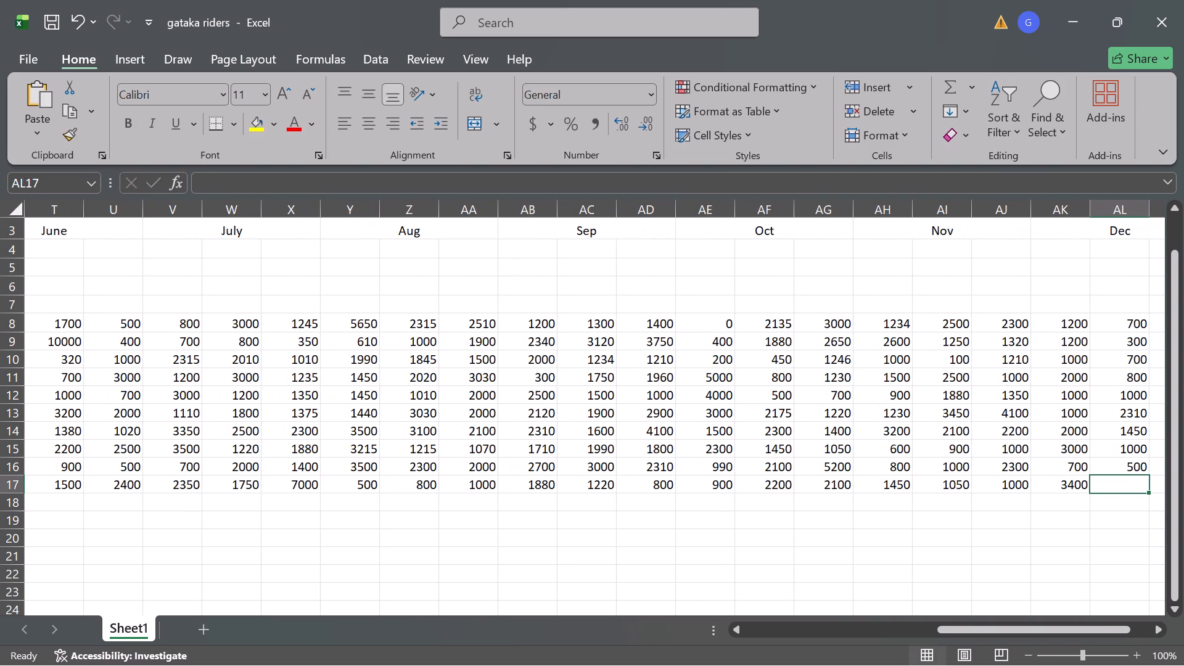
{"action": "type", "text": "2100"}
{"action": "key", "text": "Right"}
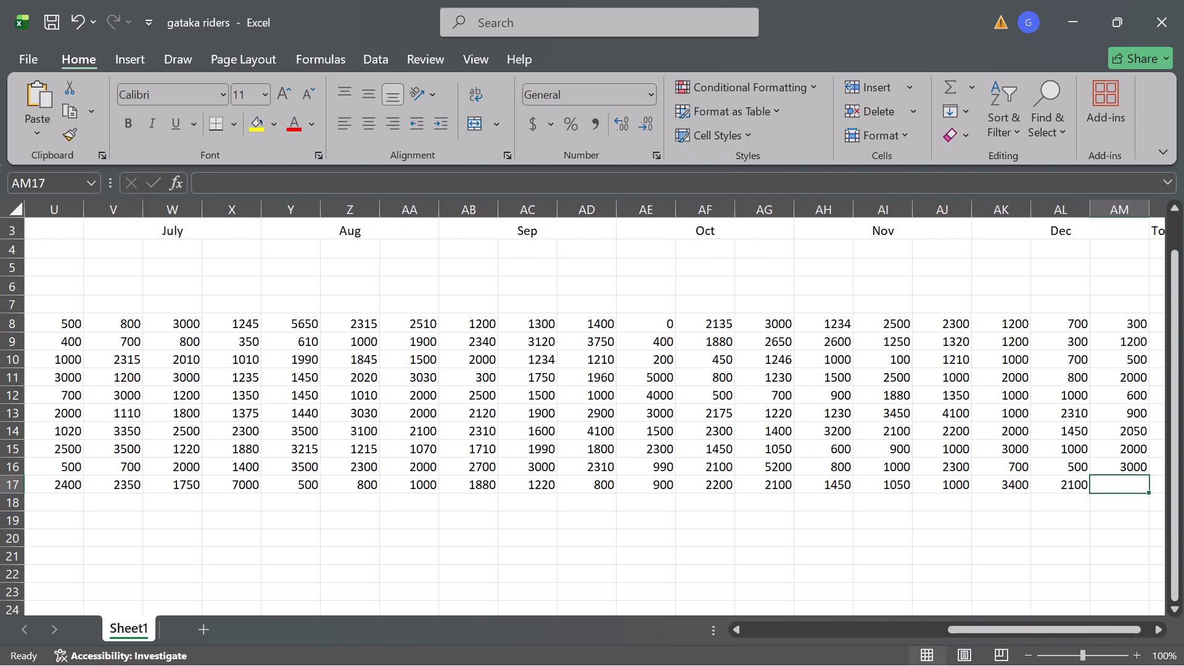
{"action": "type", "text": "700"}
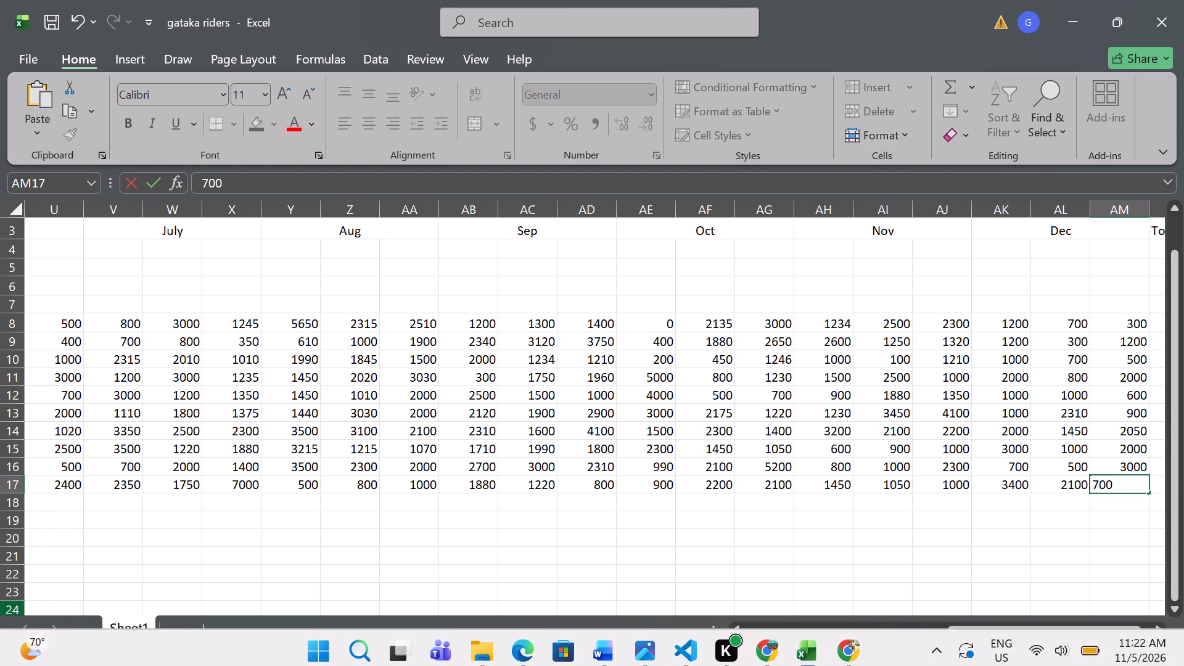
Make all of row 3 bold, covering the Months label and the month headings.
{"action": "scroll", "coordinate": [194, 471], "scroll_direction": "right", "scroll_amount": 5}
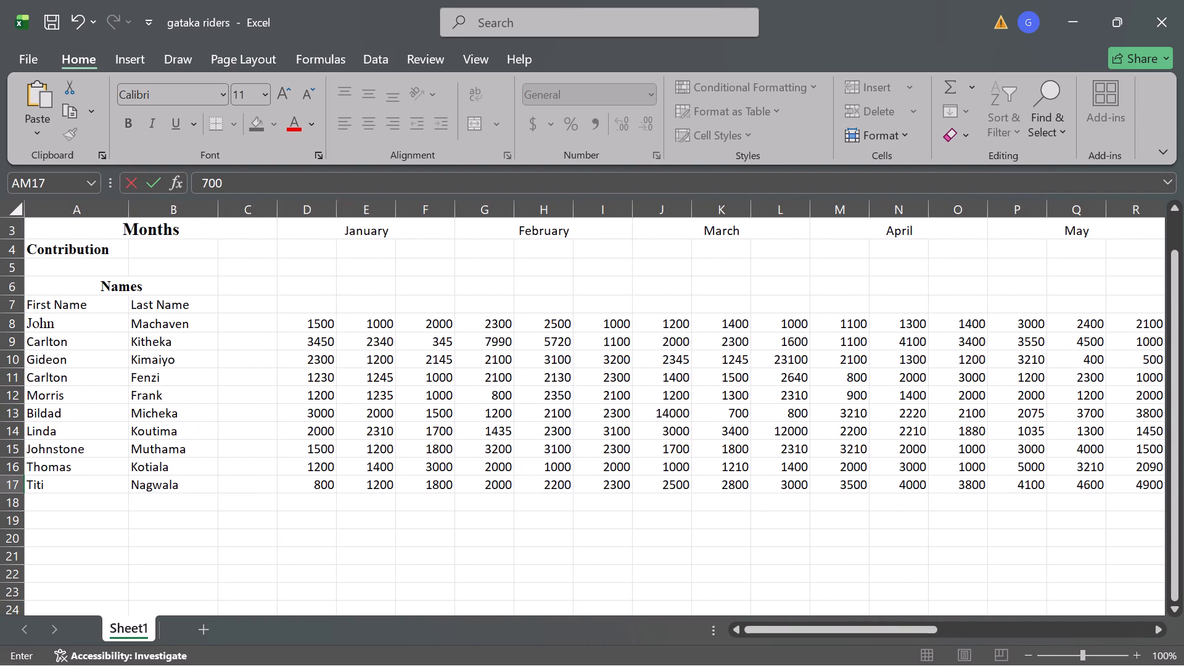
{"action": "left_click", "coordinate": [14, 229]}
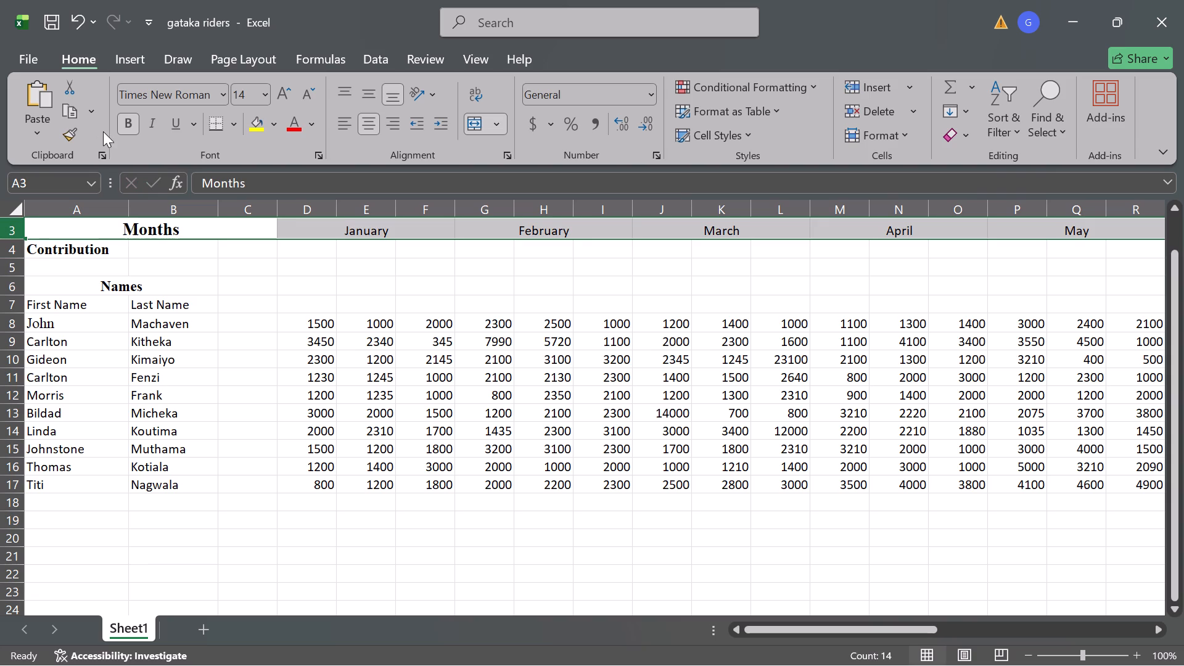
{"action": "left_click", "coordinate": [127, 121]}
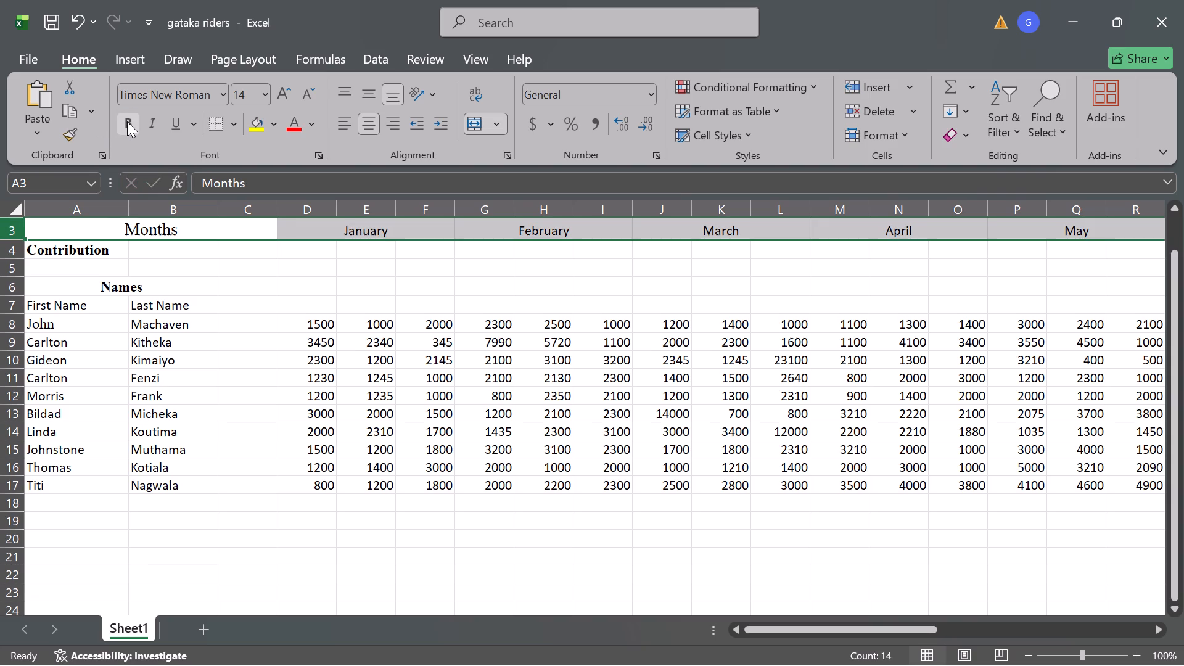
{"action": "left_click", "coordinate": [127, 121]}
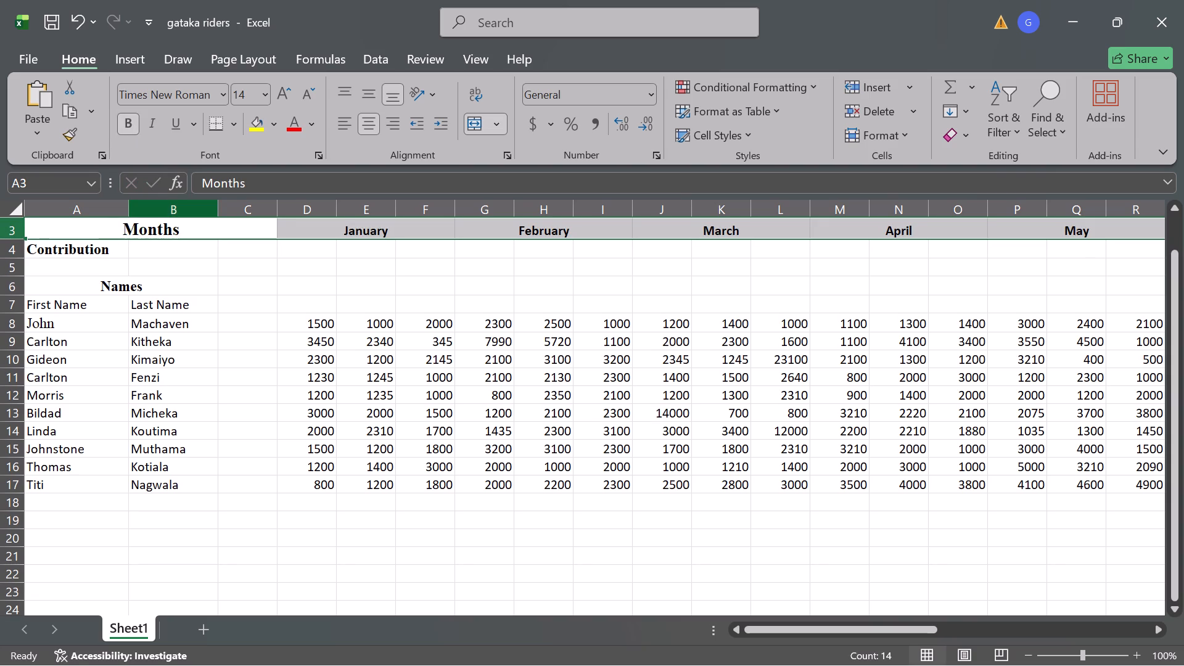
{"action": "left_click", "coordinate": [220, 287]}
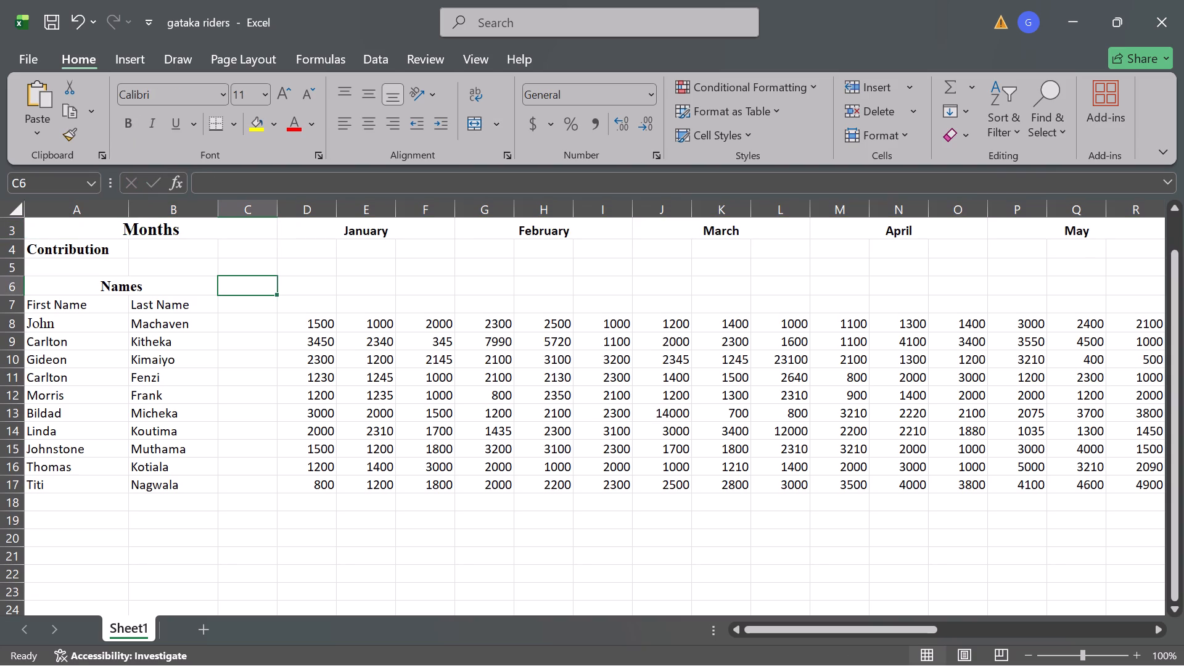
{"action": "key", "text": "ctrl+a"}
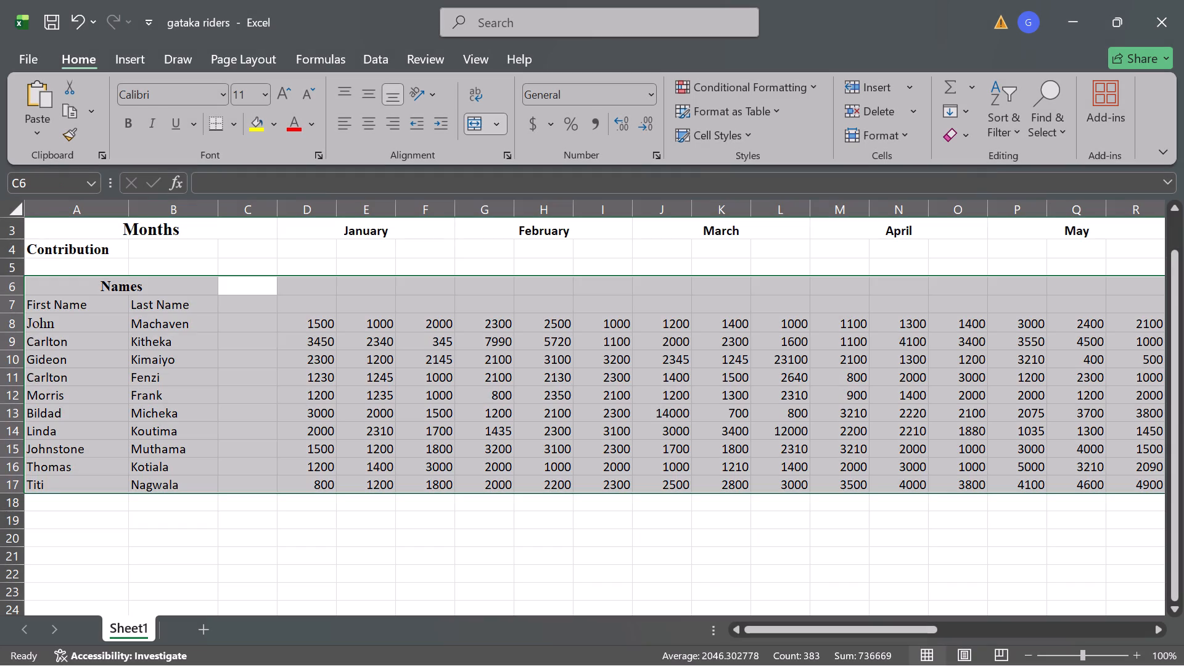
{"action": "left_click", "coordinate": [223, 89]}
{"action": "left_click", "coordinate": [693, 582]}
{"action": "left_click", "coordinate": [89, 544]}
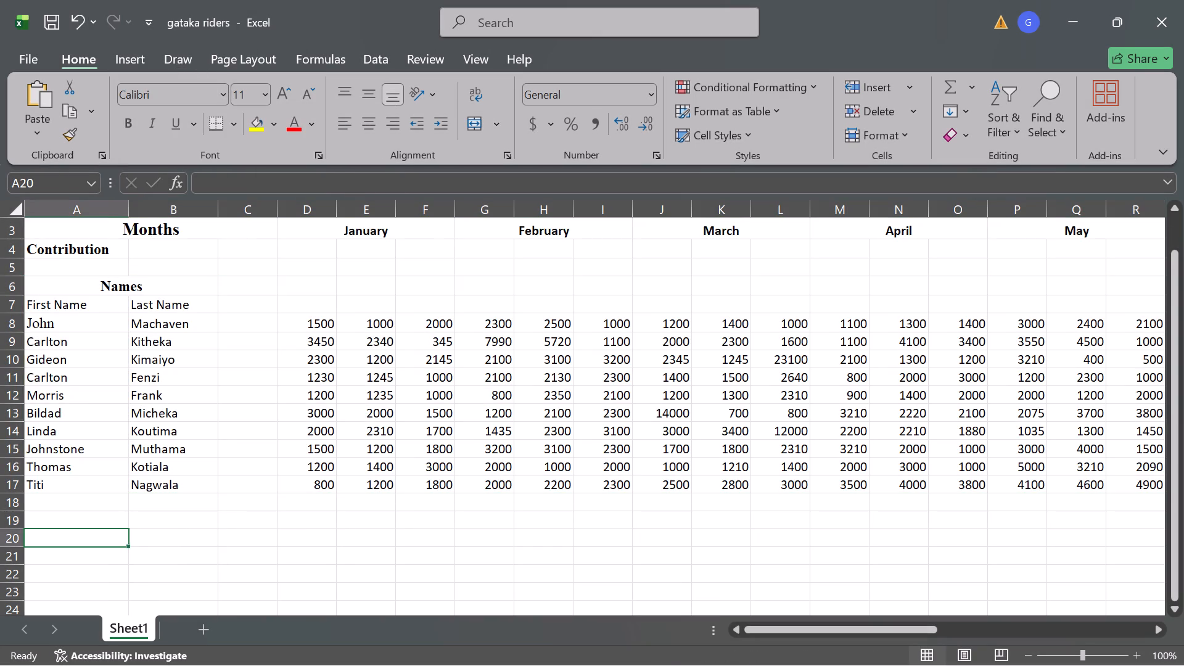
Enter the label "Total per contribution" in A19, leaving row 18 blank below the riders' list.
{"action": "left_click", "coordinate": [86, 520]}
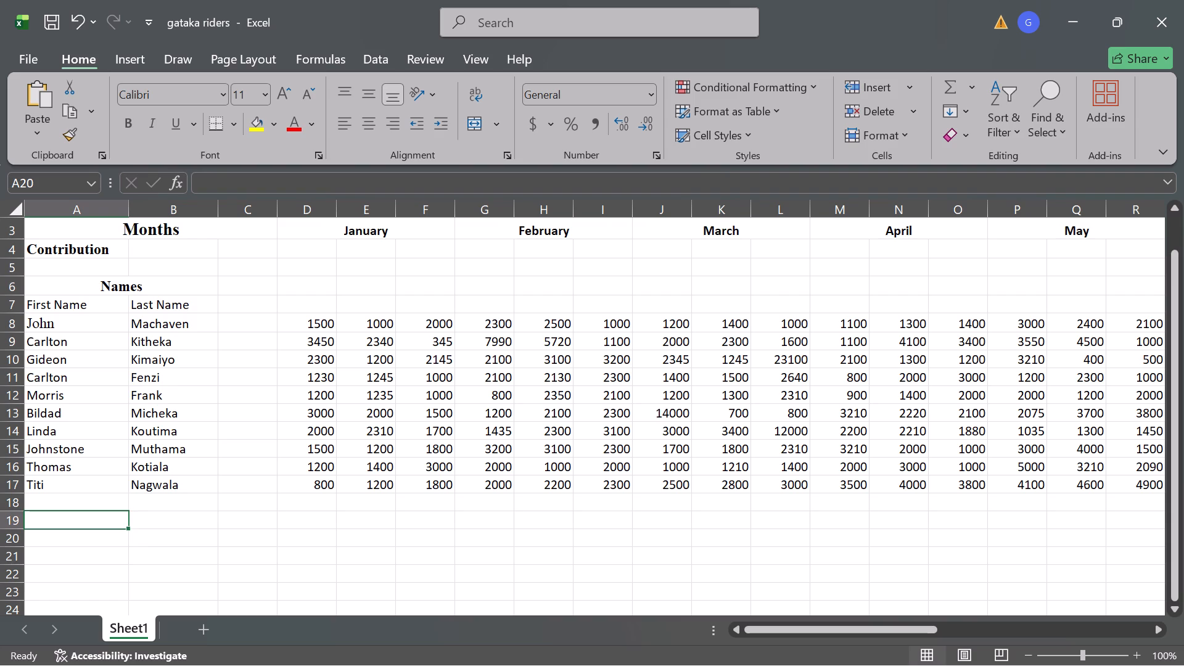
{"action": "left_click", "coordinate": [95, 504]}
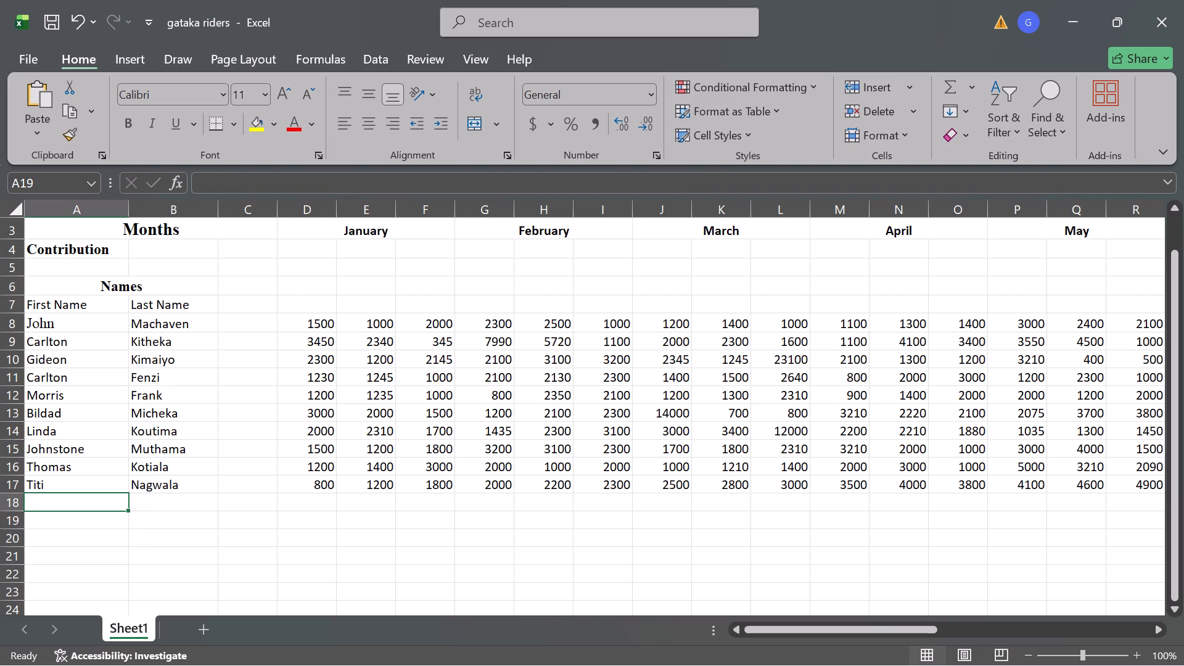
{"action": "key", "text": "Down"}
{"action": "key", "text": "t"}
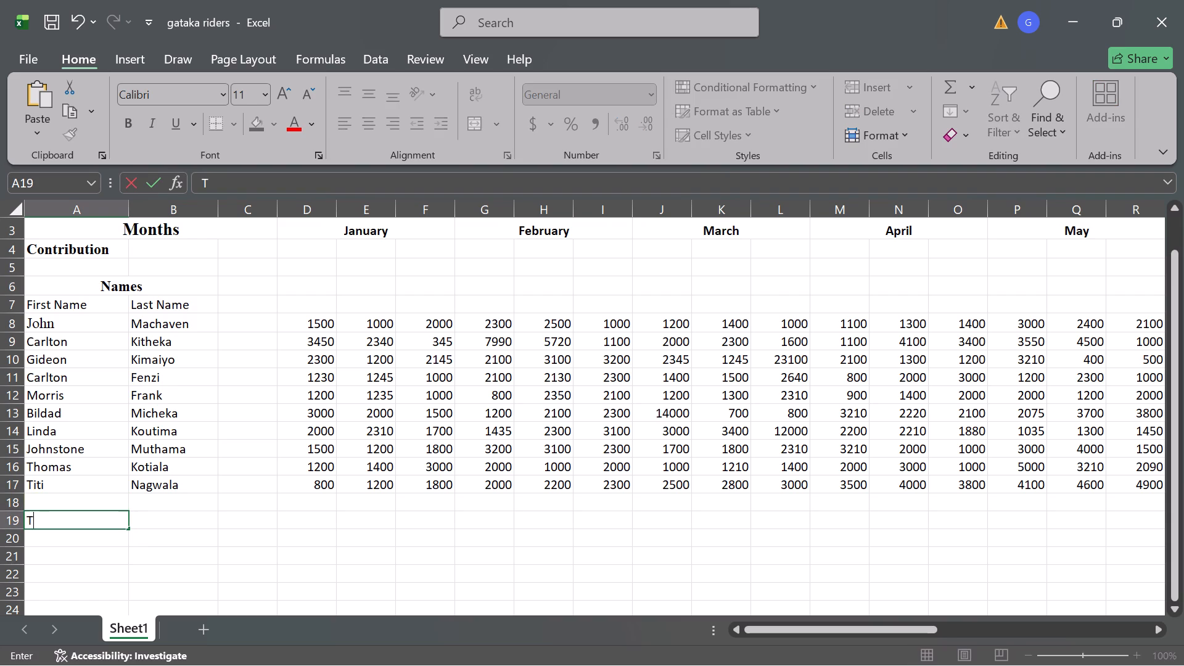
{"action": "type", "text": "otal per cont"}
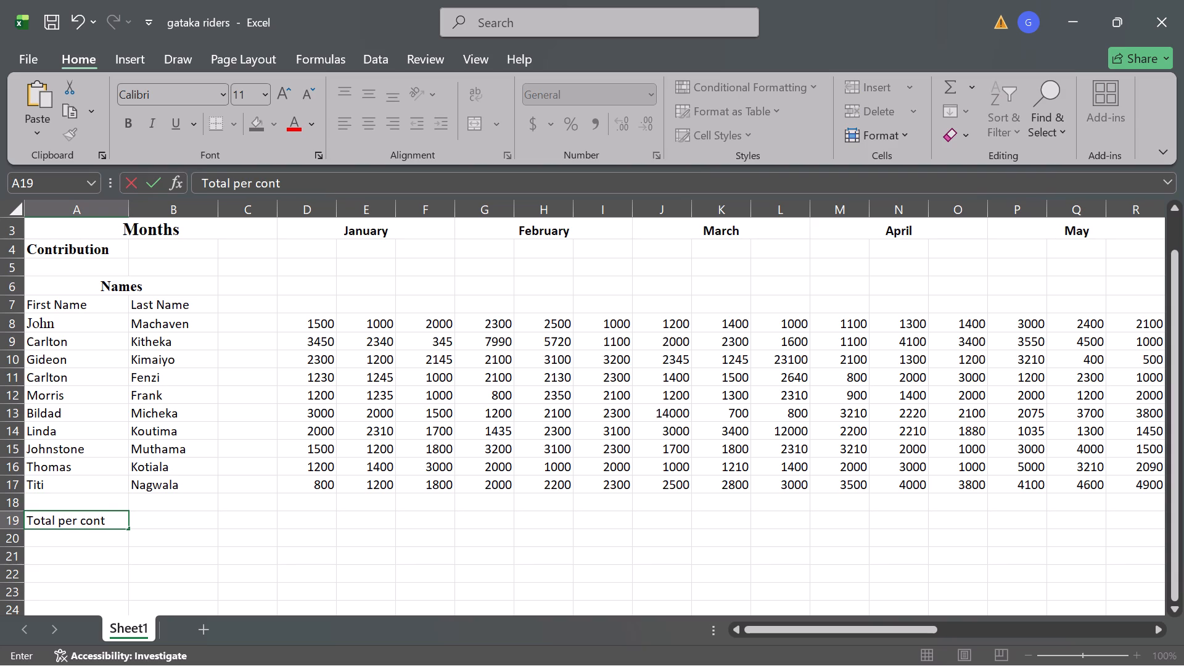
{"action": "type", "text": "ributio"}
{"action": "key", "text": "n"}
Enter the label "Total per Month" in A20, directly below the contribution total label.
{"action": "left_click", "coordinate": [84, 541]}
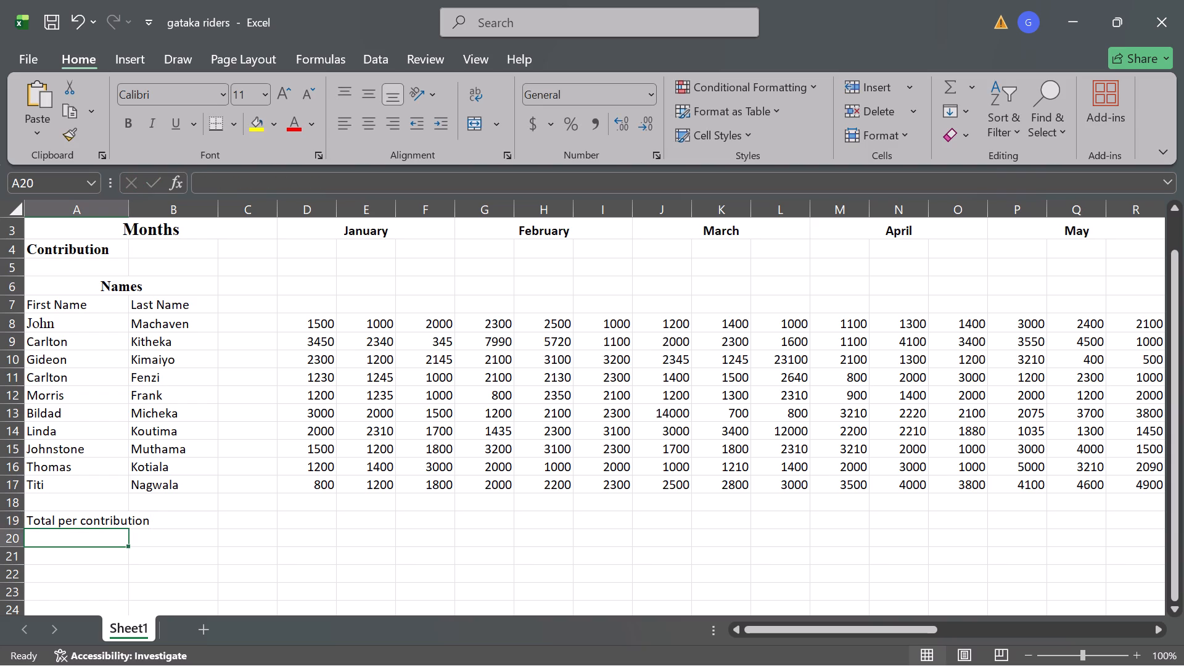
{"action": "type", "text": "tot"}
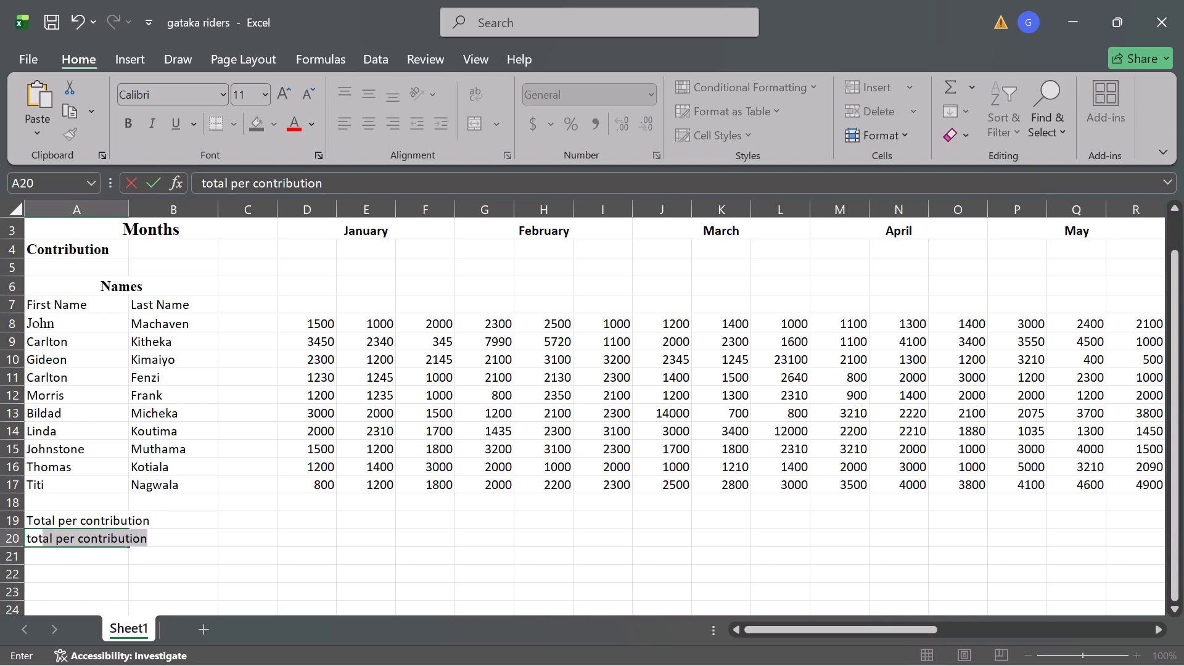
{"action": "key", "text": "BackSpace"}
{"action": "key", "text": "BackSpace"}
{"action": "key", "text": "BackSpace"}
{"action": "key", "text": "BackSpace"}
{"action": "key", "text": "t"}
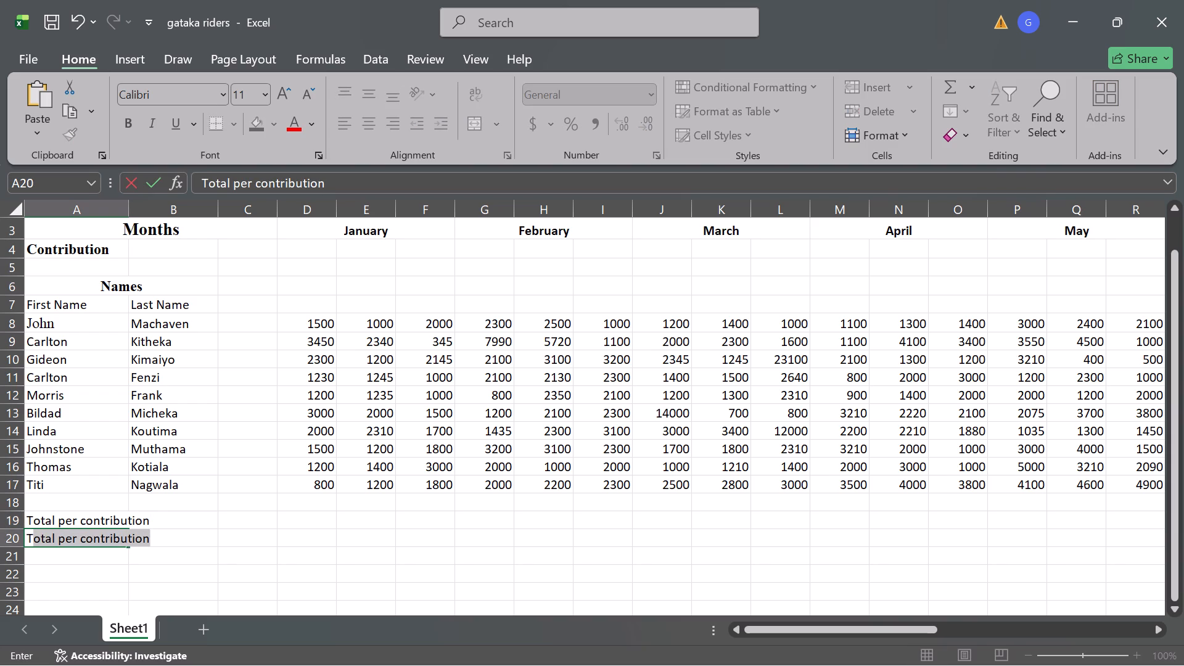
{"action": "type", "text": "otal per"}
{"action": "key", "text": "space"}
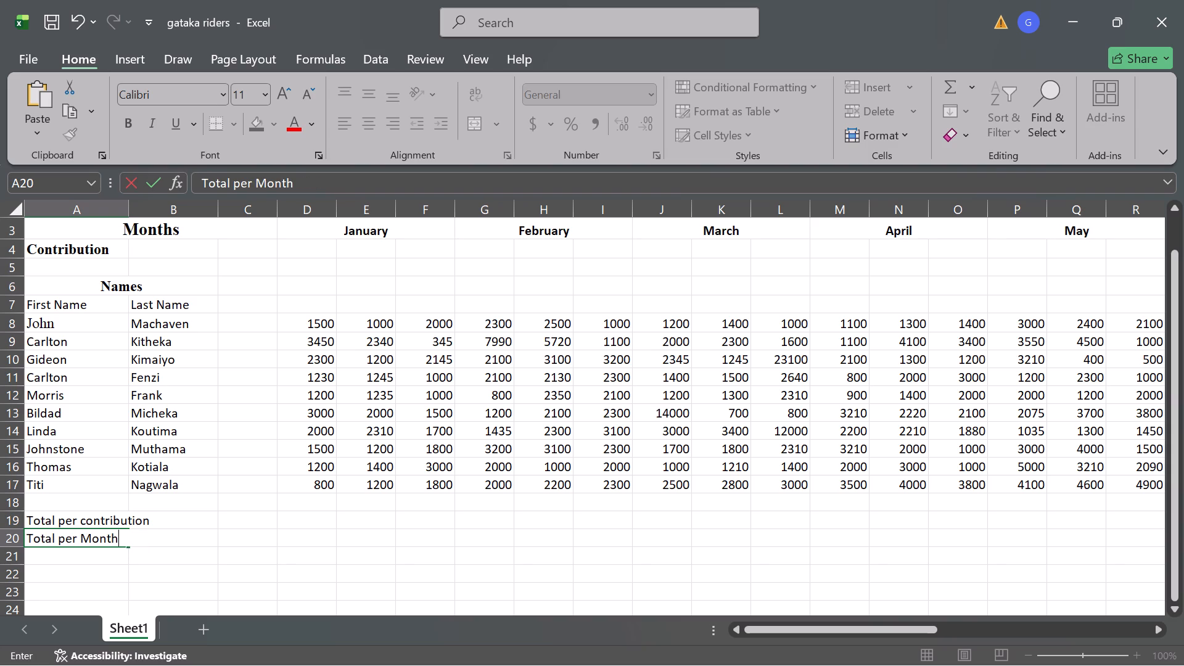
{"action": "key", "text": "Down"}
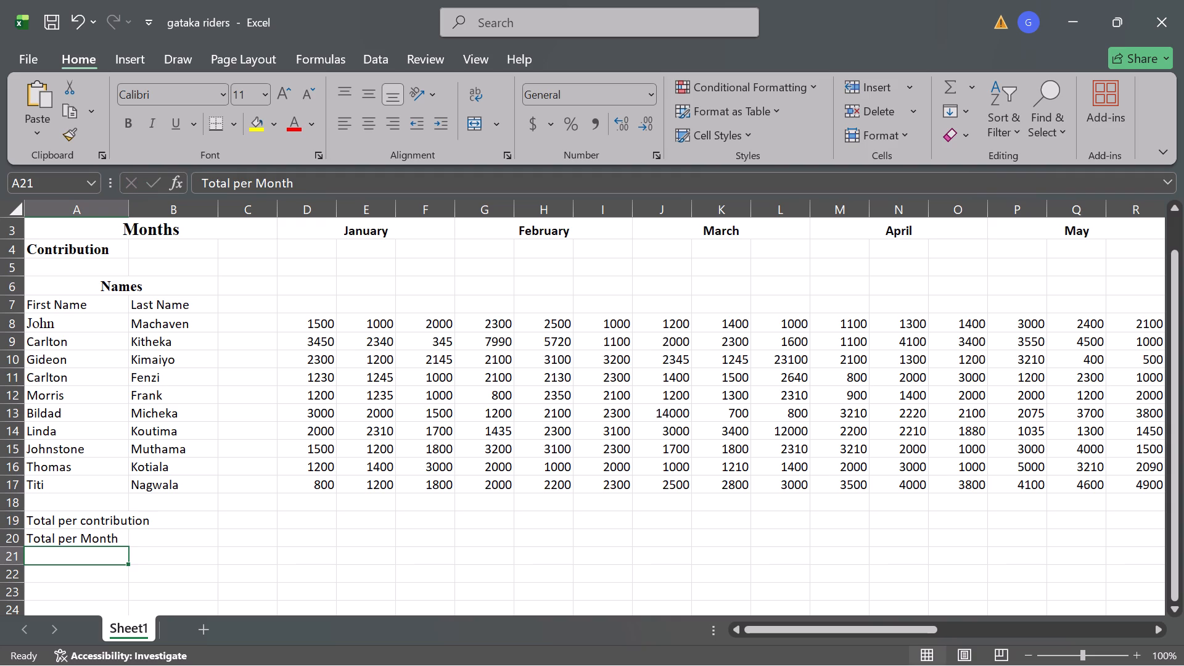
Merge and center A19:B19 so the "Total per contribution" label spans both name columns.
{"action": "left_click", "coordinate": [31, 540]}
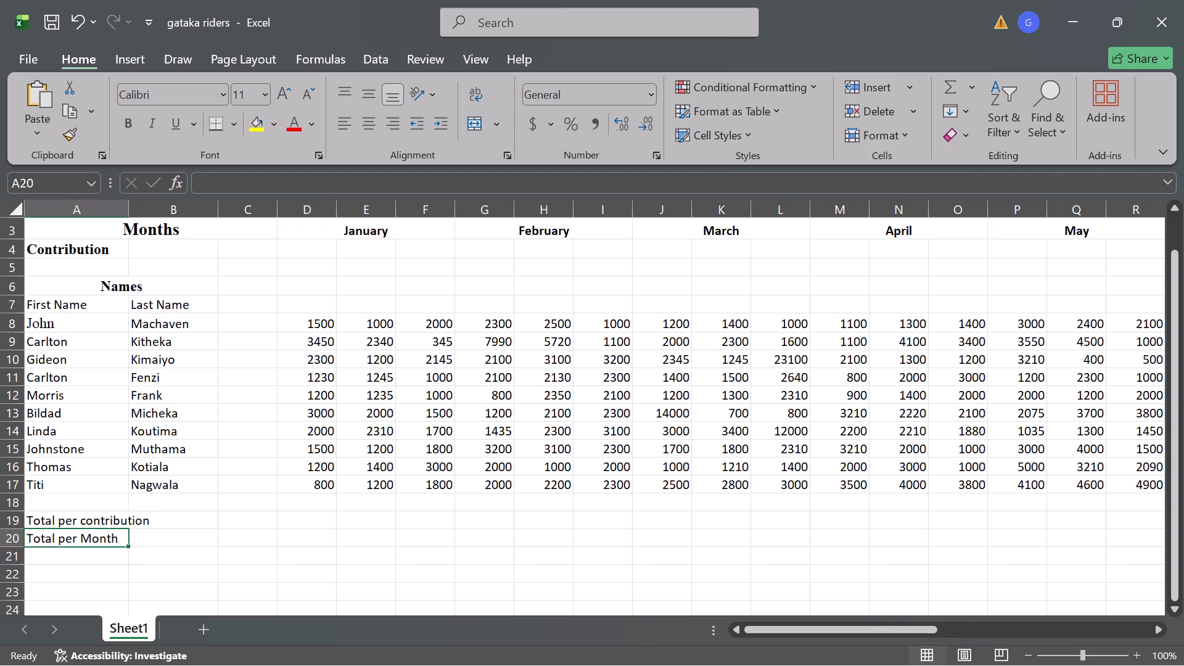
{"action": "left_click", "coordinate": [55, 522]}
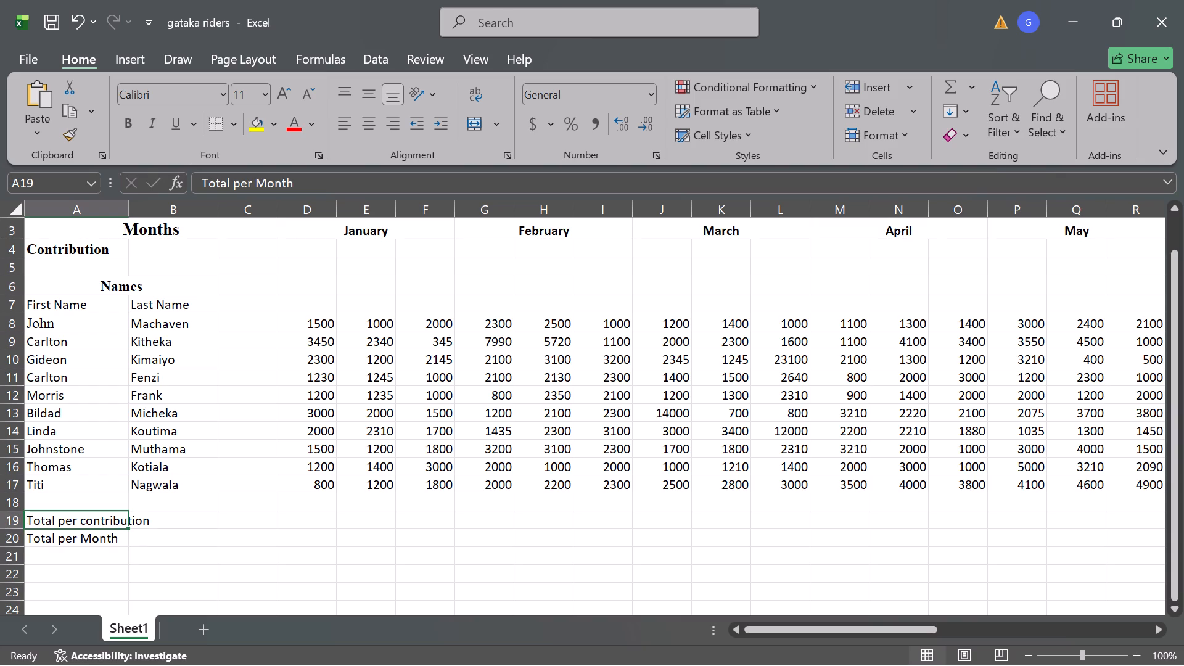
{"action": "left_click_drag", "start_coordinate": [98, 519], "coordinate": [162, 518]}
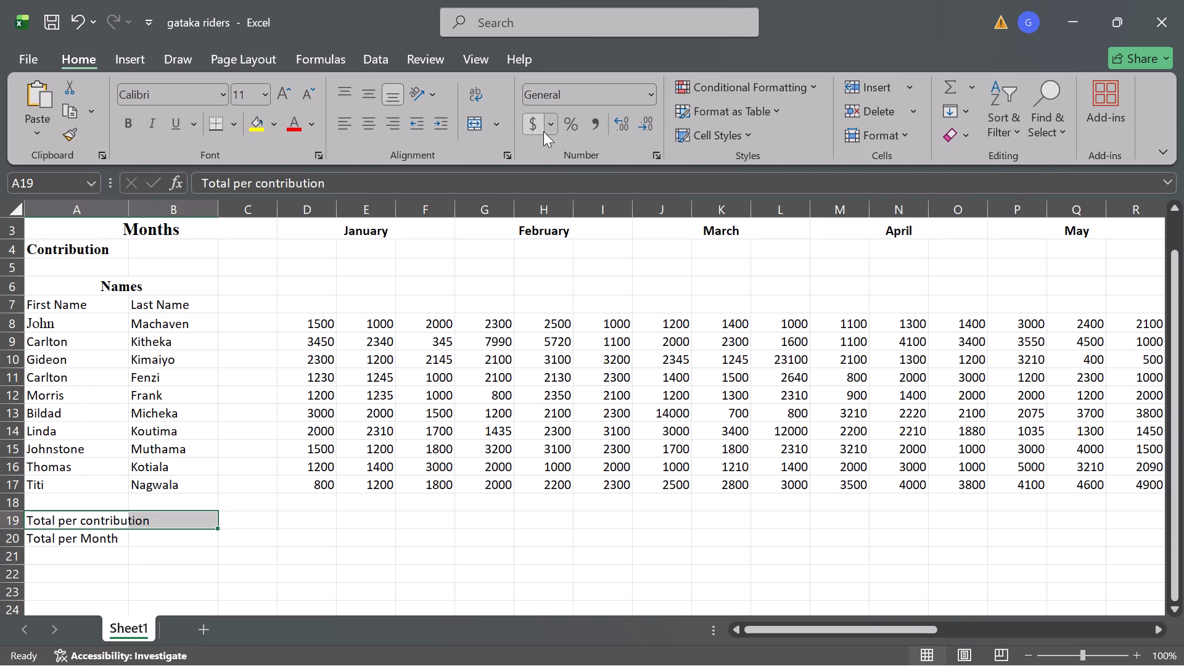
{"action": "left_click", "coordinate": [477, 128]}
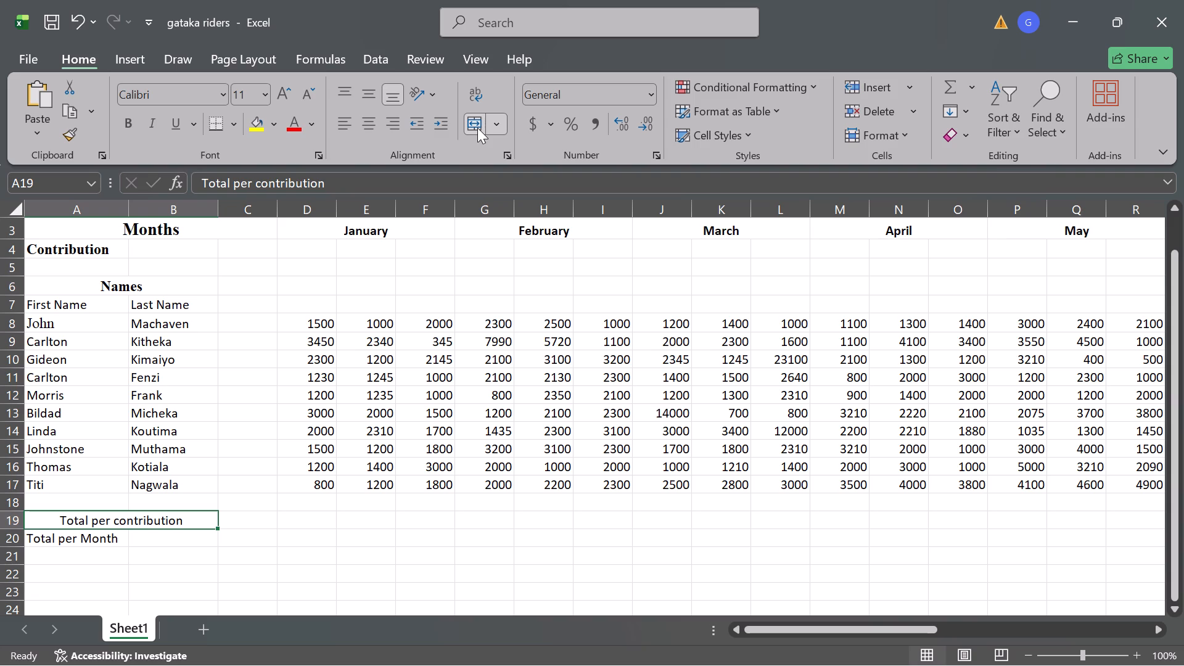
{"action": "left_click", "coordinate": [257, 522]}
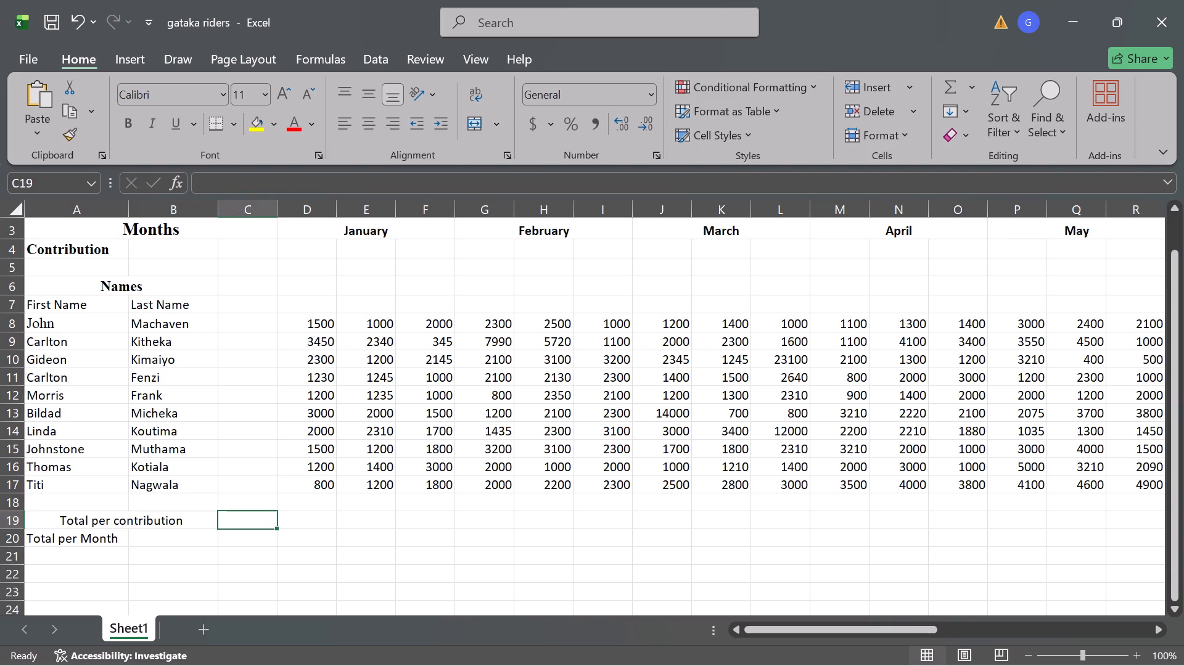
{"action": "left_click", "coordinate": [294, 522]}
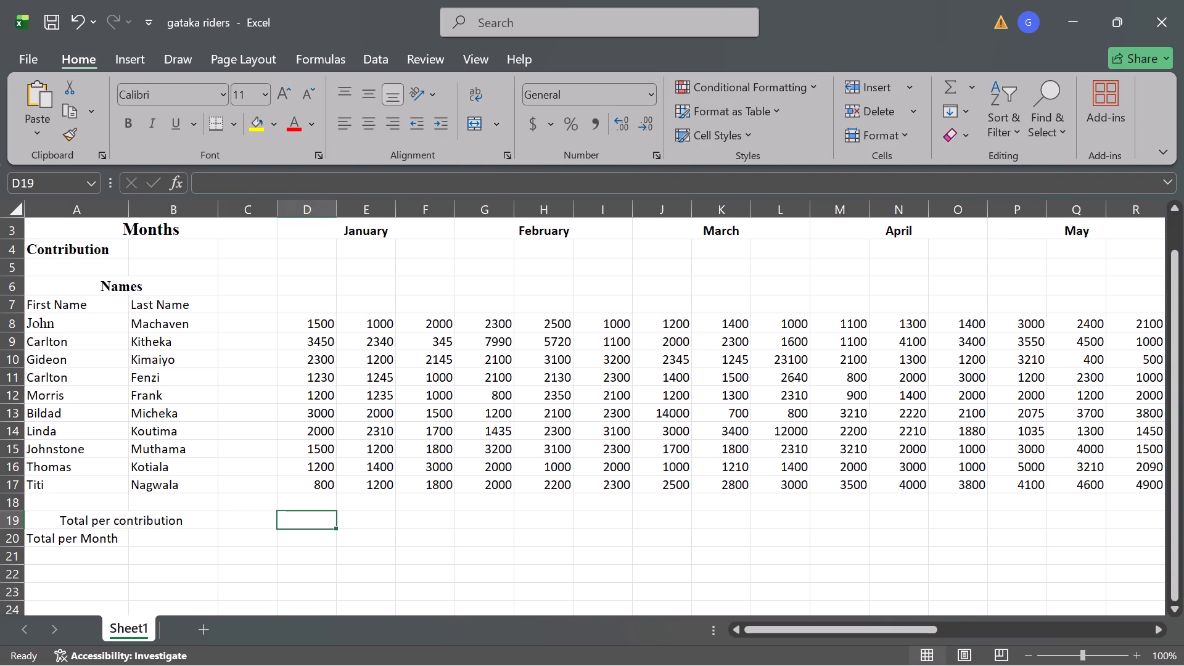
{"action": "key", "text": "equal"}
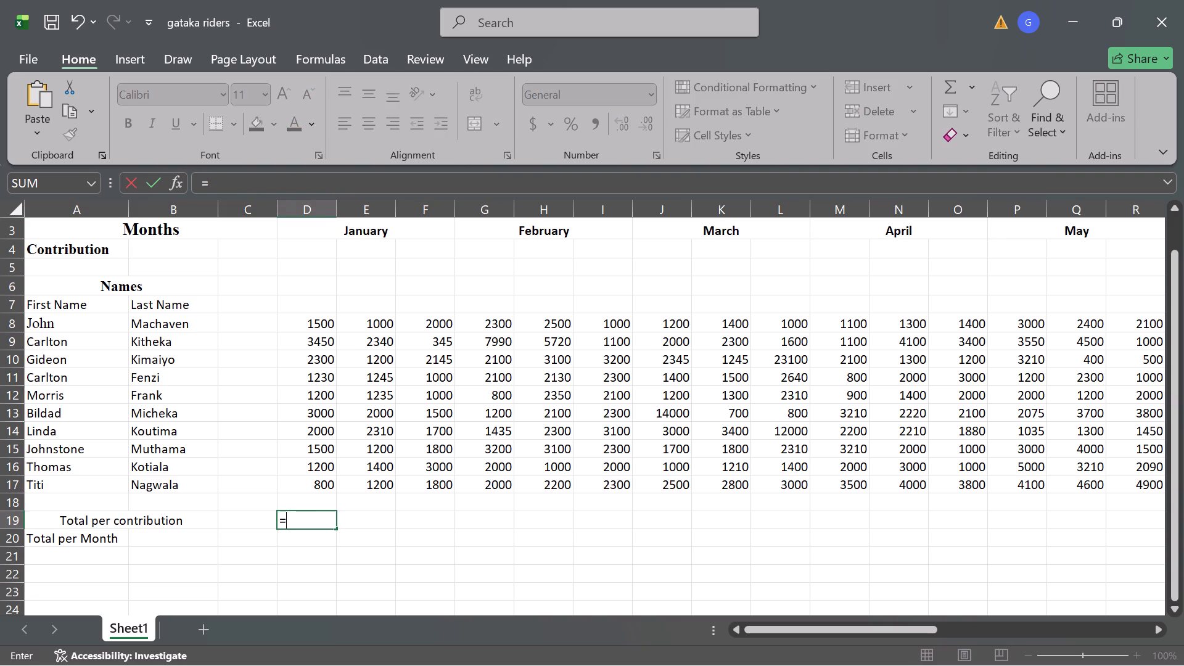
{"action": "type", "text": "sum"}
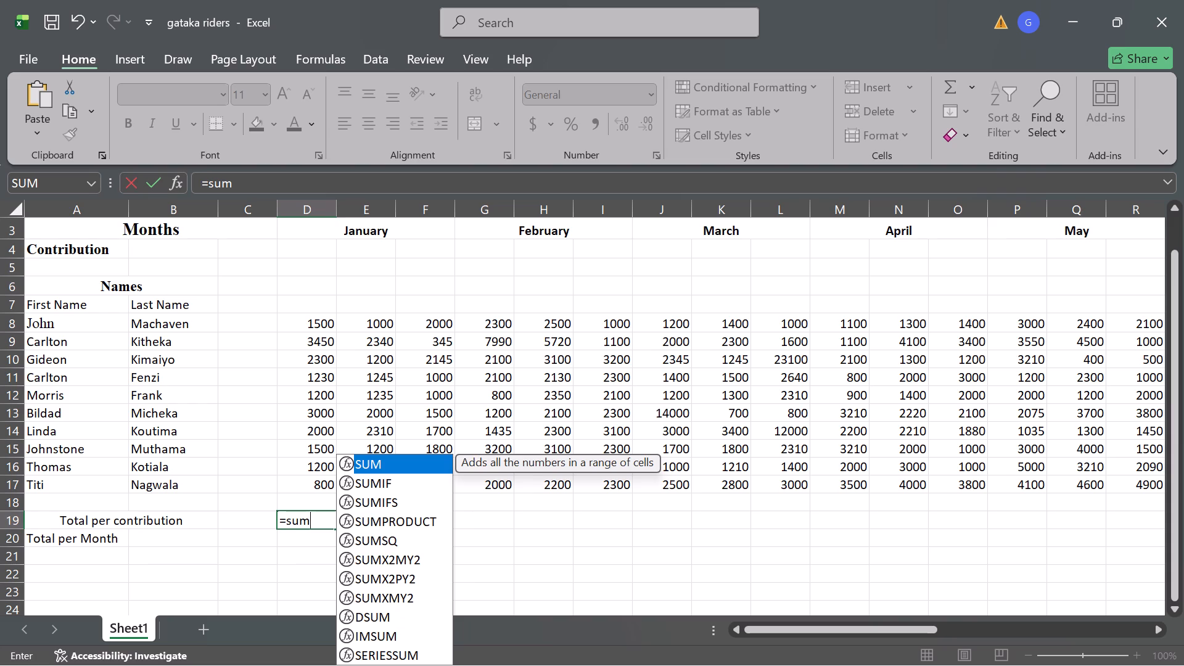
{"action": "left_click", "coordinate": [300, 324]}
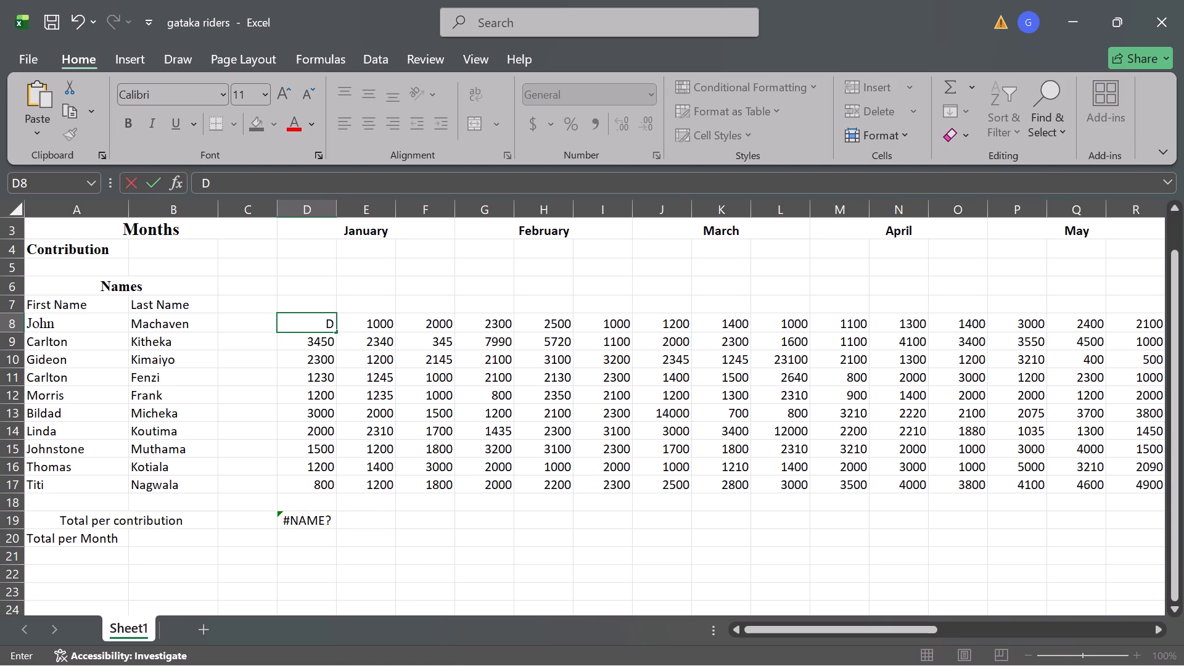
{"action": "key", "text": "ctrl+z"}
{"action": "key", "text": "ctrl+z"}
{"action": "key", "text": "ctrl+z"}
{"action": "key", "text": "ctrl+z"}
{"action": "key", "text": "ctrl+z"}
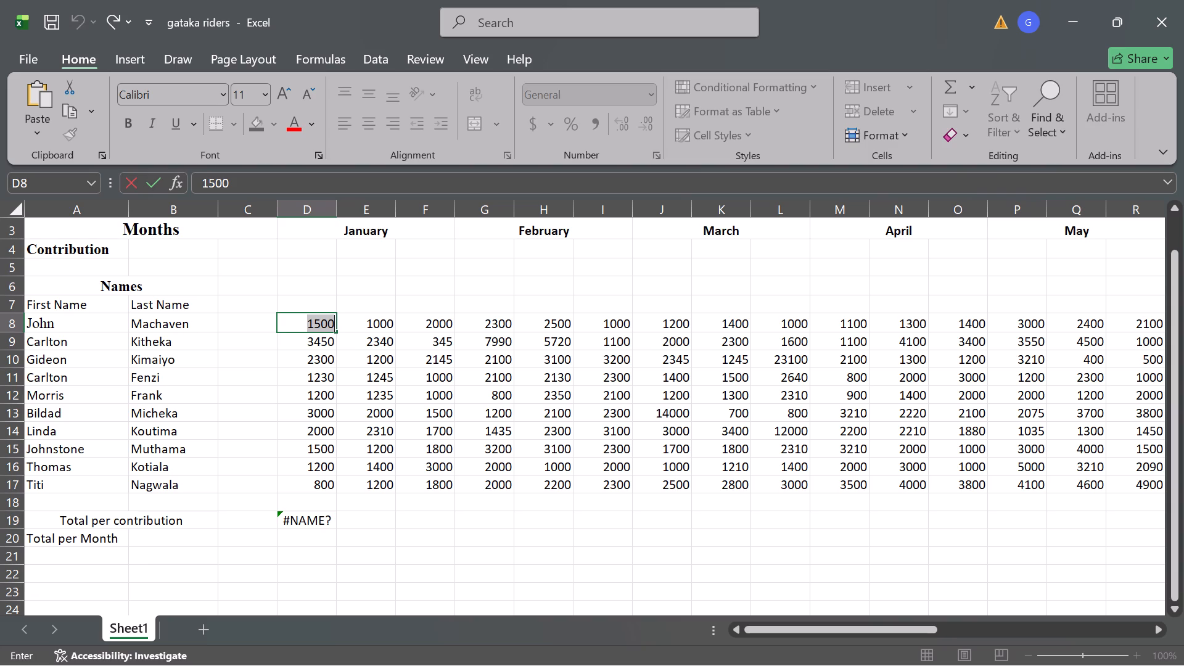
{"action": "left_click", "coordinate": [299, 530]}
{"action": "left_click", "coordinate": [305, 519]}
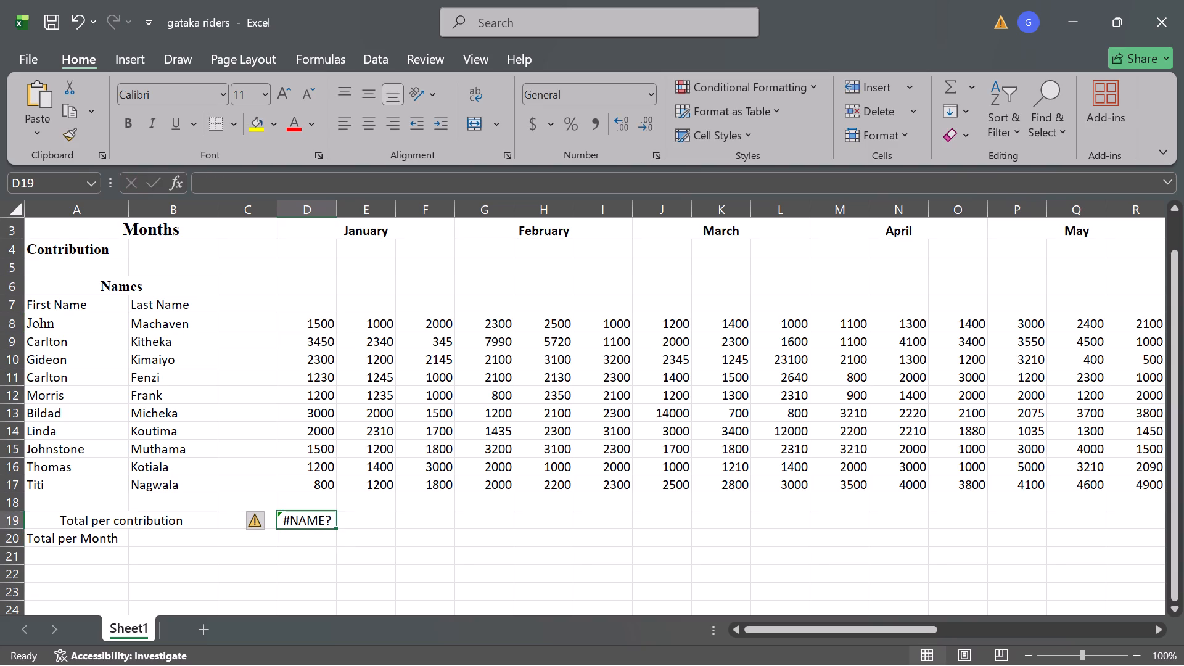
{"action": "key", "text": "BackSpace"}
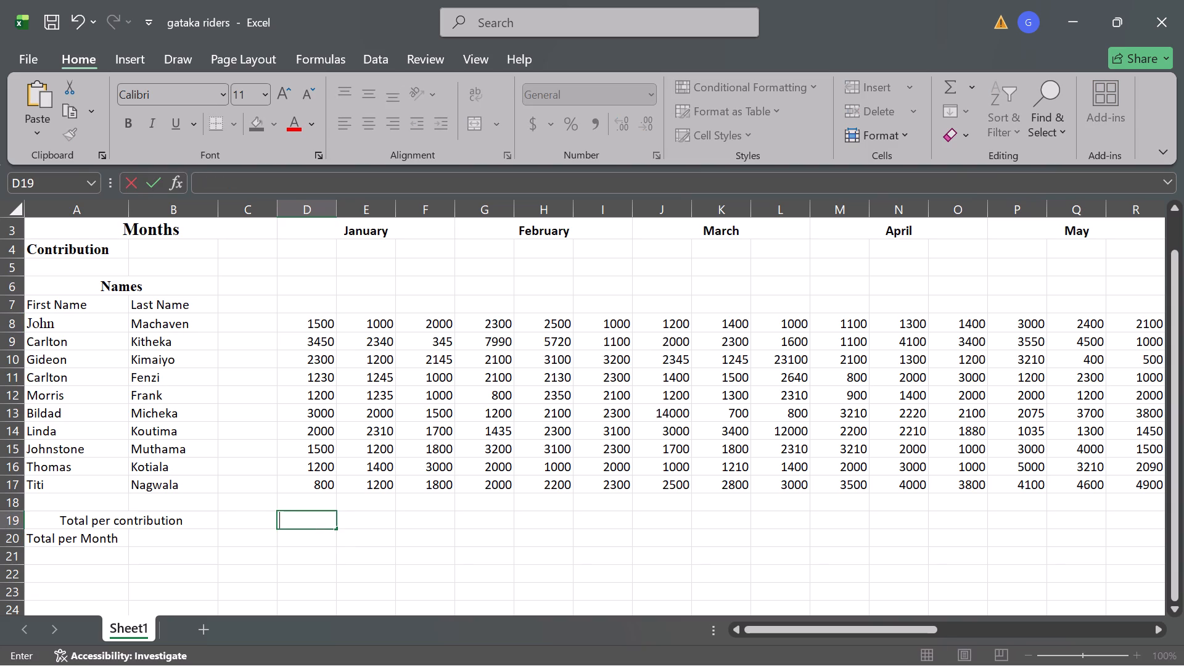
Enter the formula =SUM(D8:D17) in D19 to total the first January contribution column.
{"action": "key", "text": "equal"}
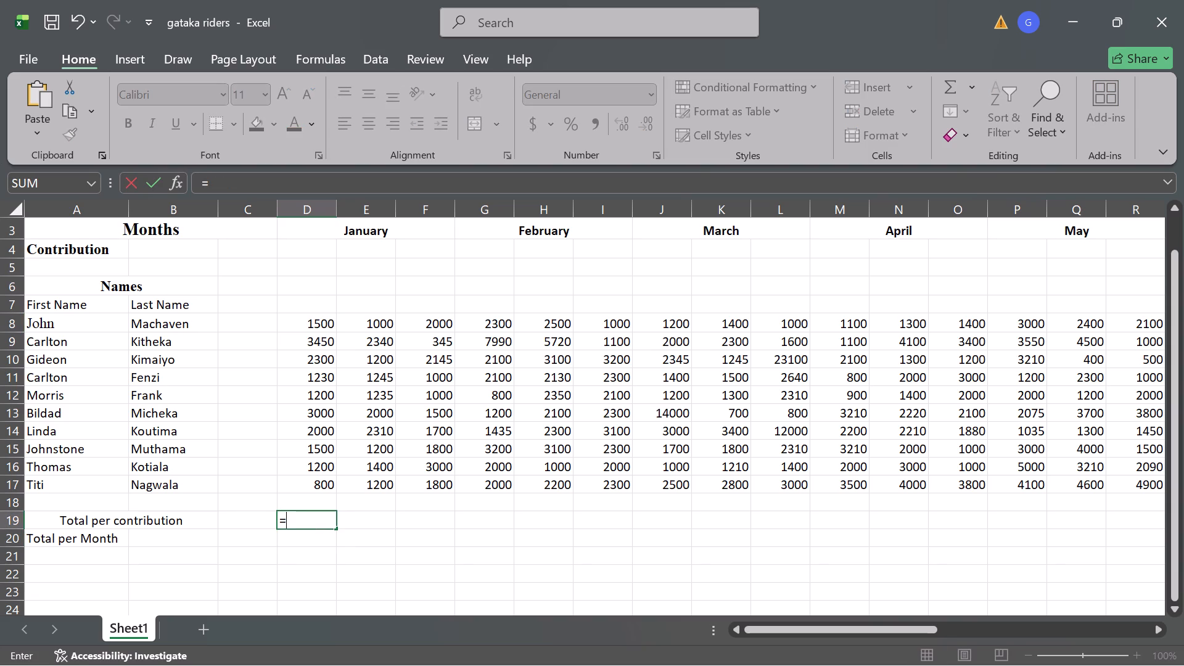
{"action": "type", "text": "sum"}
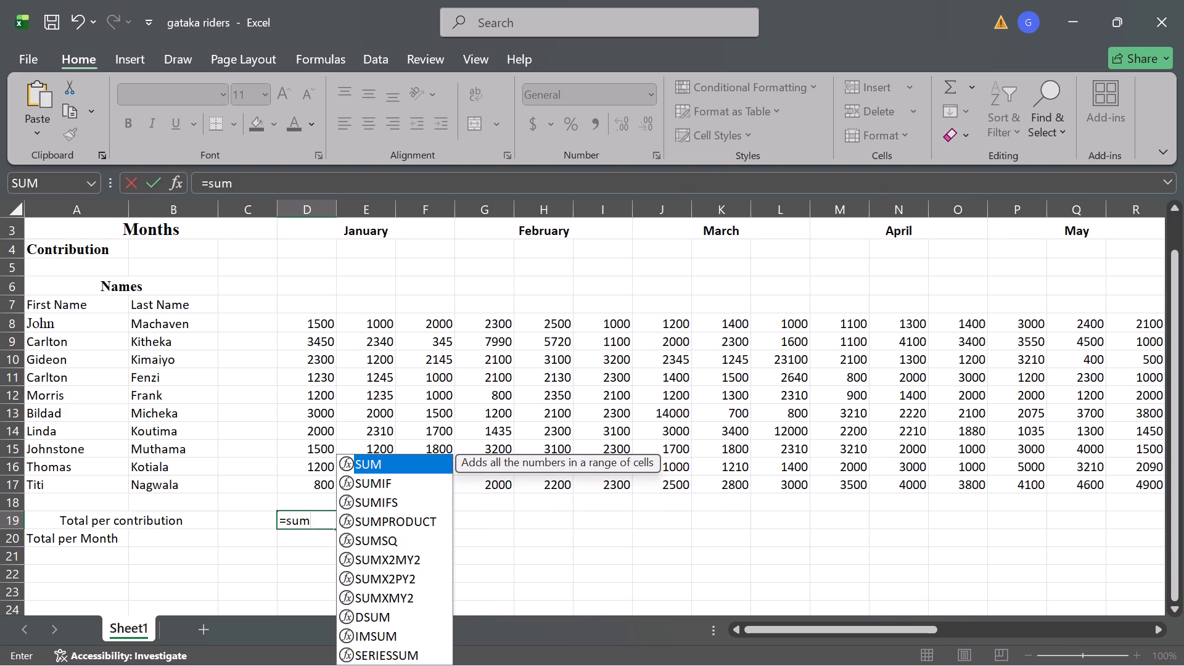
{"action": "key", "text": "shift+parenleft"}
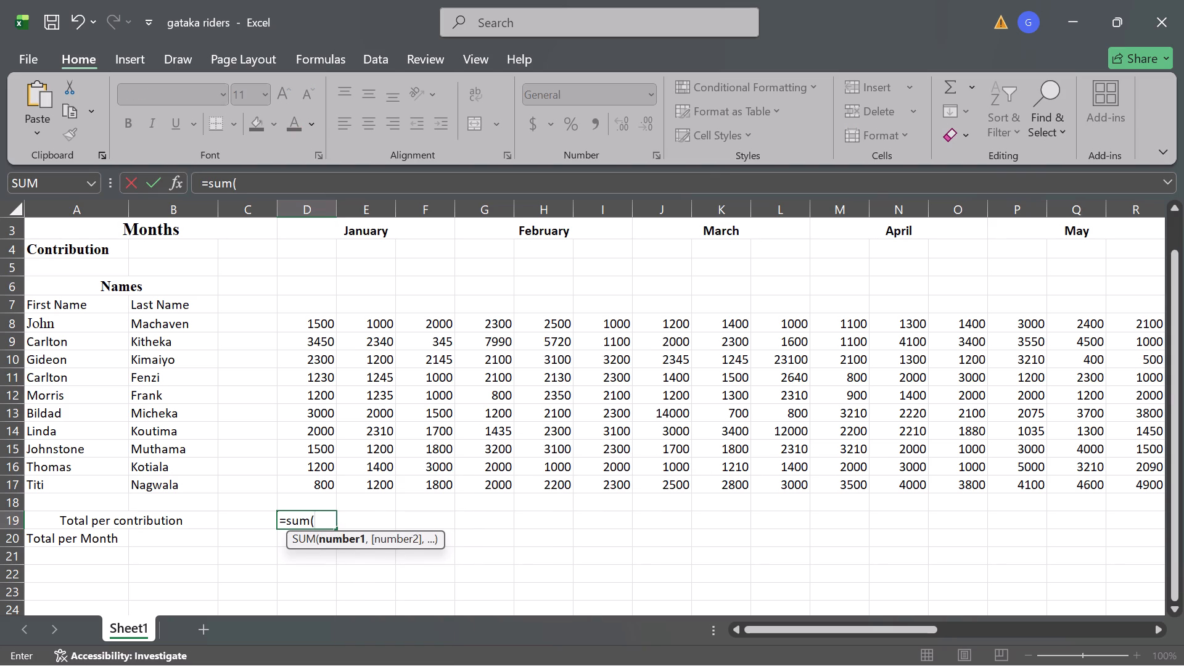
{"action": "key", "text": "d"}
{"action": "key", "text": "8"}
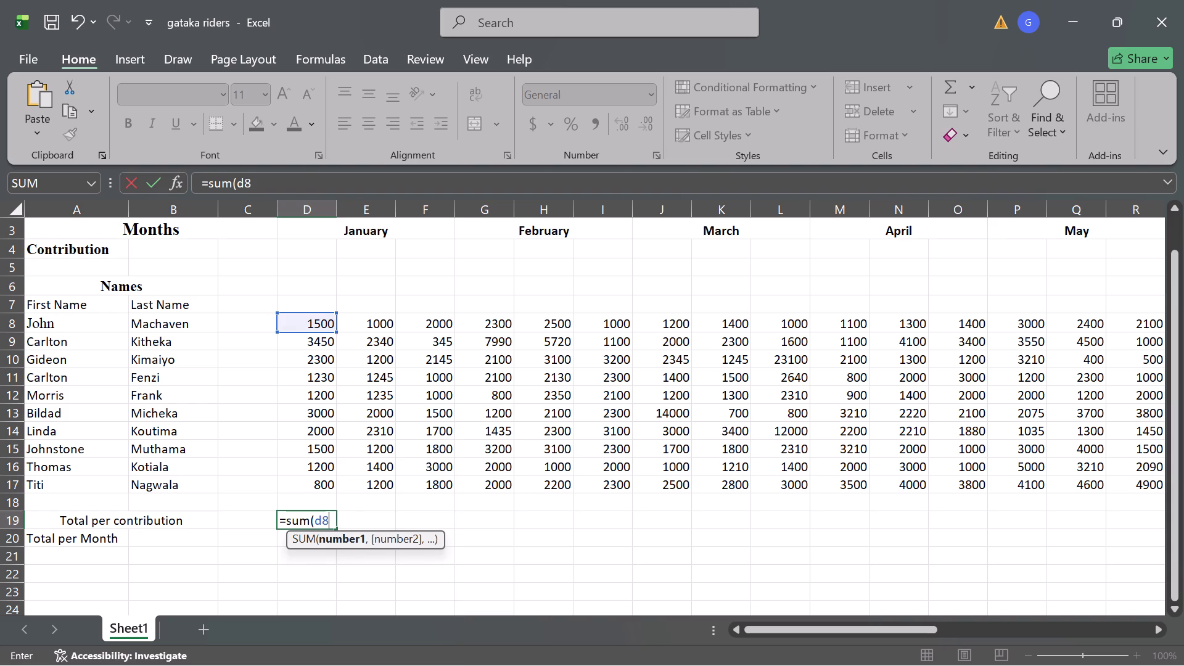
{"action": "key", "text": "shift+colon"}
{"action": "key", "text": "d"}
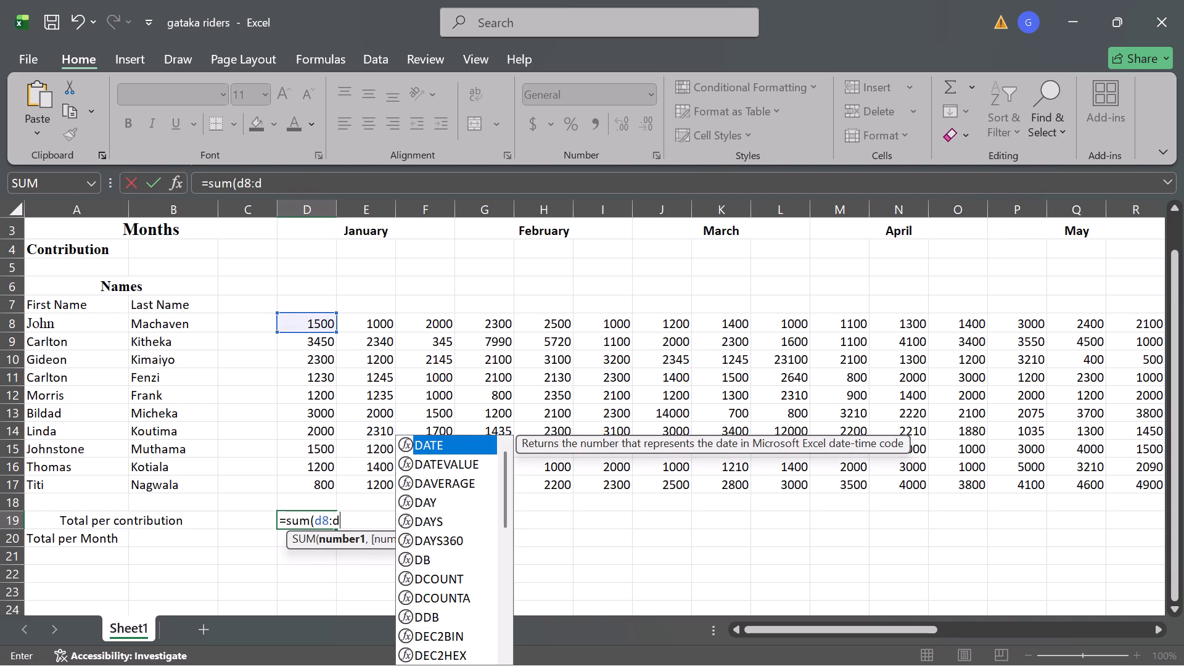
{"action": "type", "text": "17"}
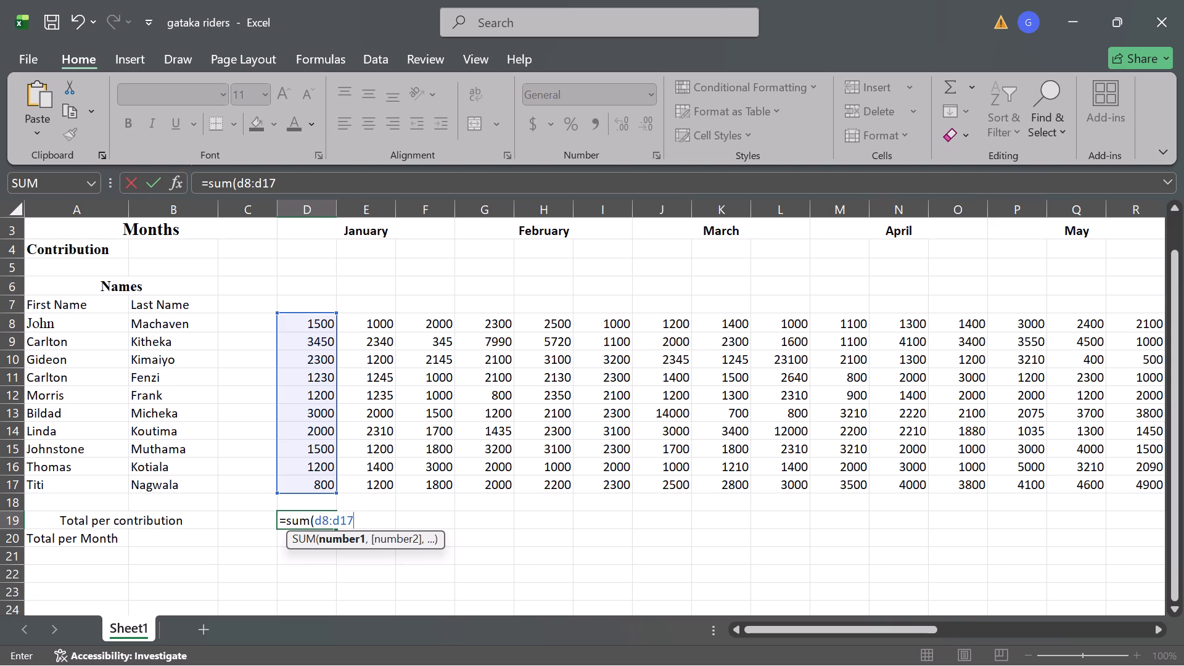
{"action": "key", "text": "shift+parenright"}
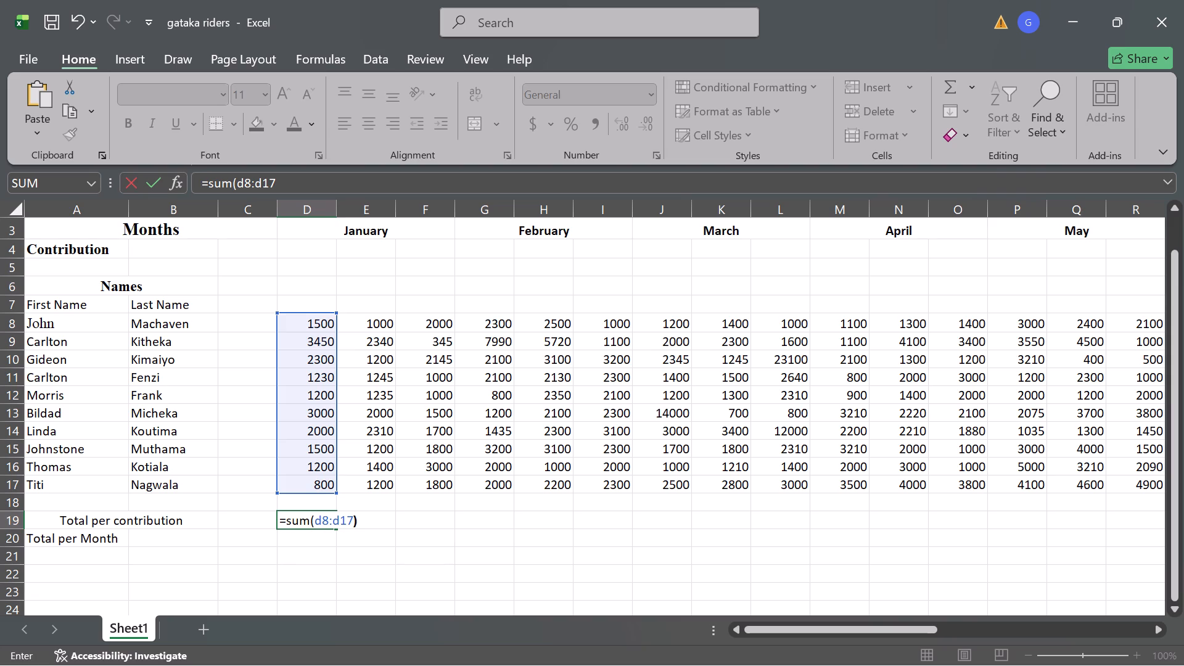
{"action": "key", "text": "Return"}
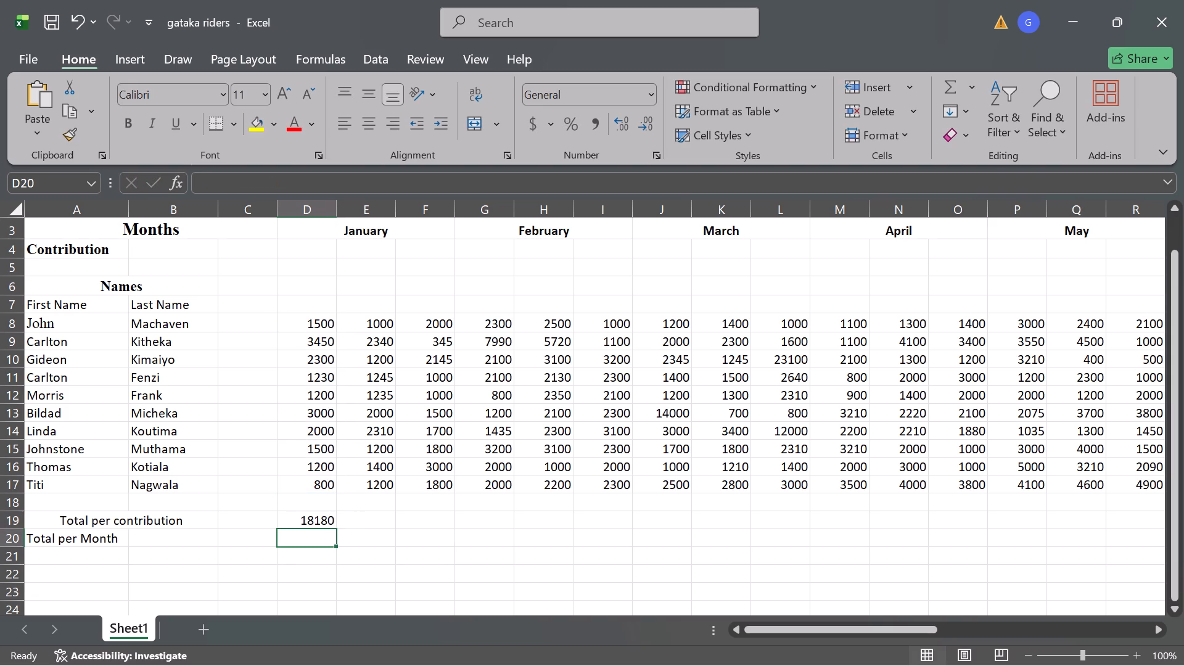
Fill the D19 sum formula across row 19 through AM19, covering every contribution column from January to December.
{"action": "left_click", "coordinate": [289, 524]}
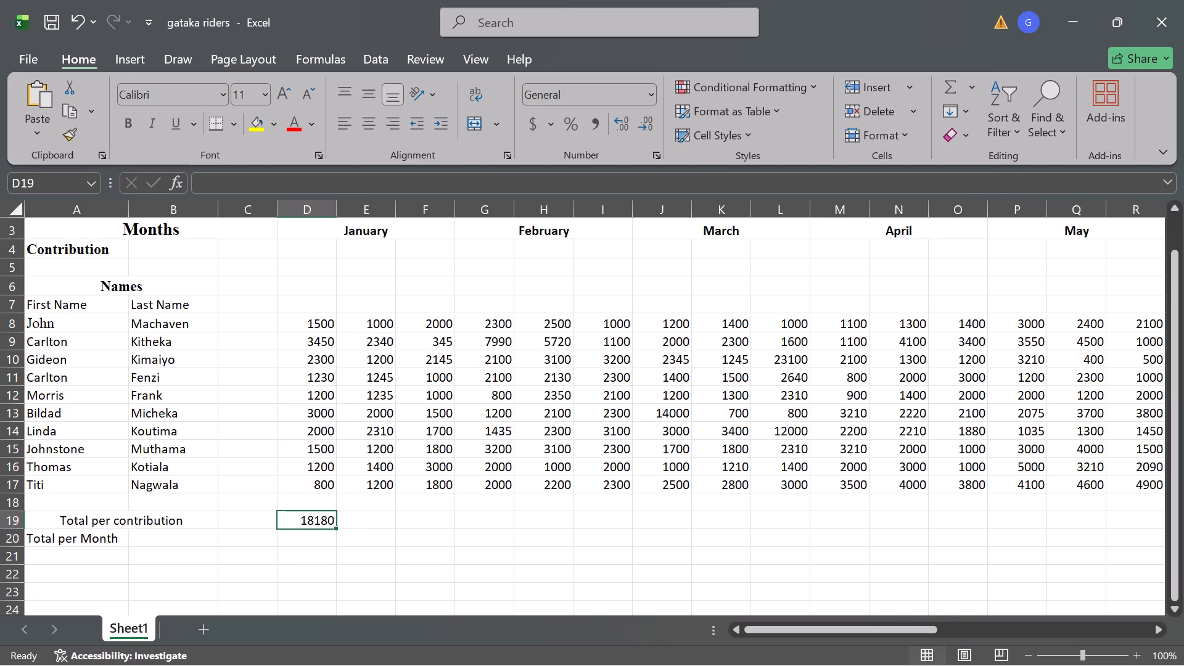
{"action": "left_click_drag", "start_coordinate": [335, 525], "coordinate": [712, 516]}
{"action": "scroll", "coordinate": [621, 501], "scroll_direction": "right", "scroll_amount": 1}
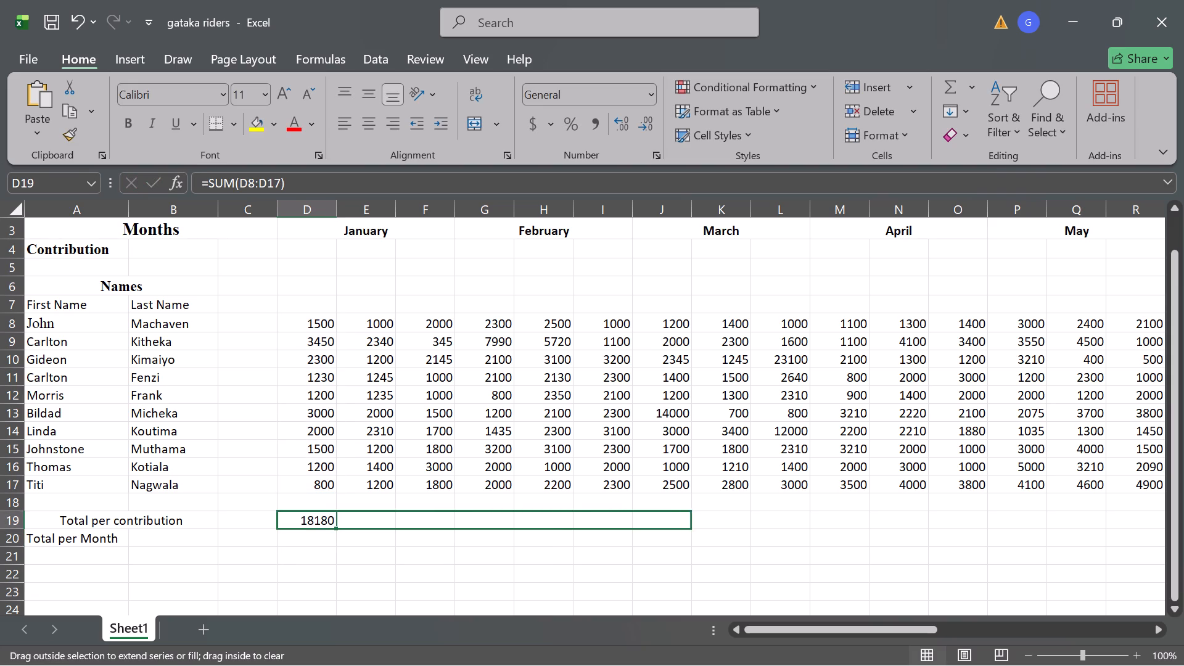
{"action": "left_click_drag", "start_coordinate": [712, 516], "coordinate": [1057, 505]}
{"action": "scroll", "coordinate": [712, 516], "scroll_direction": "right", "scroll_amount": 1}
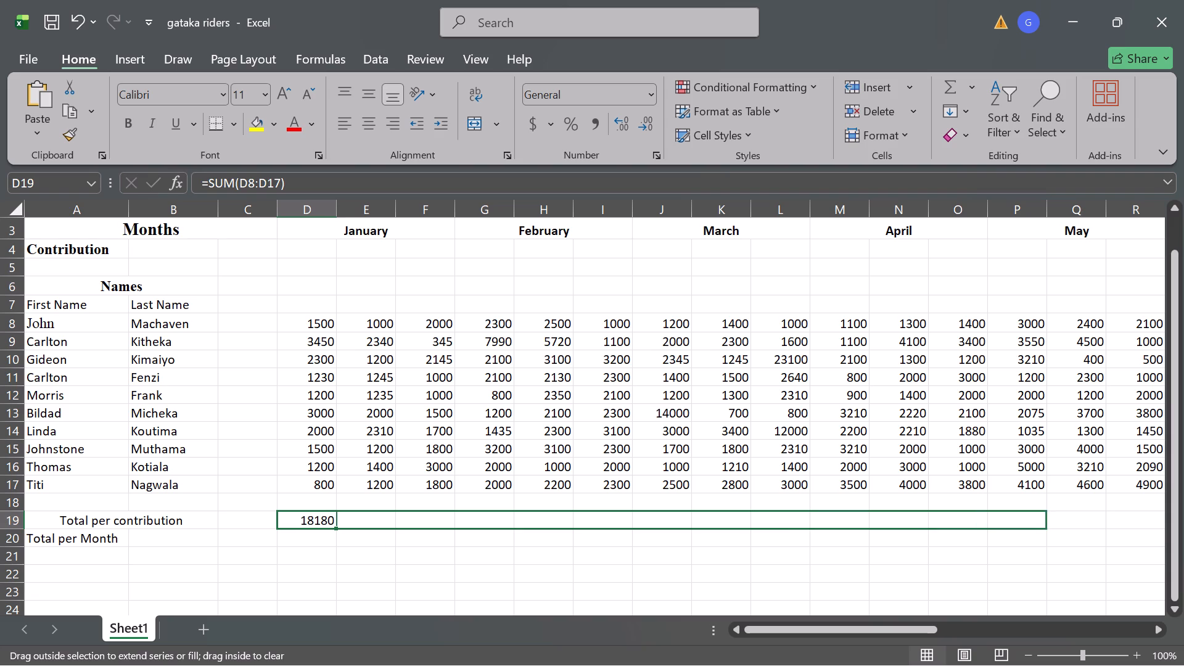
{"action": "scroll", "coordinate": [1057, 505], "scroll_direction": "right", "scroll_amount": 1}
{"action": "left_click_drag", "start_coordinate": [1057, 505], "coordinate": [1183, 500]}
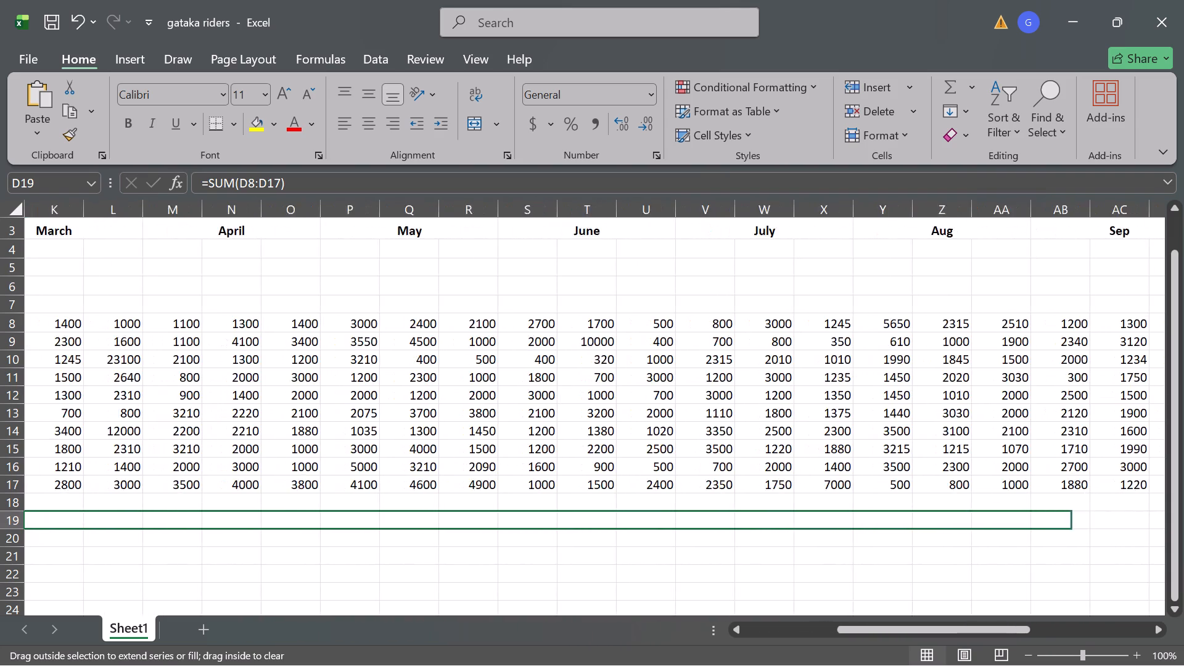
{"action": "left_click_drag", "start_coordinate": [1183, 500], "coordinate": [1104, 516]}
{"action": "scroll", "coordinate": [1113, 514], "scroll_direction": "left", "scroll_amount": 1}
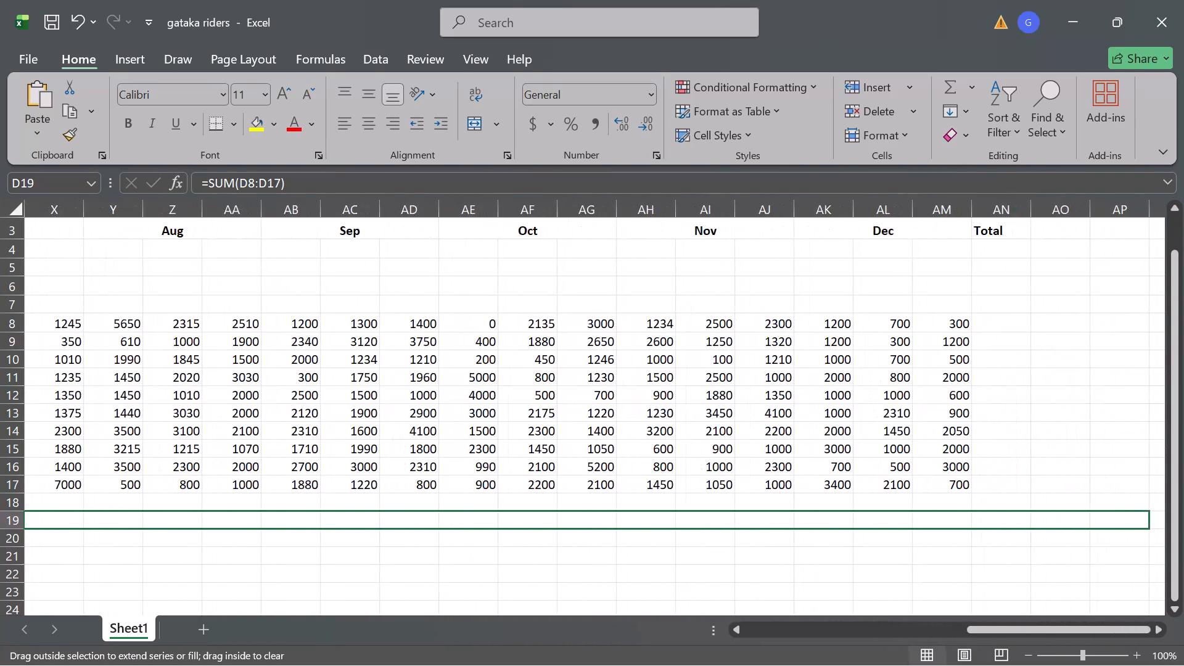
{"action": "scroll", "coordinate": [1104, 516], "scroll_direction": "left", "scroll_amount": 1}
{"action": "left_click_drag", "start_coordinate": [1104, 516], "coordinate": [972, 528]}
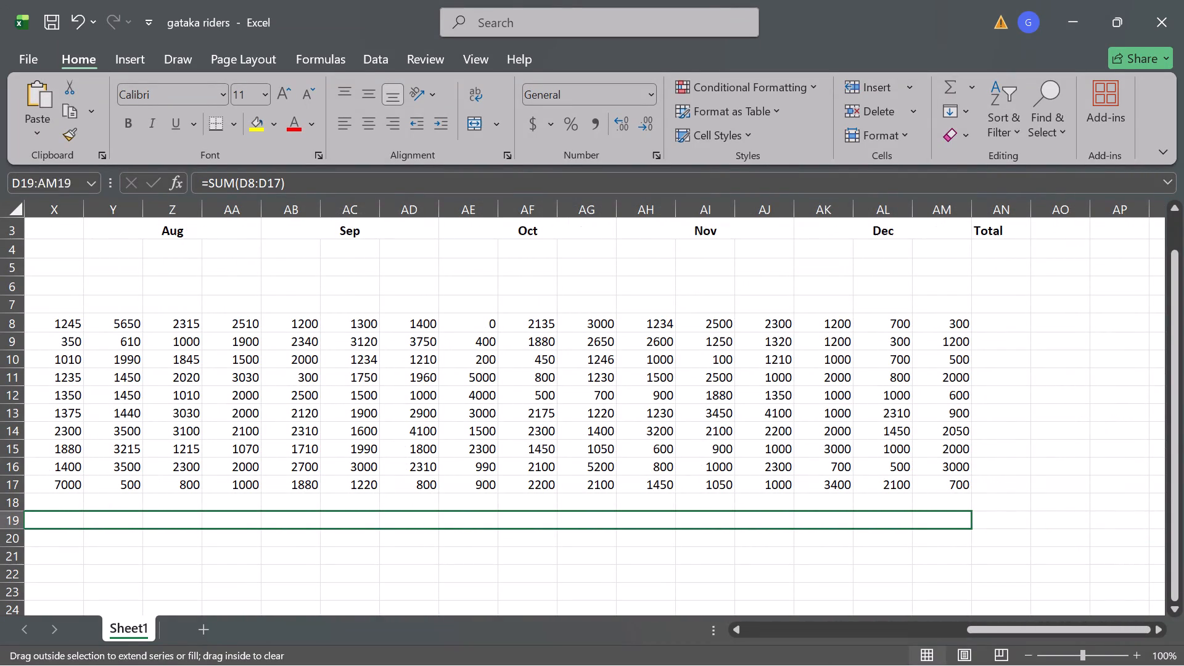
{"action": "left_click", "coordinate": [1017, 429]}
{"action": "scroll", "coordinate": [420, 458], "scroll_direction": "right", "scroll_amount": 6}
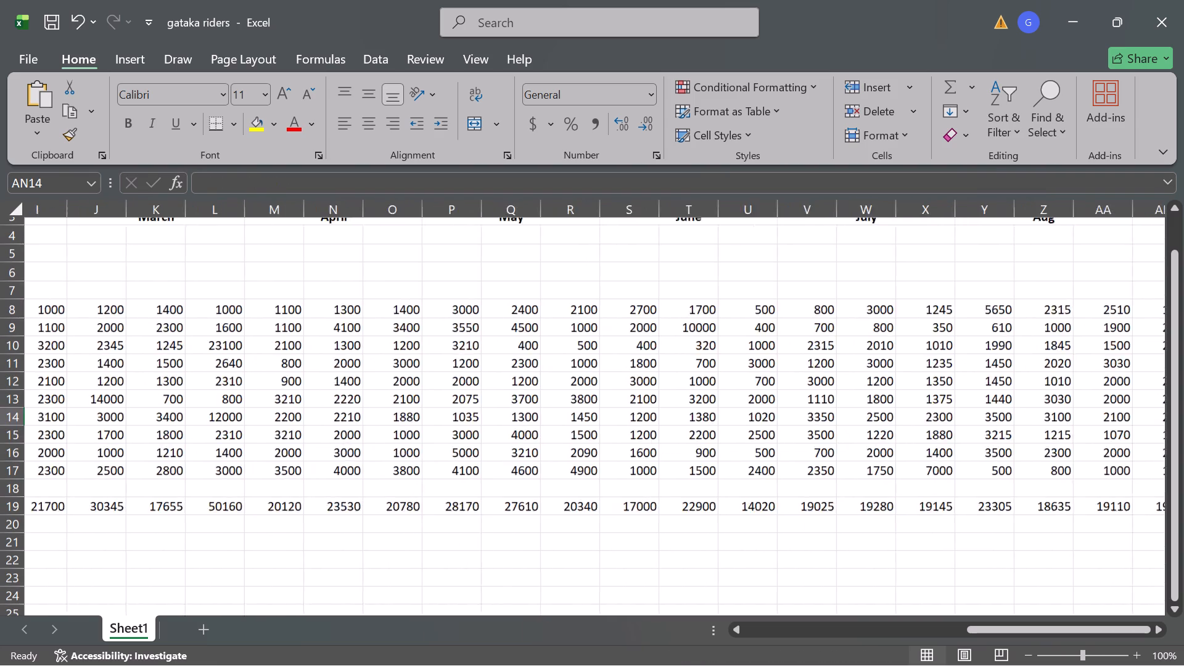
{"action": "scroll", "coordinate": [420, 458], "scroll_direction": "right", "scroll_amount": 1}
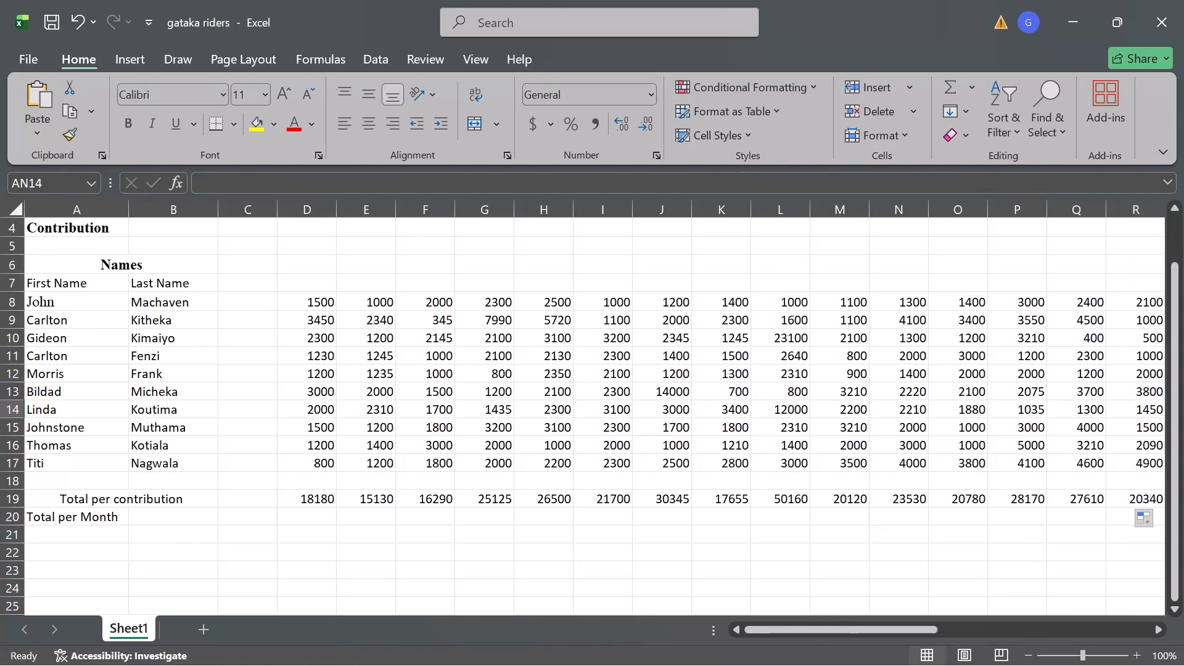
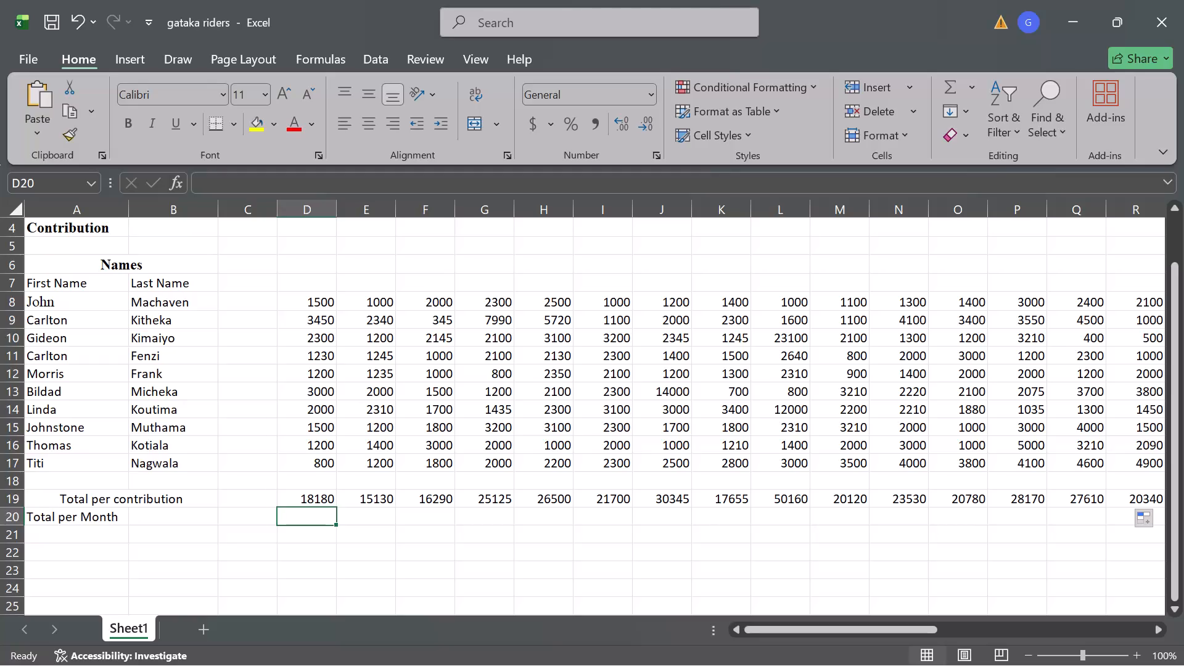
Enter the formula =SUM(D19:F19) in F20 to total the January contributions.
{"action": "scroll", "coordinate": [345, 443], "scroll_direction": "up", "scroll_amount": 1}
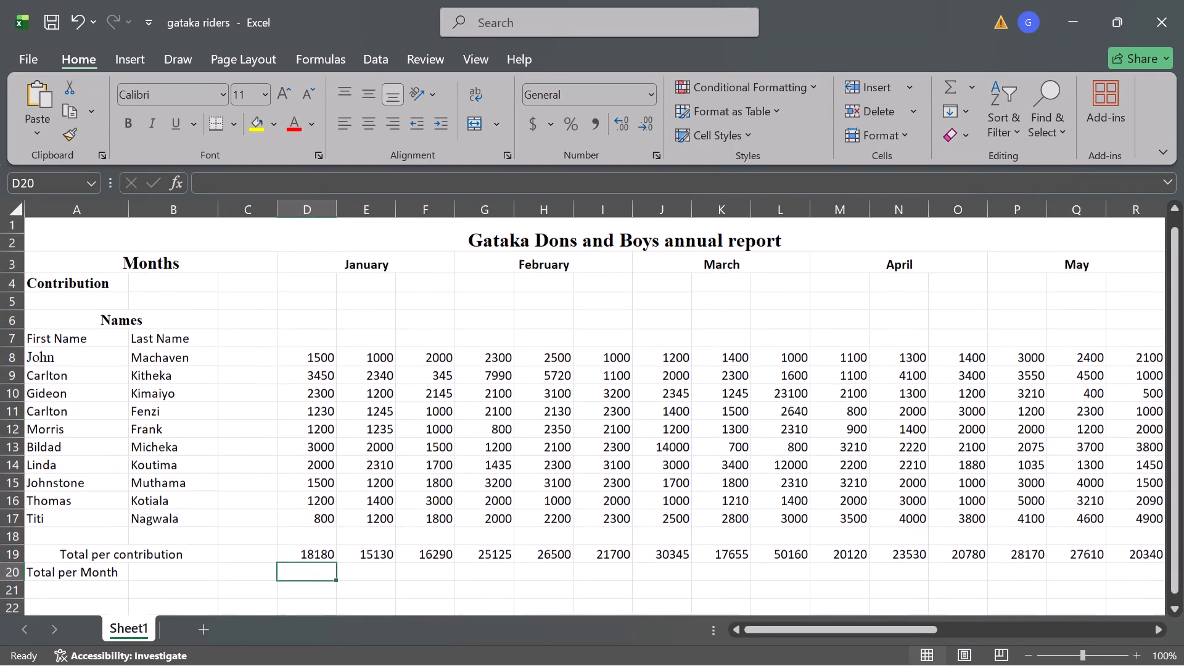
{"action": "left_click", "coordinate": [413, 579]}
{"action": "key", "text": "equal"}
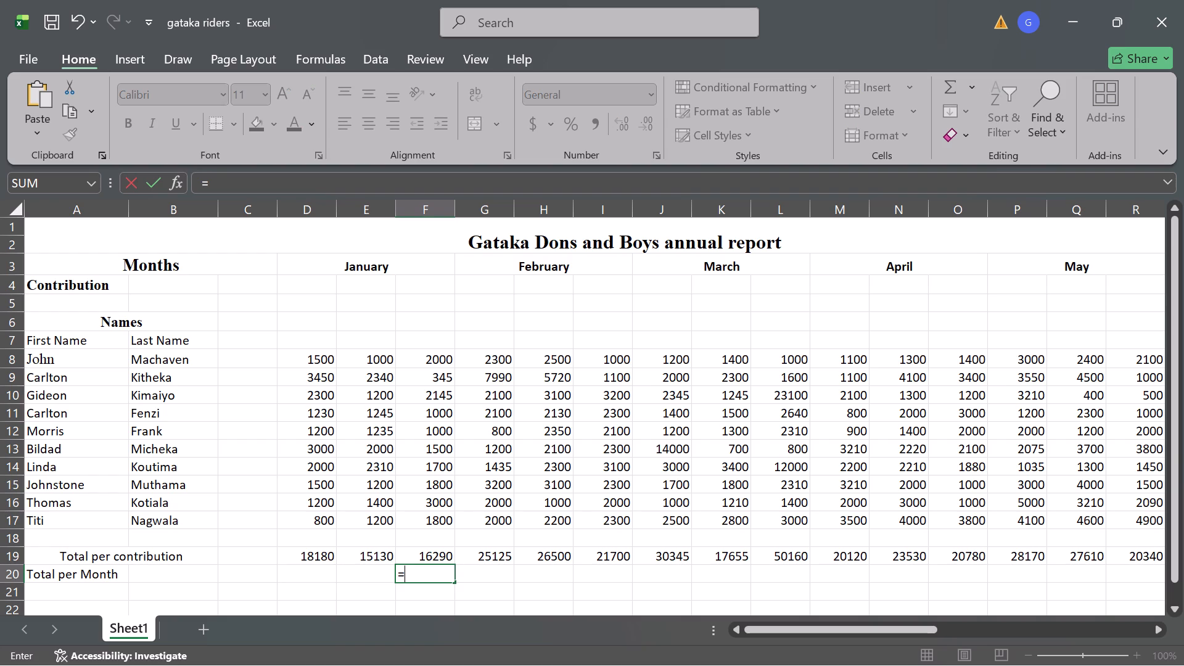
{"action": "type", "text": "sum"}
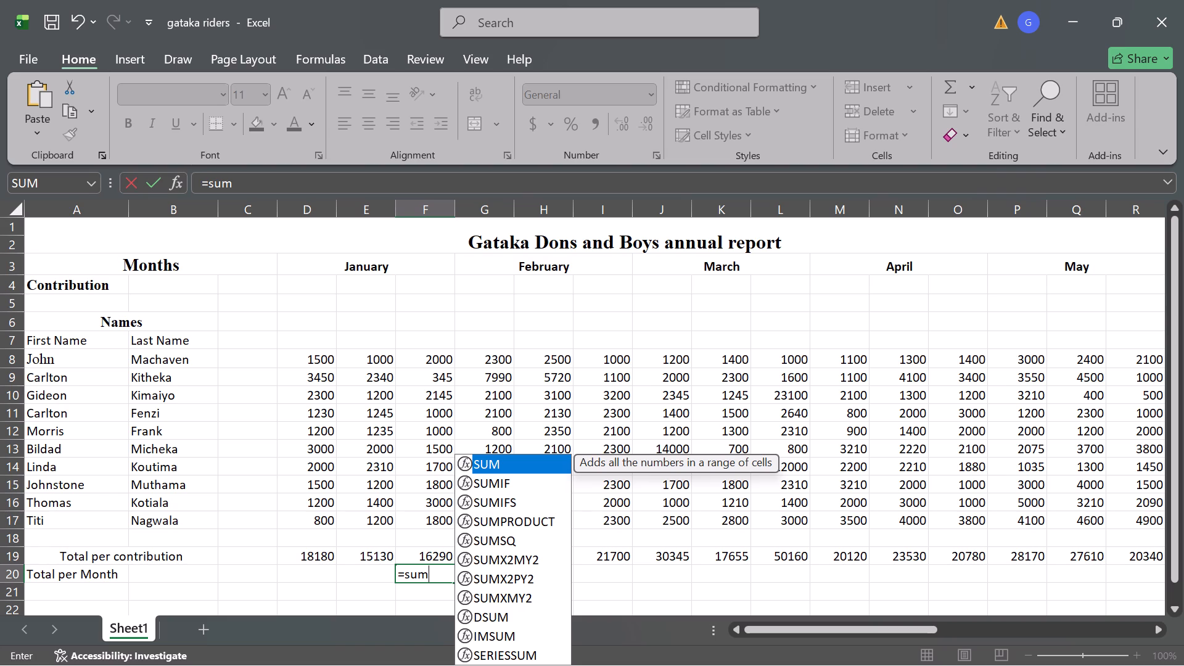
{"action": "key", "text": "shift+parenleft"}
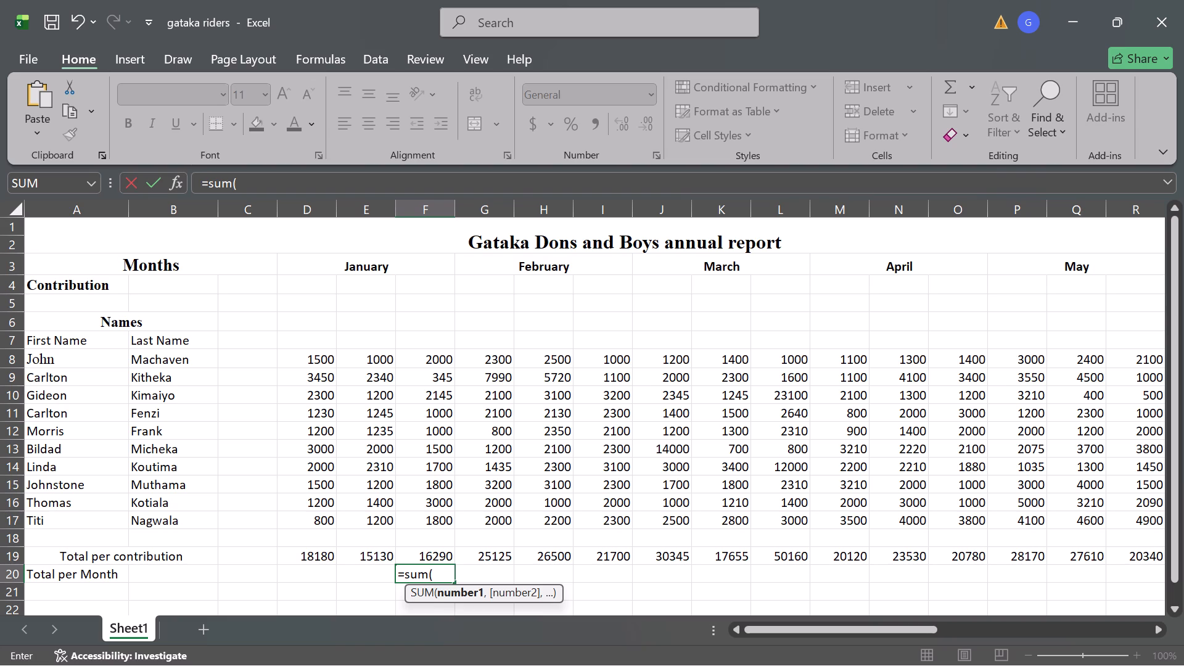
{"action": "type", "text": "d1"}
{"action": "key", "text": "9"}
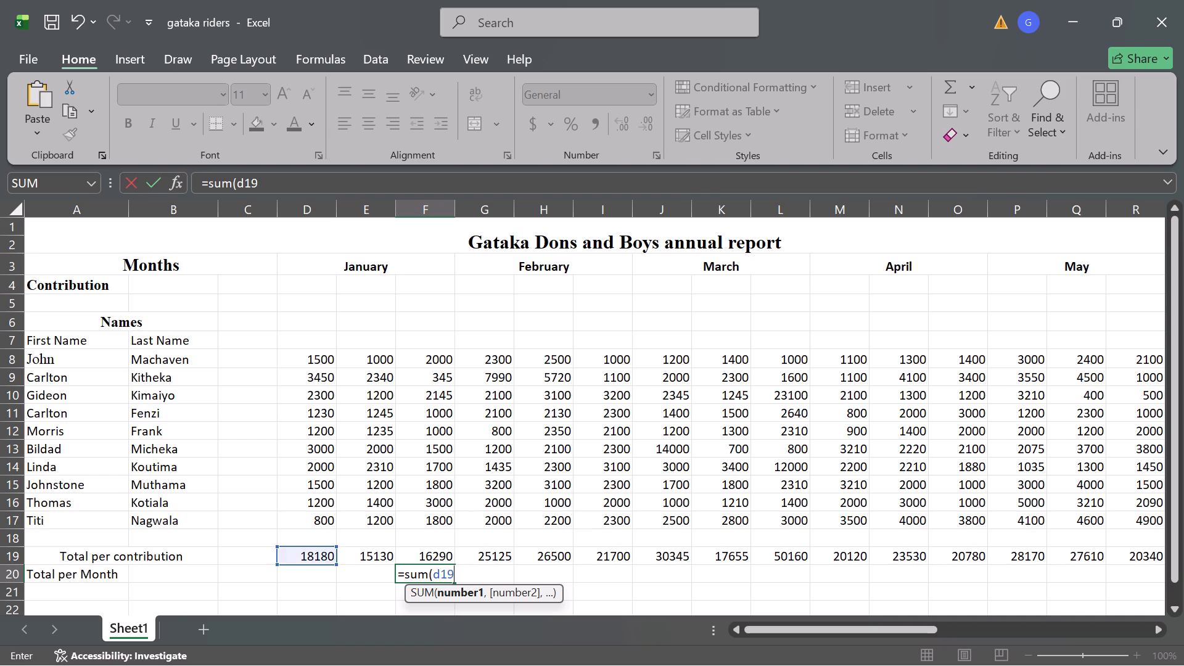
{"action": "key", "text": "shift+colon"}
{"action": "key", "text": "f"}
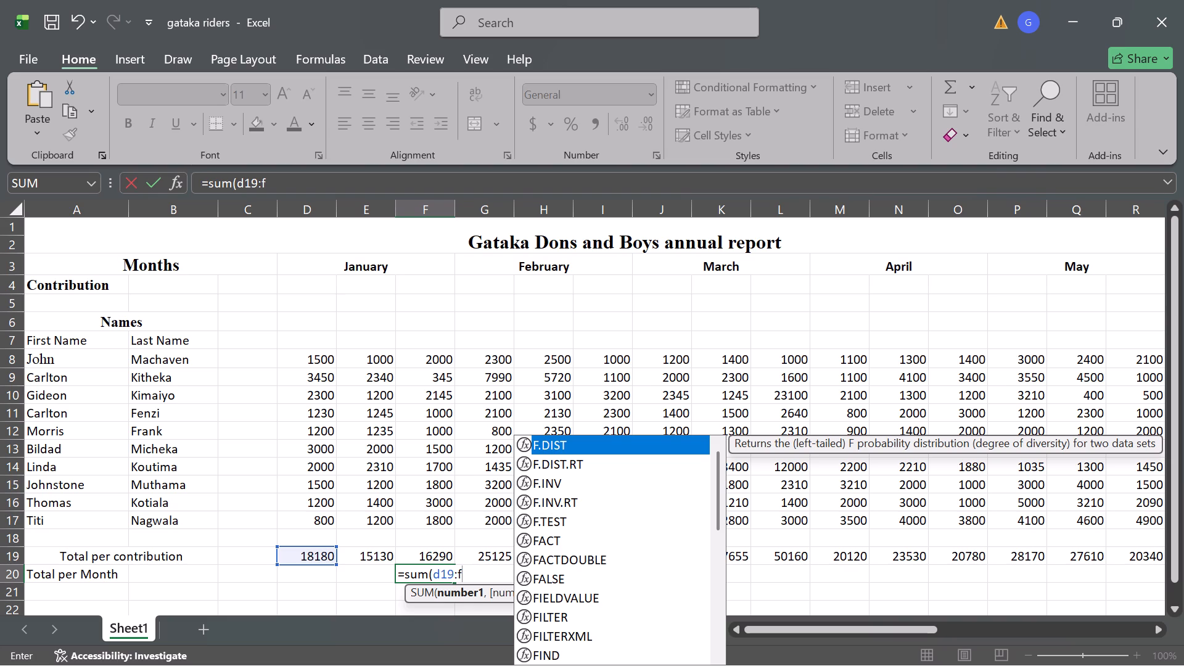
{"action": "key", "text": "1"}
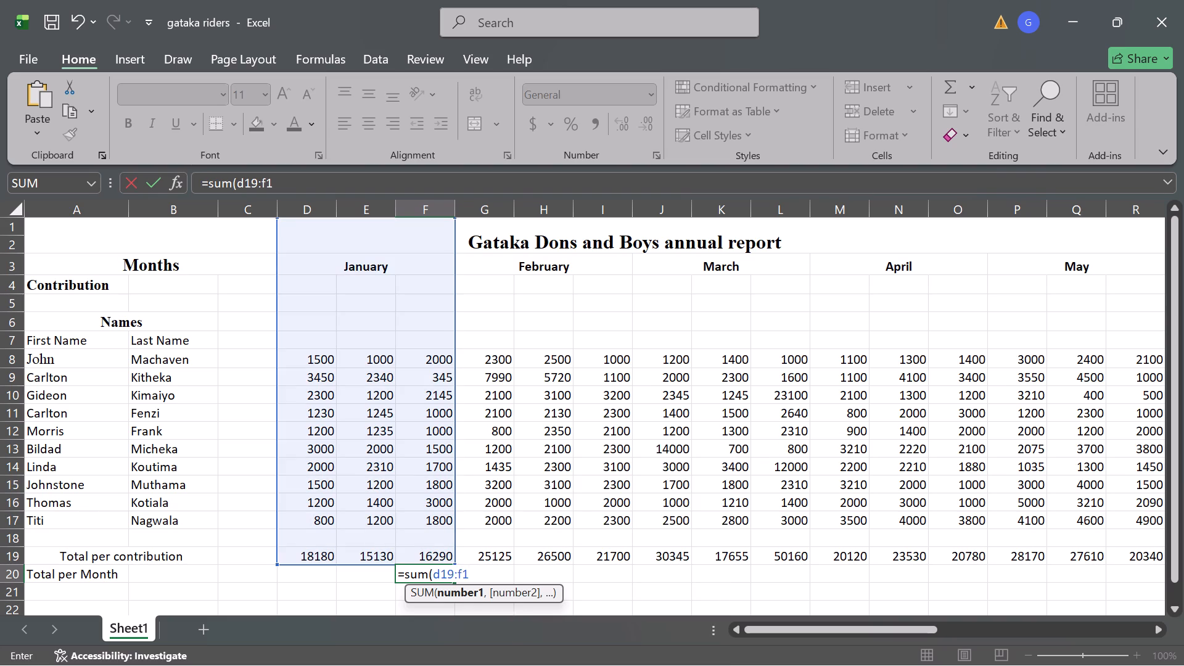
{"action": "key", "text": "9"}
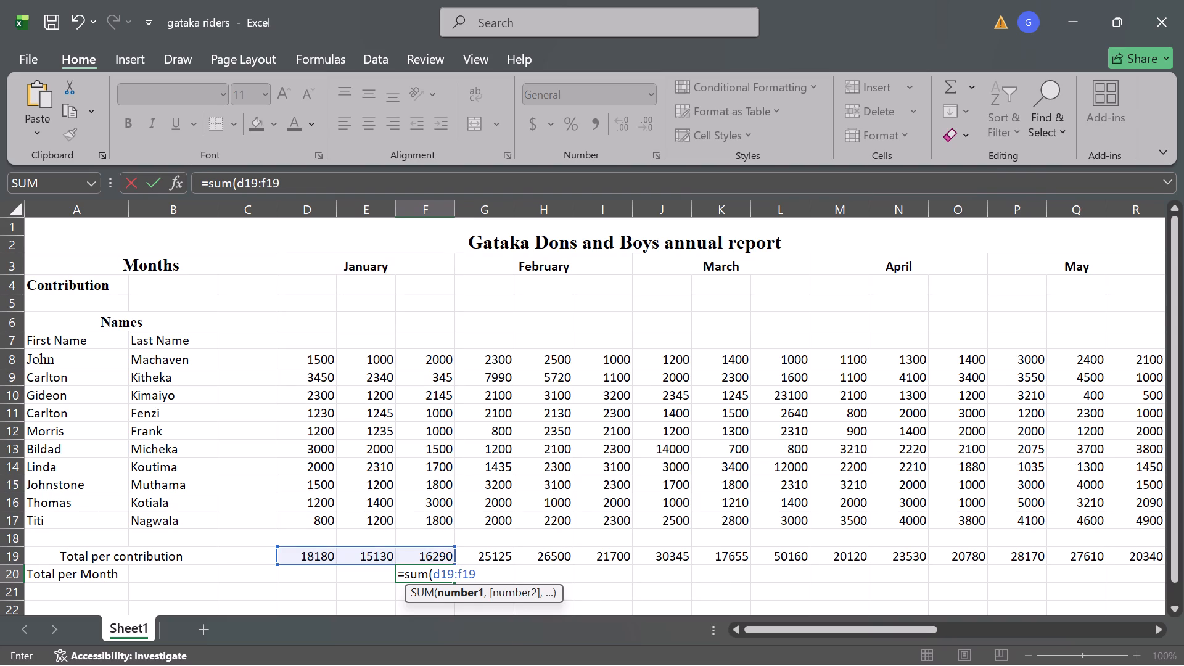
{"action": "key", "text": "shift+parenright"}
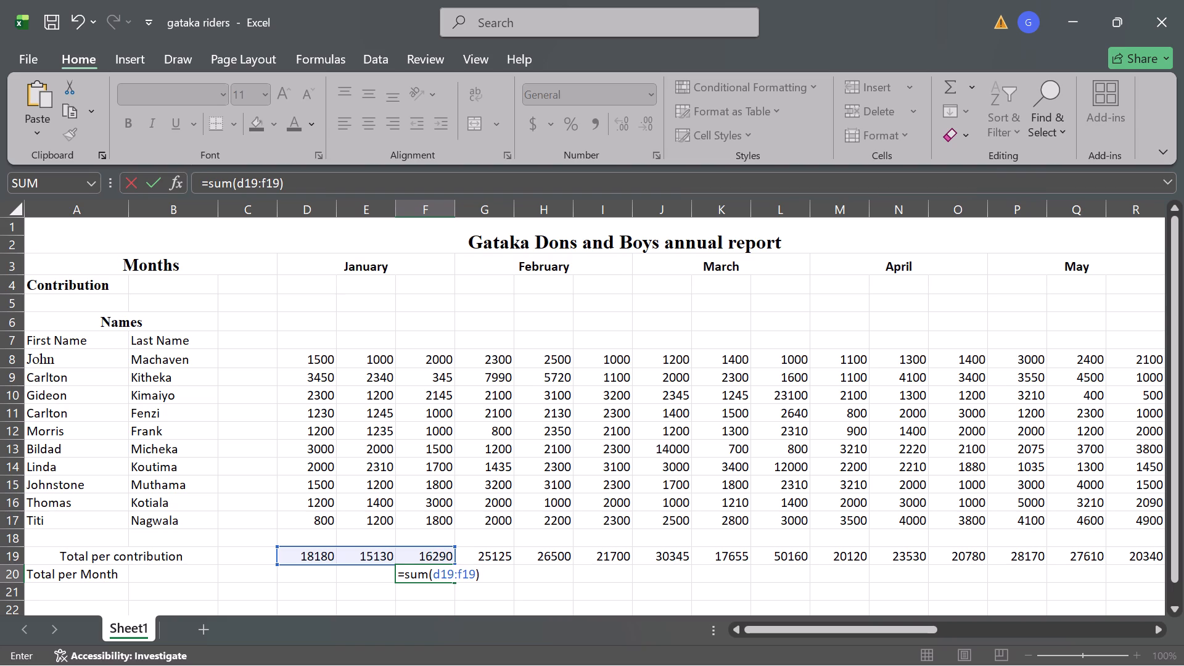
{"action": "key", "text": "Return"}
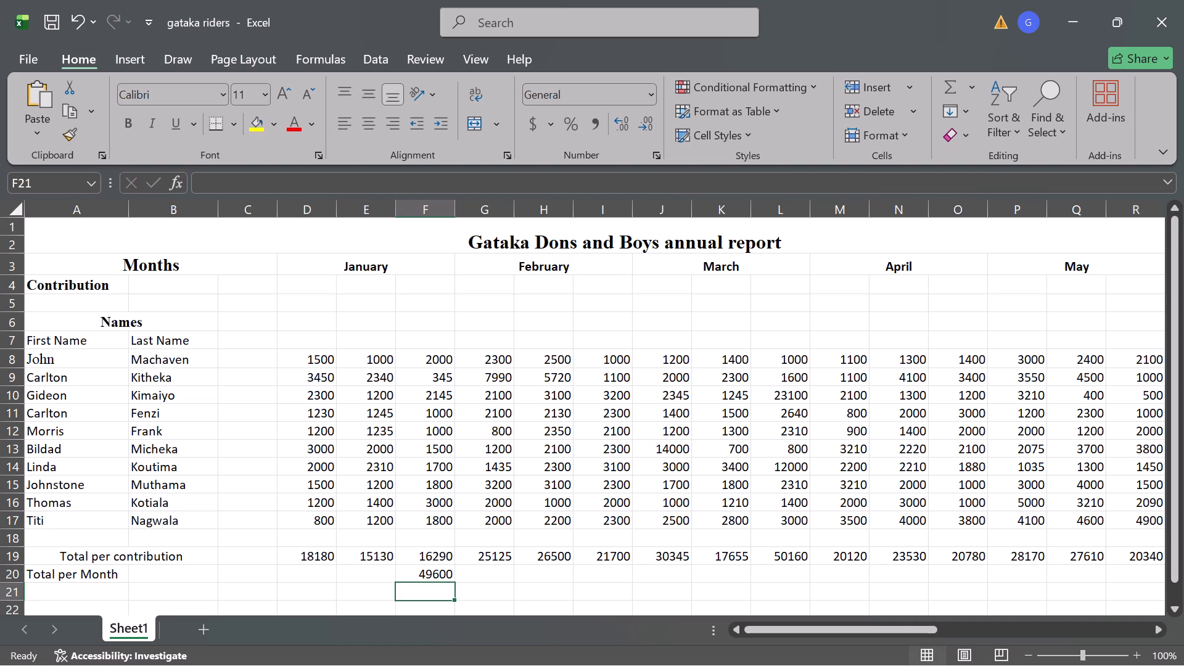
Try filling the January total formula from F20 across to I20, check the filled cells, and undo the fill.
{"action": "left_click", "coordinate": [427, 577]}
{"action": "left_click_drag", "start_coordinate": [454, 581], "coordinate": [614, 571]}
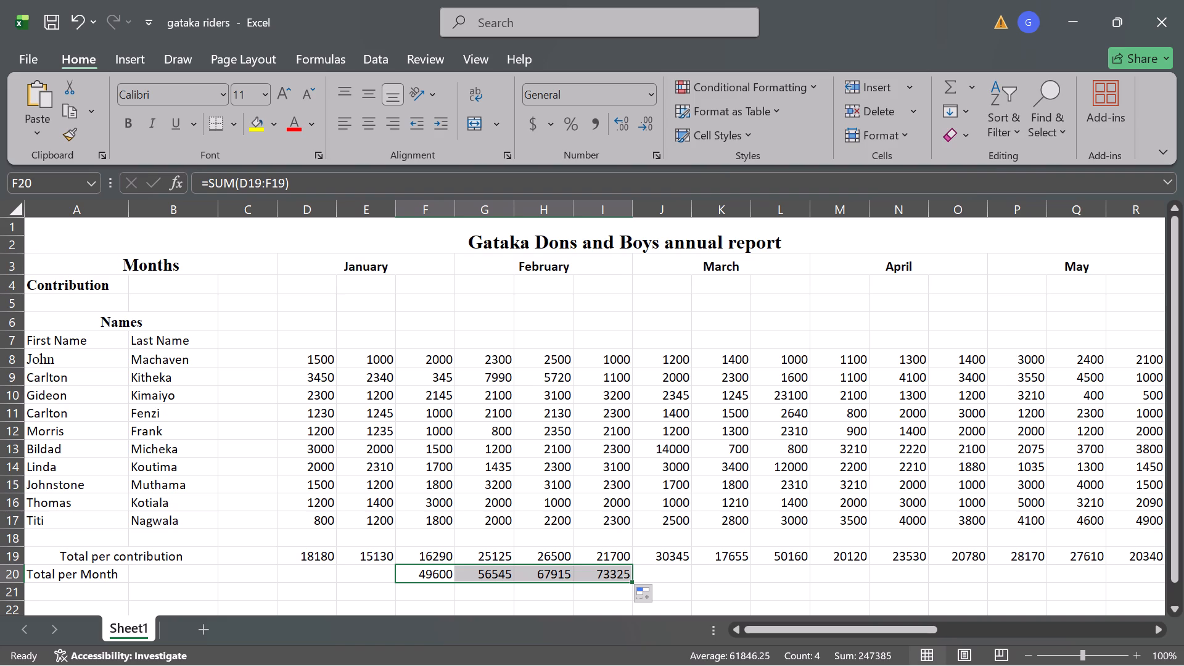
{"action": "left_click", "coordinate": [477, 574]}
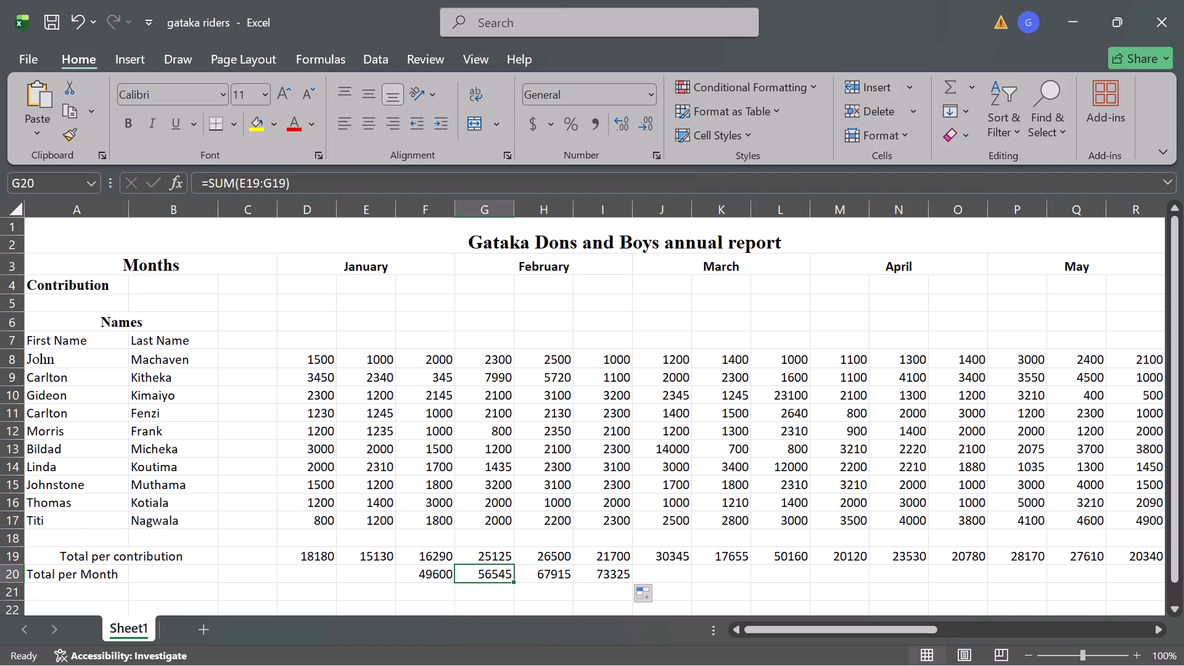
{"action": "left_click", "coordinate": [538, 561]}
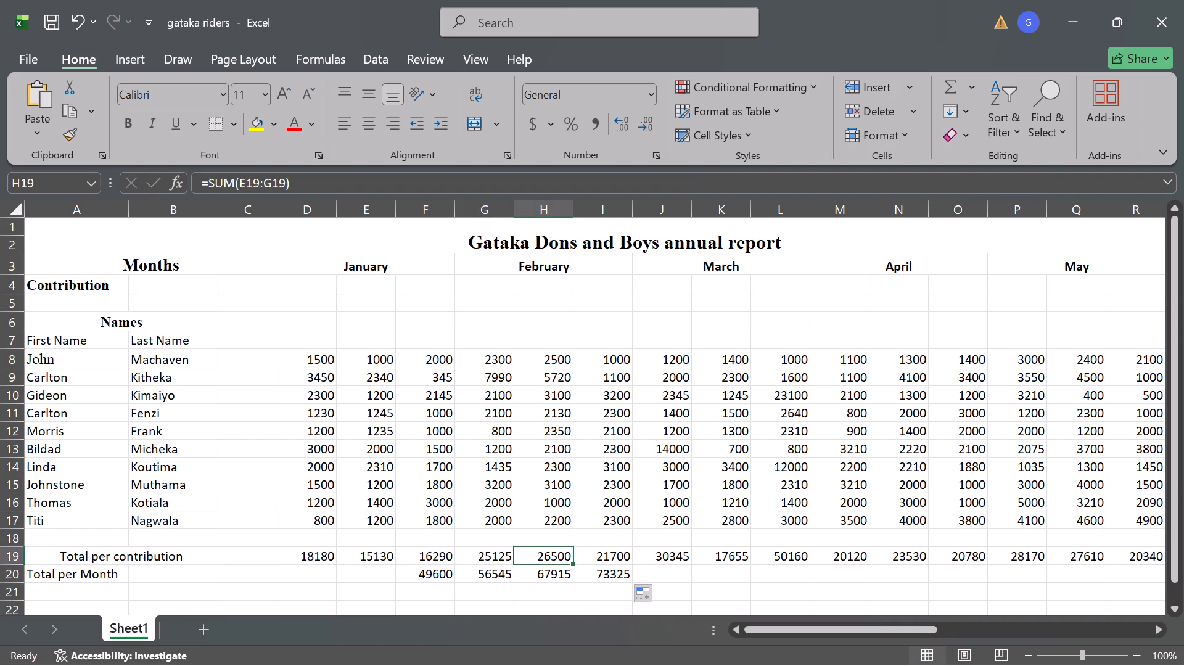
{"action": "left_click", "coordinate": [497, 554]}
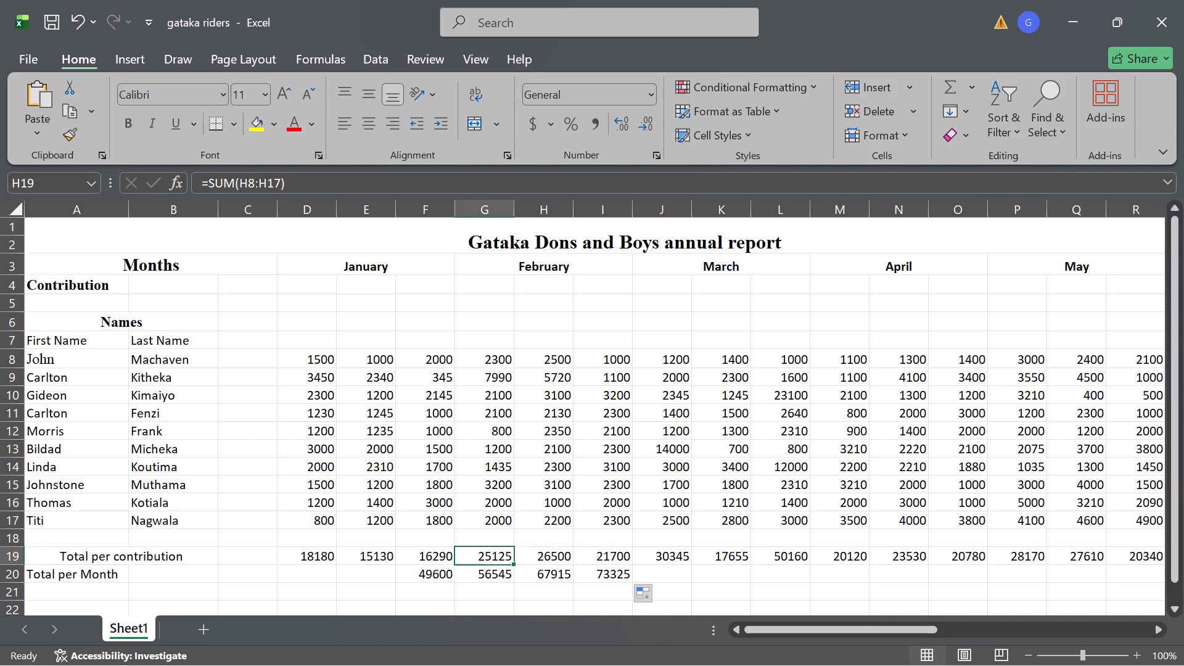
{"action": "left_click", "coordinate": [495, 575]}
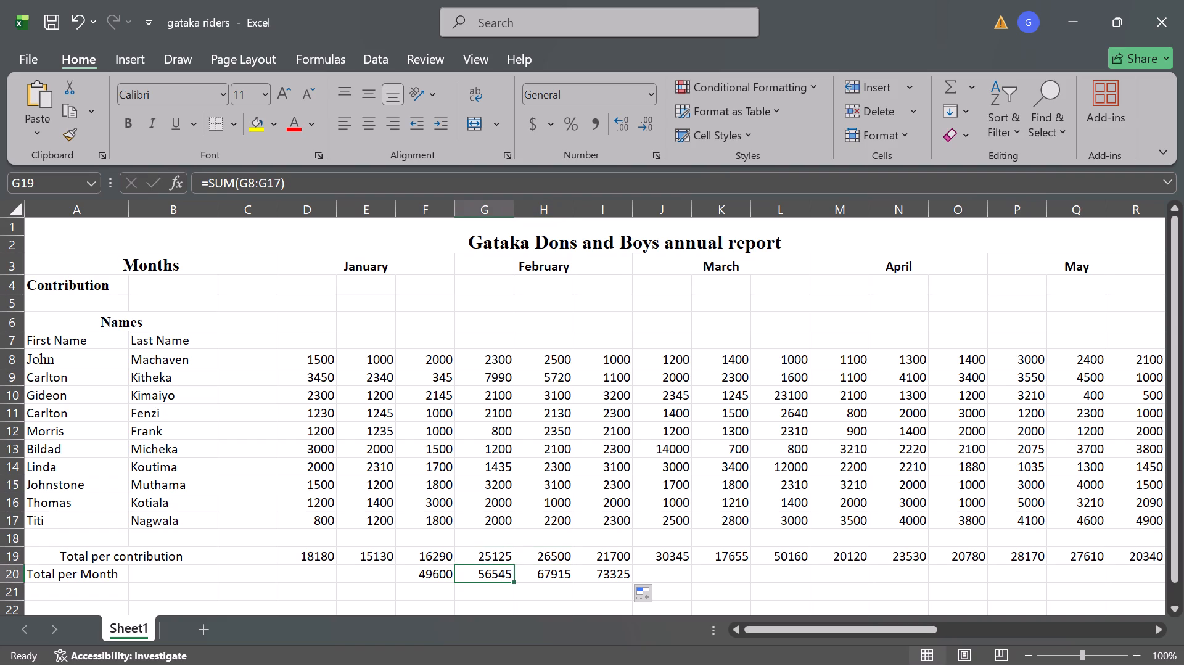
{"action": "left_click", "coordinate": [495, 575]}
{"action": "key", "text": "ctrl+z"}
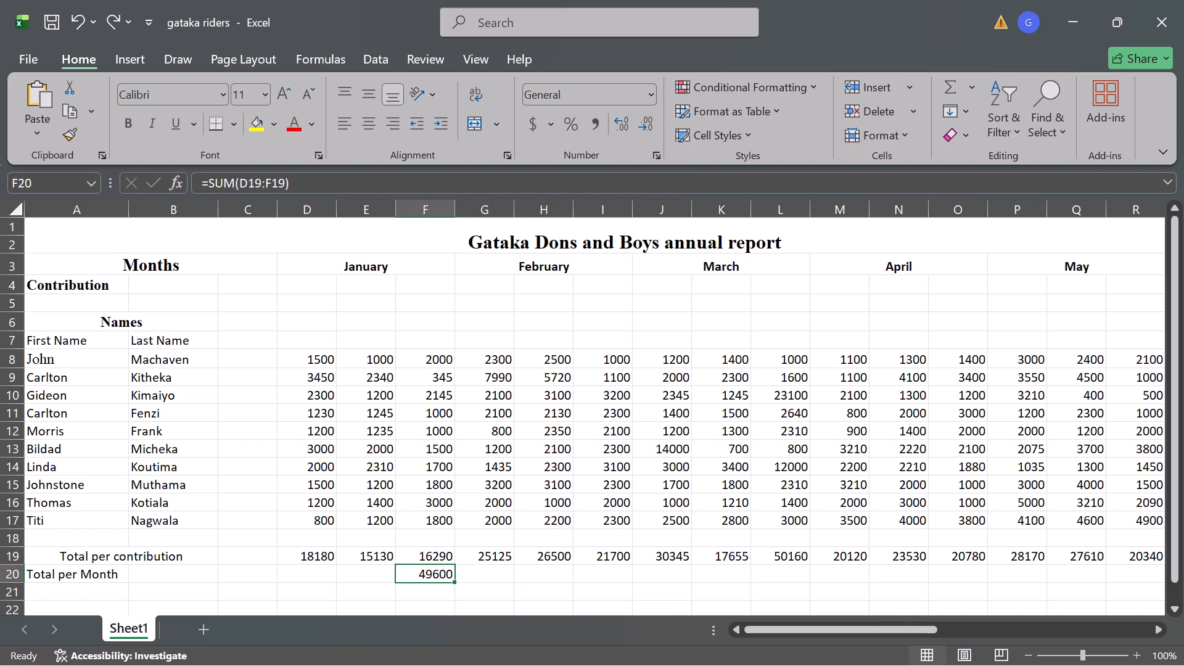
Copy the formula text =SUM(D19:F19) from F20 and try to paste it into I20 for February.
{"action": "left_click", "coordinate": [593, 573]}
{"action": "left_click", "coordinate": [429, 576]}
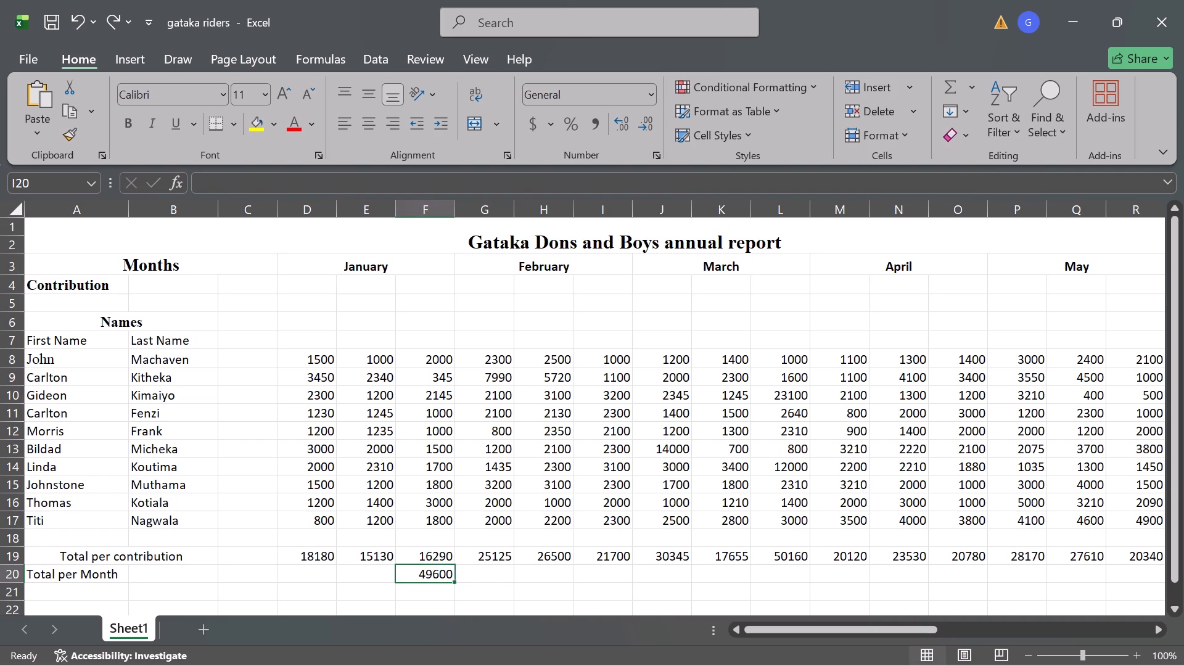
{"action": "left_click_drag", "start_coordinate": [292, 179], "coordinate": [197, 186]}
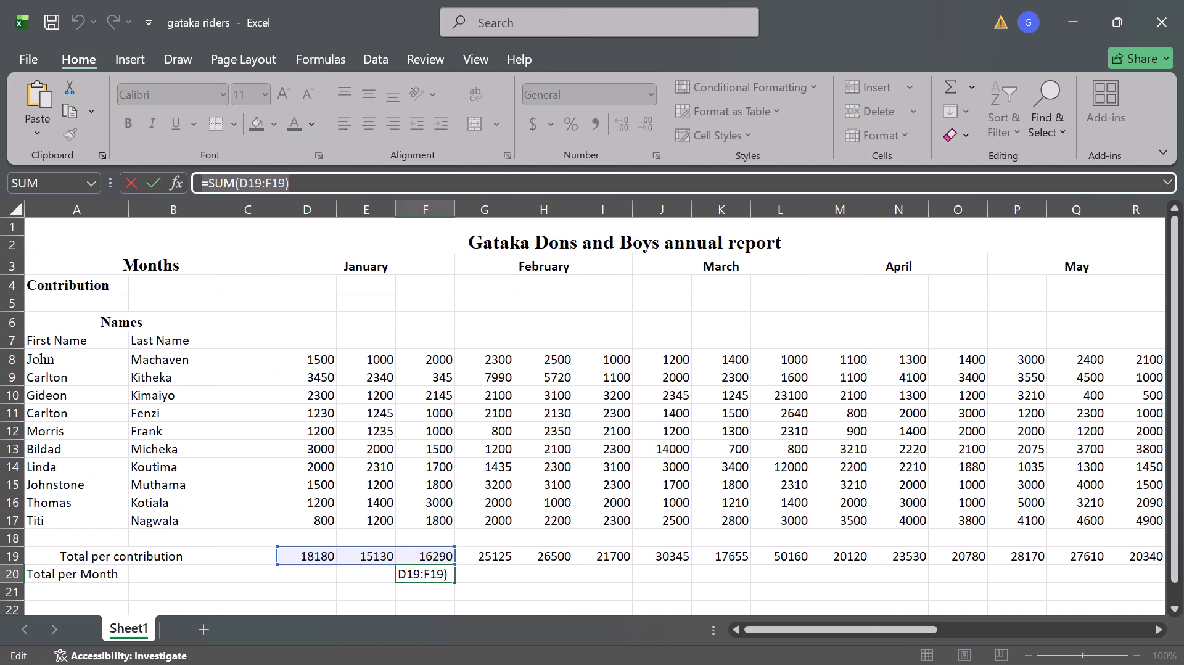
{"action": "key", "text": "ctrl+c"}
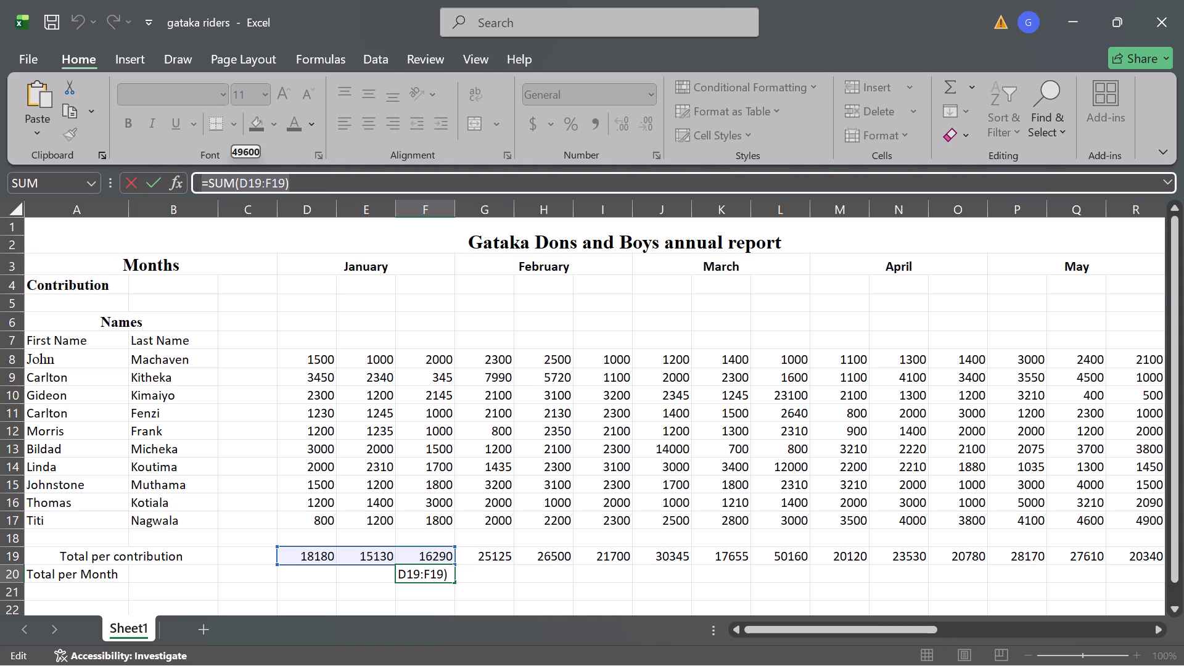
{"action": "left_click", "coordinate": [587, 573]}
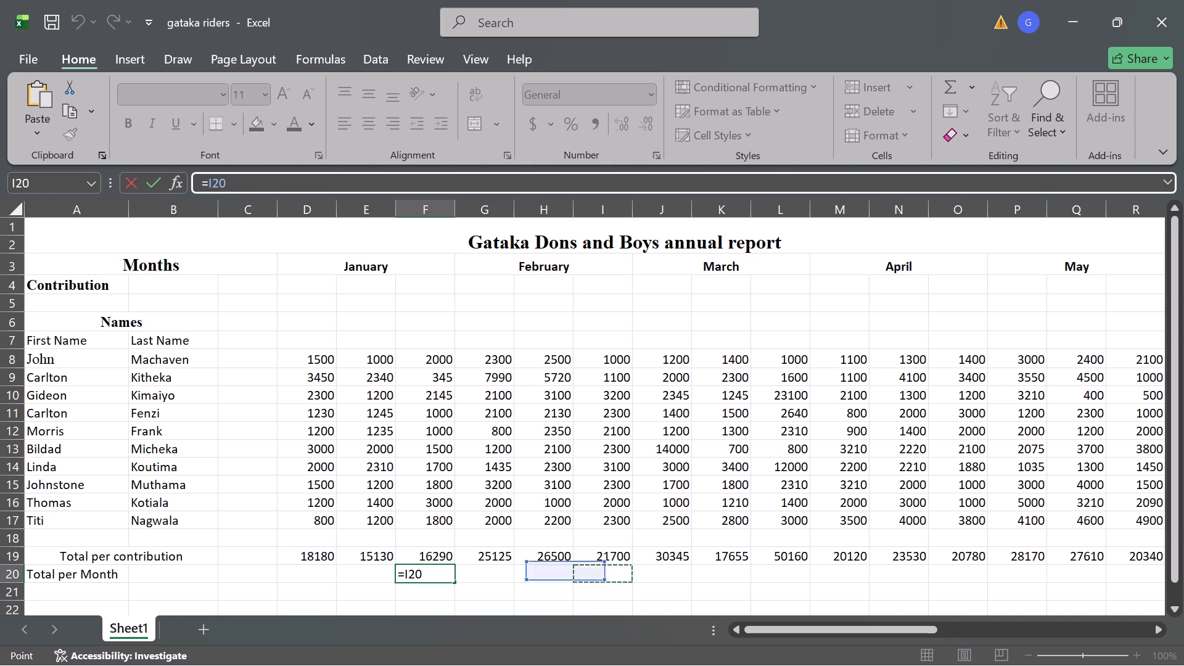
{"action": "key", "text": "ctrl+v"}
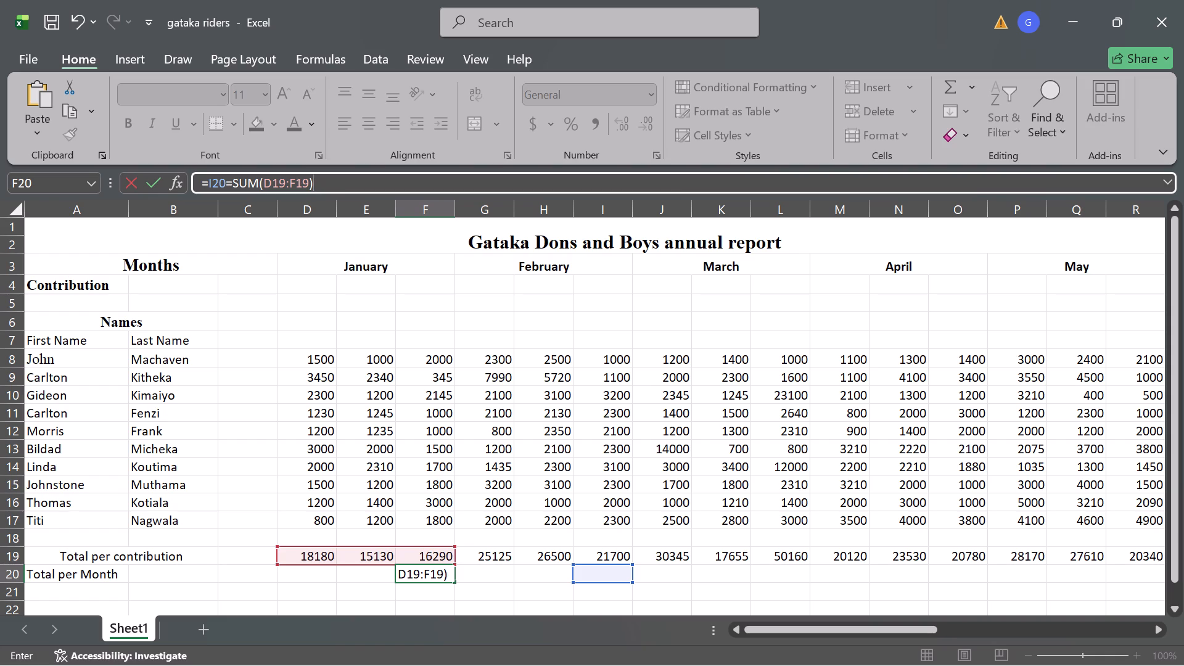
{"action": "left_click", "coordinate": [587, 573]}
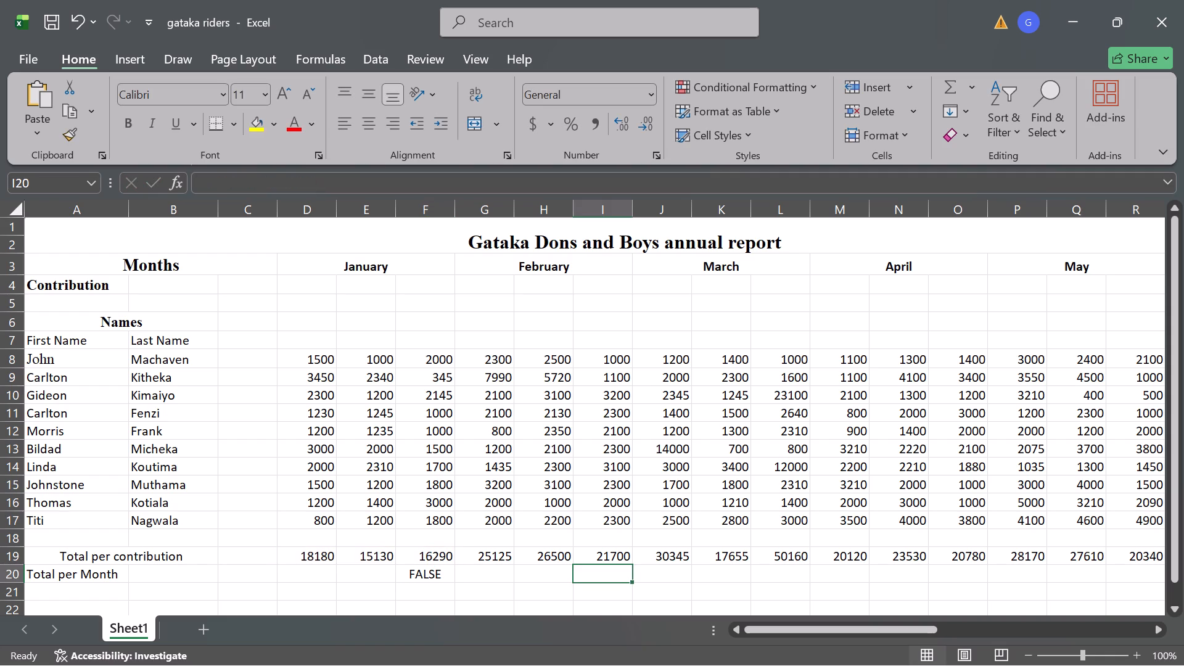
Paste the copied formula =SUM(D19:F19) into I20, keeping a single leading equals sign.
{"action": "key", "text": "equal"}
{"action": "key", "text": "ctrl+v"}
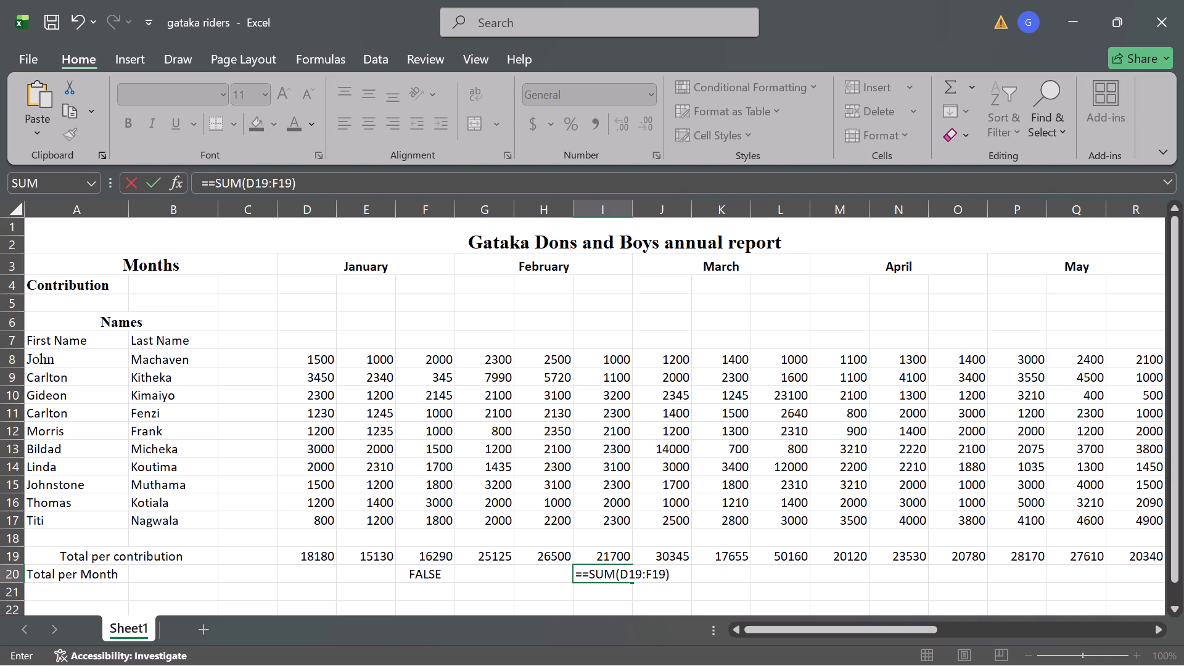
{"action": "left_click", "coordinate": [587, 573]}
{"action": "key", "text": "BackSpace"}
Change the sum range in I20 to G19:I19 to total the February contributions.
{"action": "key", "text": "Right"}
{"action": "key", "text": "Right"}
{"action": "key", "text": "Right"}
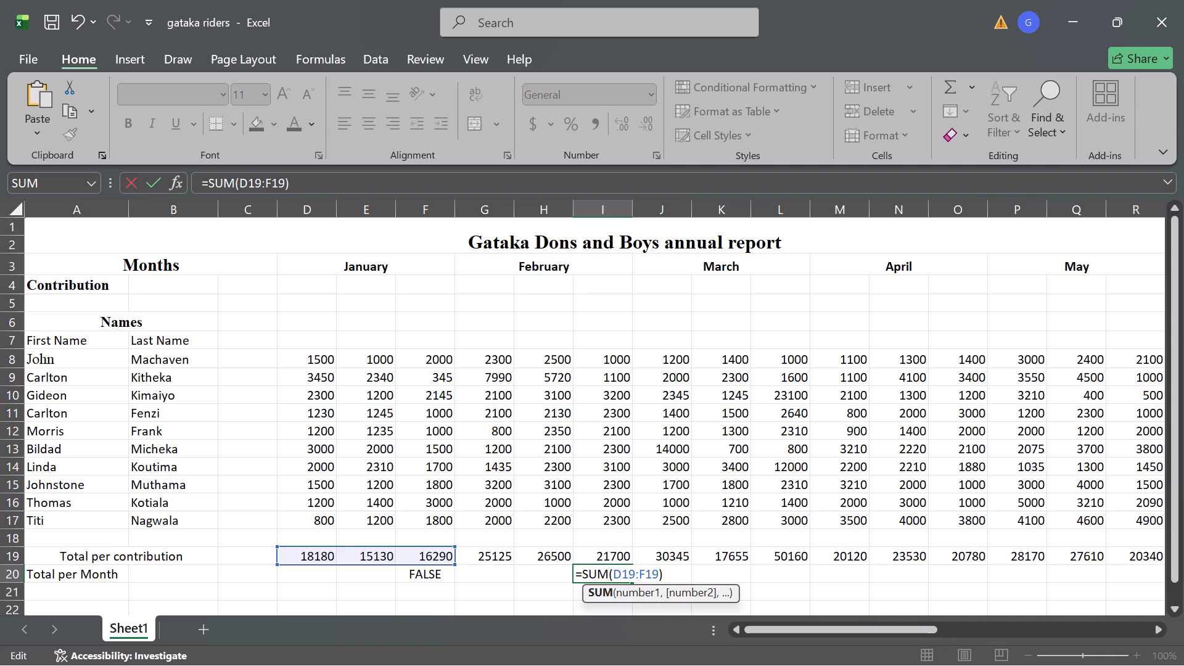
{"action": "key", "text": "Right"}
{"action": "key", "text": "Right"}
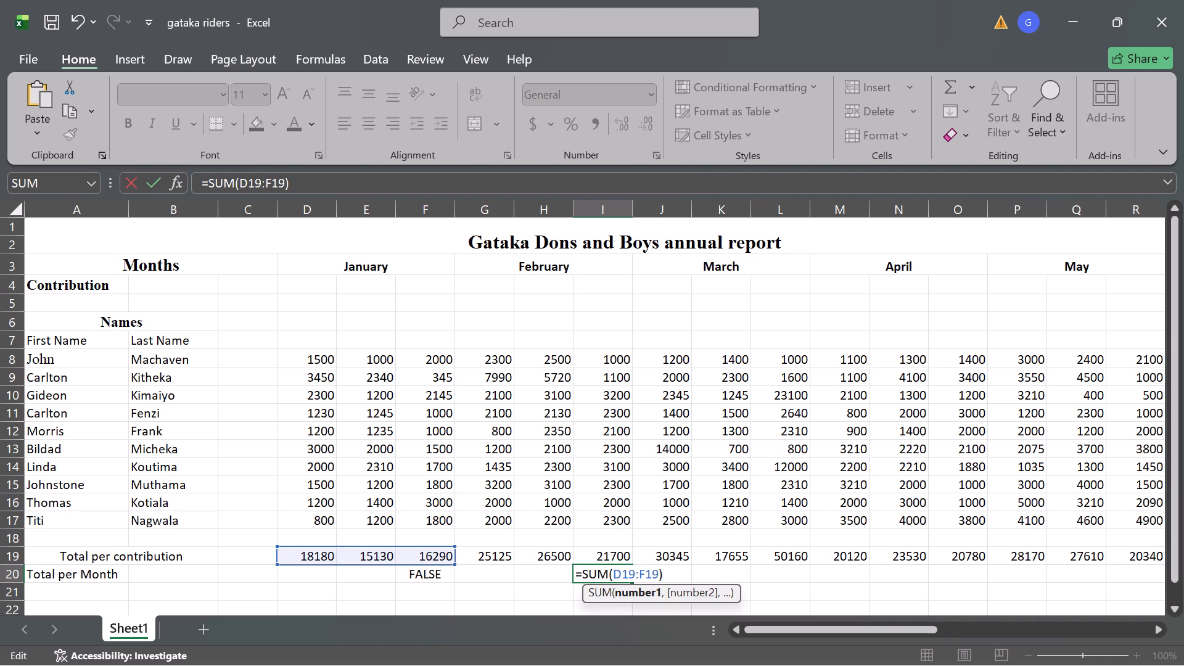
{"action": "key", "text": "BackSpace"}
{"action": "key", "text": "h"}
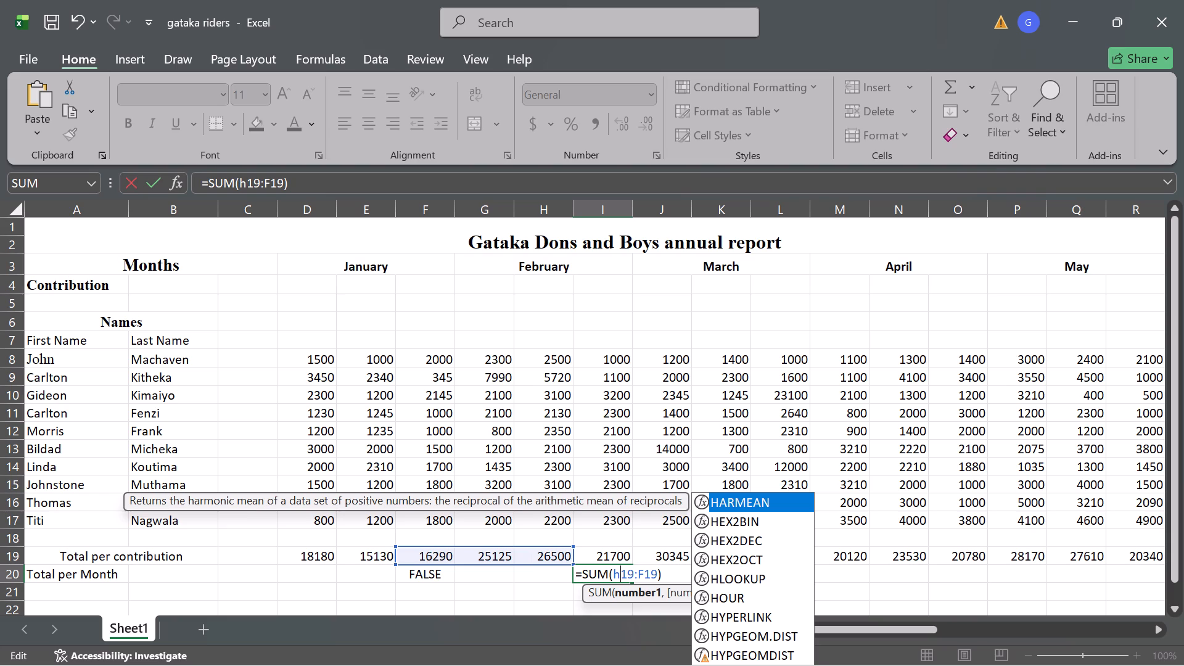
{"action": "key", "text": "Right"}
{"action": "key", "text": "Right"}
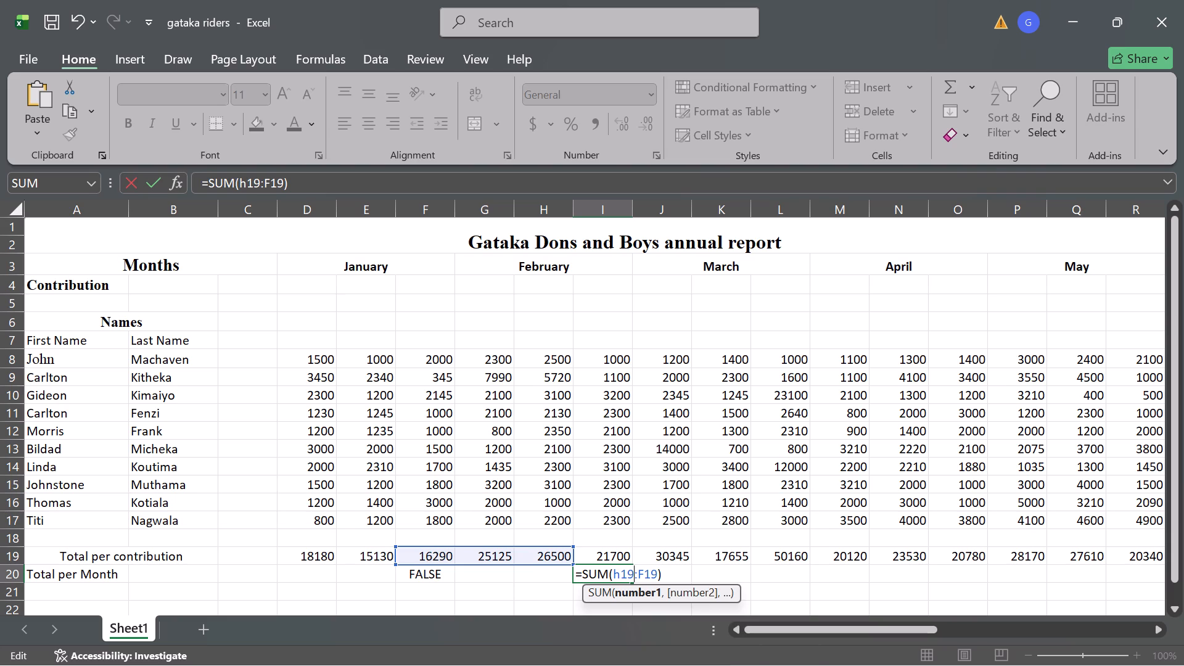
{"action": "key", "text": "Right"}
{"action": "key", "text": "Right"}
{"action": "key", "text": "BackSpace"}
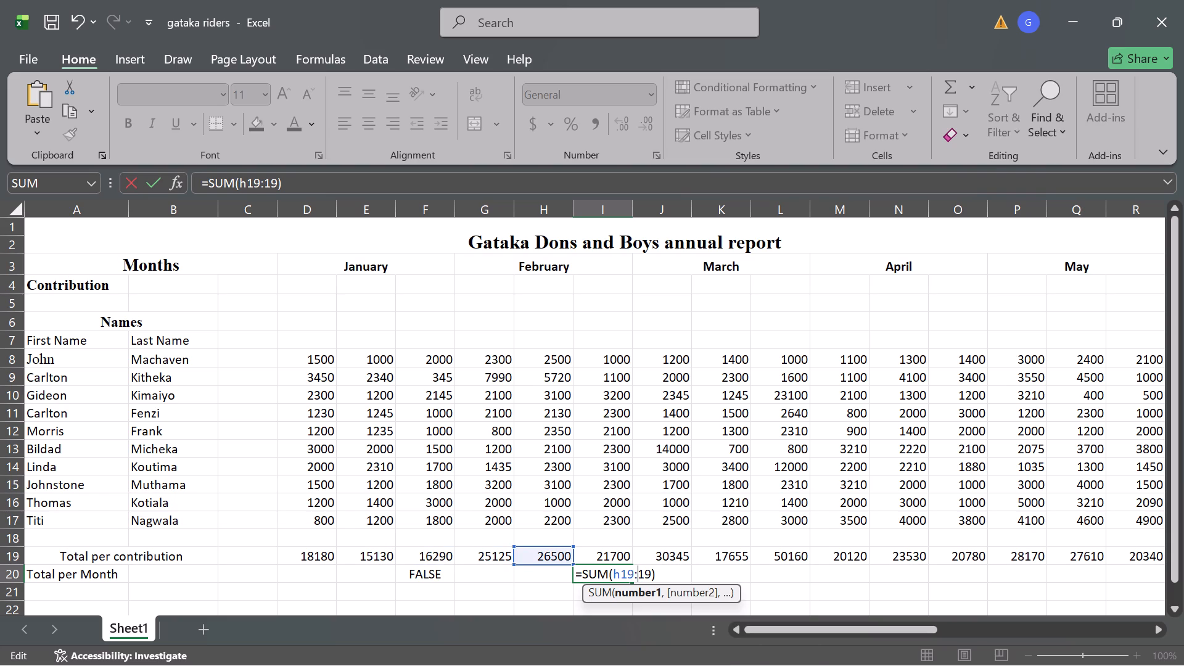
{"action": "key", "text": "j"}
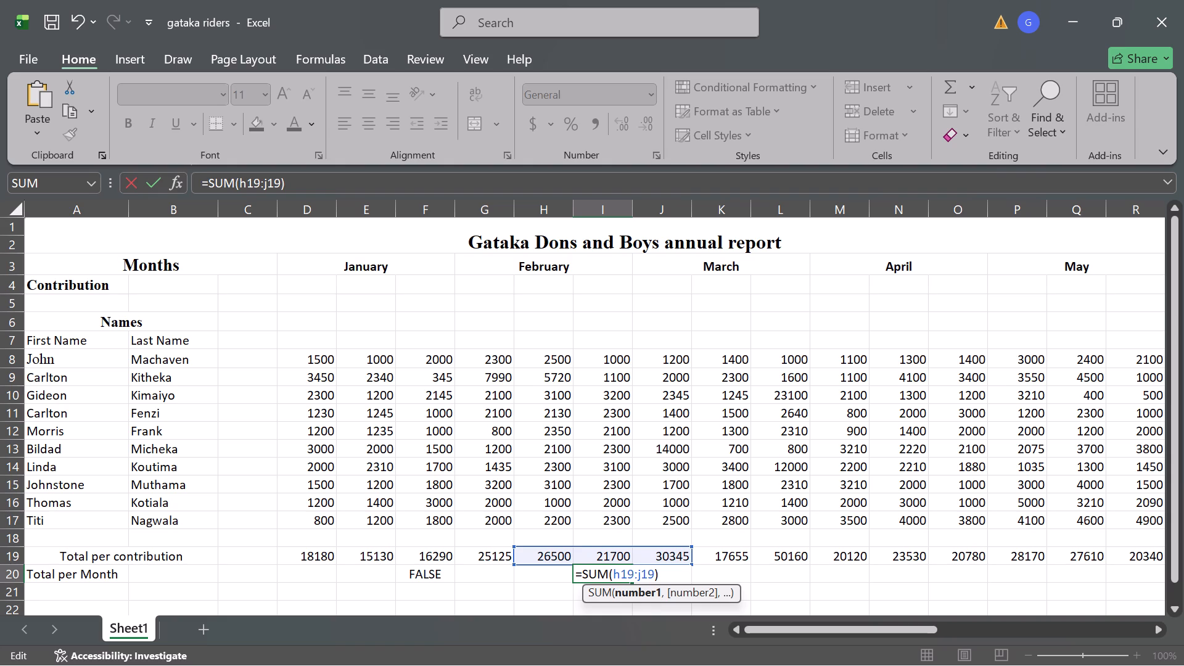
{"action": "key", "text": "BackSpace"}
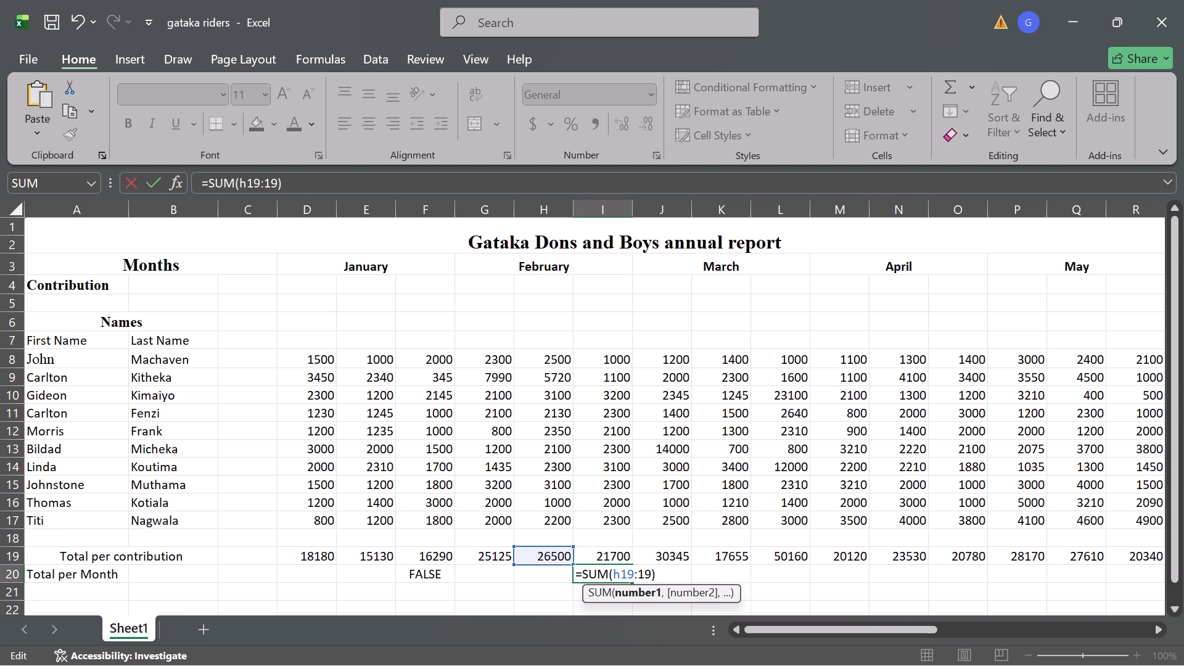
{"action": "key", "text": "i"}
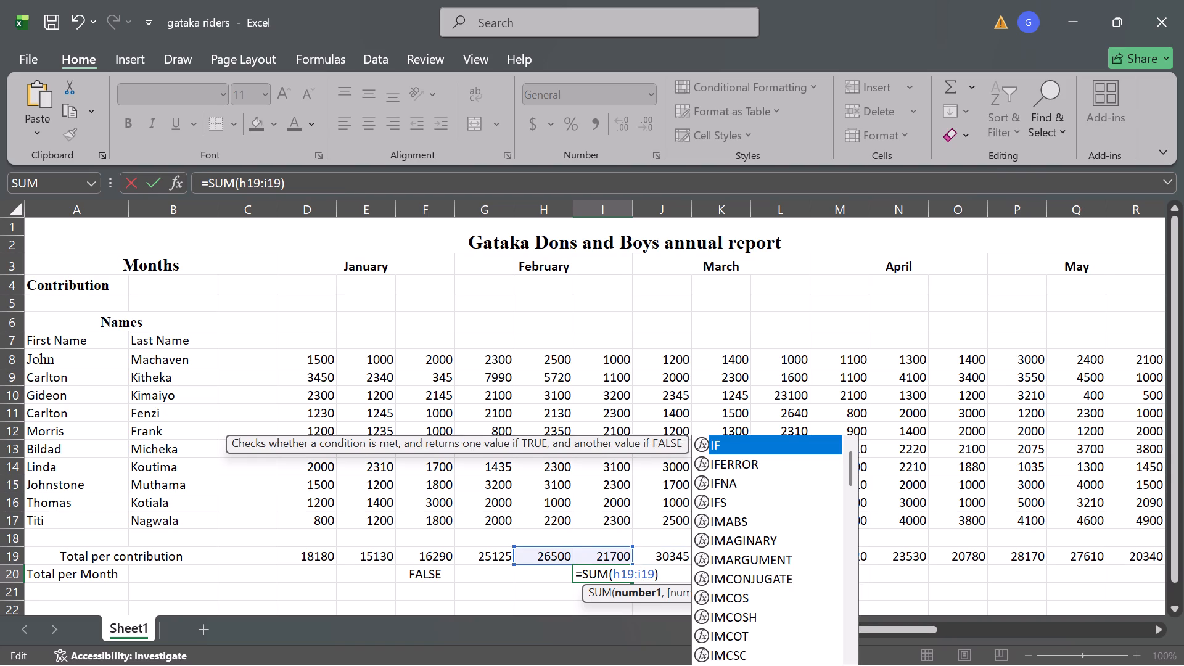
{"action": "key", "text": "Left"}
{"action": "key", "text": "Left"}
{"action": "key", "text": "Left"}
{"action": "key", "text": "Left"}
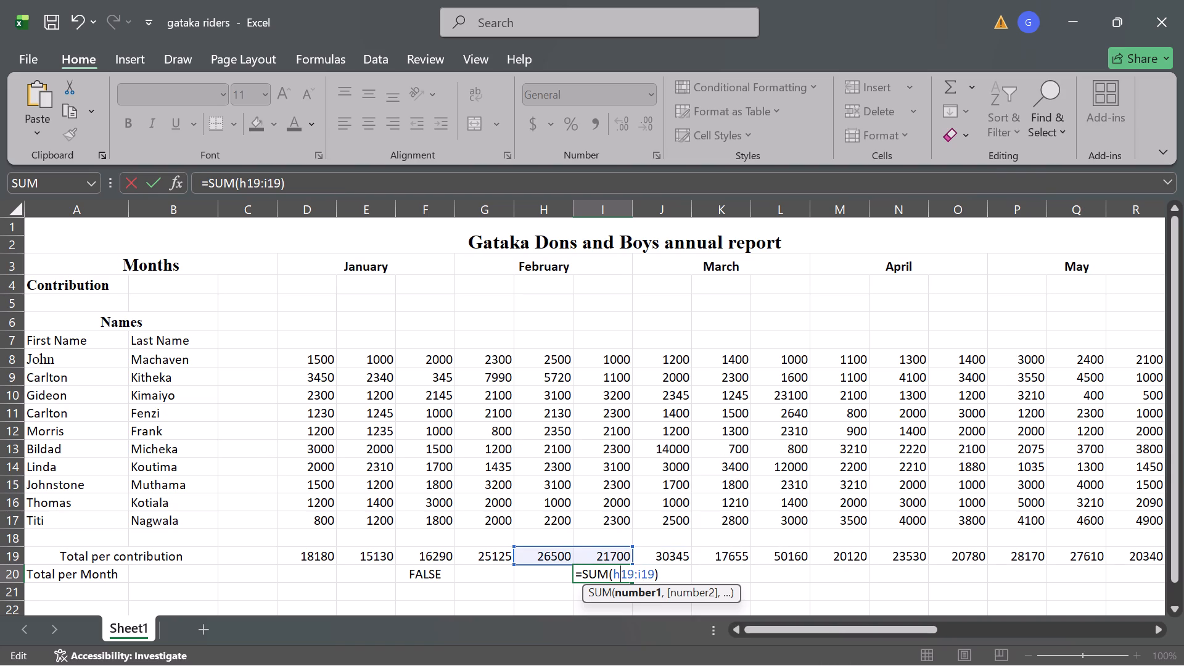
{"action": "key", "text": "BackSpace"}
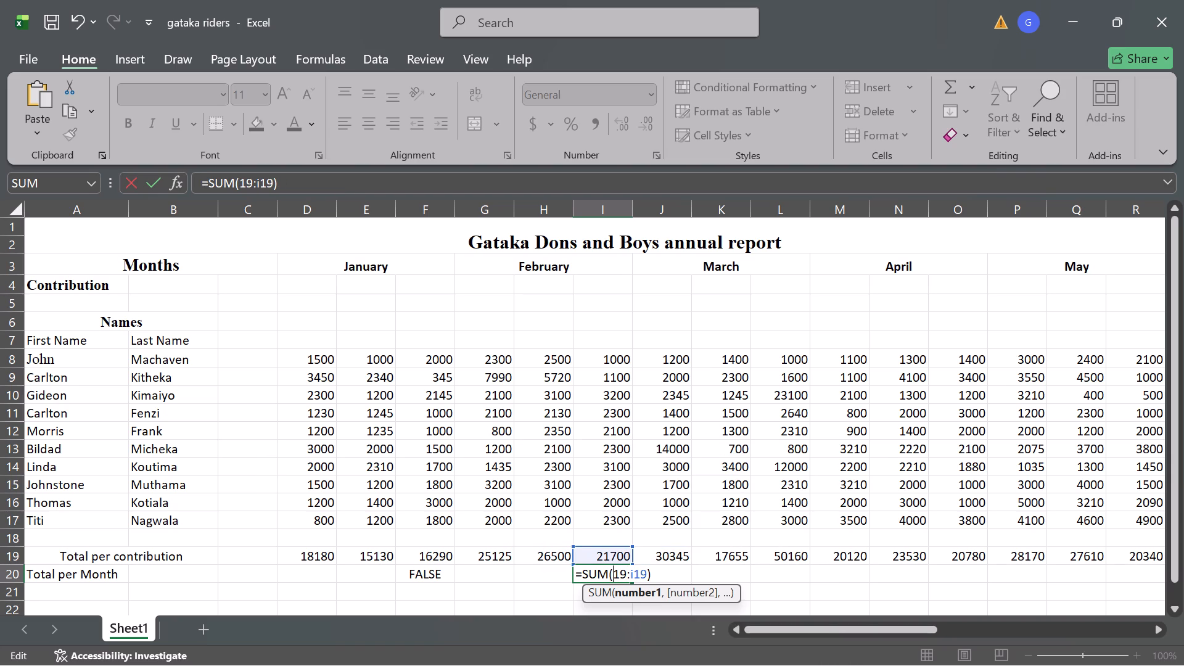
{"action": "key", "text": "g"}
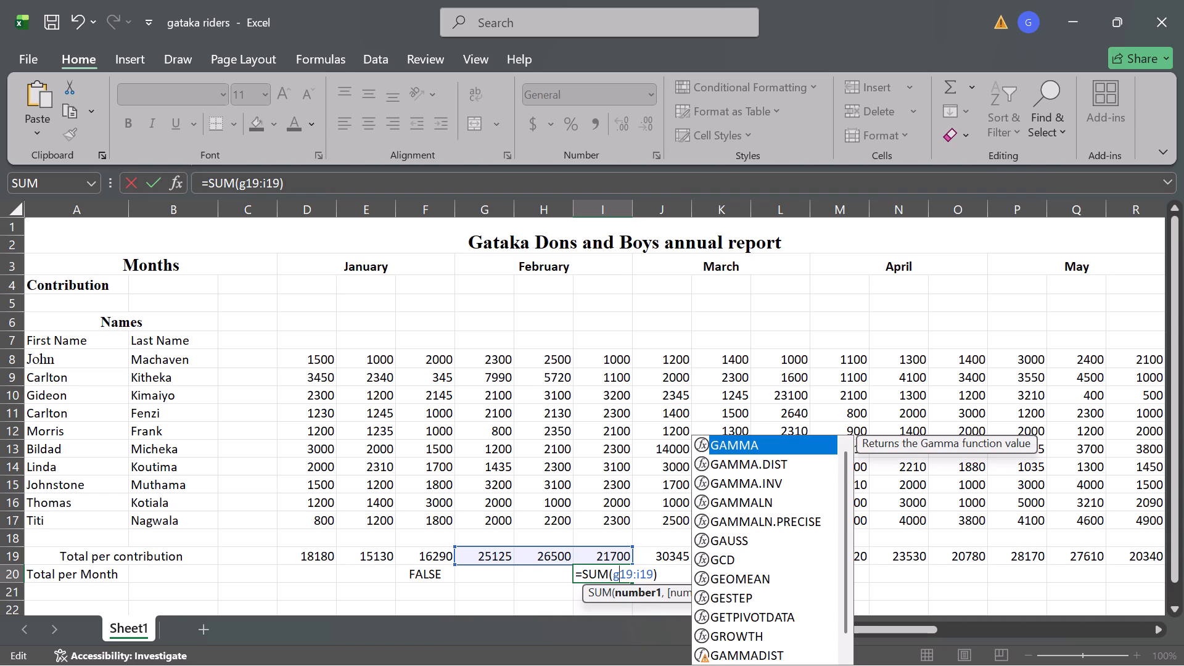
{"action": "key", "text": "Return"}
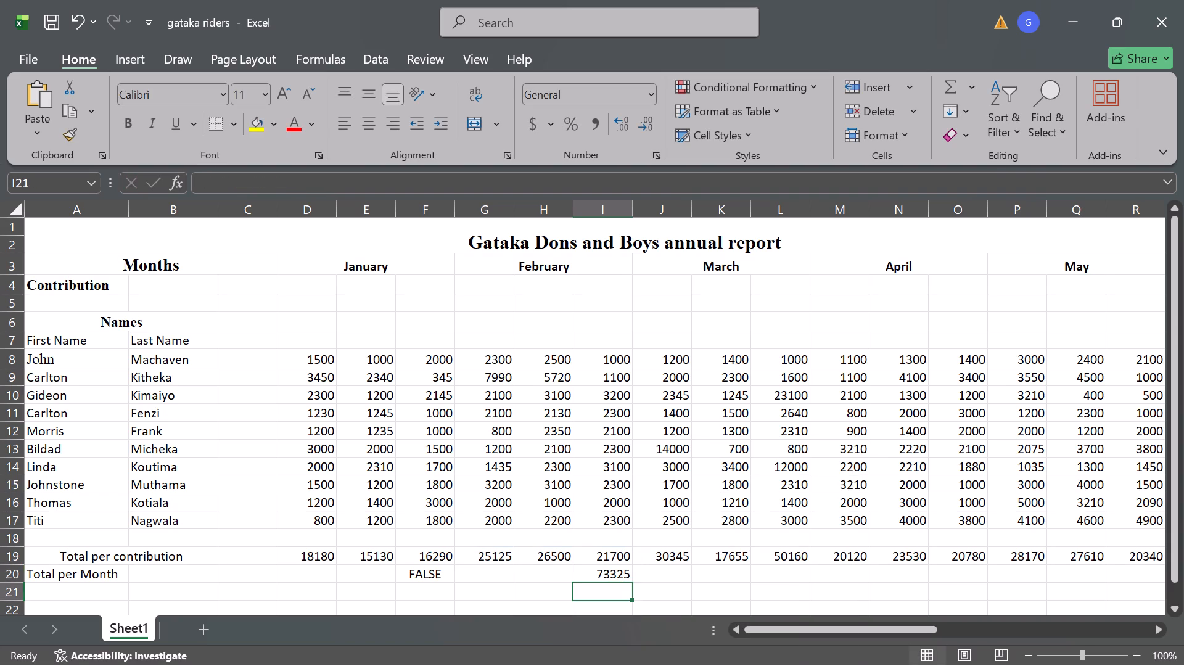
Replace the content of F20 with the formula =SUM(D19:E19) for the January total.
{"action": "left_click", "coordinate": [435, 579]}
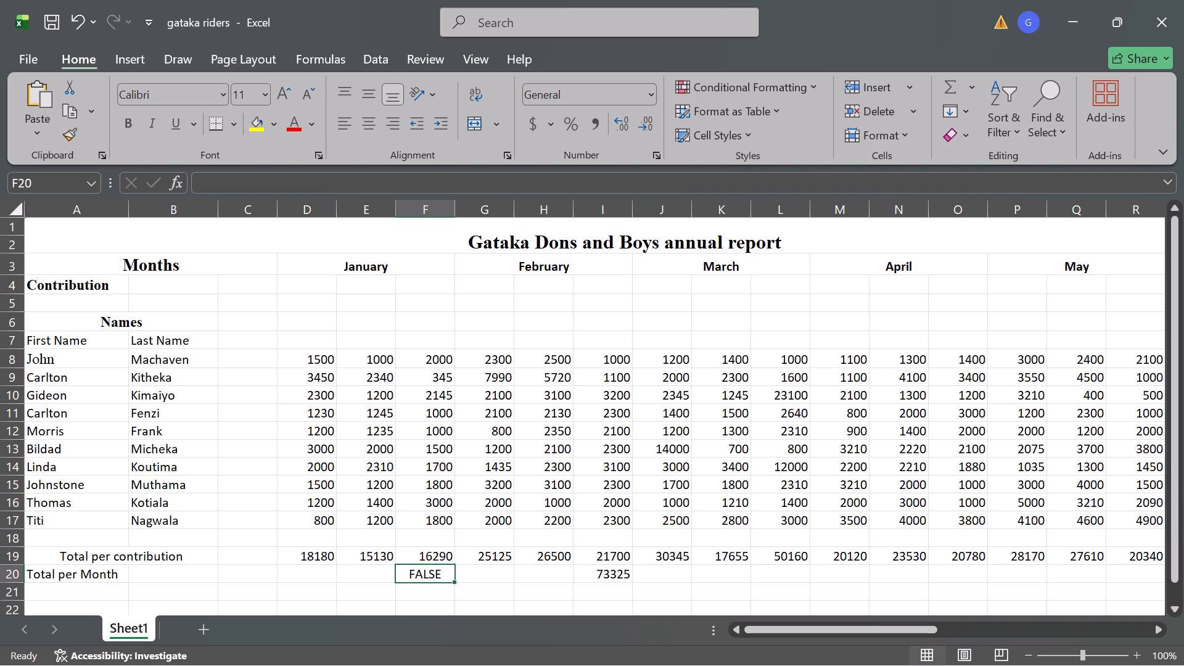
{"action": "key", "text": "BackSpace"}
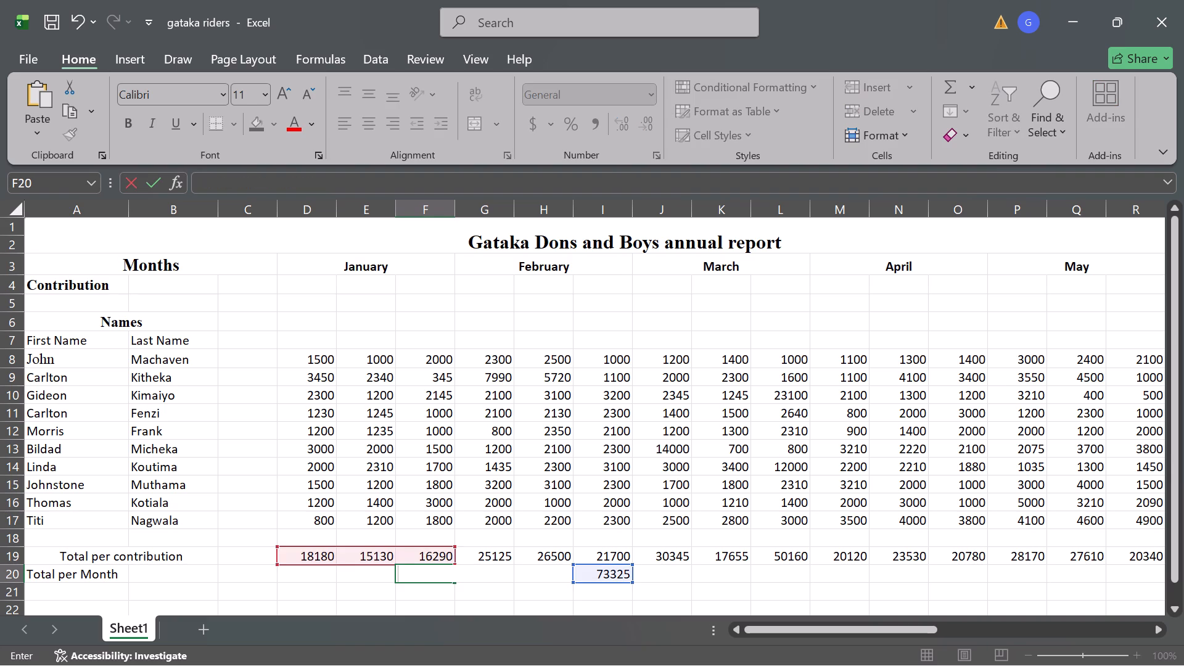
{"action": "key", "text": "equal"}
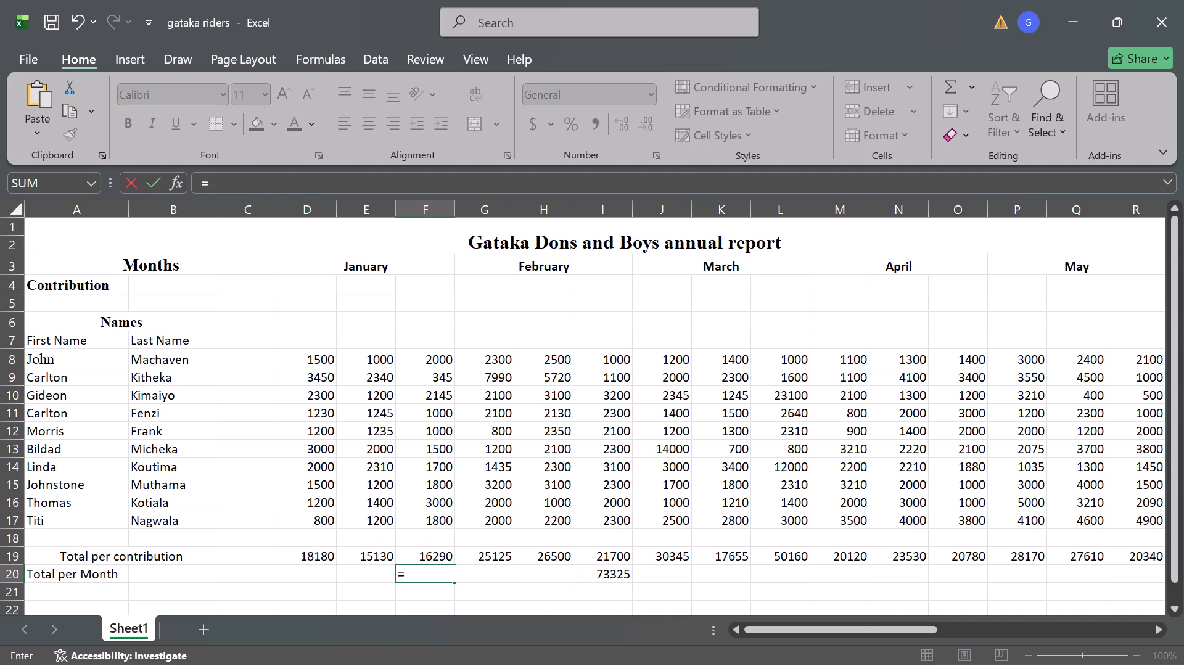
{"action": "type", "text": "d1"}
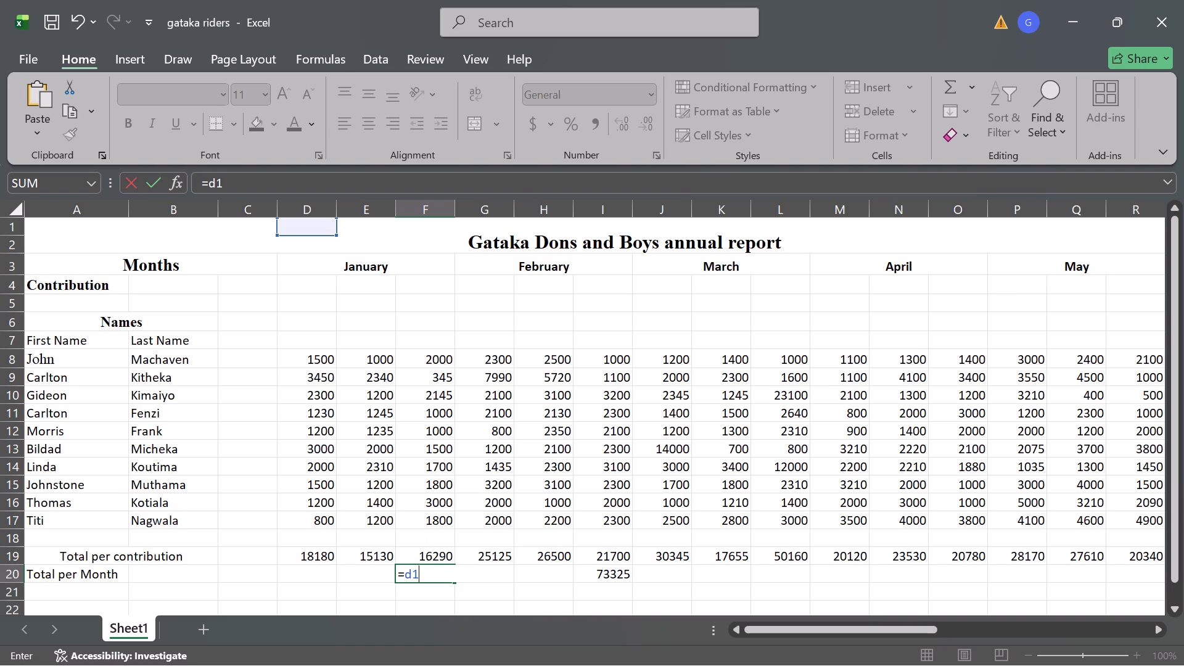
{"action": "key", "text": "BackSpace"}
{"action": "key", "text": "BackSpace"}
{"action": "type", "text": "sum"}
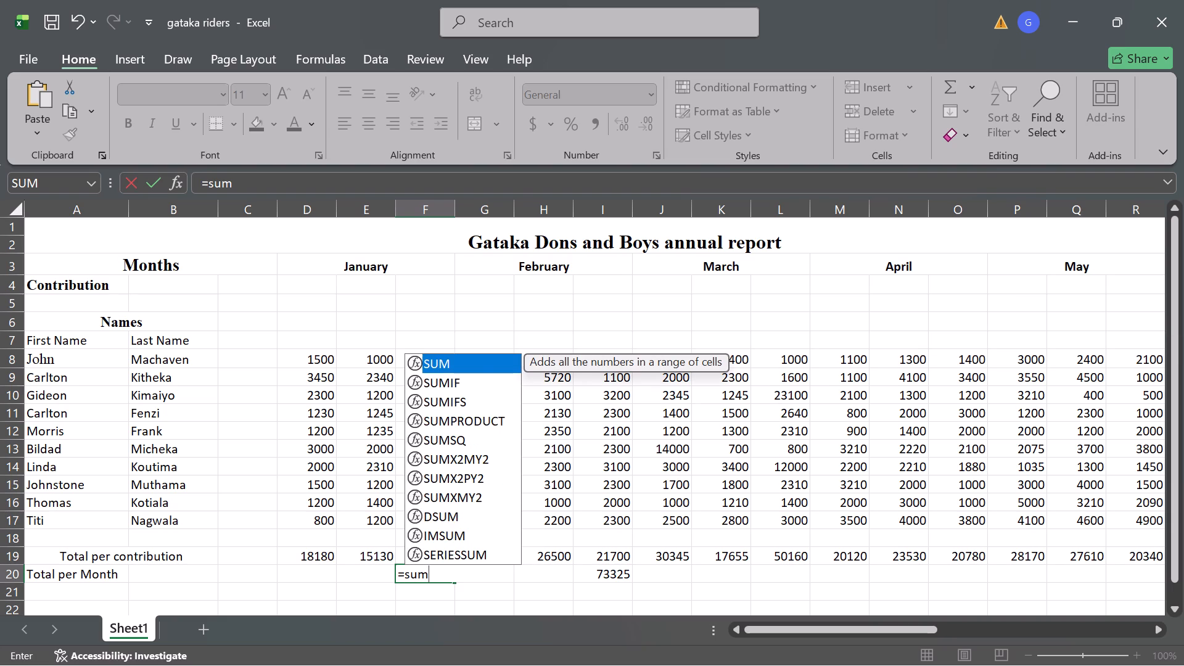
{"action": "key", "text": "shift+parenleft"}
{"action": "type", "text": "d19"}
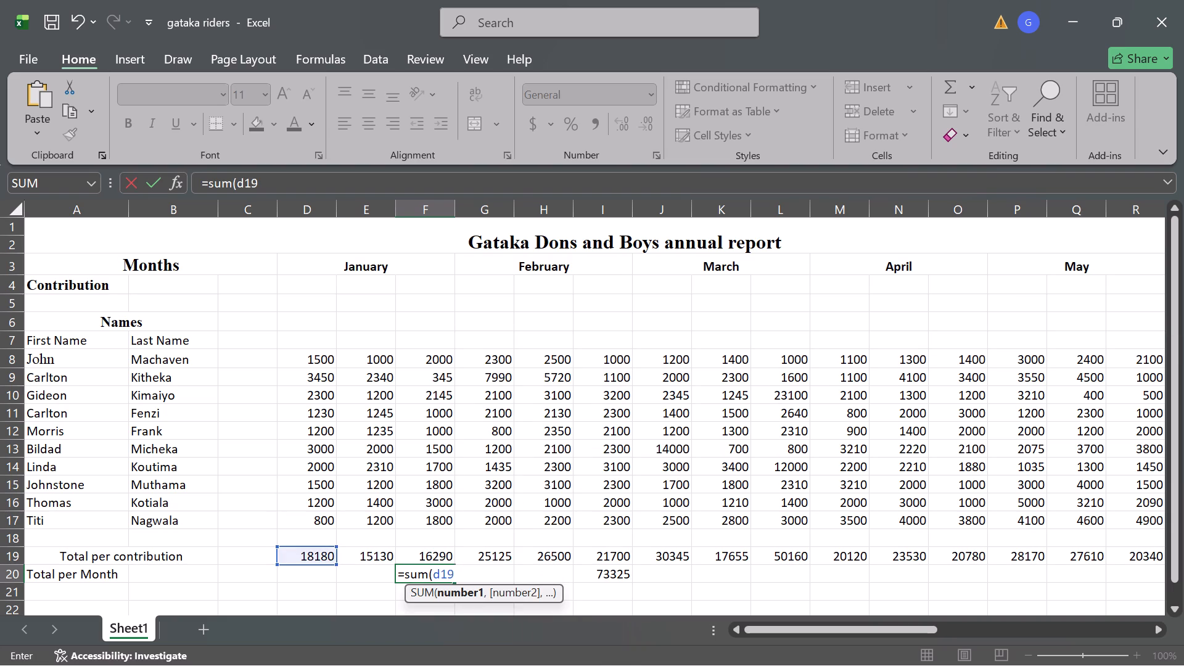
{"action": "key", "text": "shift+colon"}
{"action": "type", "text": "e19"}
{"action": "key", "text": "shift+parenright"}
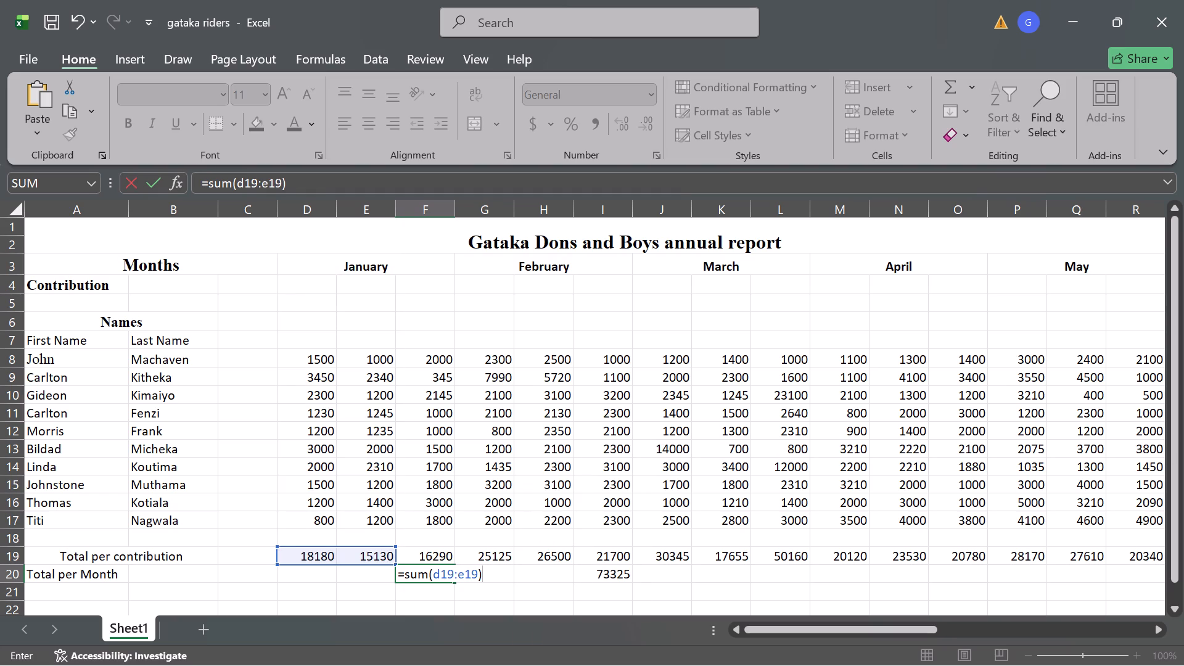
{"action": "key", "text": "Left"}
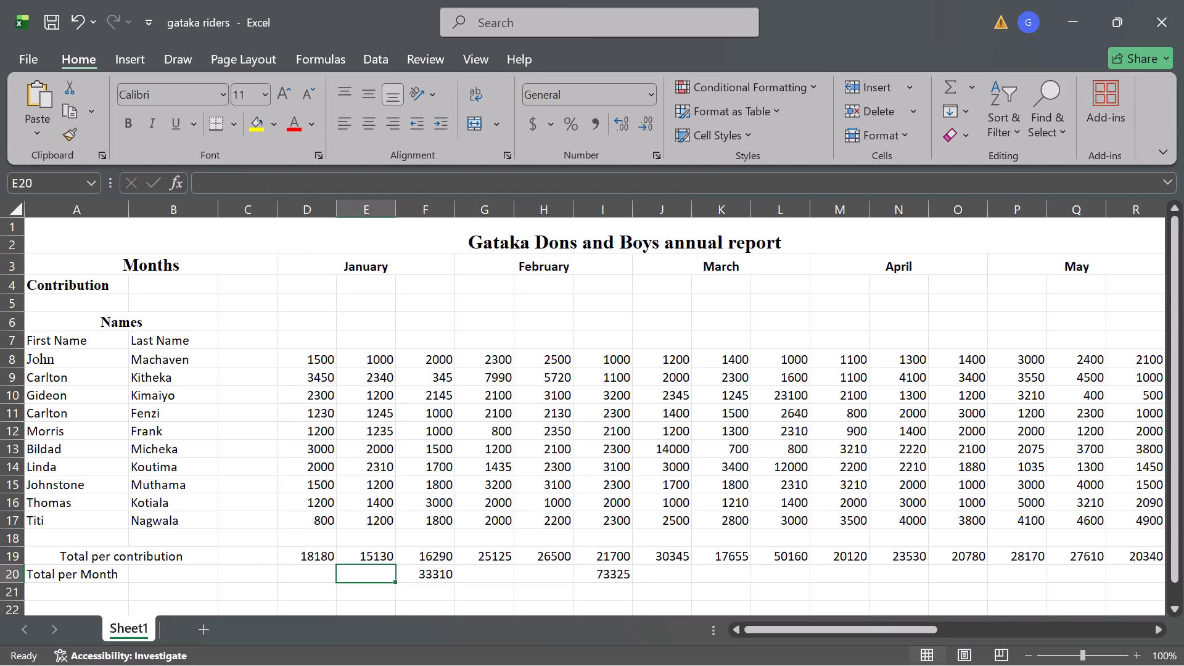
{"action": "key", "text": "Right"}
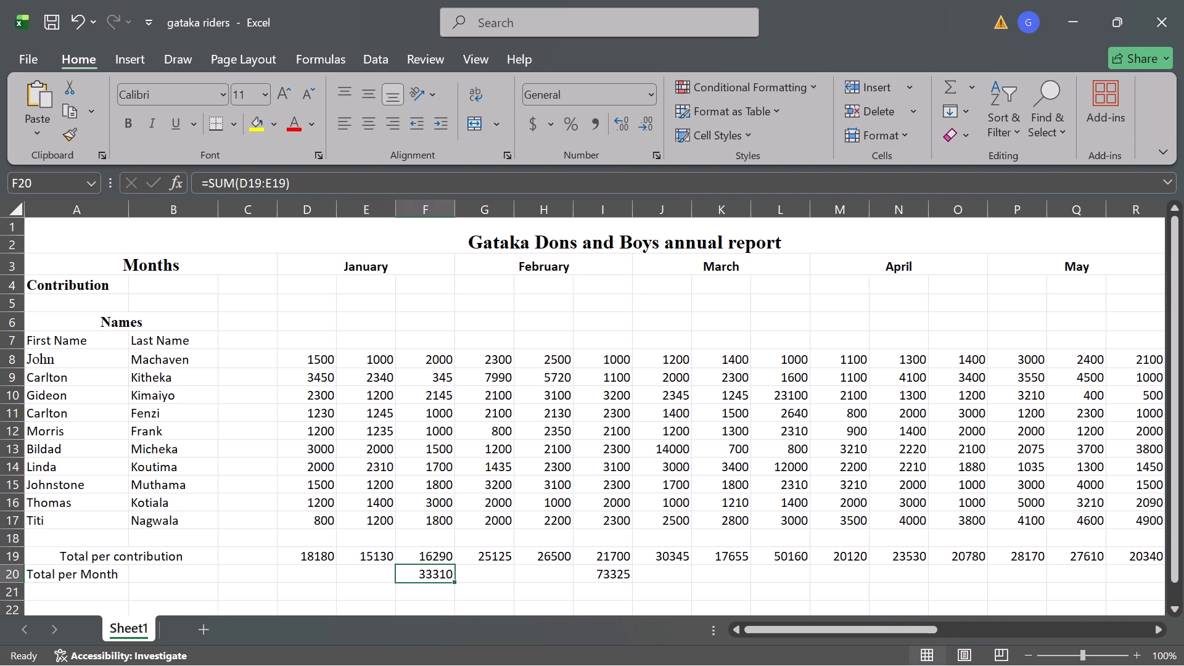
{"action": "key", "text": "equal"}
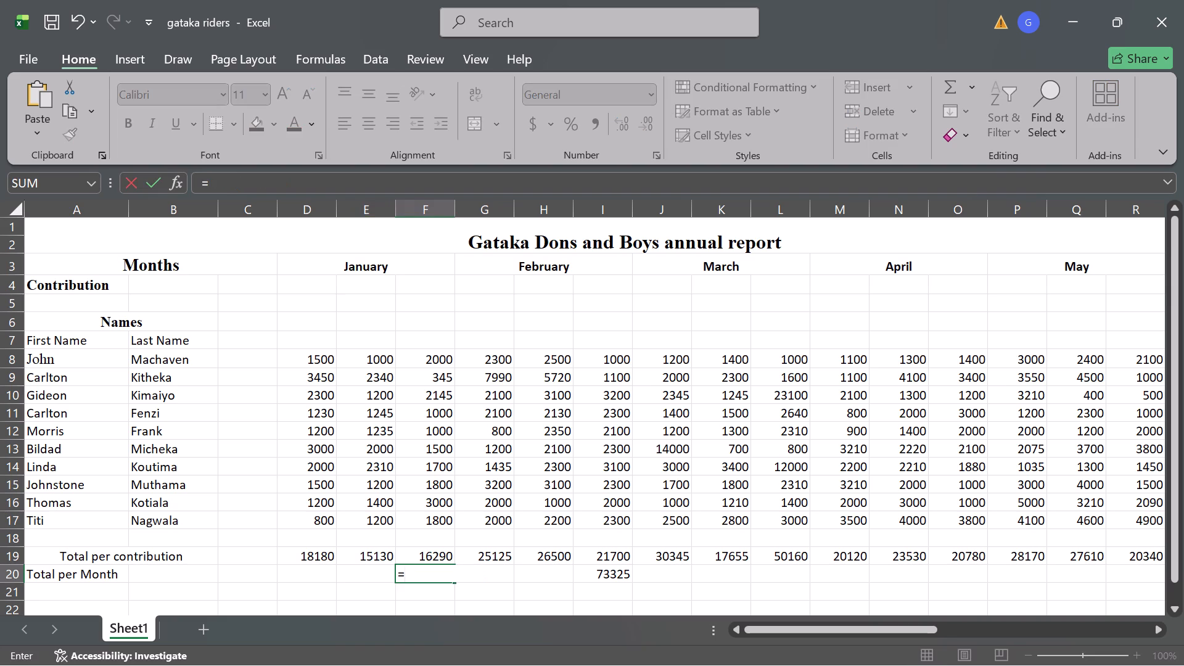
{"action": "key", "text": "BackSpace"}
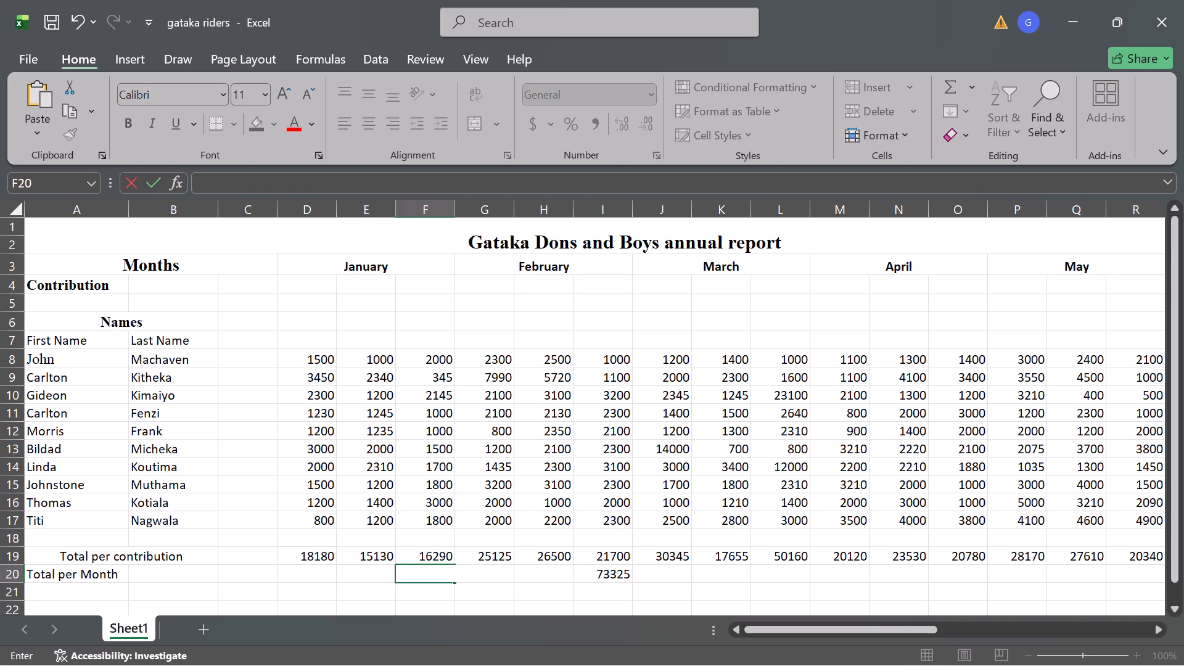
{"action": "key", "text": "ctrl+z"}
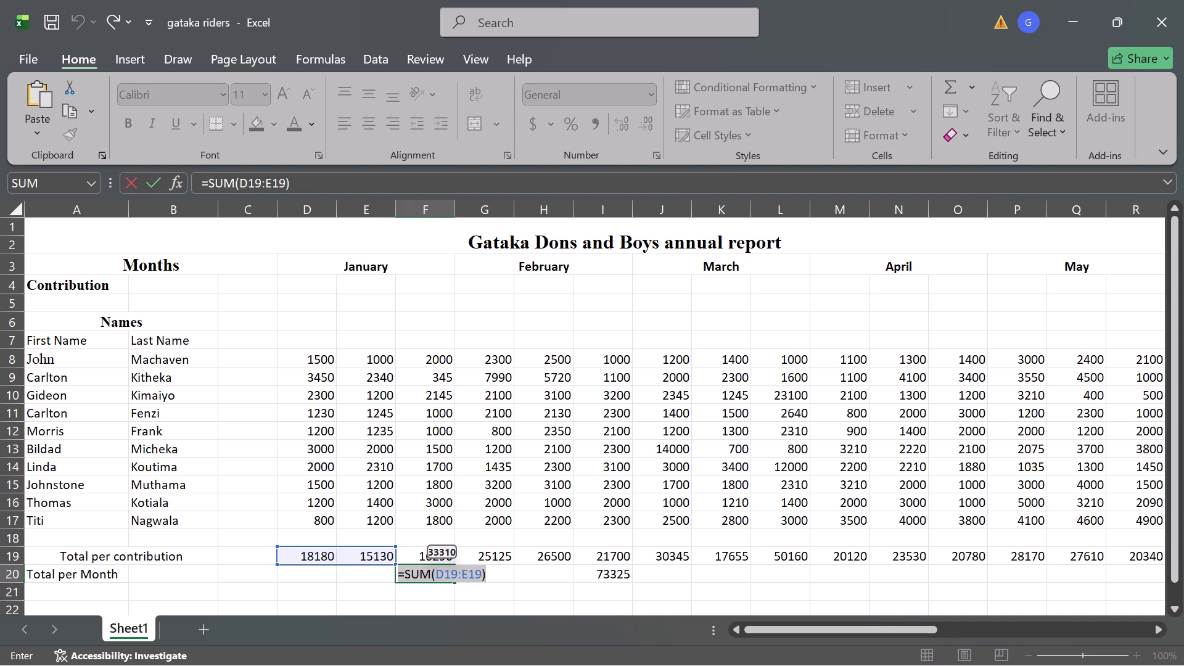
Extend the sum range in F20 to D19:F19 so it totals all January contributions.
{"action": "left_click", "coordinate": [276, 189]}
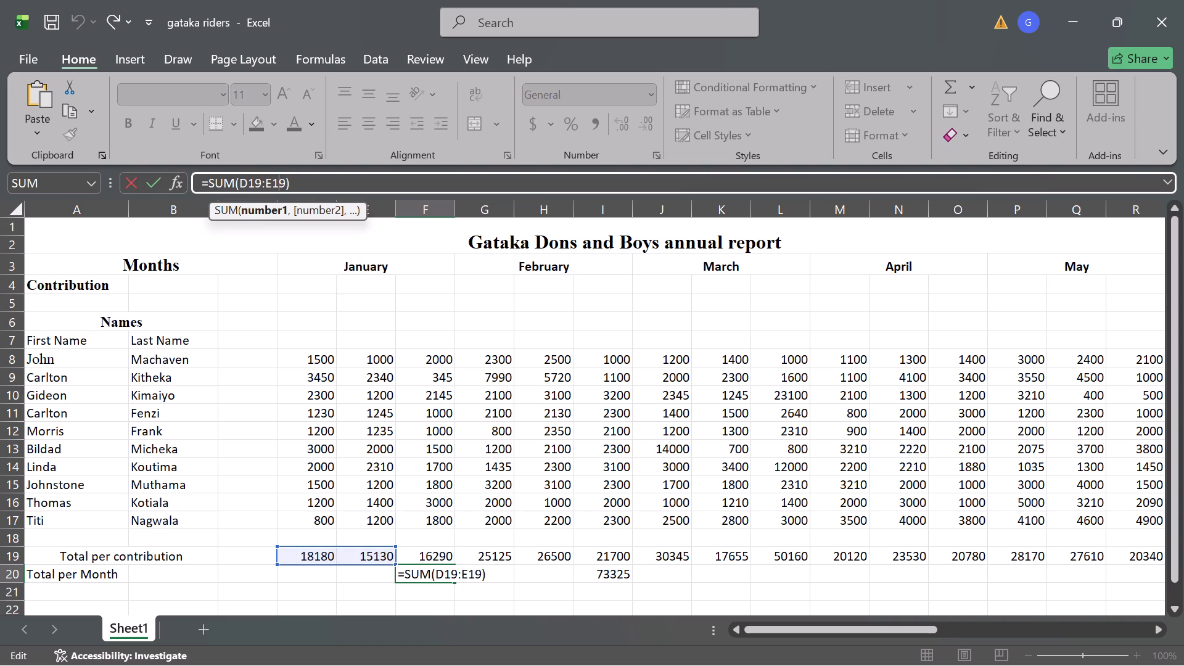
{"action": "key", "text": "BackSpace"}
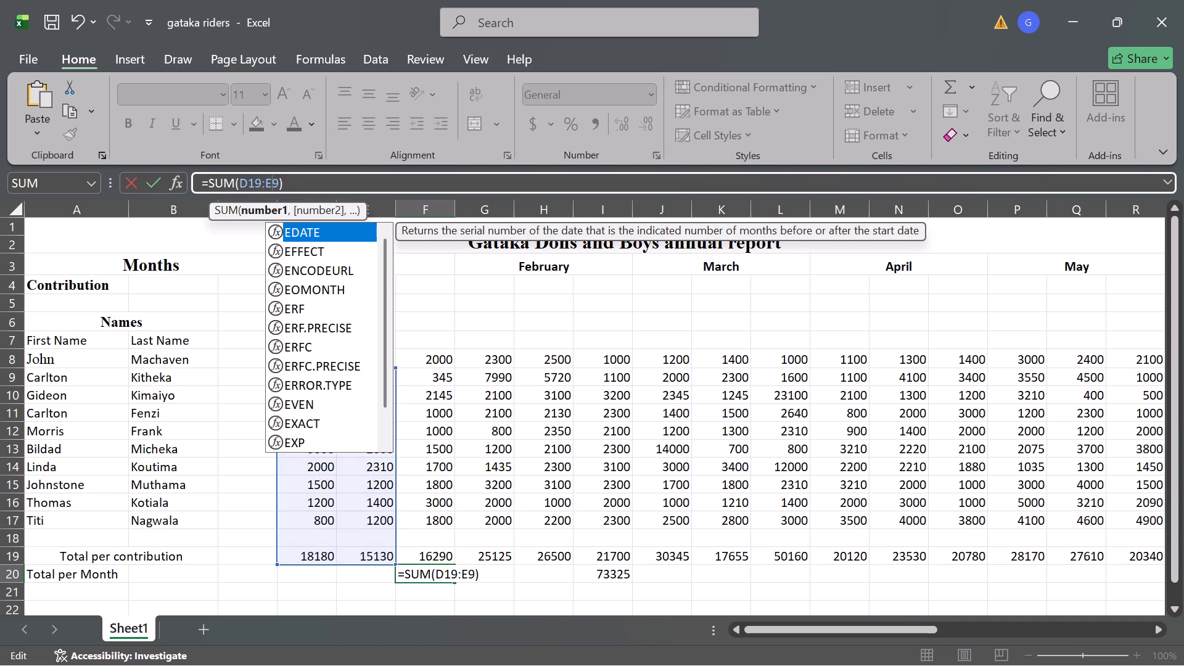
{"action": "key", "text": "f"}
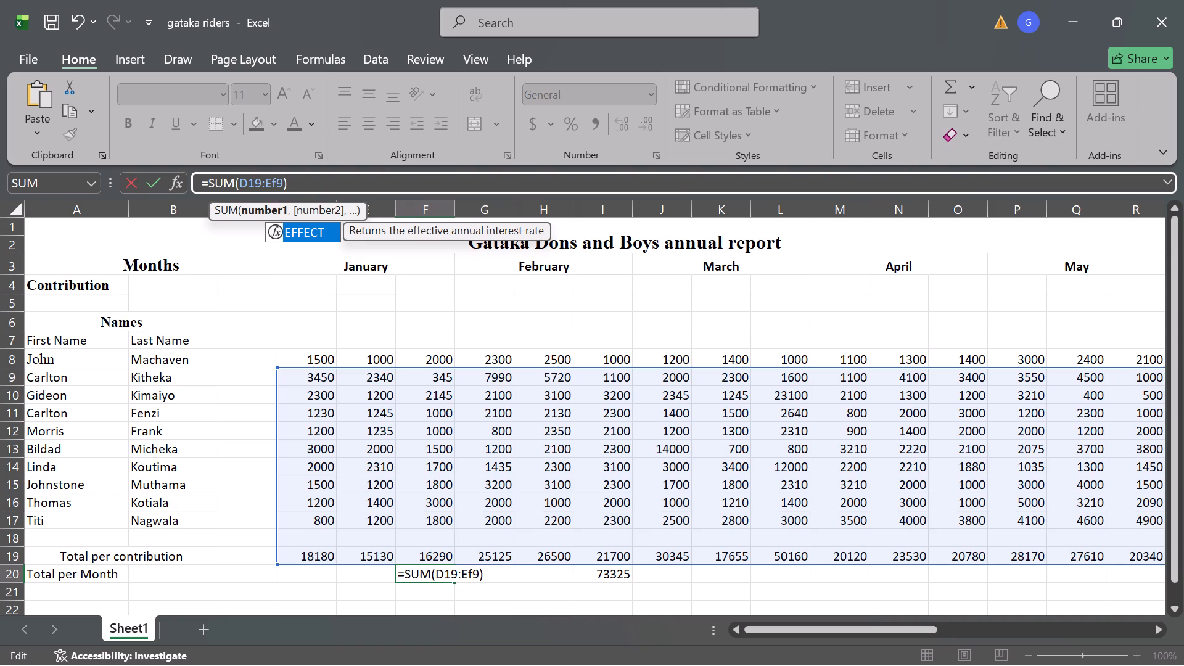
{"action": "key", "text": "BackSpace"}
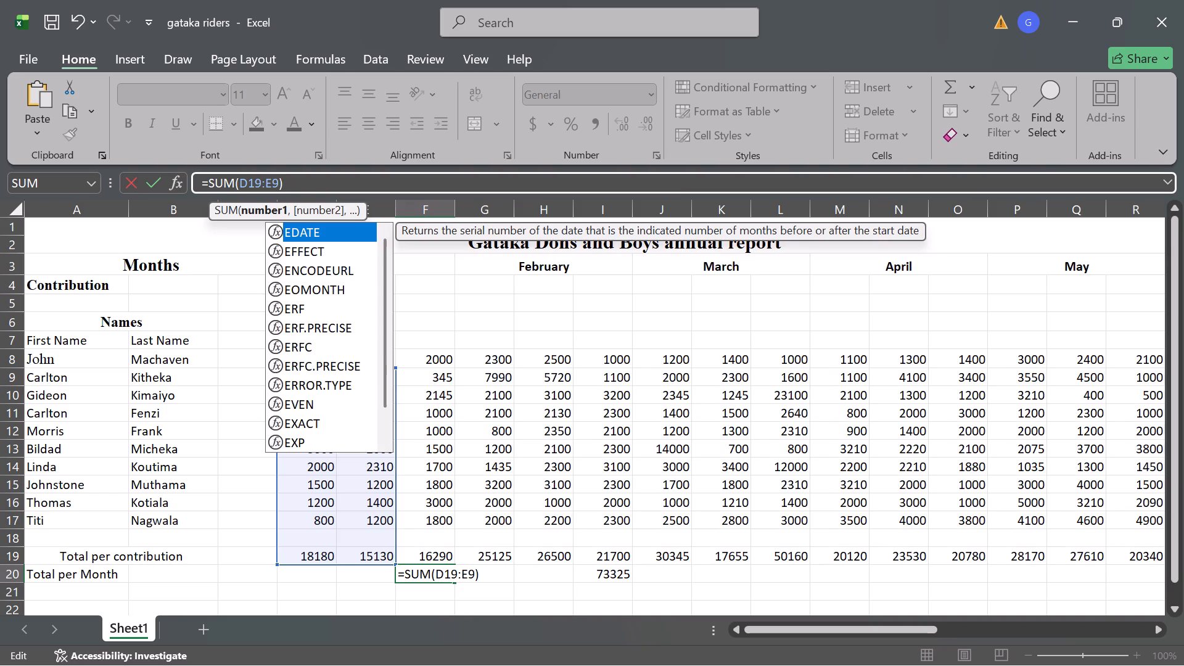
{"action": "key", "text": "BackSpace"}
{"action": "key", "text": "f"}
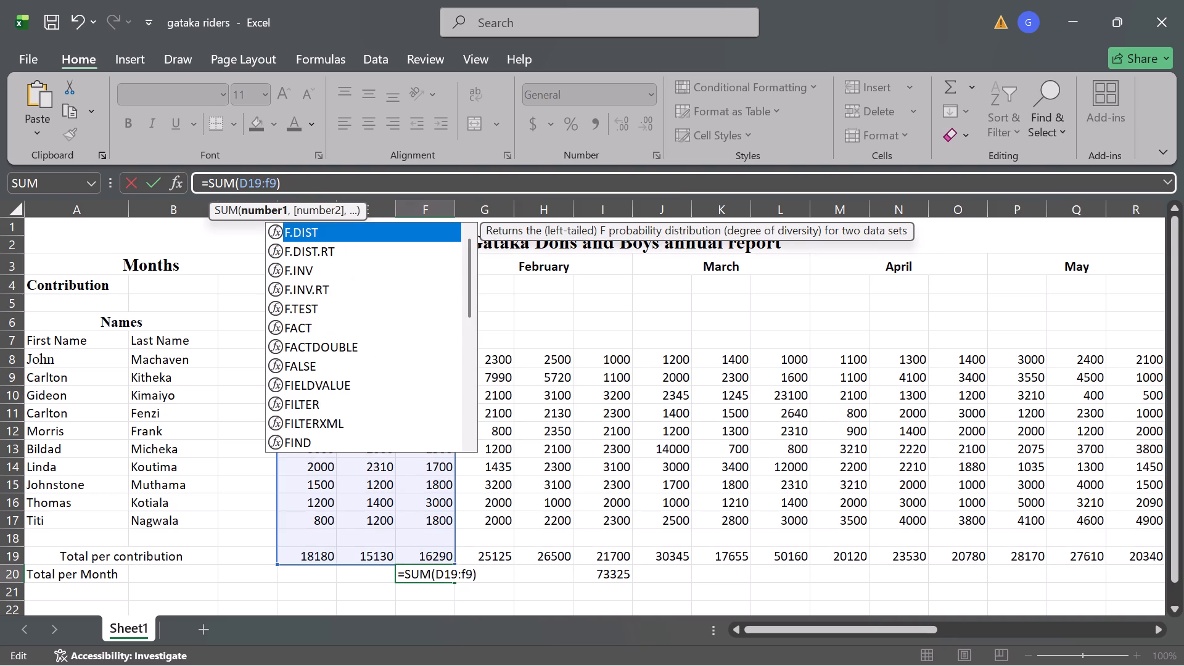
{"action": "key", "text": "1"}
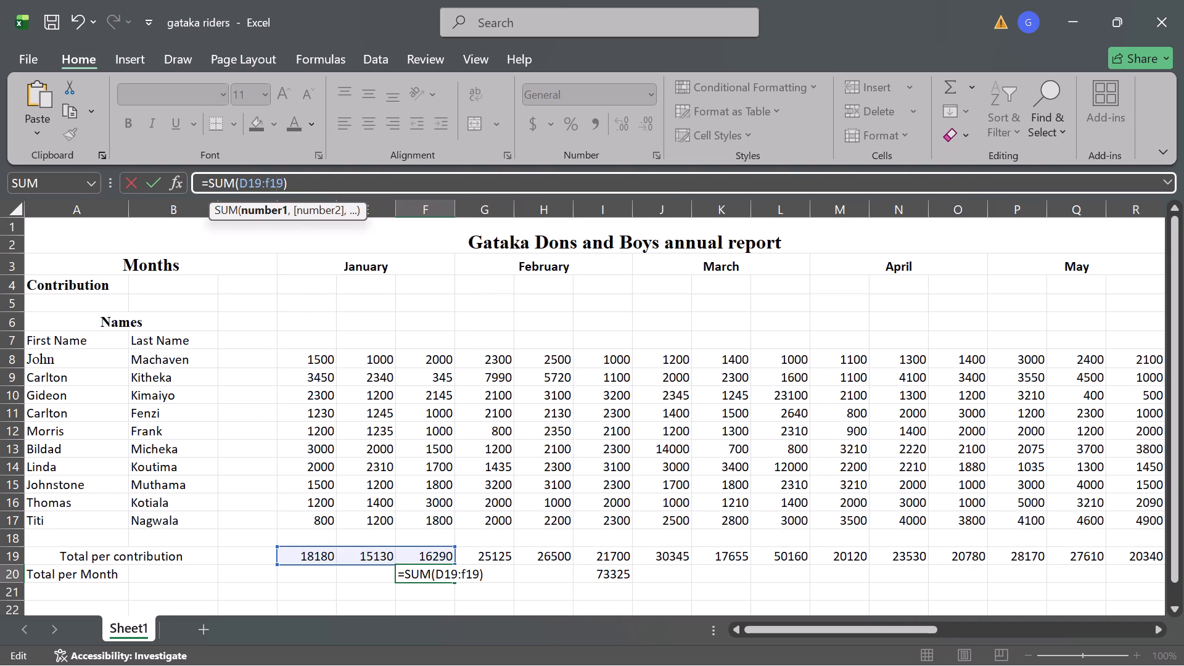
{"action": "key", "text": "Return"}
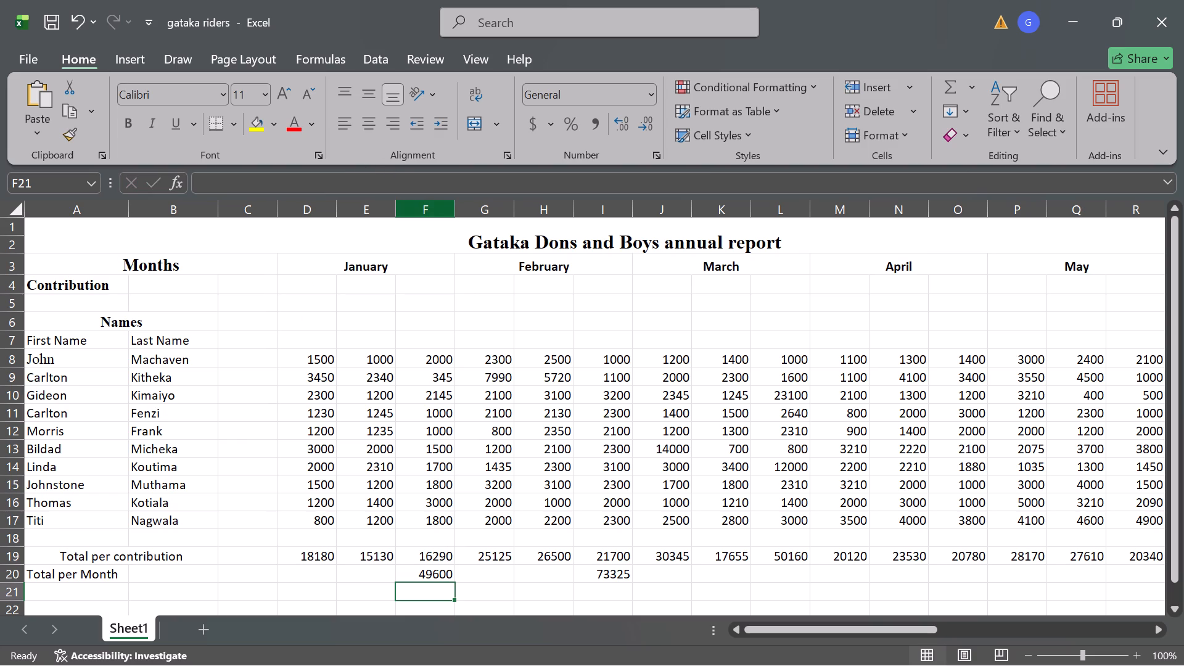
Enter the formula =SUM(J19:L19) in L20 to total the March contributions in the Total per Month row.
{"action": "left_click", "coordinate": [794, 575]}
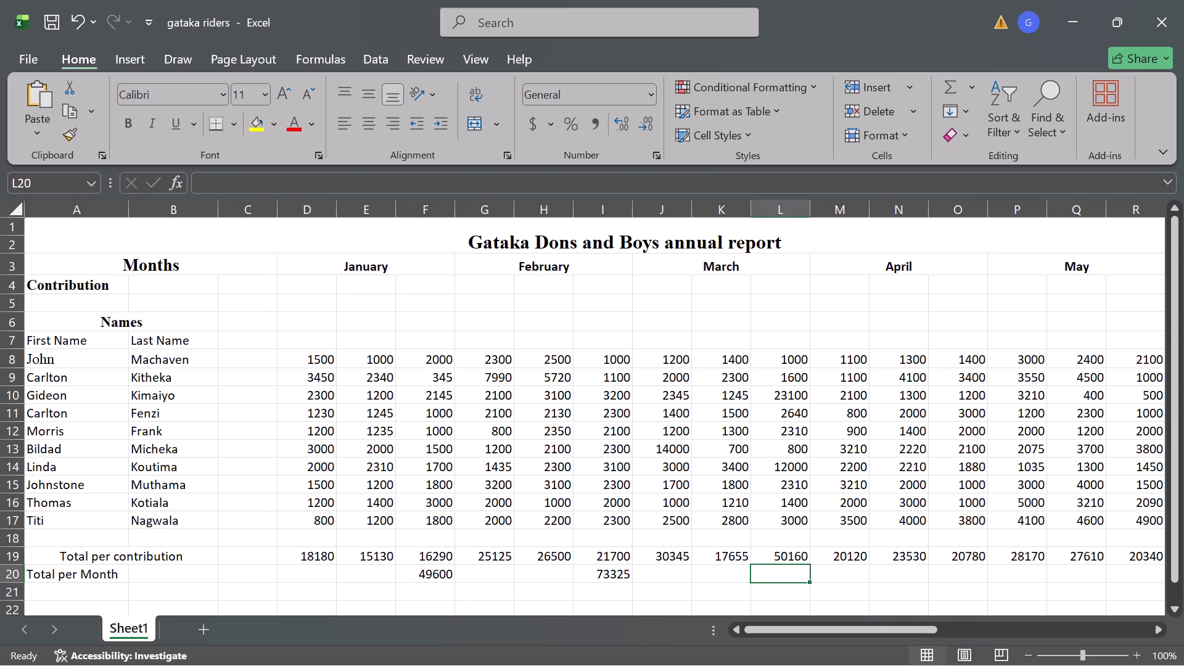
{"action": "key", "text": "equal"}
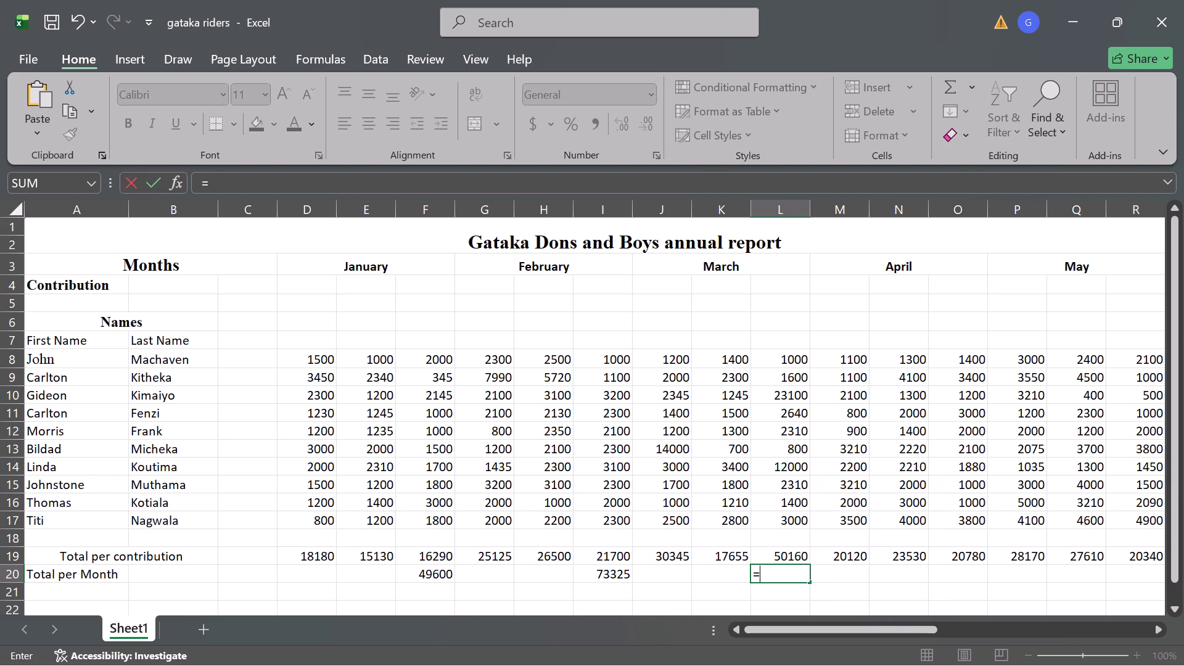
{"action": "type", "text": "sum"}
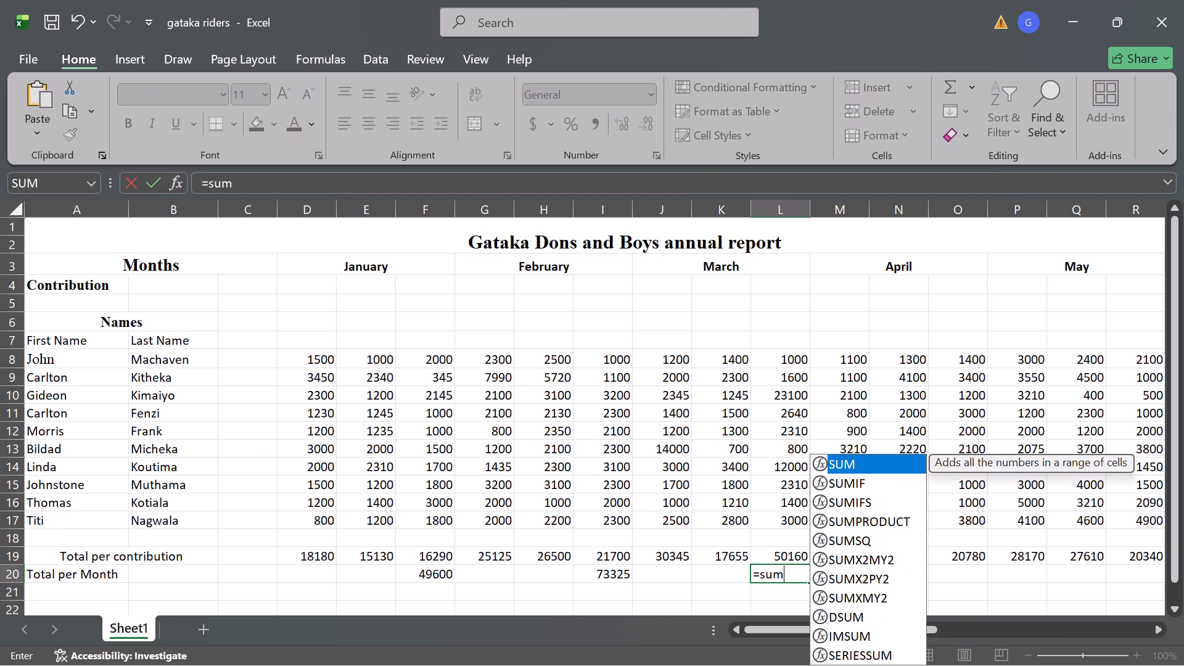
{"action": "key", "text": "shift+parenleft"}
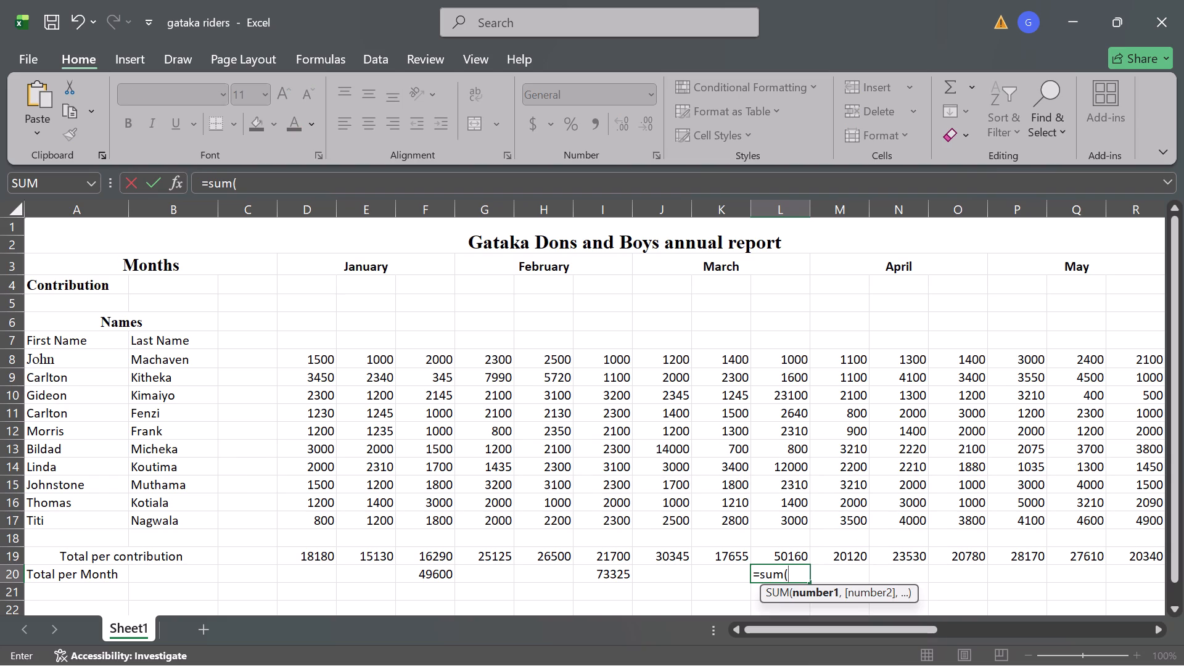
{"action": "type", "text": "j19"}
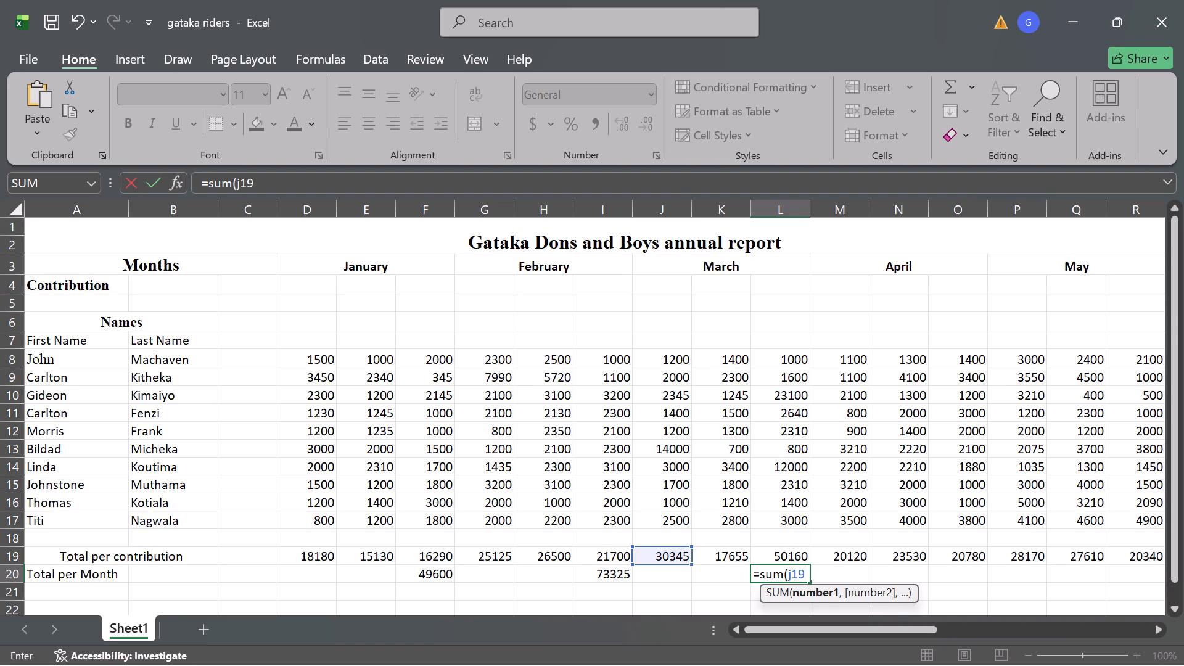
{"action": "key", "text": "shift+colon"}
{"action": "type", "text": "l19"}
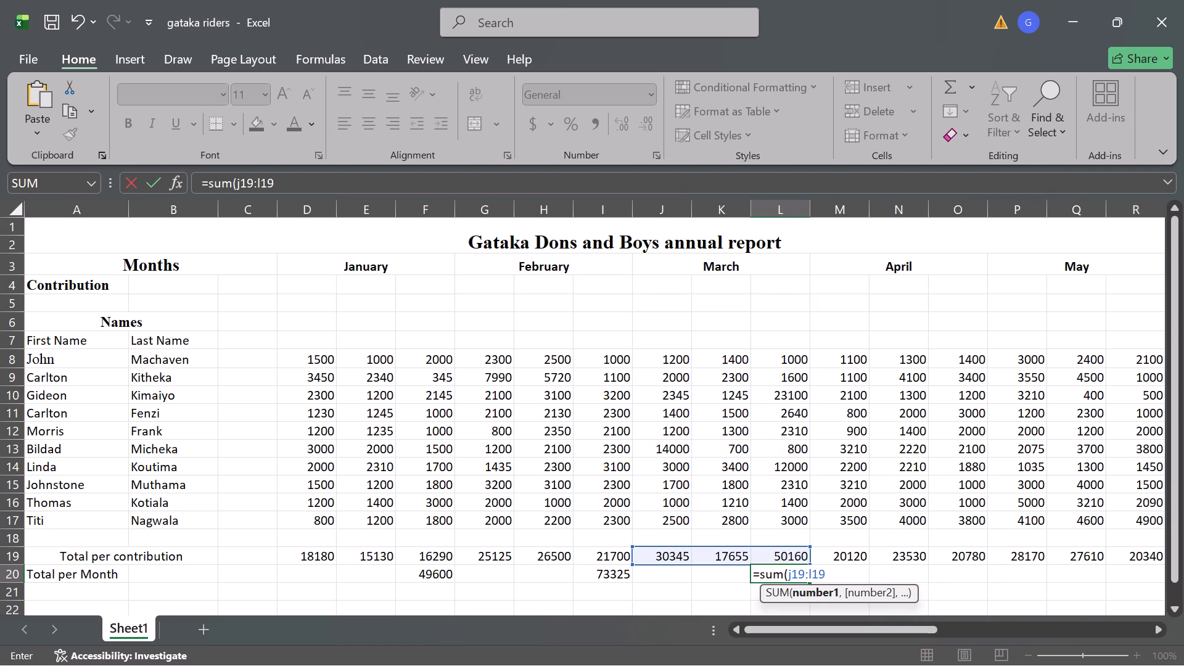
{"action": "key", "text": "shift+parenright"}
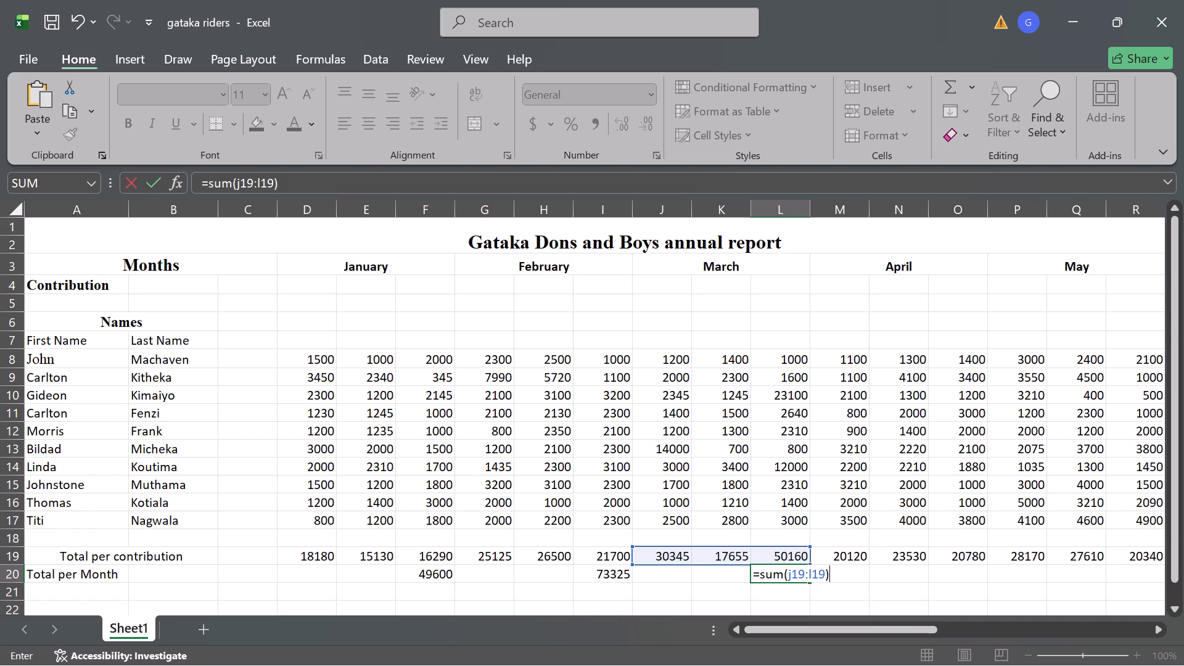
{"action": "key", "text": "Return"}
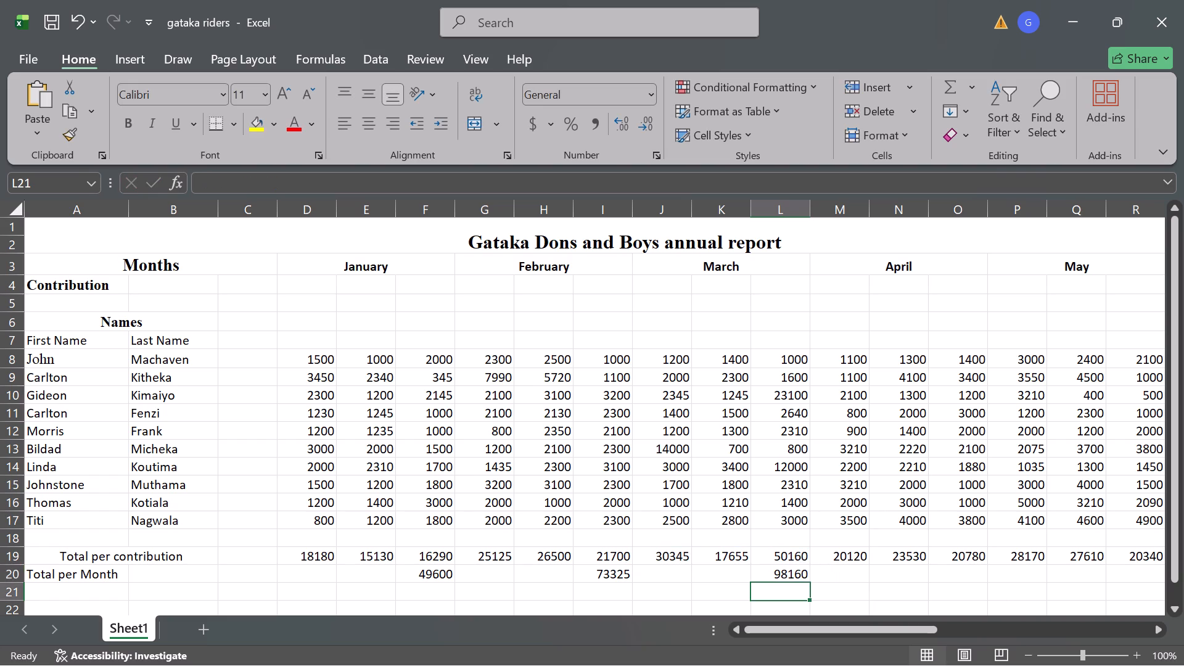
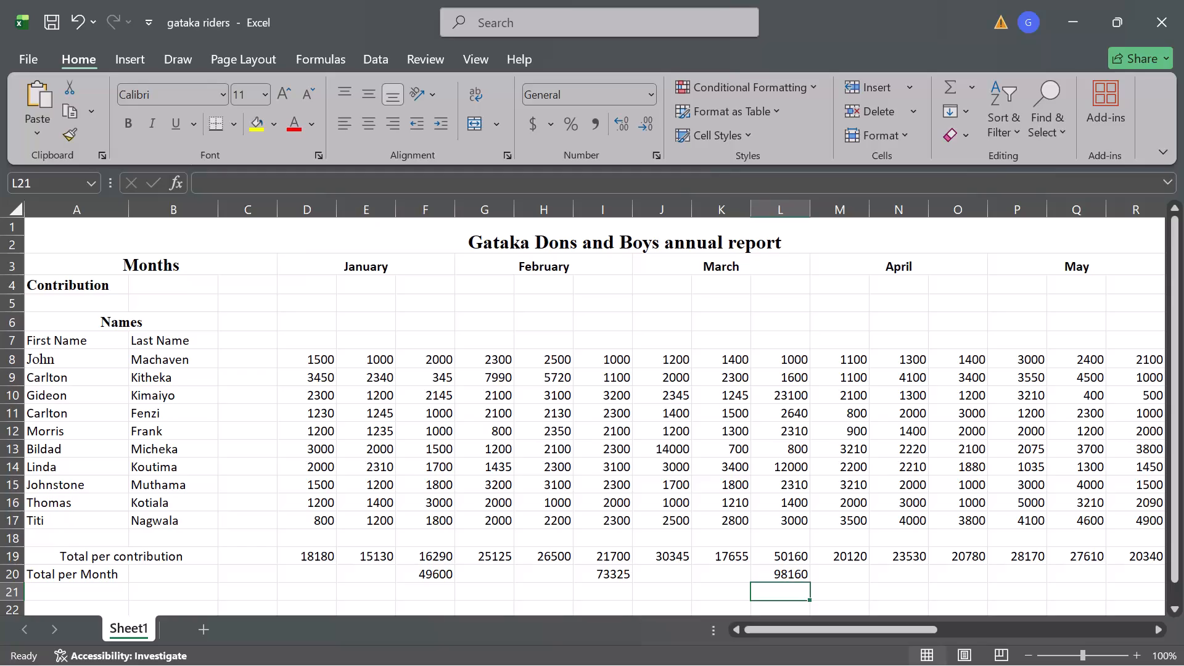
Enter the formula =SUM(M19:O19) in O20 to total the April contributions in the Total per Month row.
{"action": "scroll", "coordinate": [960, 538], "scroll_direction": "down", "scroll_amount": 2}
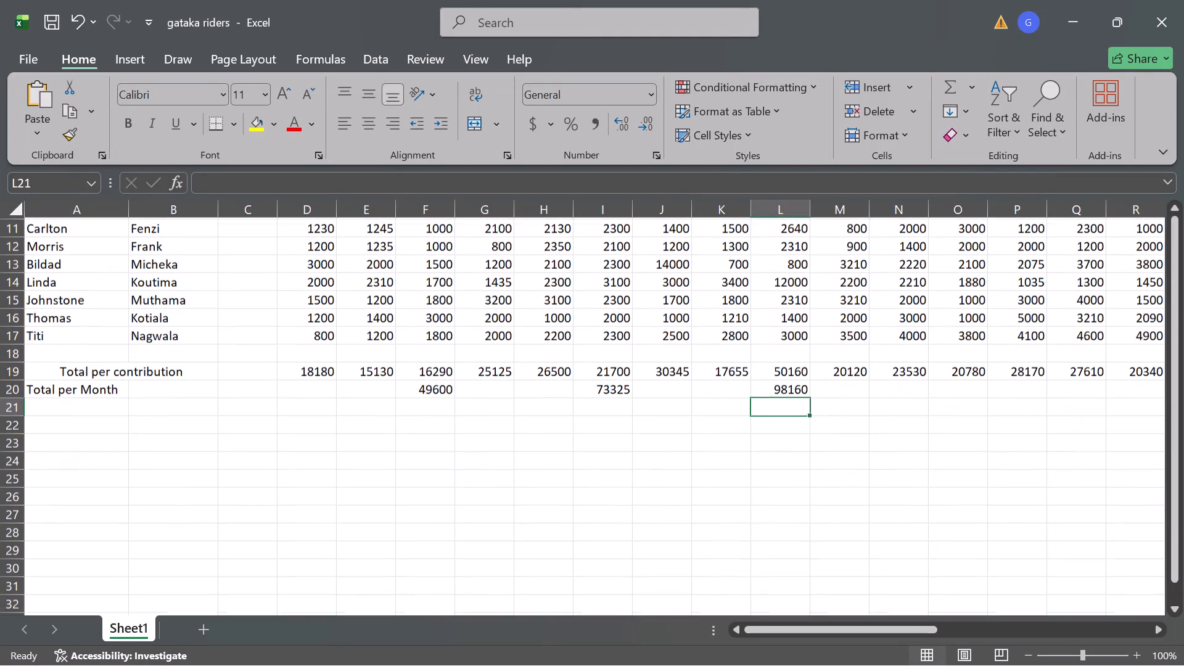
{"action": "left_click", "coordinate": [971, 390]}
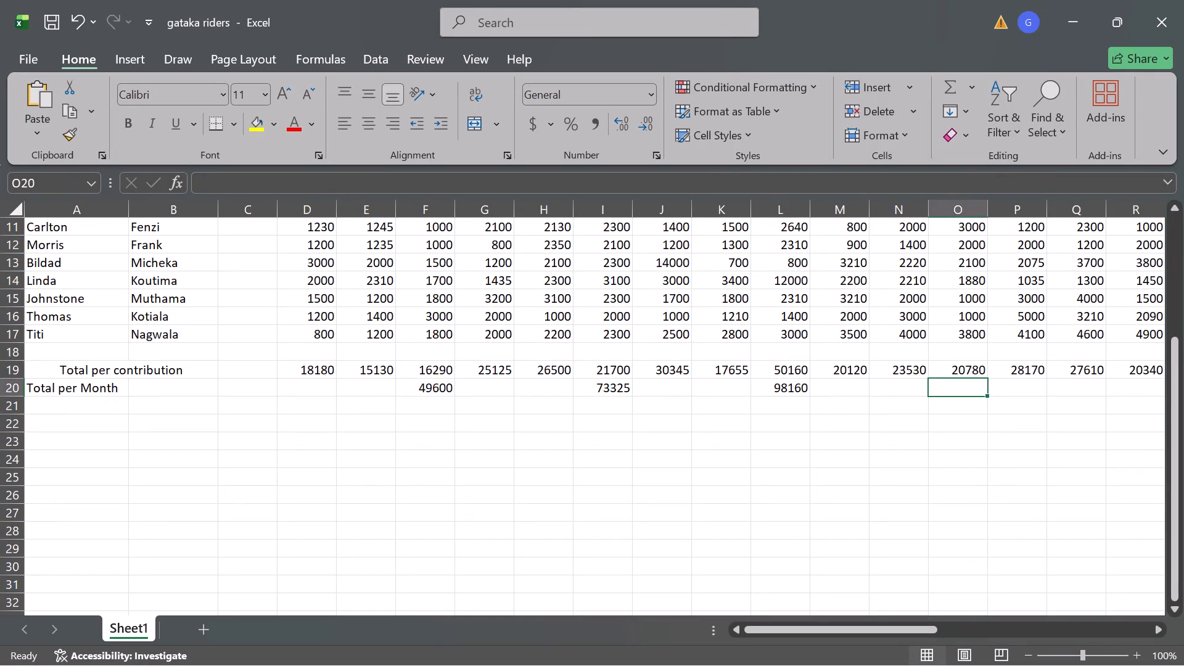
{"action": "key", "text": "equal"}
{"action": "key", "text": "s"}
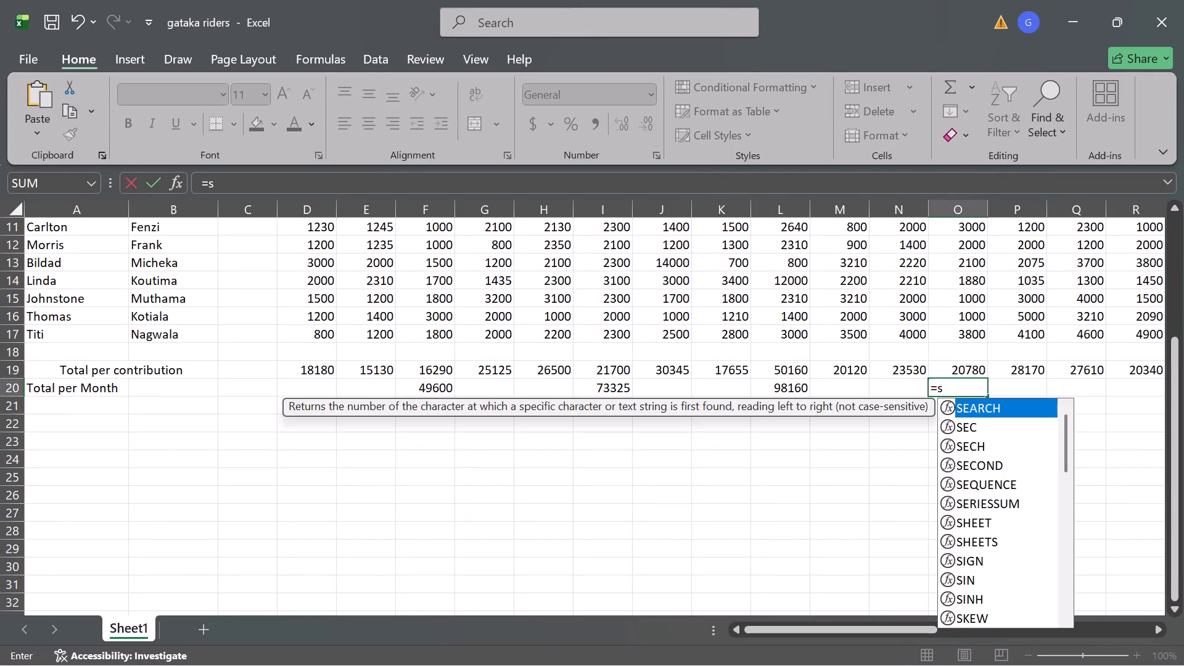
{"action": "type", "text": "um"}
{"action": "key", "text": "BackSpace"}
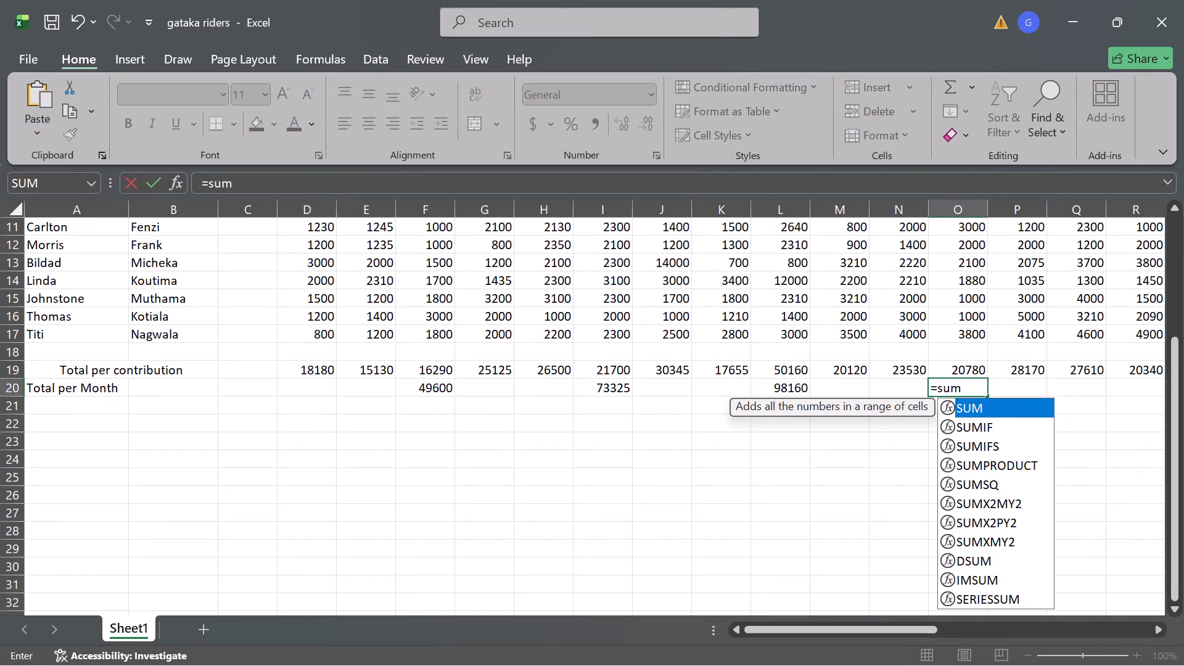
{"action": "key", "text": "BackSpace"}
{"action": "key", "text": "BackSpace"}
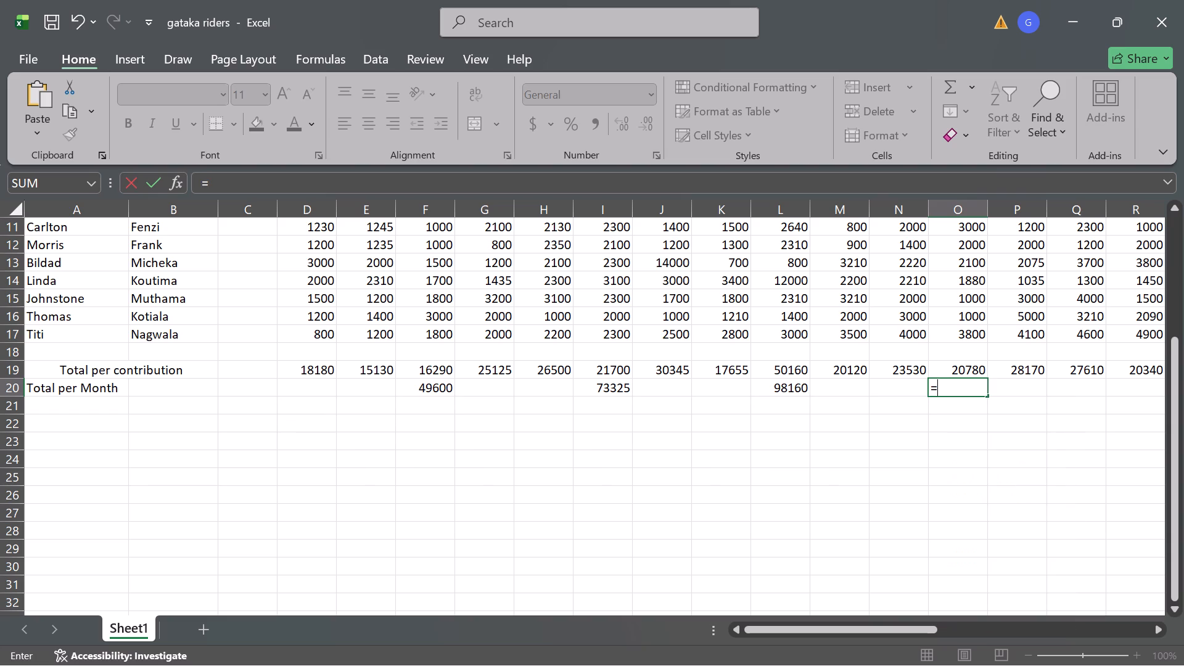
{"action": "key", "text": "ctrl+v"}
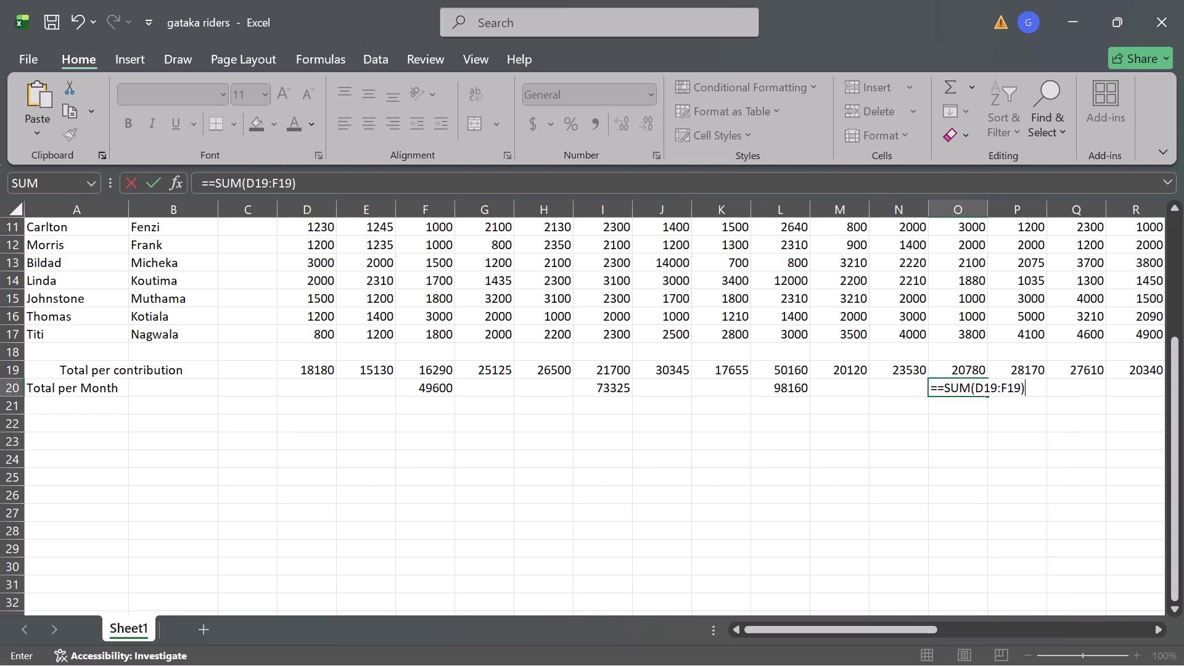
{"action": "scroll", "coordinate": [977, 381], "scroll_direction": "up", "scroll_amount": 2}
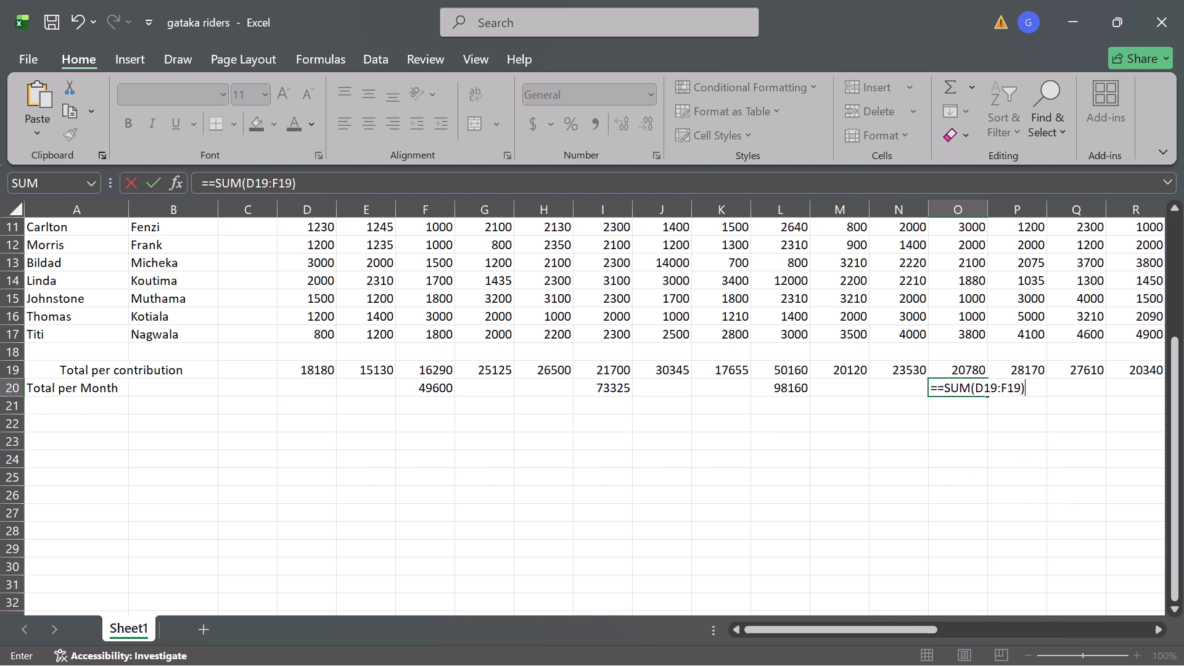
{"action": "left_click", "coordinate": [982, 386]}
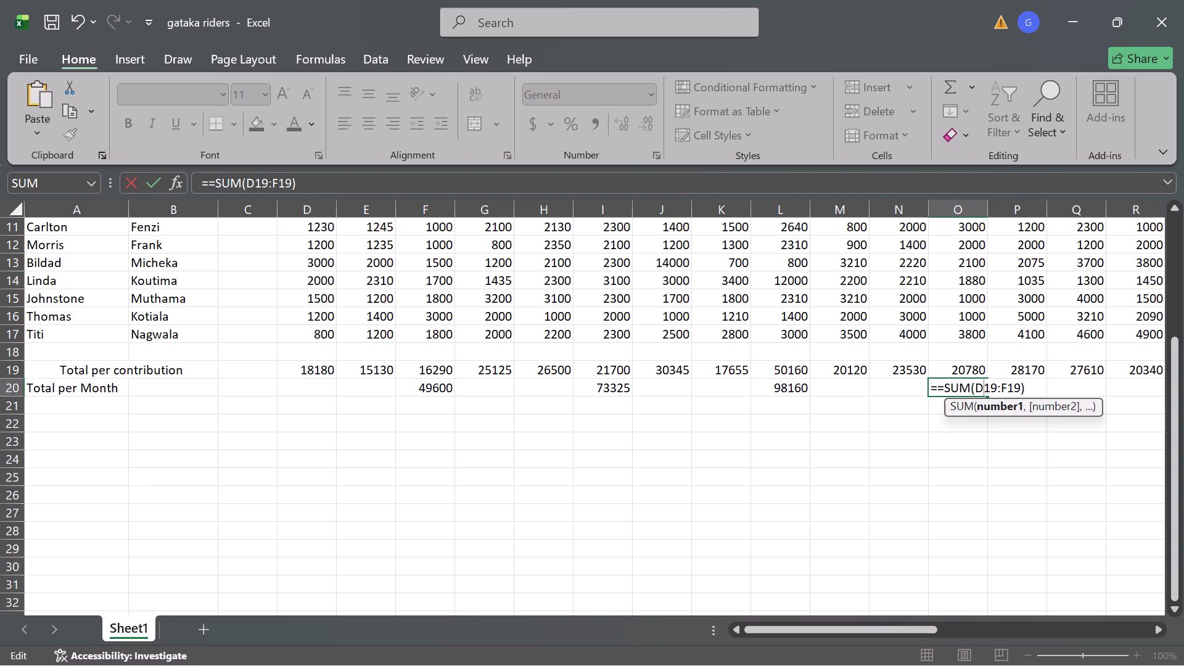
{"action": "key", "text": "BackSpace"}
{"action": "key", "text": "m"}
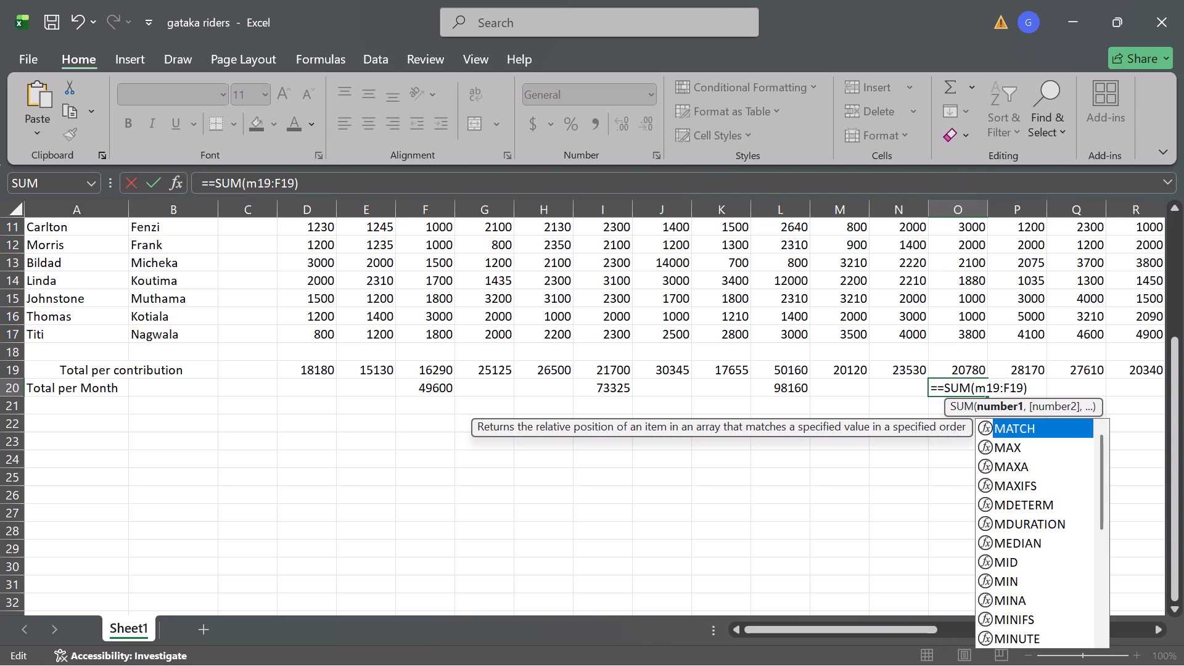
{"action": "key", "text": "Right"}
{"action": "key", "text": "Right"}
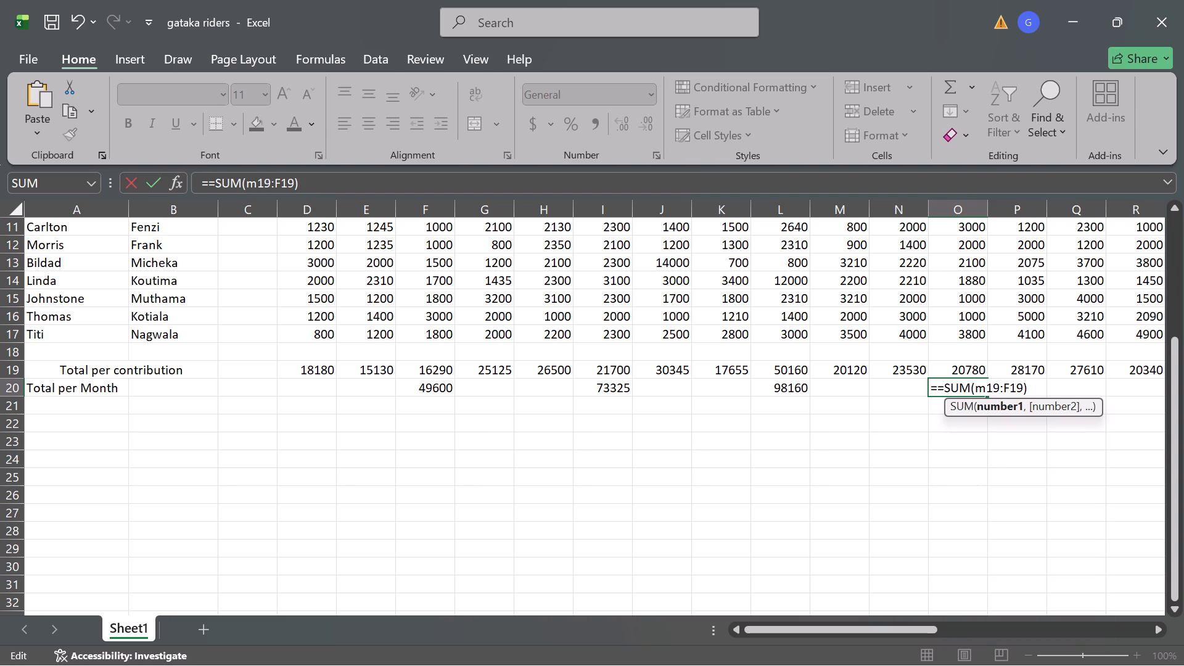
{"action": "key", "text": "Right"}
{"action": "key", "text": "Right"}
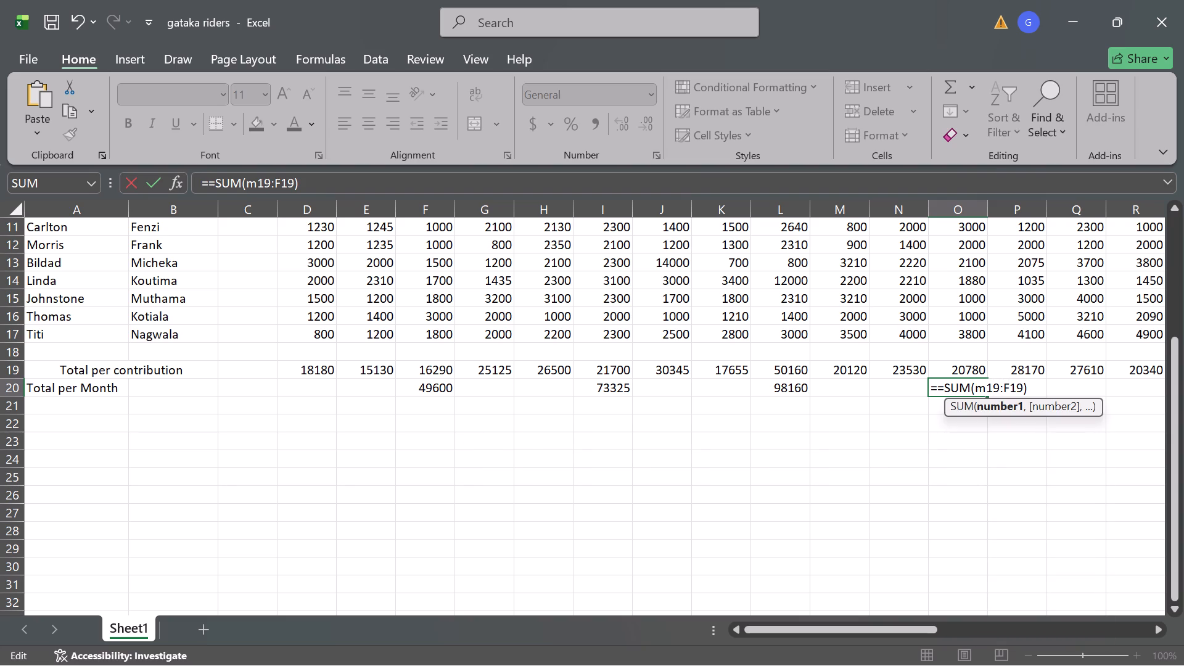
{"action": "key", "text": "BackSpace"}
{"action": "key", "text": "o"}
{"action": "left_click", "coordinate": [982, 386]}
{"action": "left_click", "coordinate": [947, 387]}
{"action": "key", "text": "BackSpace"}
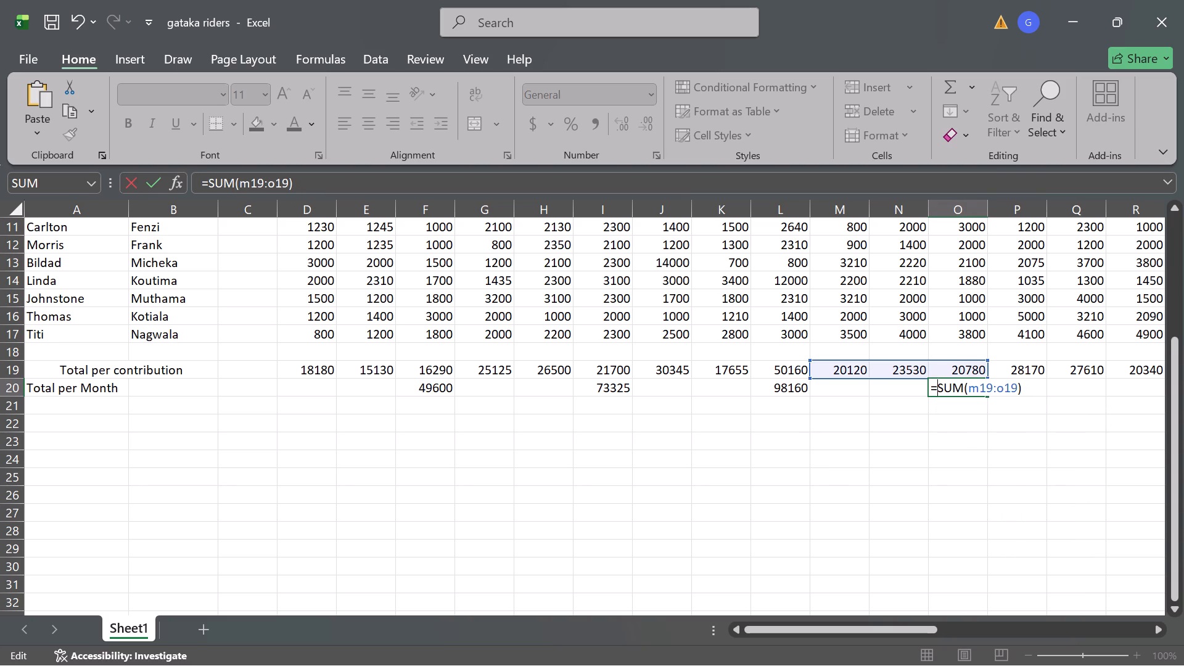
{"action": "key", "text": "Return"}
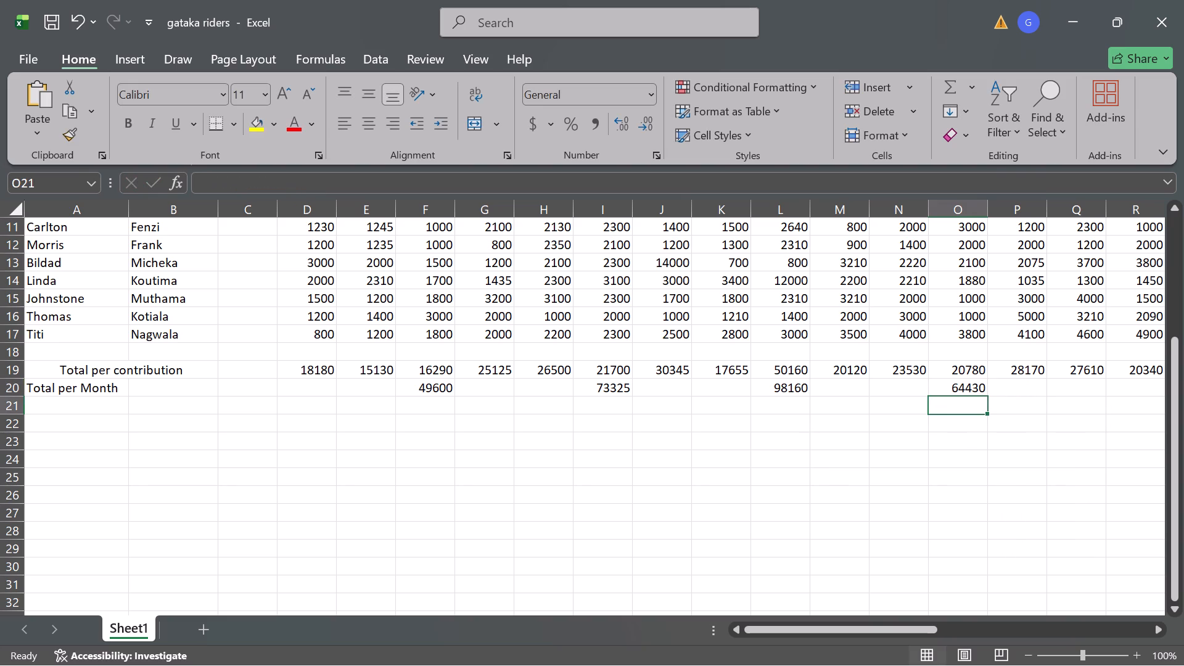
Enter the formula =SUM(P19:R19) in R20 to total the May contributions in the Total per Month row.
{"action": "scroll", "coordinate": [1040, 384], "scroll_direction": "left", "scroll_amount": 1}
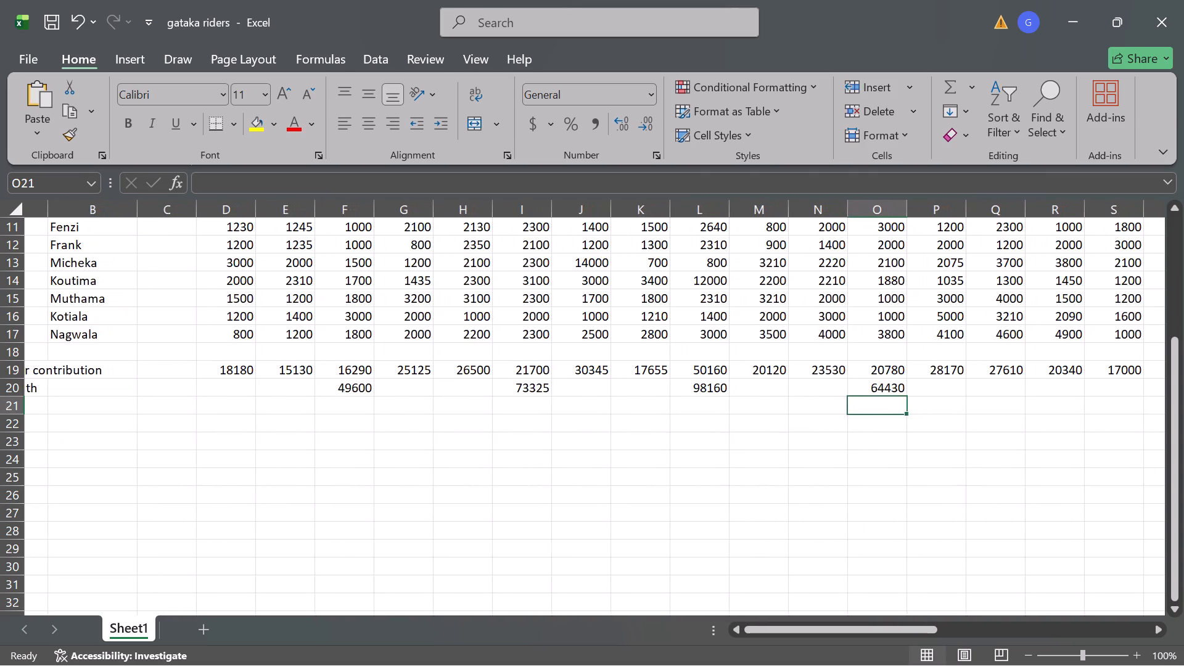
{"action": "scroll", "coordinate": [1040, 384], "scroll_direction": "left", "scroll_amount": 1}
{"action": "left_click", "coordinate": [1040, 384]}
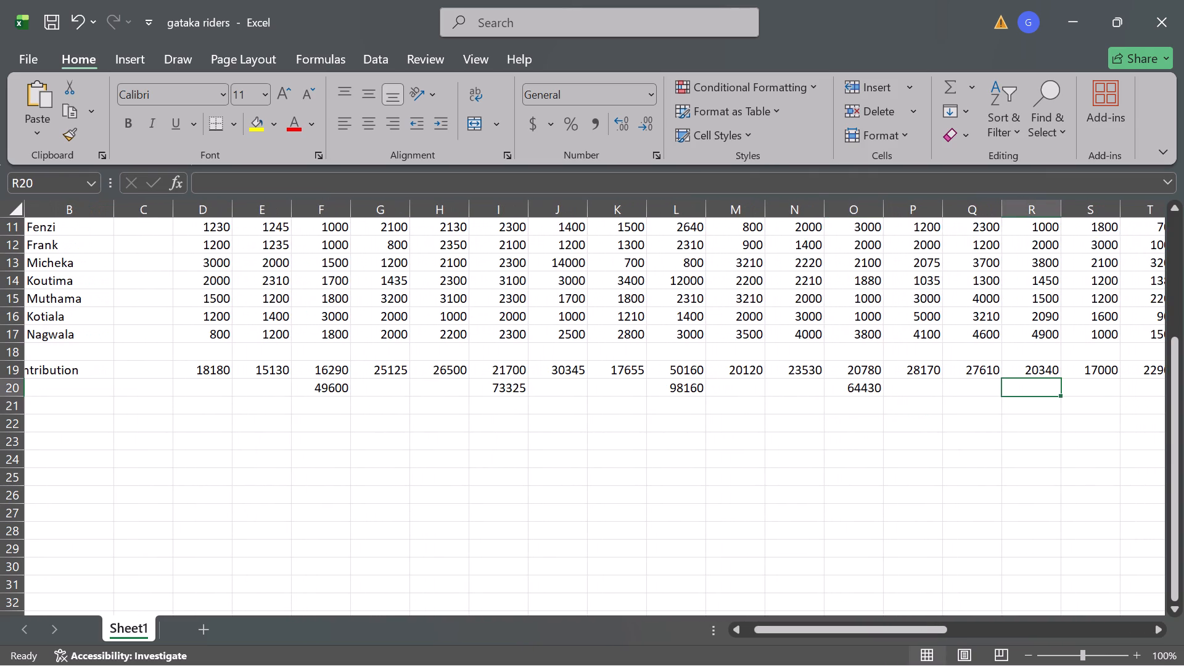
{"action": "key", "text": "equal"}
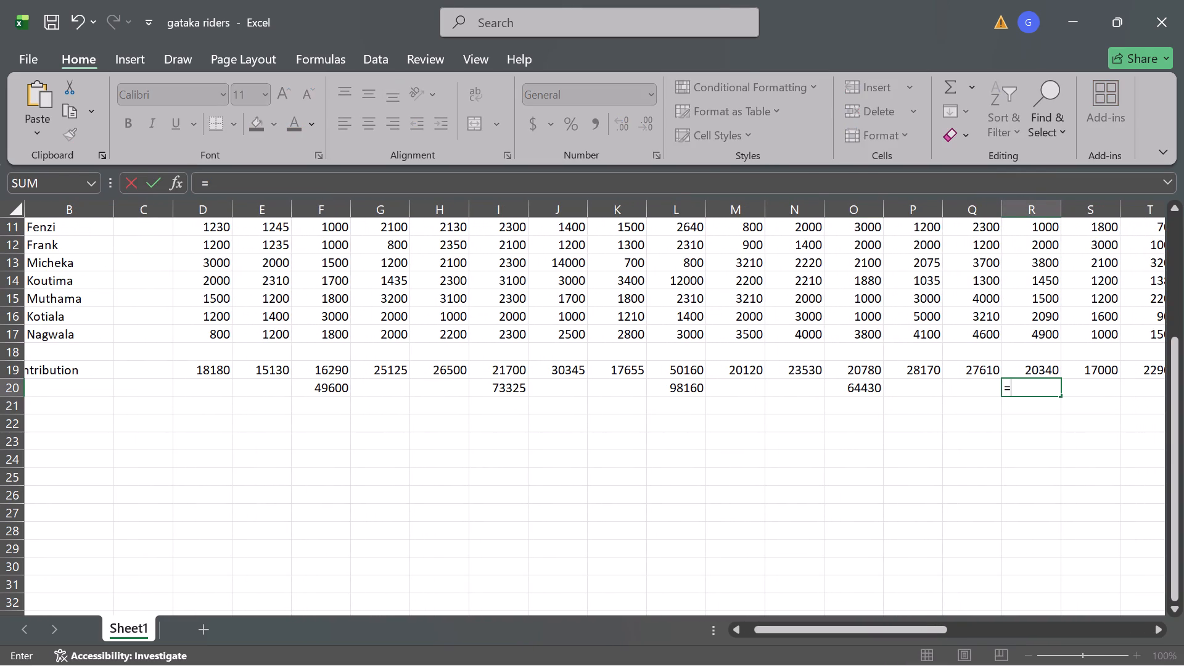
{"action": "key", "text": "ctrl+v"}
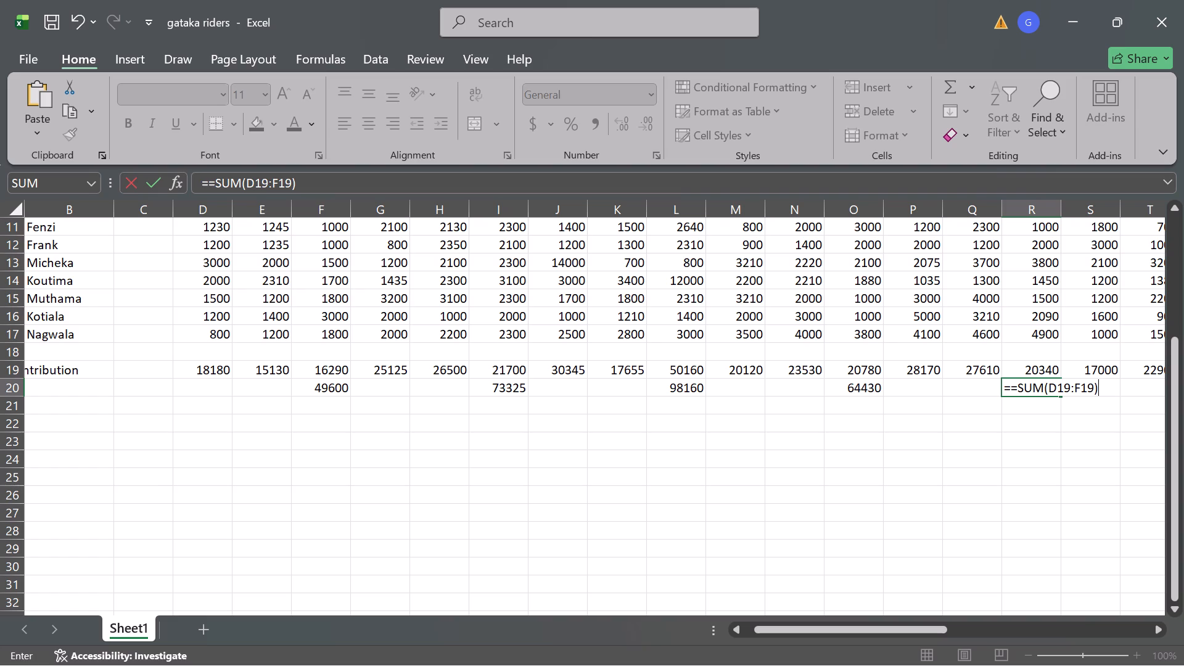
{"action": "left_click", "coordinate": [1056, 386]}
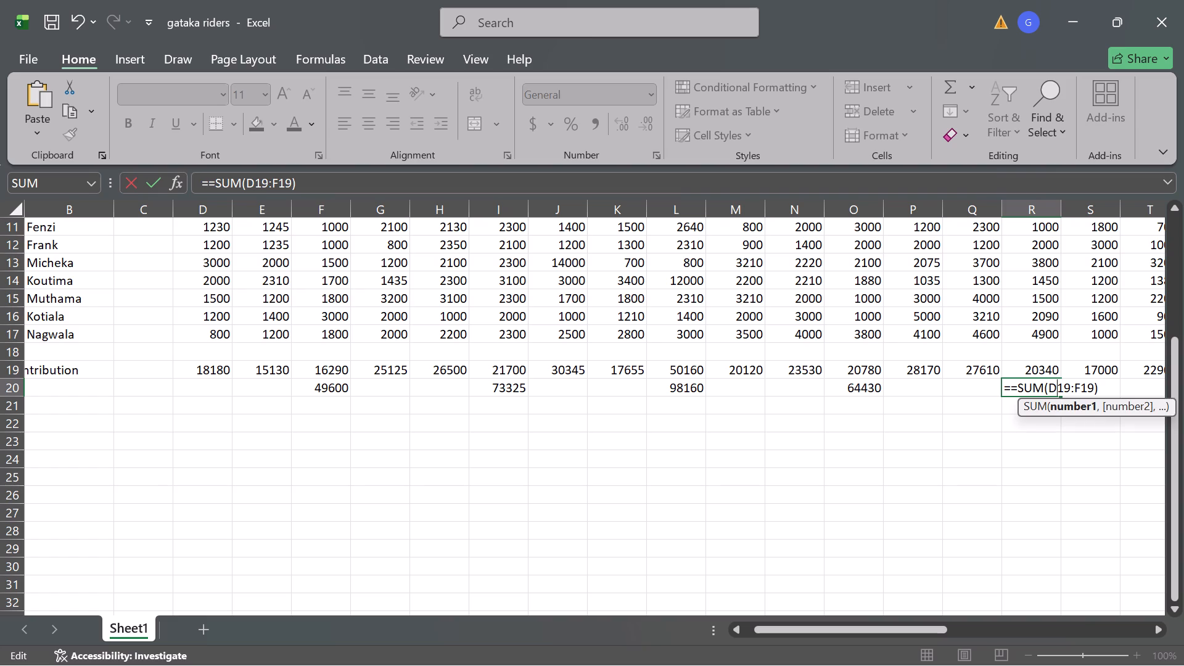
{"action": "key", "text": "BackSpace"}
{"action": "key", "text": "p"}
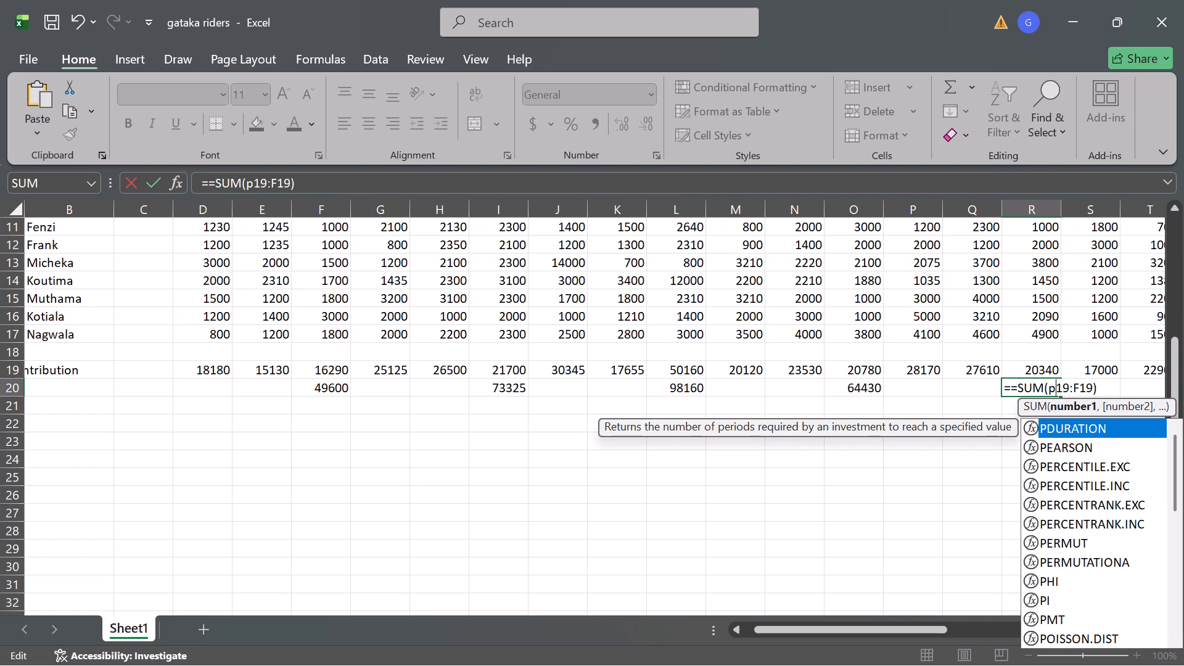
{"action": "key", "text": "Right"}
{"action": "key", "text": "Right"}
{"action": "key", "text": "Right"}
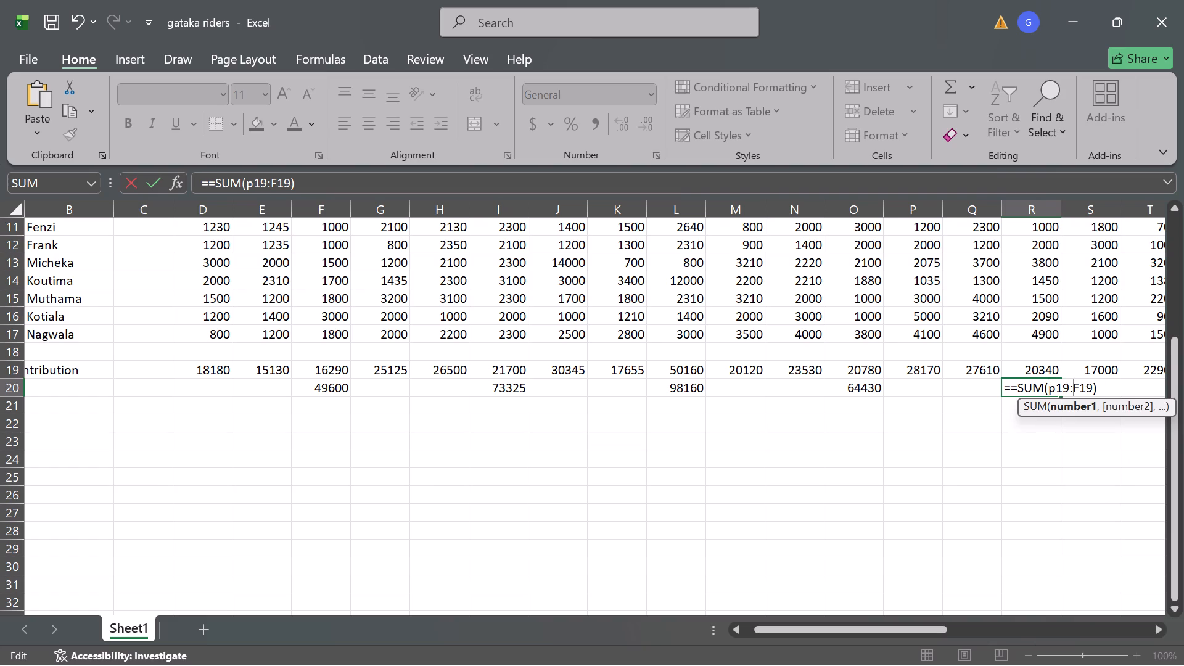
{"action": "key", "text": "Right"}
{"action": "key", "text": "BackSpace"}
{"action": "key", "text": "r"}
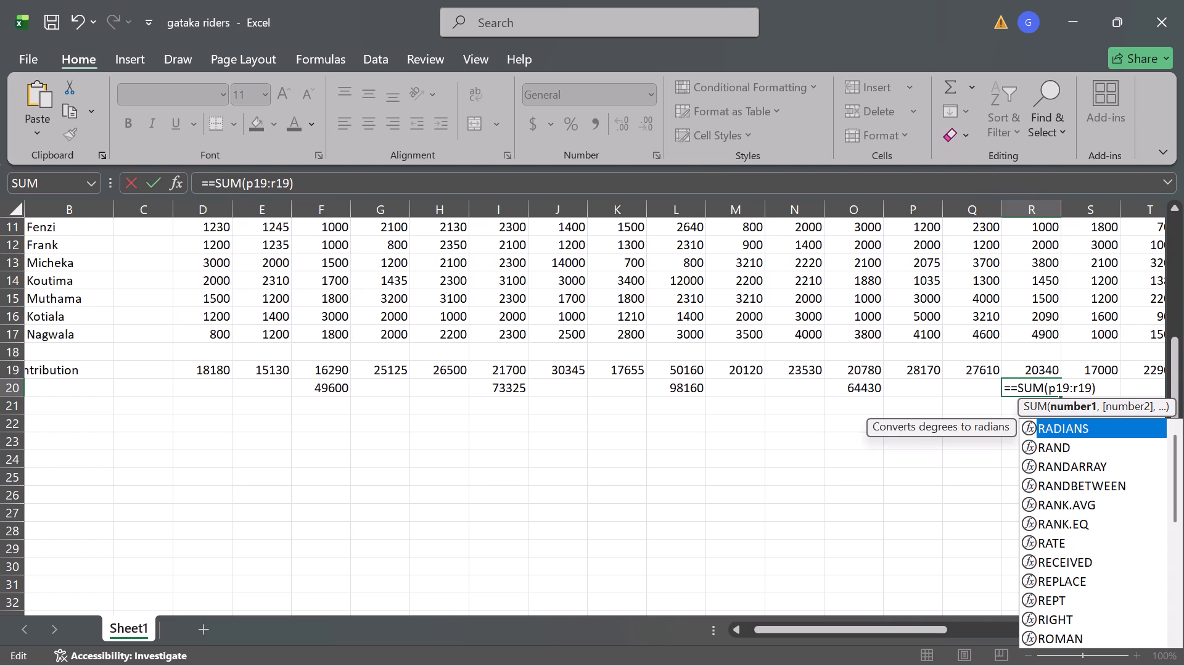
{"action": "left_click", "coordinate": [1021, 382]}
{"action": "key", "text": "BackSpace"}
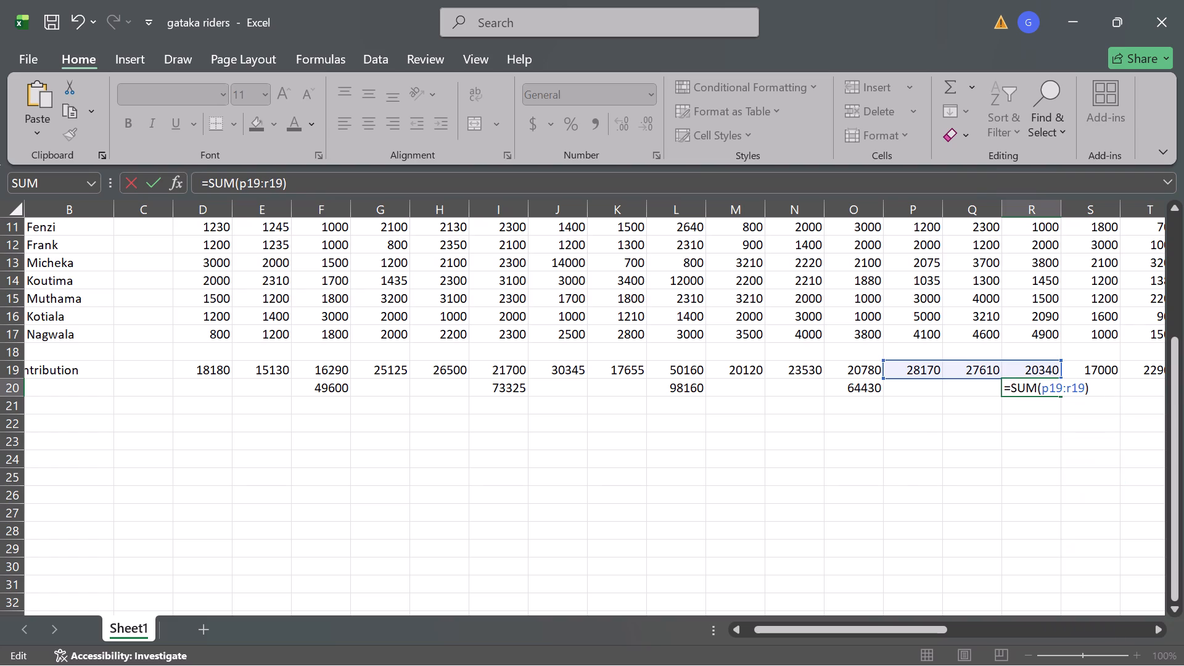
{"action": "key", "text": "Return"}
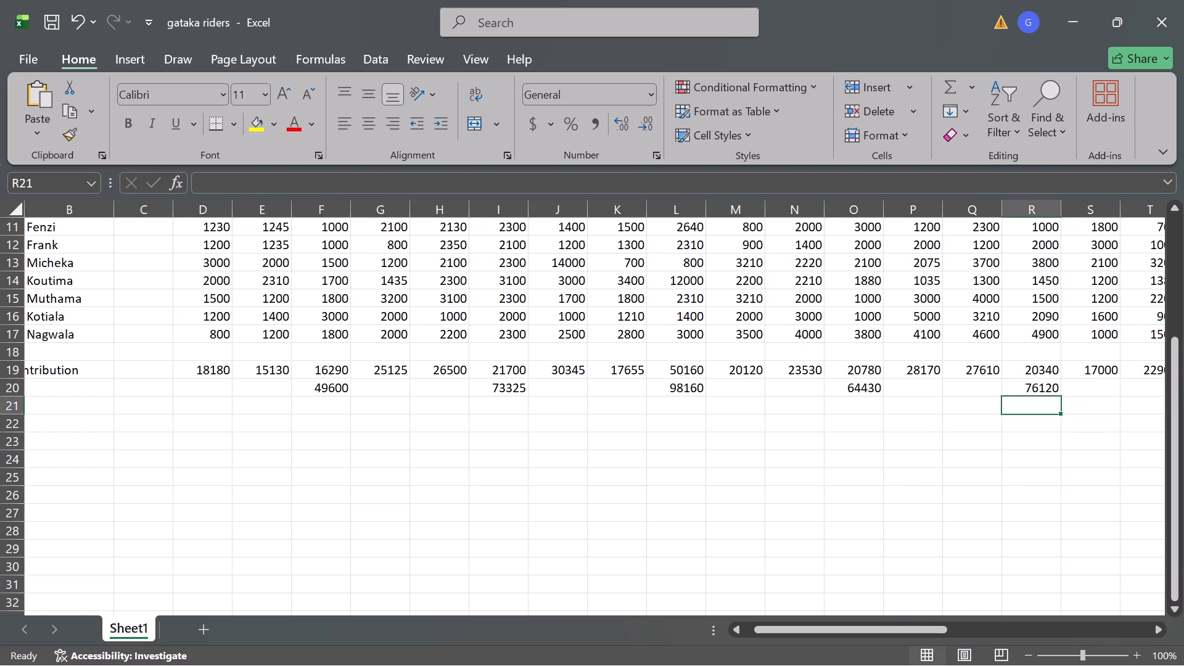
Enter the formula =SUM(S19:U19) in U20 to total the June contributions in the Total per Month row.
{"action": "scroll", "coordinate": [1021, 382], "scroll_direction": "left", "scroll_amount": 2}
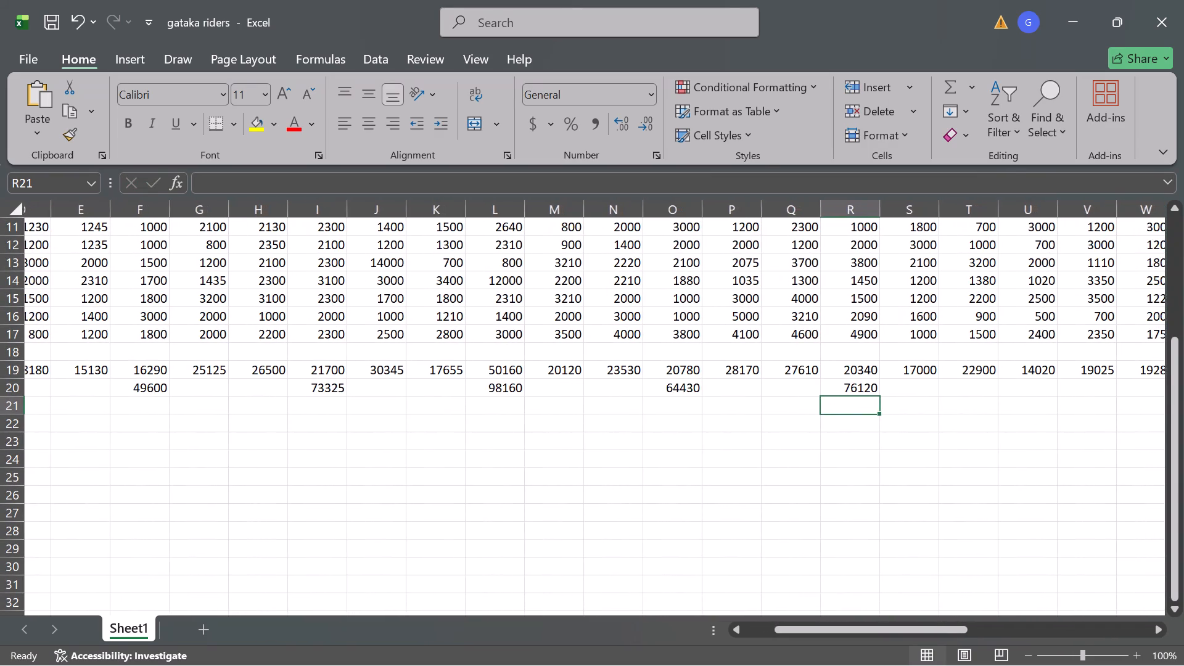
{"action": "scroll", "coordinate": [1021, 382], "scroll_direction": "left", "scroll_amount": 1}
{"action": "left_click", "coordinate": [1011, 386]}
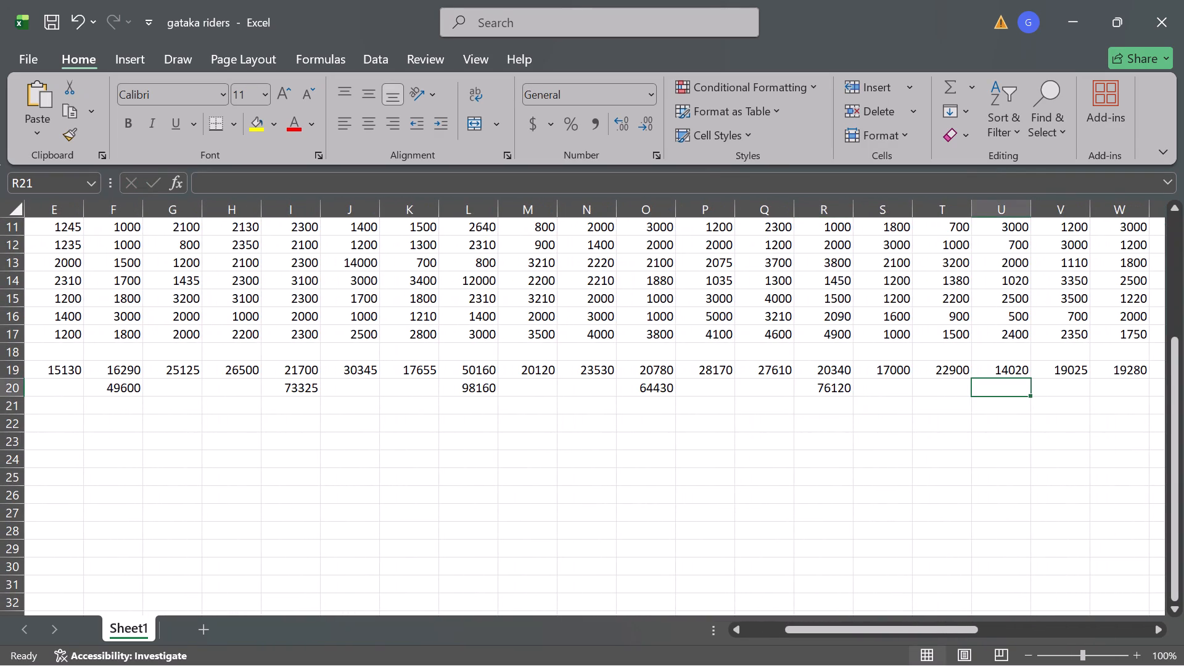
{"action": "key", "text": "equal"}
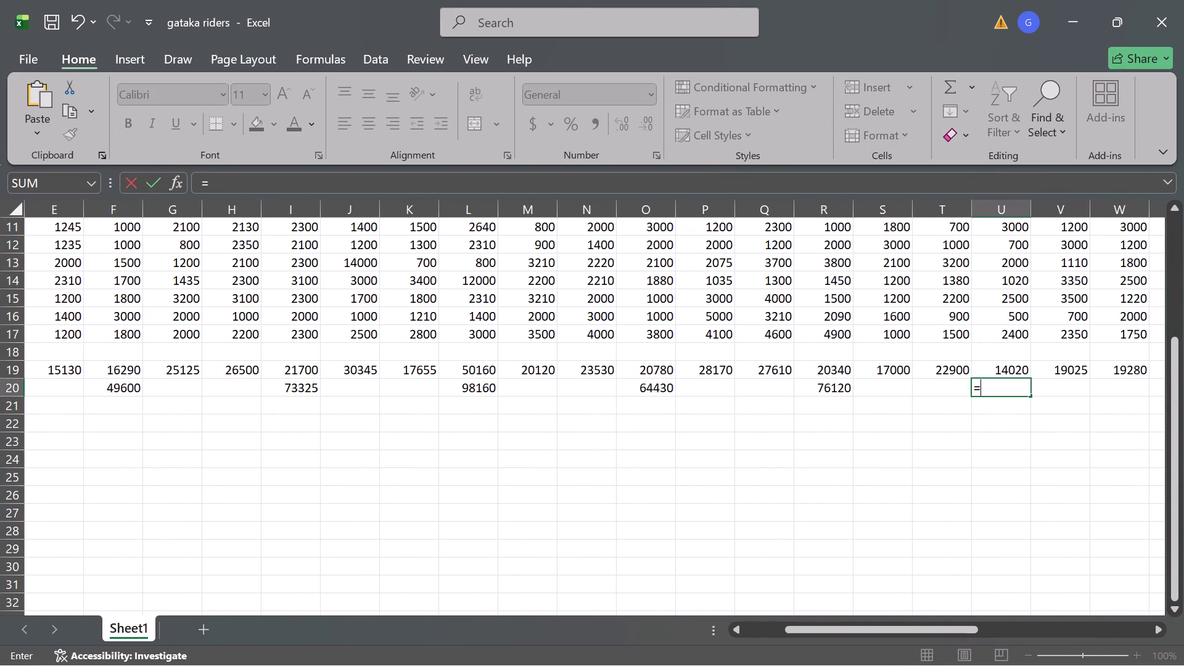
{"action": "key", "text": "ctrl+v"}
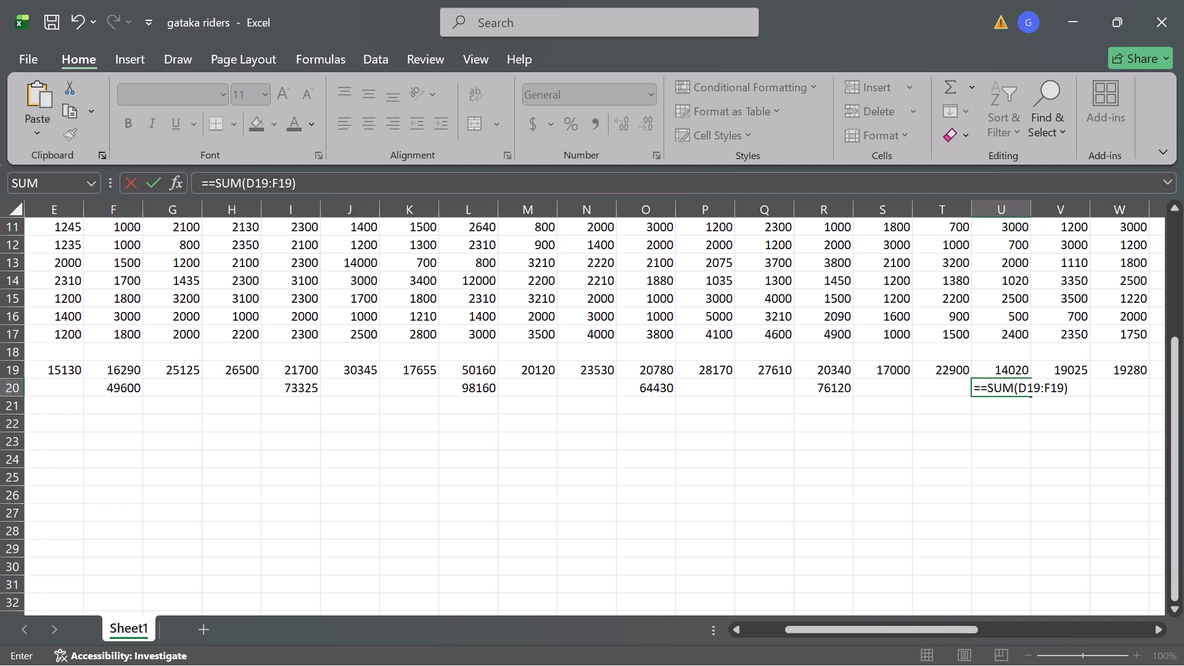
{"action": "left_click", "coordinate": [1024, 390]}
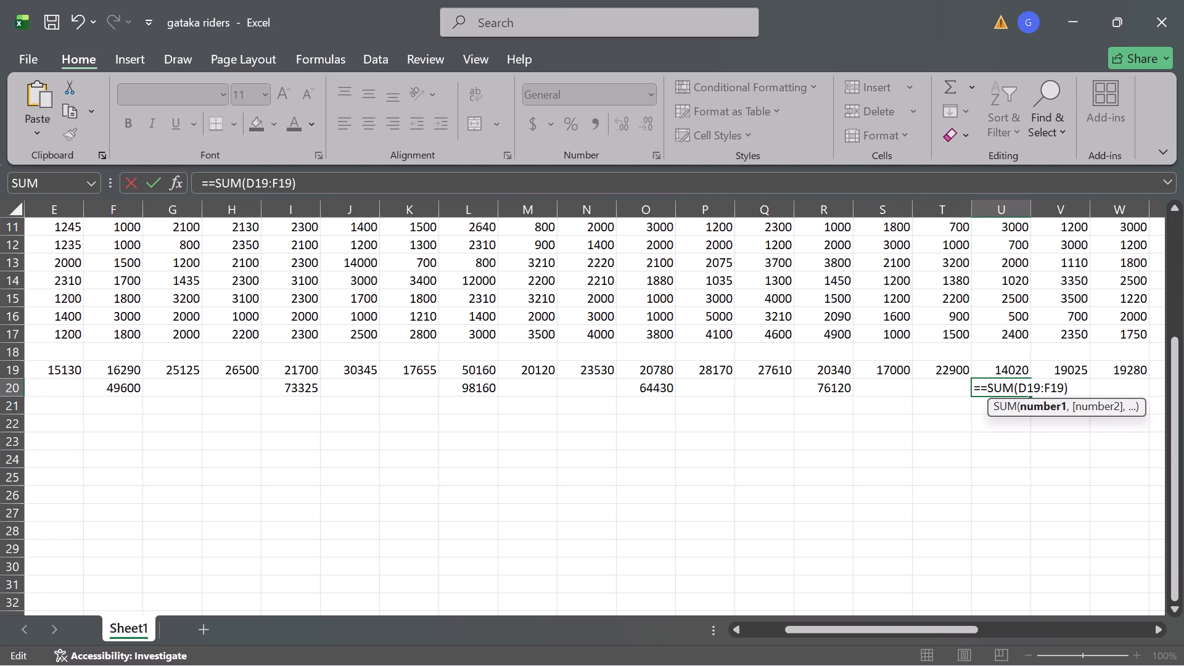
{"action": "key", "text": "BackSpace"}
{"action": "key", "text": "s"}
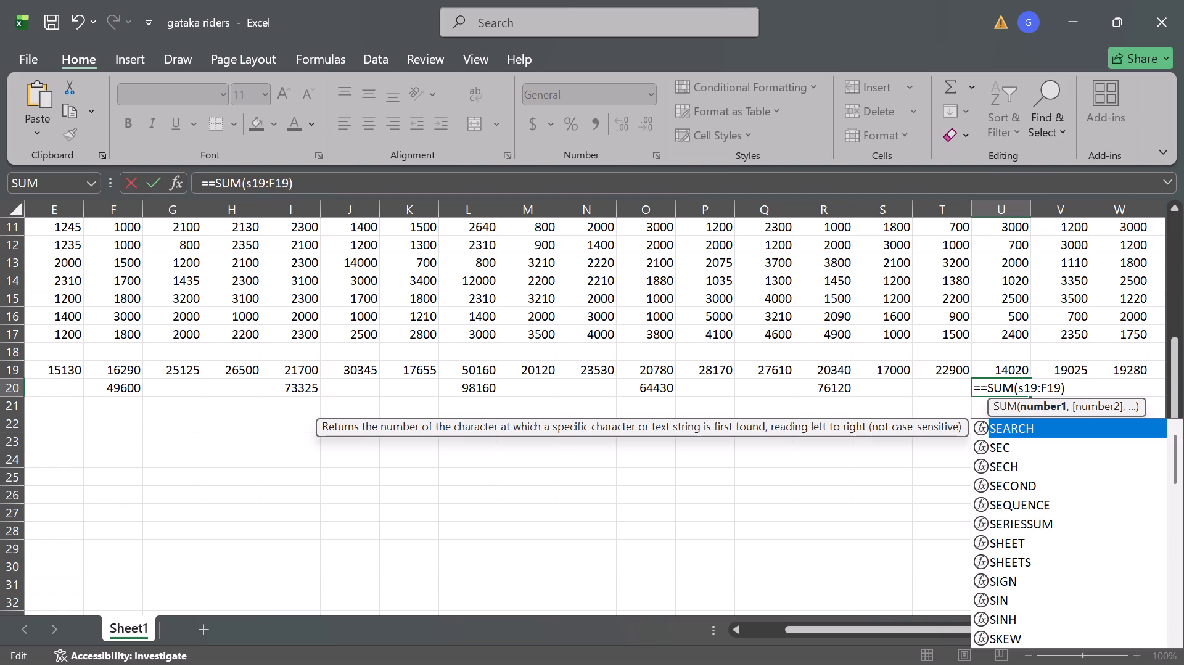
{"action": "left_click", "coordinate": [1049, 395]}
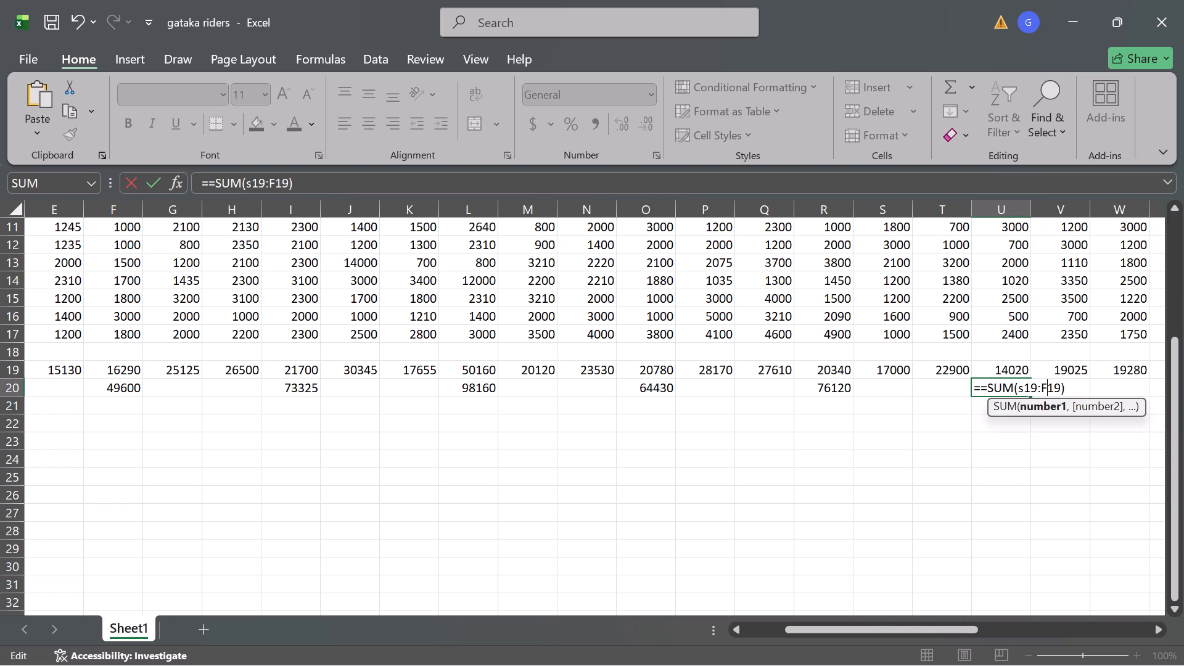
{"action": "key", "text": "BackSpace"}
{"action": "key", "text": "u"}
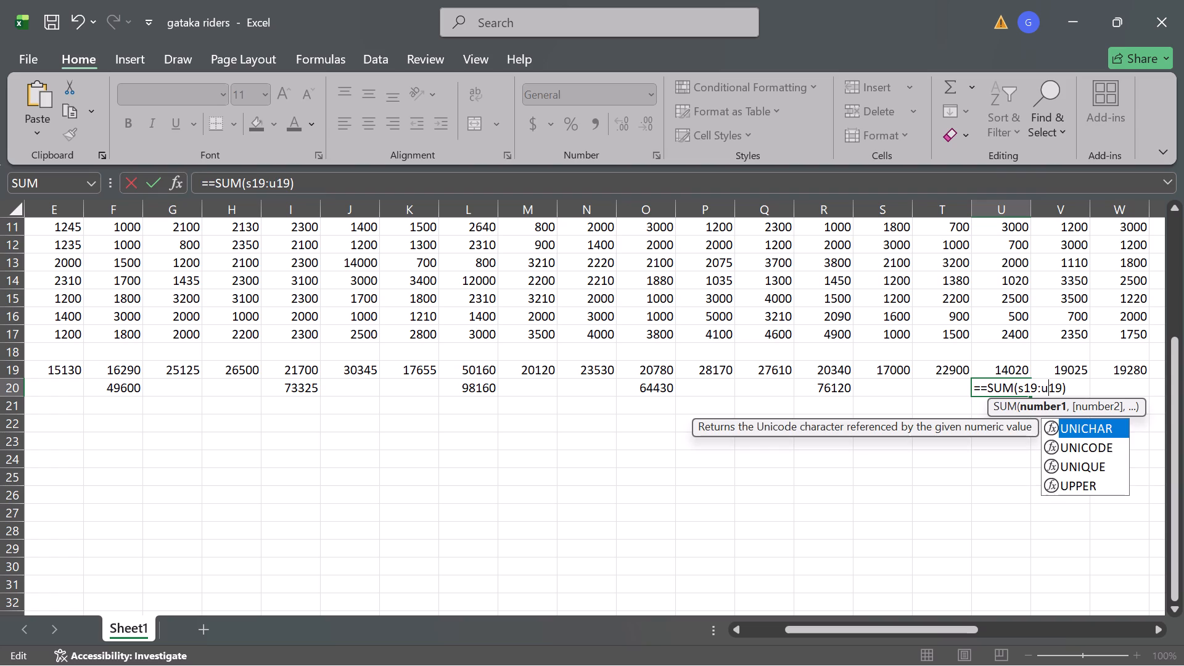
{"action": "left_click", "coordinate": [982, 385]}
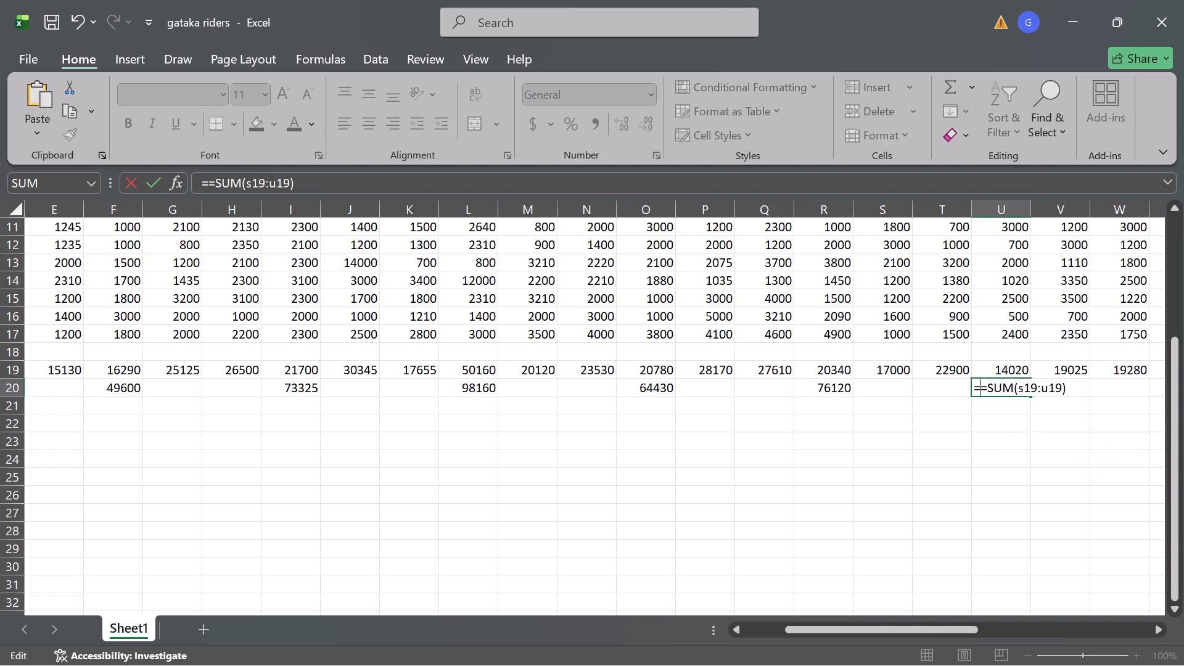
{"action": "key", "text": "BackSpace"}
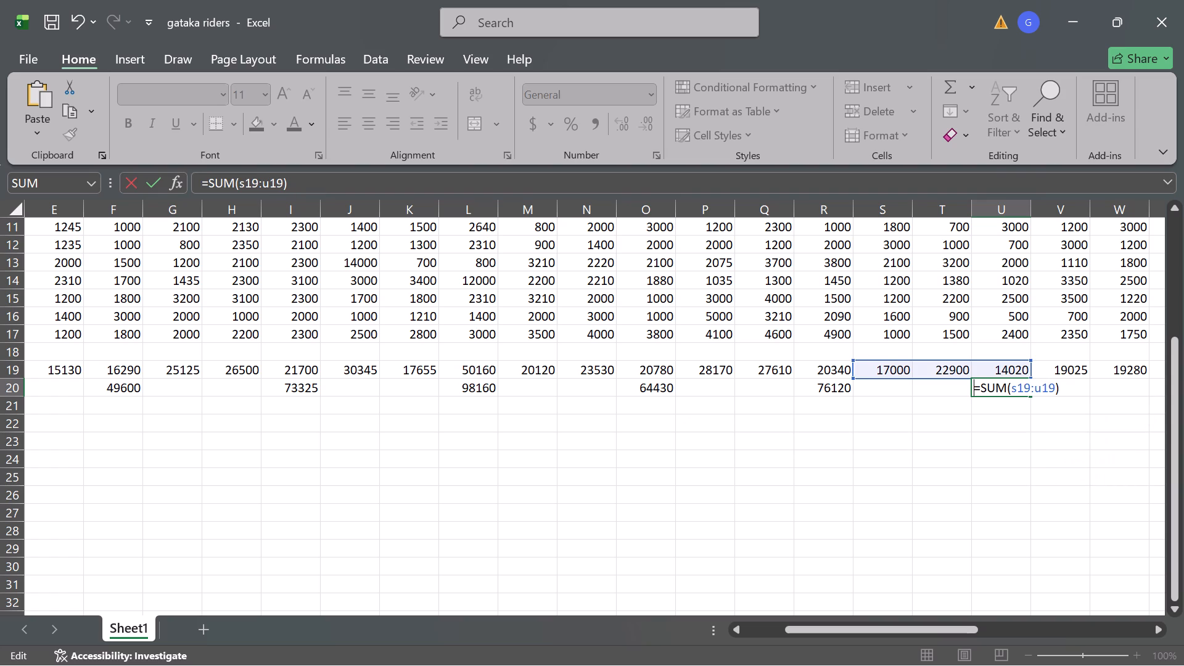
{"action": "key", "text": "Return"}
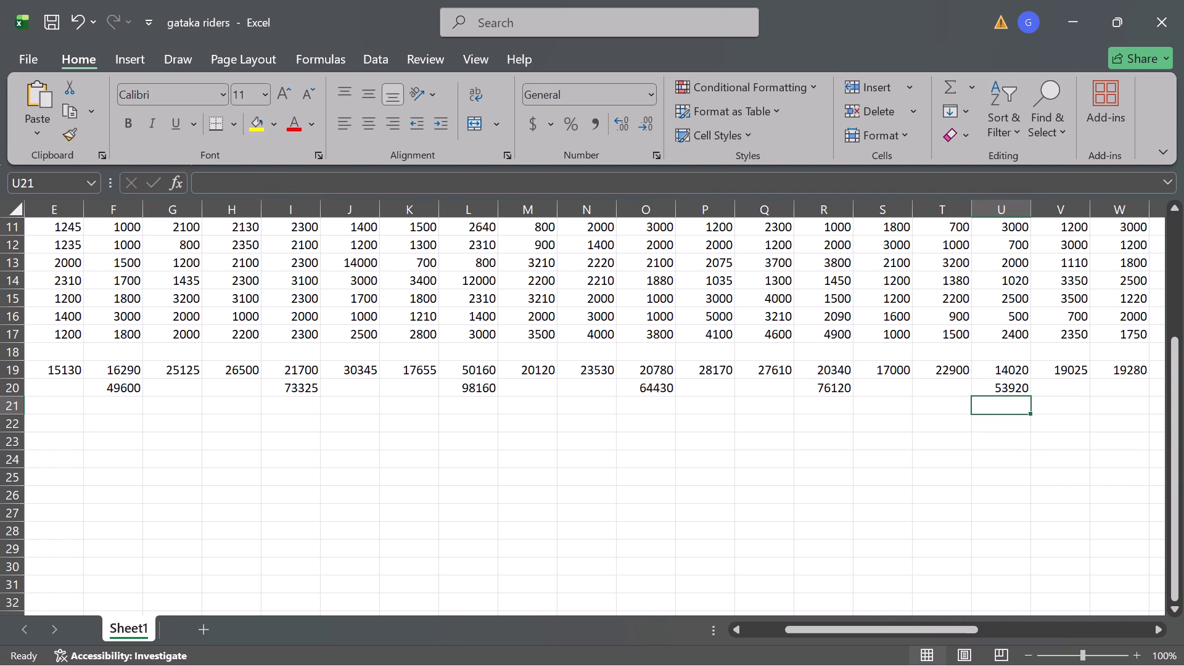
Enter the formula =SUM(V19:X19) in X20 to total the July contributions in the Total per Month row.
{"action": "scroll", "coordinate": [1066, 372], "scroll_direction": "left", "scroll_amount": 1}
{"action": "scroll", "coordinate": [1066, 372], "scroll_direction": "up", "scroll_amount": 1}
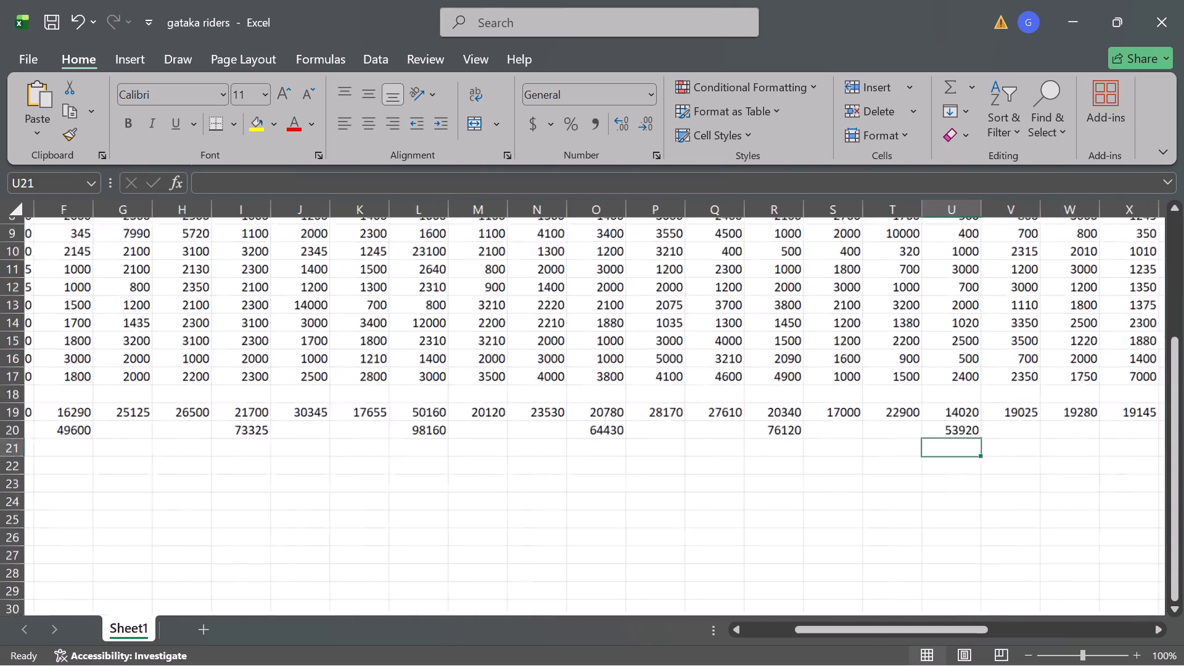
{"action": "scroll", "coordinate": [1066, 372], "scroll_direction": "up", "scroll_amount": 2}
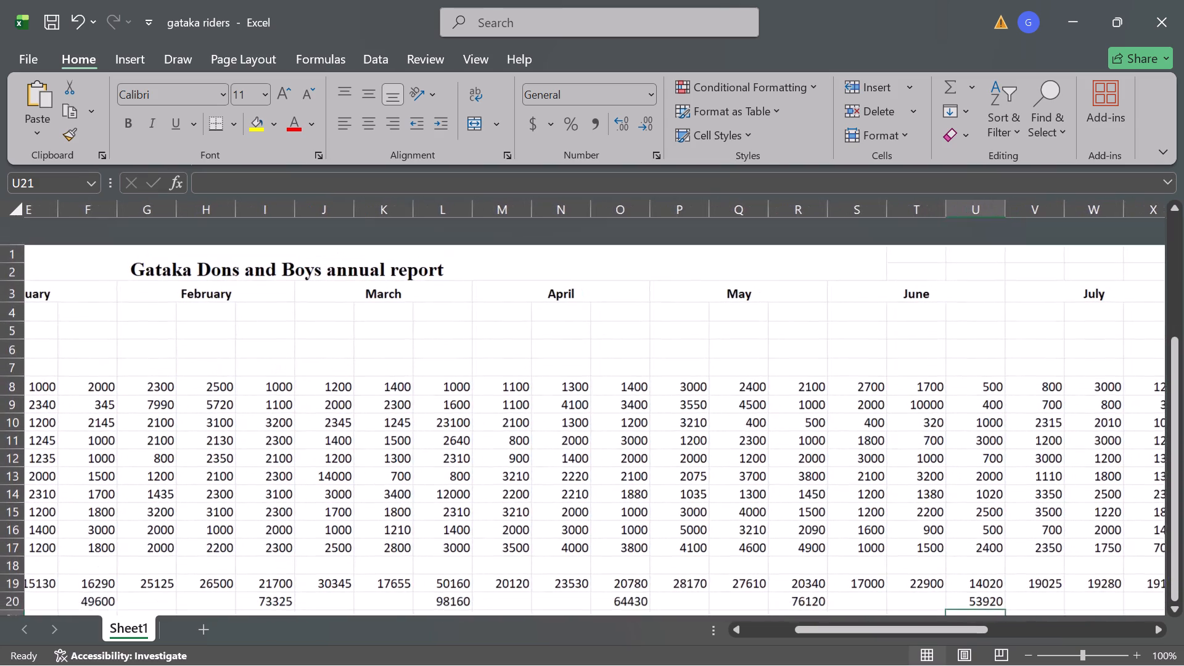
{"action": "scroll", "coordinate": [1066, 372], "scroll_direction": "down", "scroll_amount": 1}
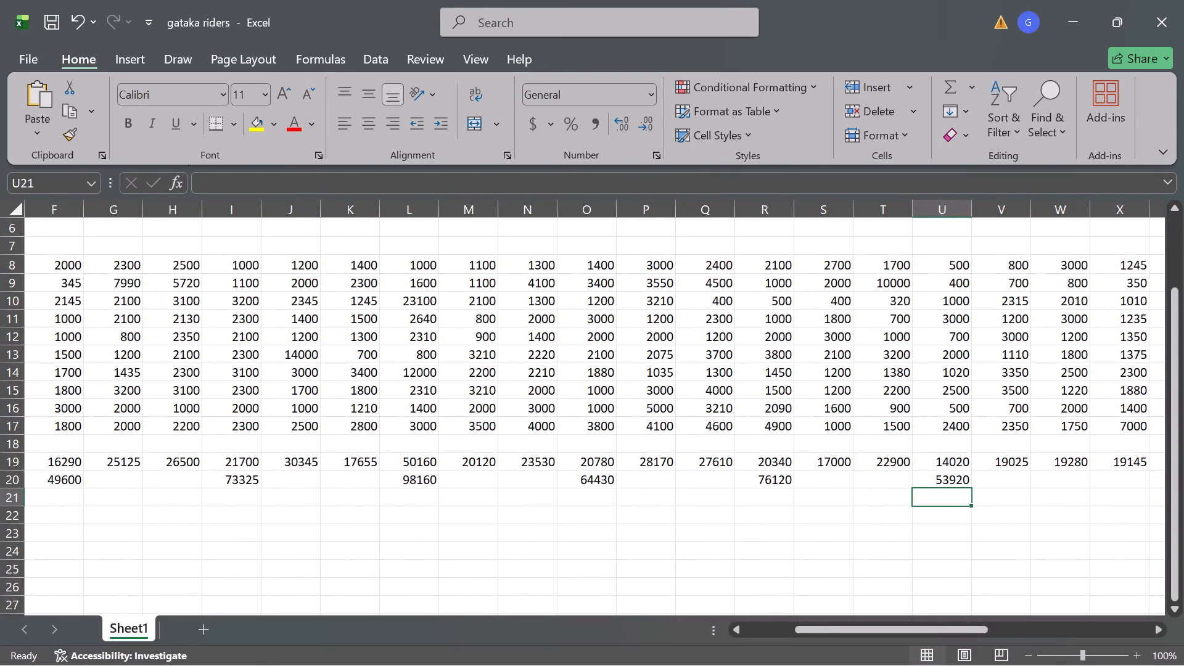
{"action": "left_click", "coordinate": [1114, 475]}
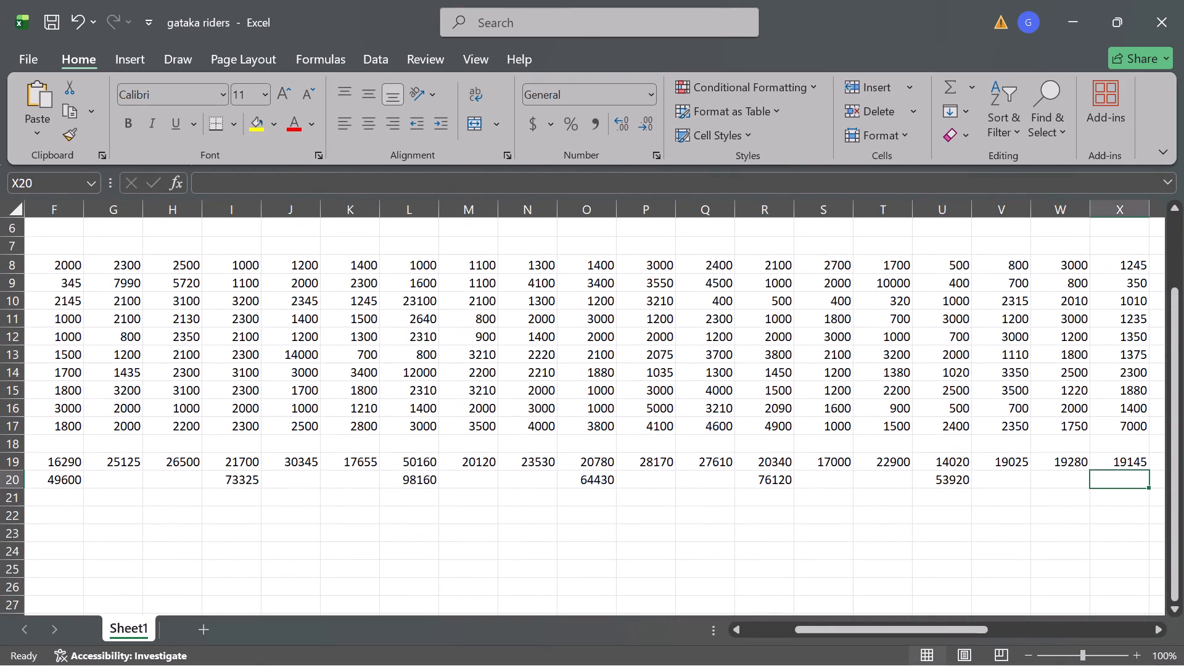
{"action": "key", "text": "equal"}
{"action": "key", "text": "ctrl+v"}
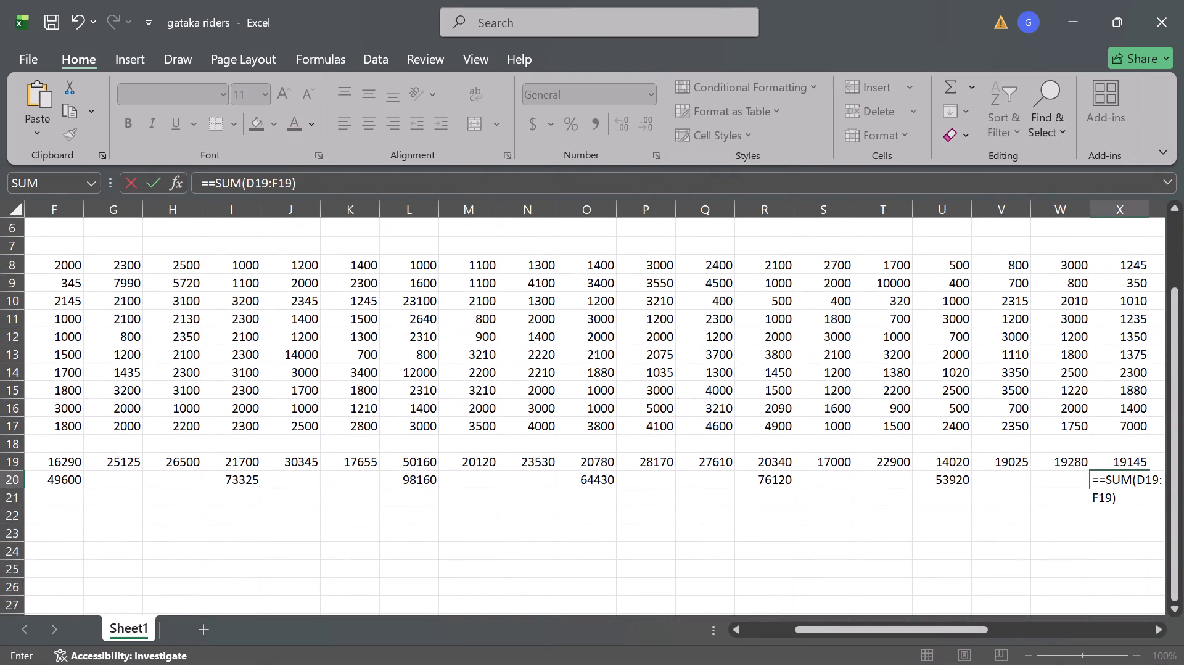
{"action": "scroll", "coordinate": [1114, 475], "scroll_direction": "left", "scroll_amount": 3}
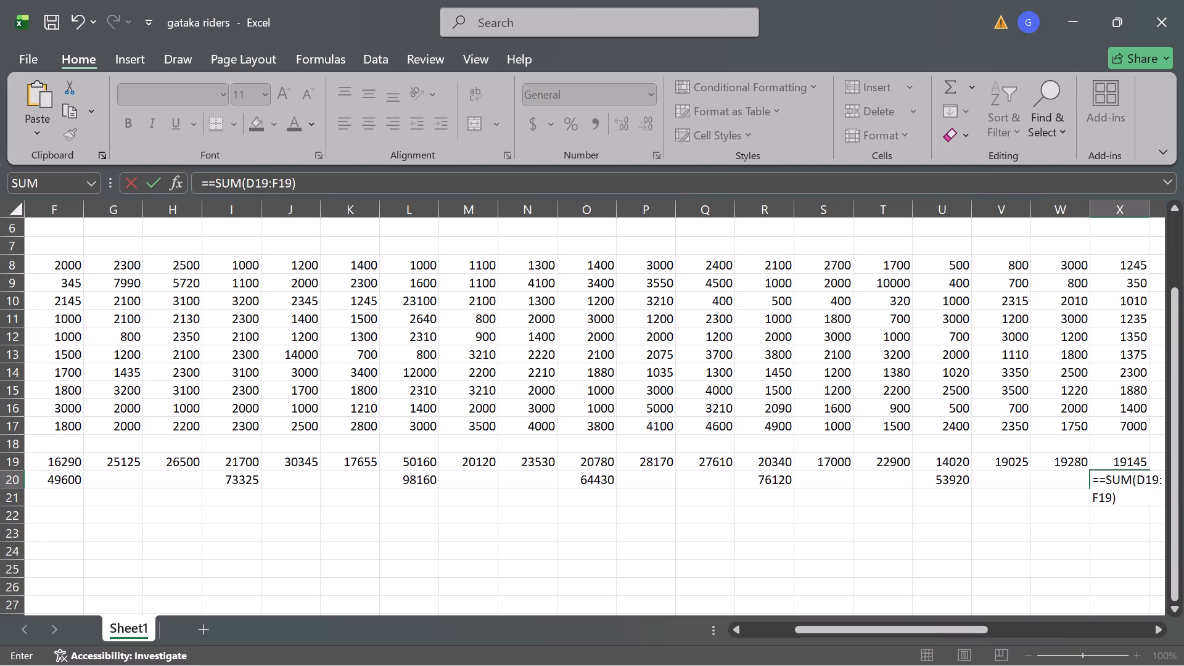
{"action": "scroll", "coordinate": [1147, 480], "scroll_direction": "left", "scroll_amount": 1}
{"action": "left_click", "coordinate": [1143, 484]}
{"action": "key", "text": "BackSpace"}
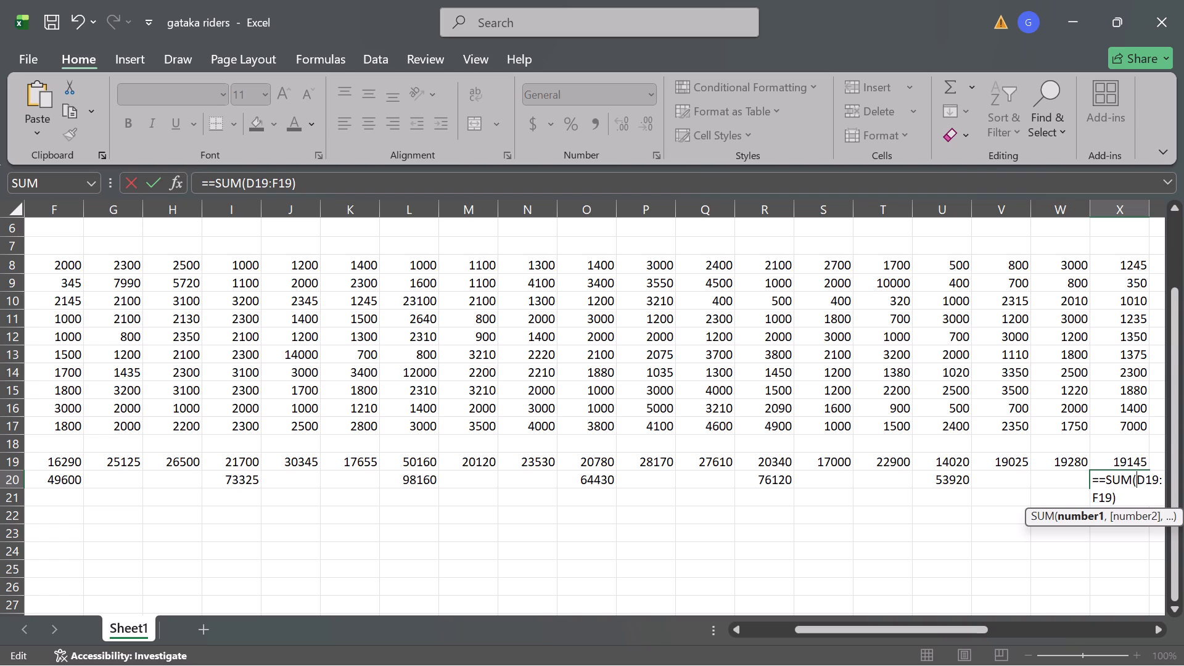
{"action": "key", "text": "v"}
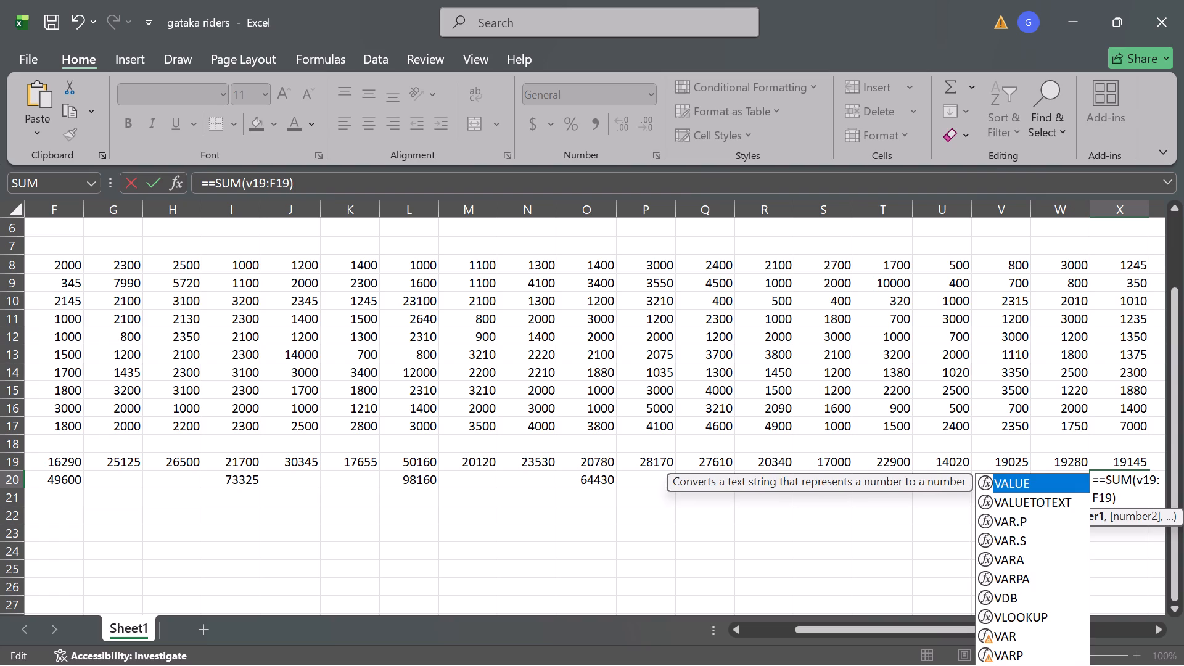
{"action": "left_click", "coordinate": [1103, 498]}
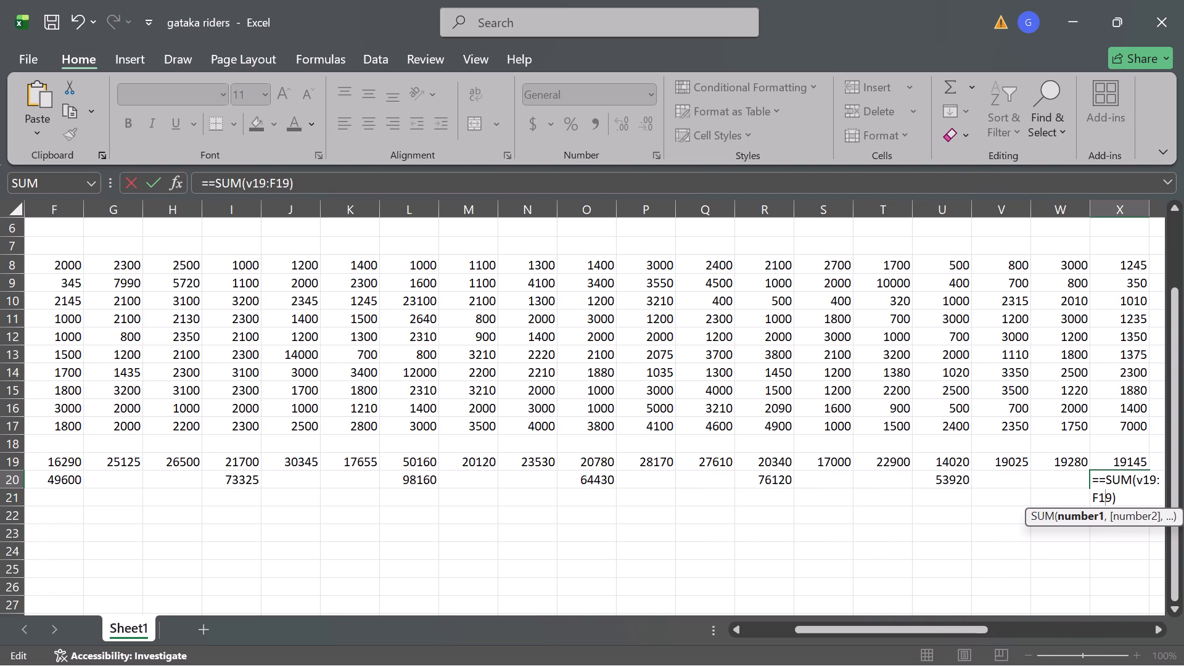
{"action": "key", "text": "Left"}
{"action": "key", "text": "BackSpace"}
{"action": "key", "text": "x"}
{"action": "left_click", "coordinate": [1103, 482]}
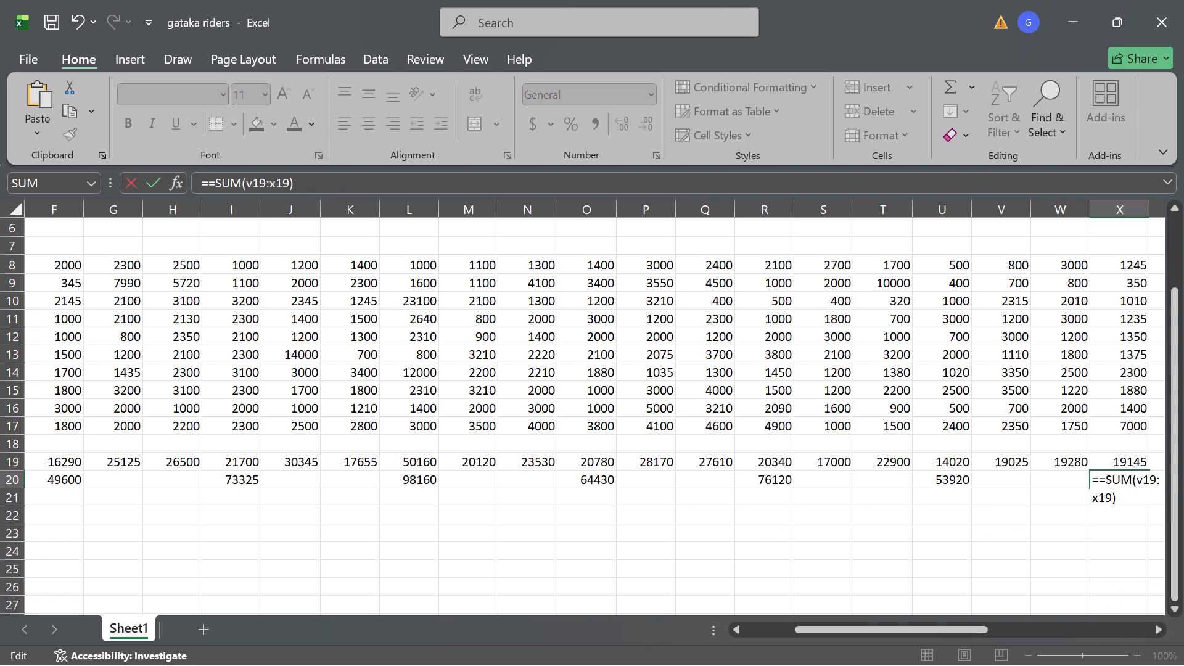
{"action": "key", "text": "BackSpace"}
{"action": "key", "text": "Return"}
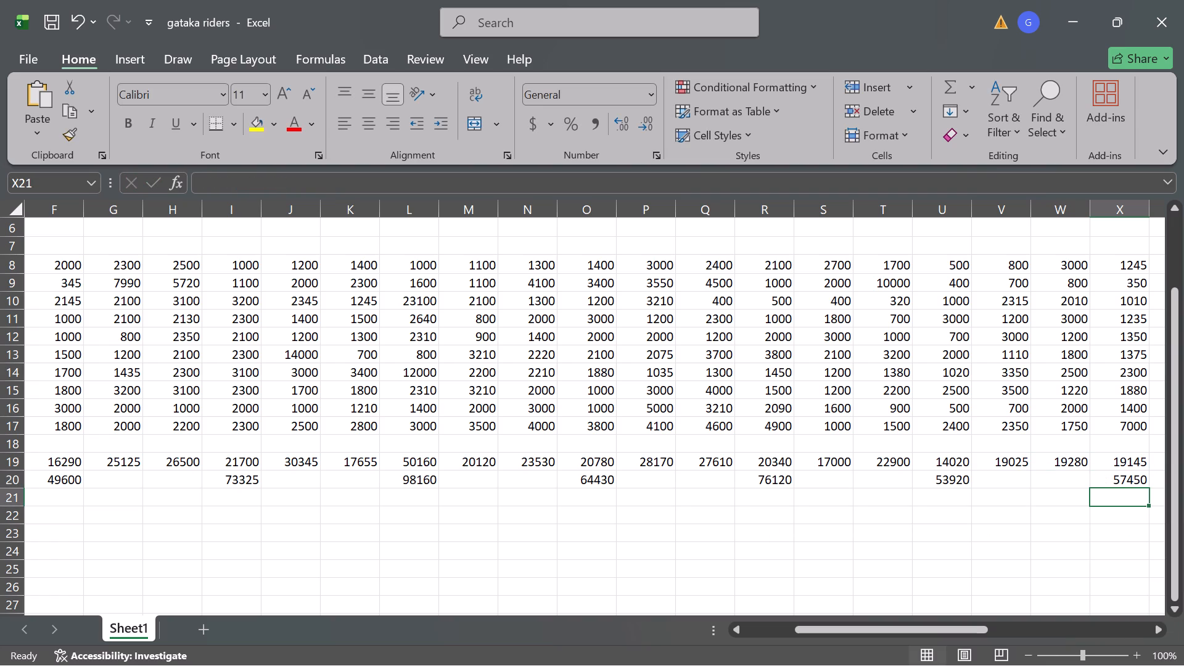
Enter the formula =SUM(Y19:AA19) in AA20 to total the August contributions in the Total per Month row.
{"action": "scroll", "coordinate": [1006, 463], "scroll_direction": "left", "scroll_amount": 4}
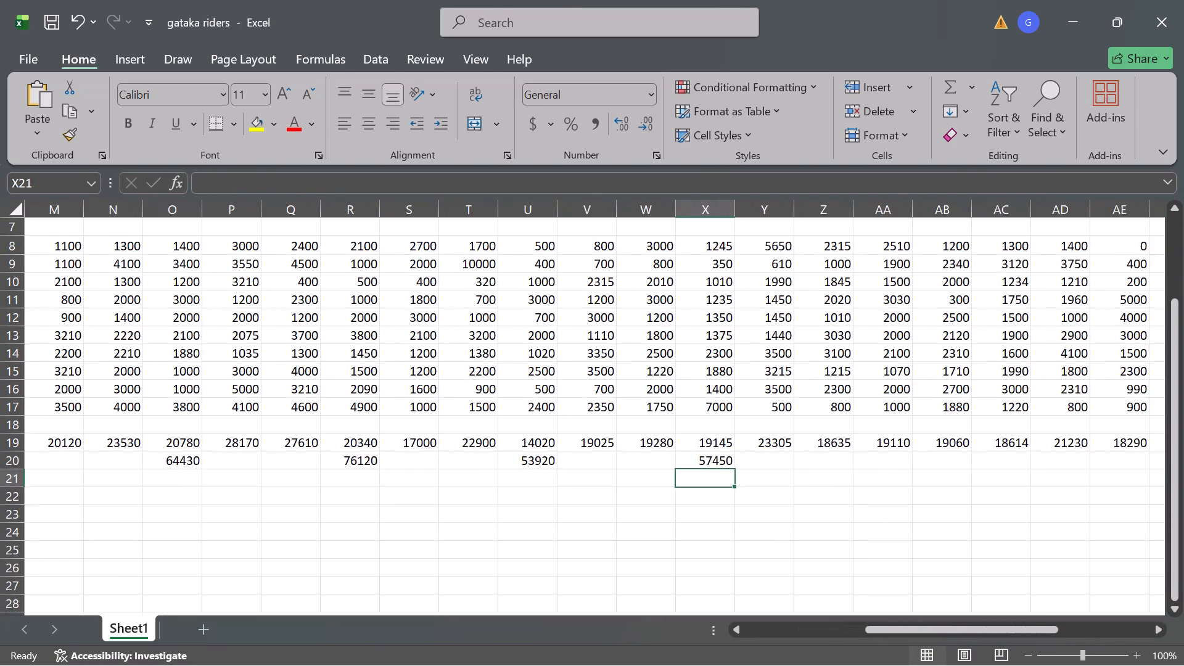
{"action": "scroll", "coordinate": [1006, 463], "scroll_direction": "left", "scroll_amount": 5}
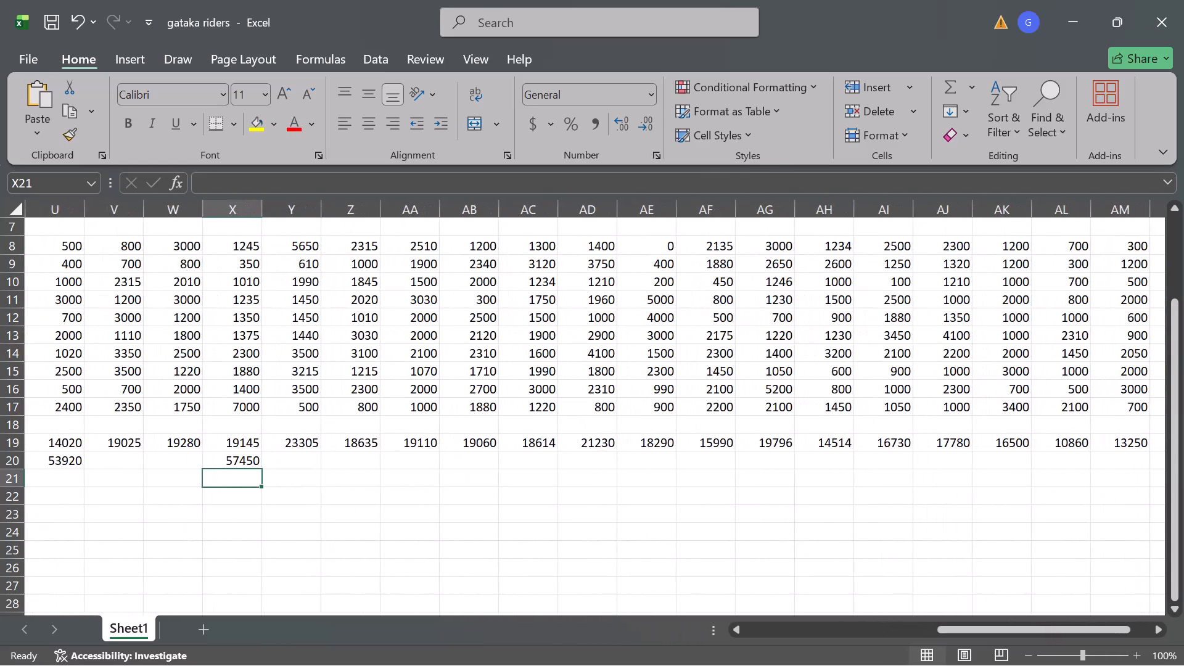
{"action": "scroll", "coordinate": [1006, 463], "scroll_direction": "left", "scroll_amount": 2}
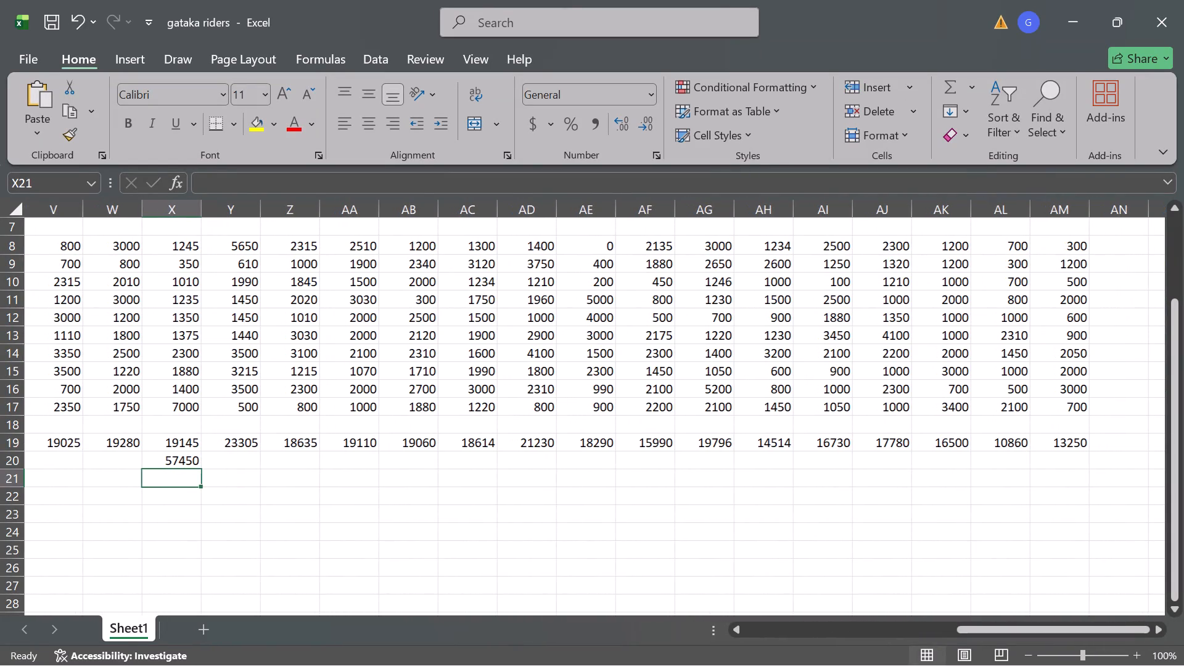
{"action": "left_click", "coordinate": [359, 467]}
{"action": "key", "text": "equal"}
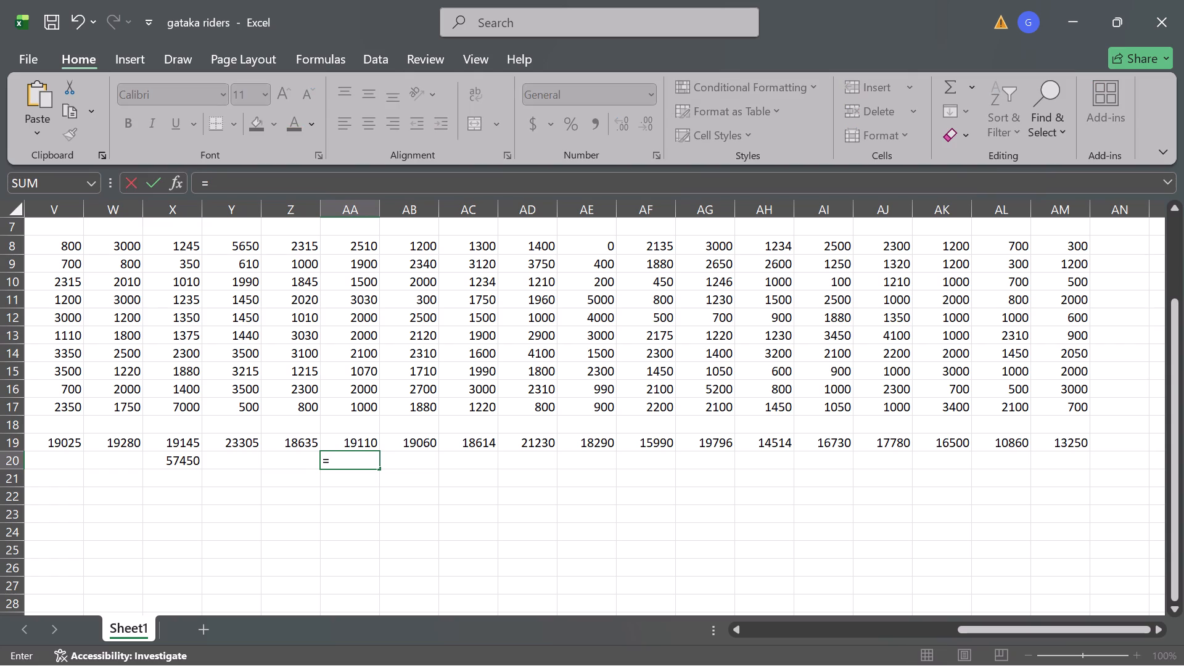
{"action": "key", "text": "v"}
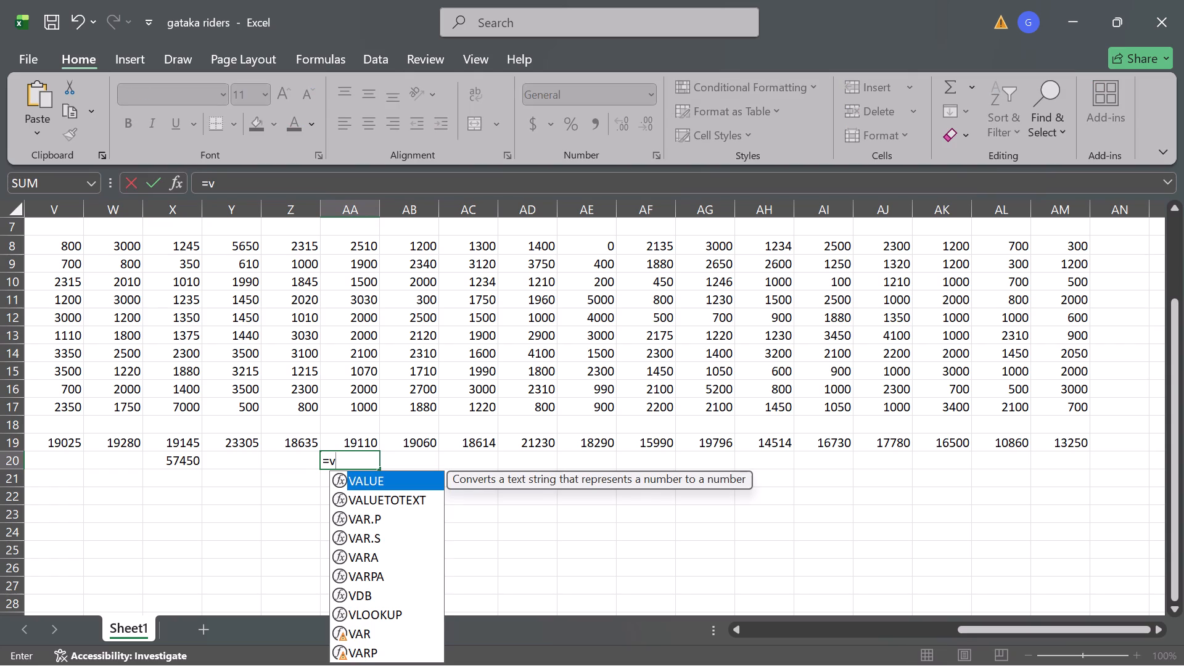
{"action": "key", "text": "BackSpace"}
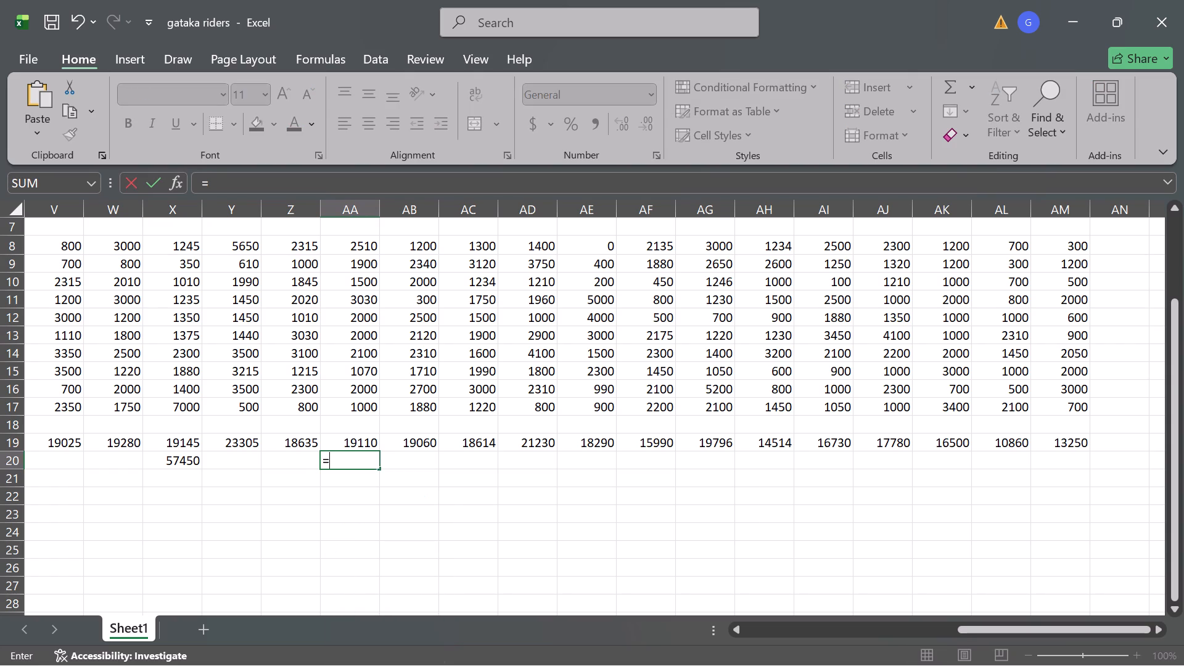
{"action": "key", "text": "ctrl+v"}
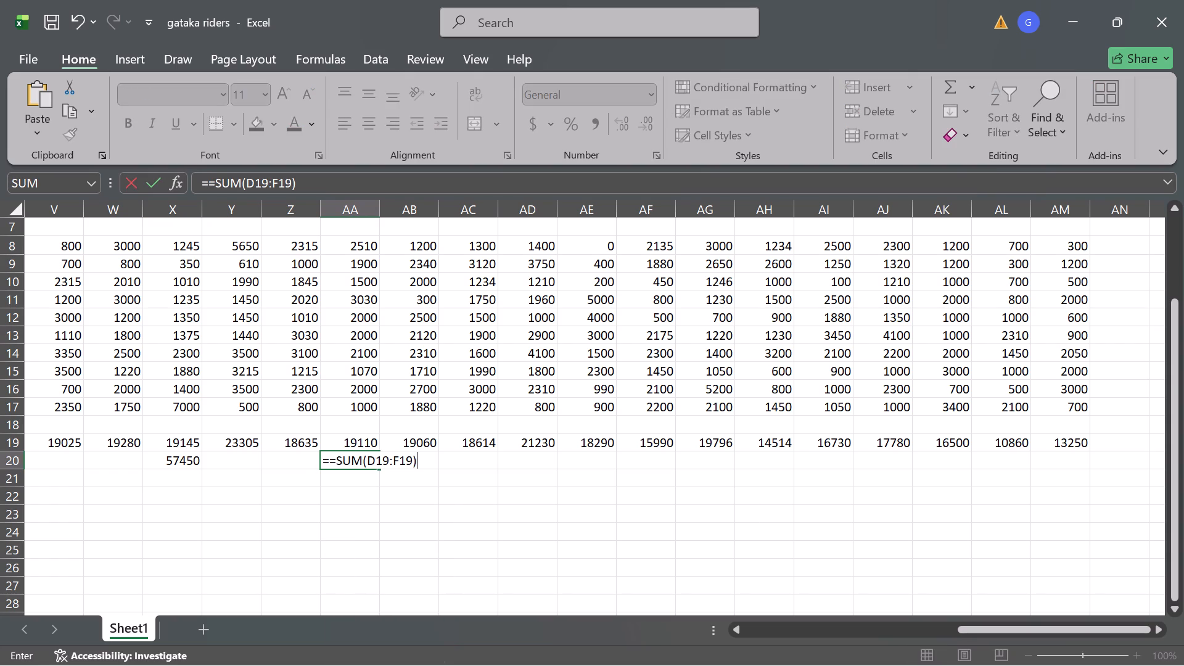
{"action": "left_click", "coordinate": [377, 458]}
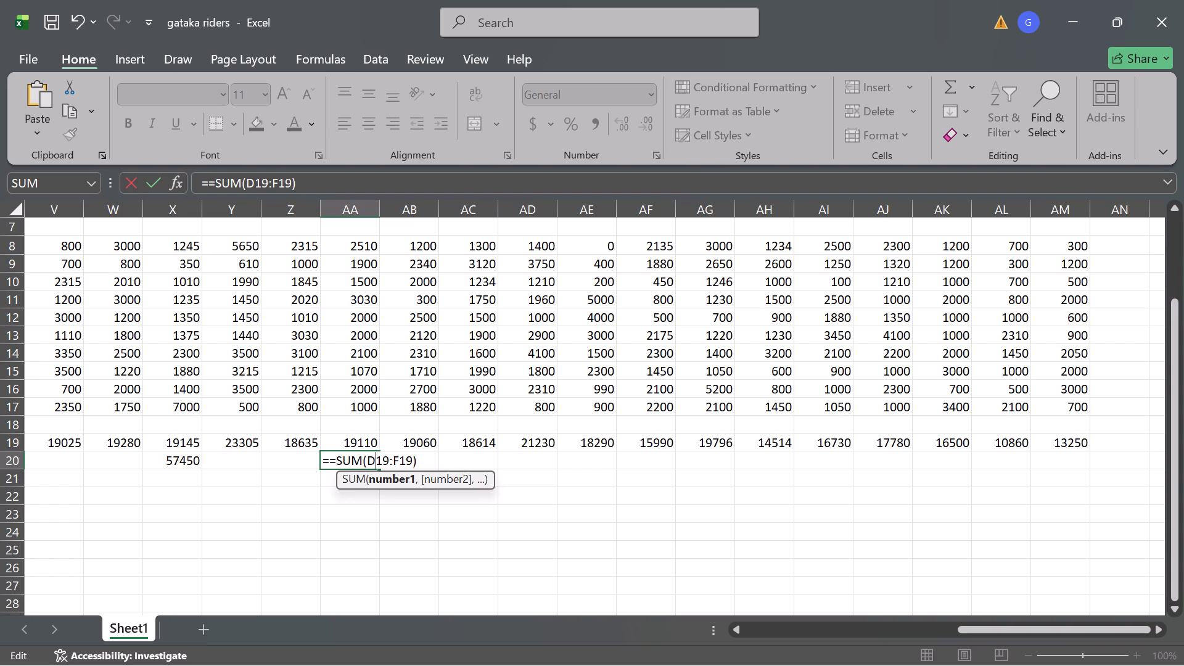
{"action": "key", "text": "BackSpace"}
{"action": "key", "text": "z"}
{"action": "left_click", "coordinate": [394, 461]}
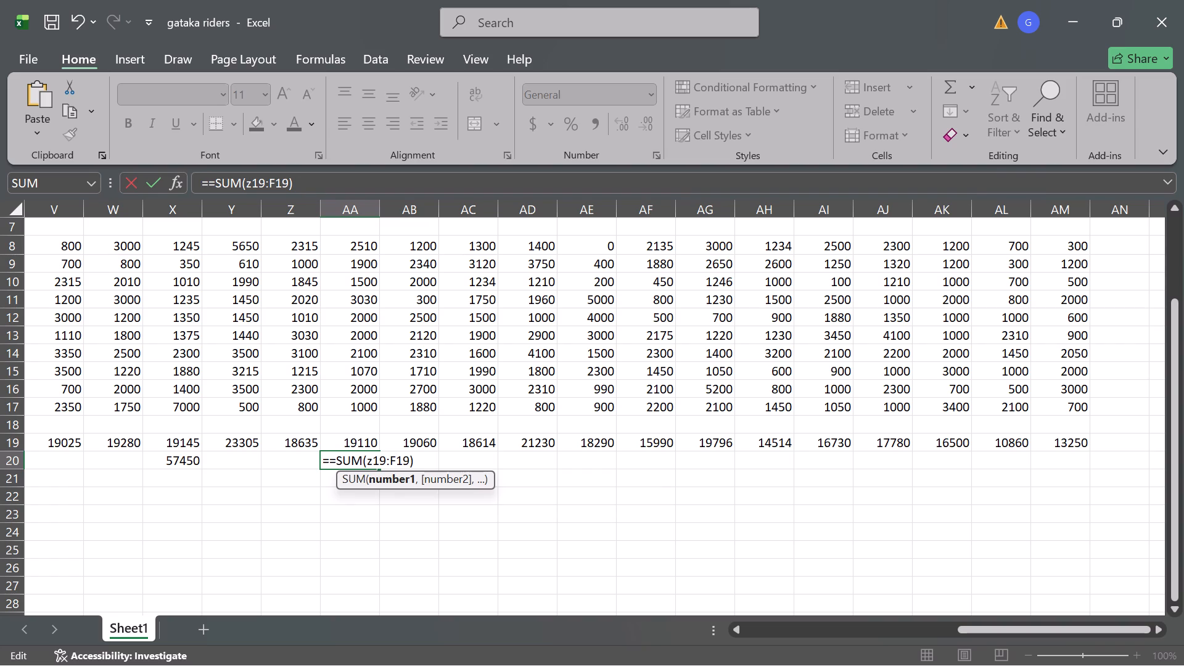
{"action": "type", "text": "aa"}
{"action": "key", "text": "Left"}
{"action": "key", "text": "Left"}
{"action": "key", "text": "BackSpace"}
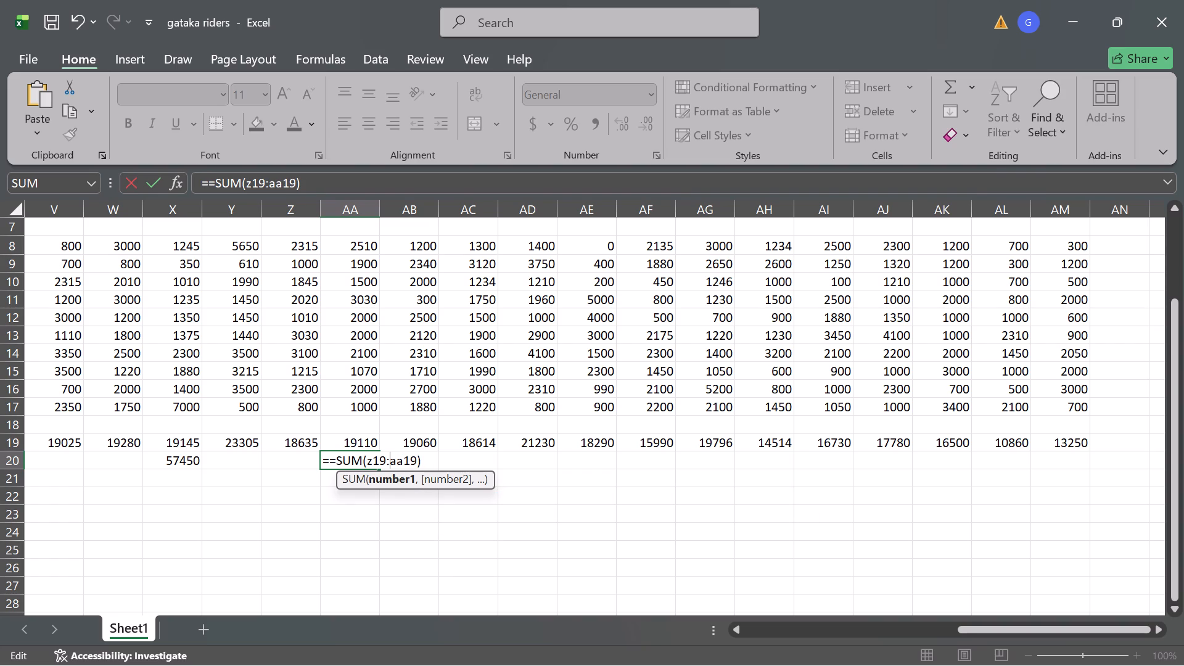
{"action": "left_click", "coordinate": [331, 459]}
{"action": "key", "text": "BackSpace"}
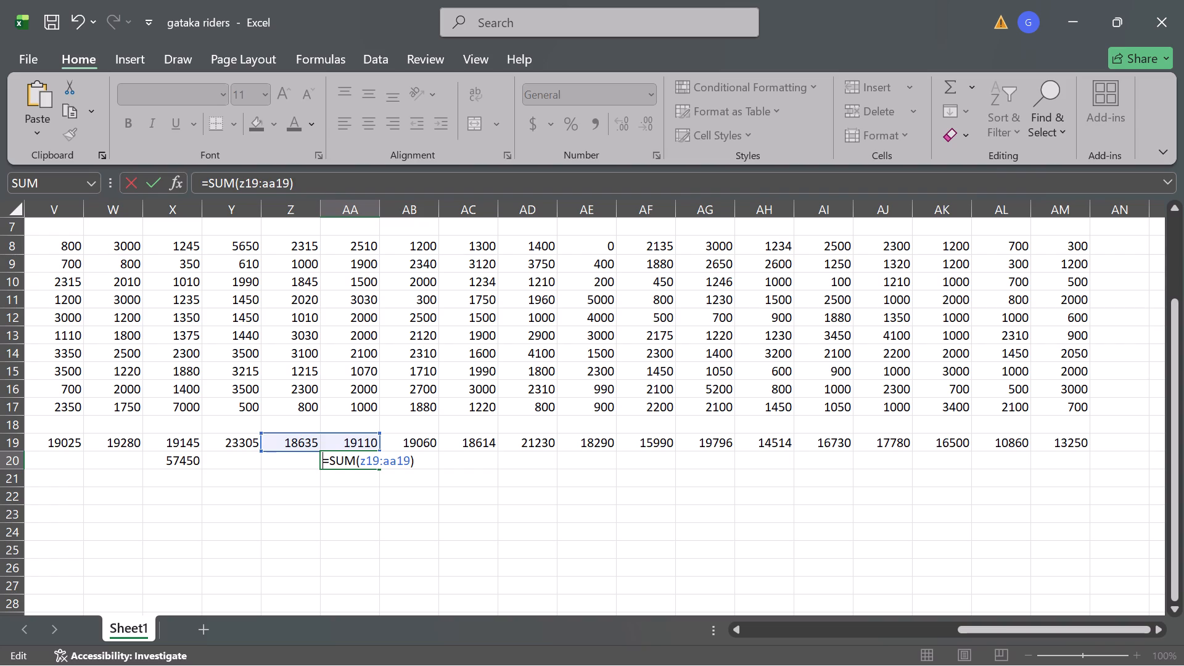
{"action": "left_click", "coordinate": [364, 461]}
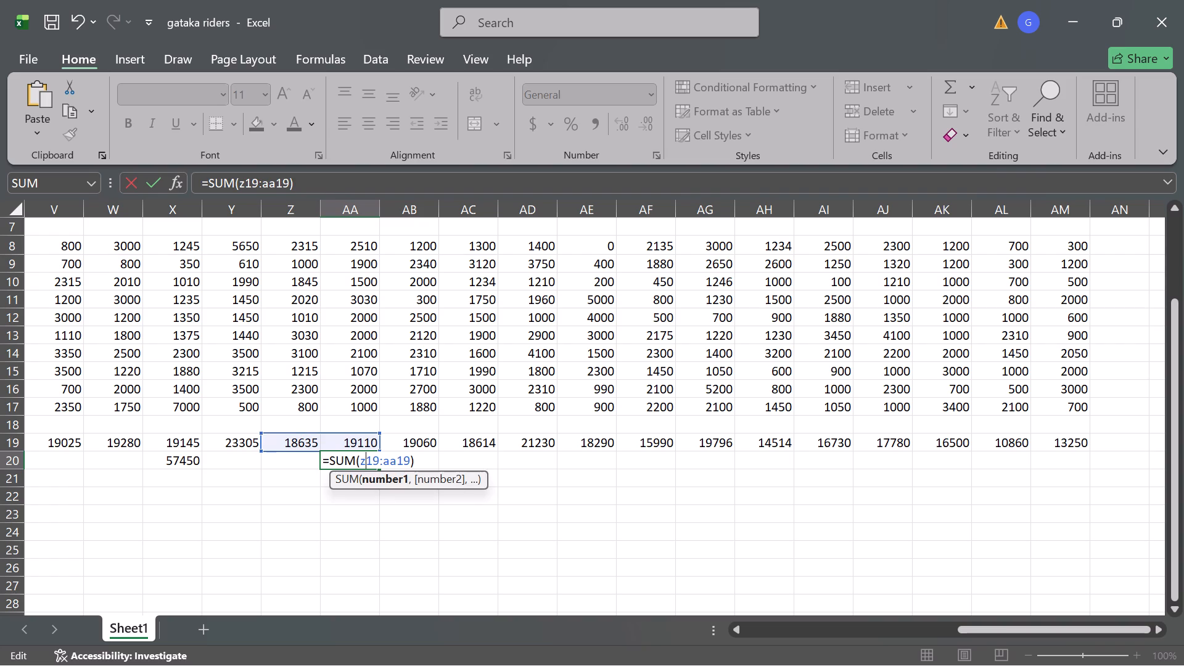
{"action": "key", "text": "BackSpace"}
{"action": "key", "text": "y"}
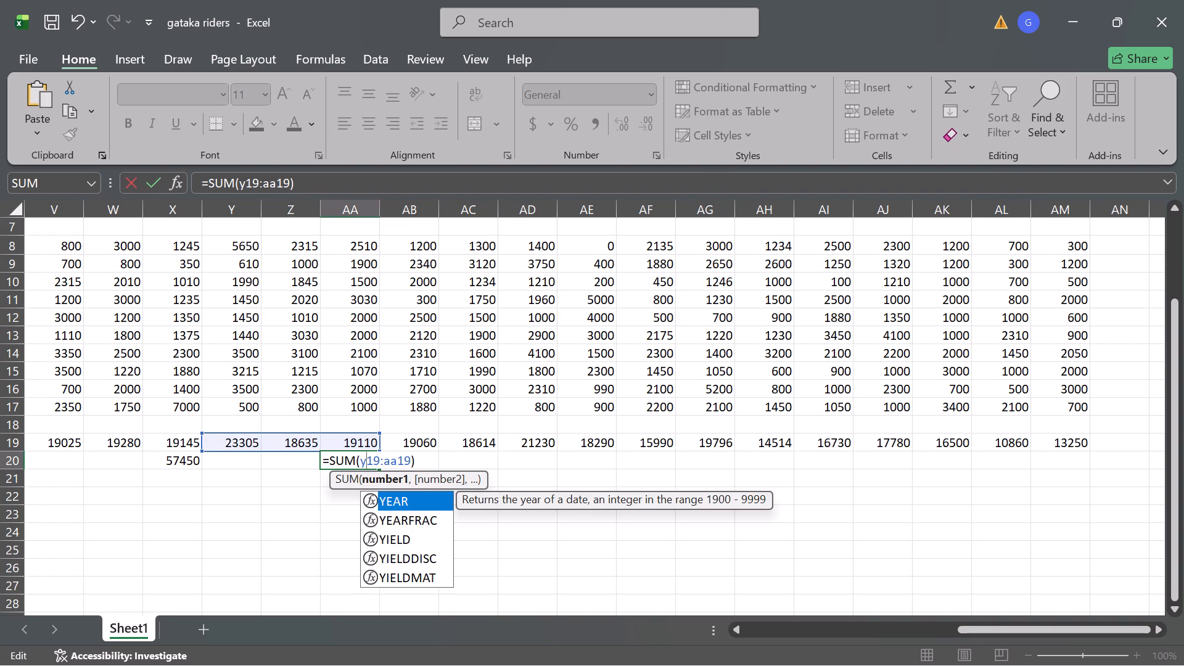
{"action": "key", "text": "Return"}
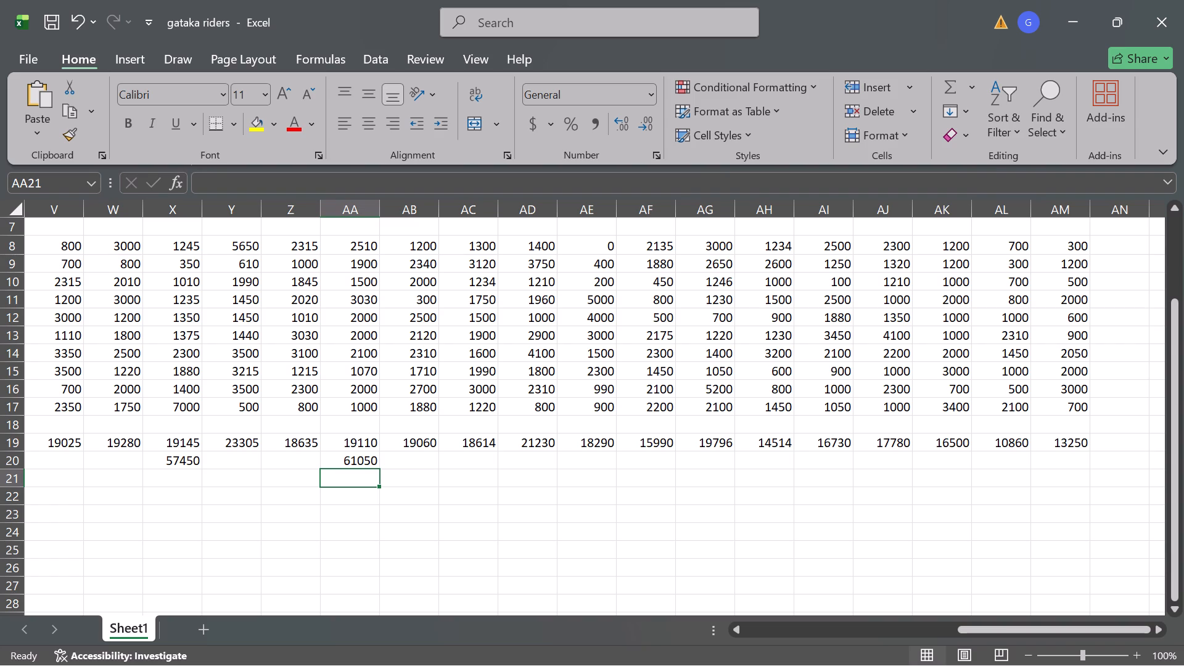
Enter the formula =SUM(AB19:AD19) in AD20 to total the September contributions in the Total per Month row.
{"action": "left_click", "coordinate": [517, 463]}
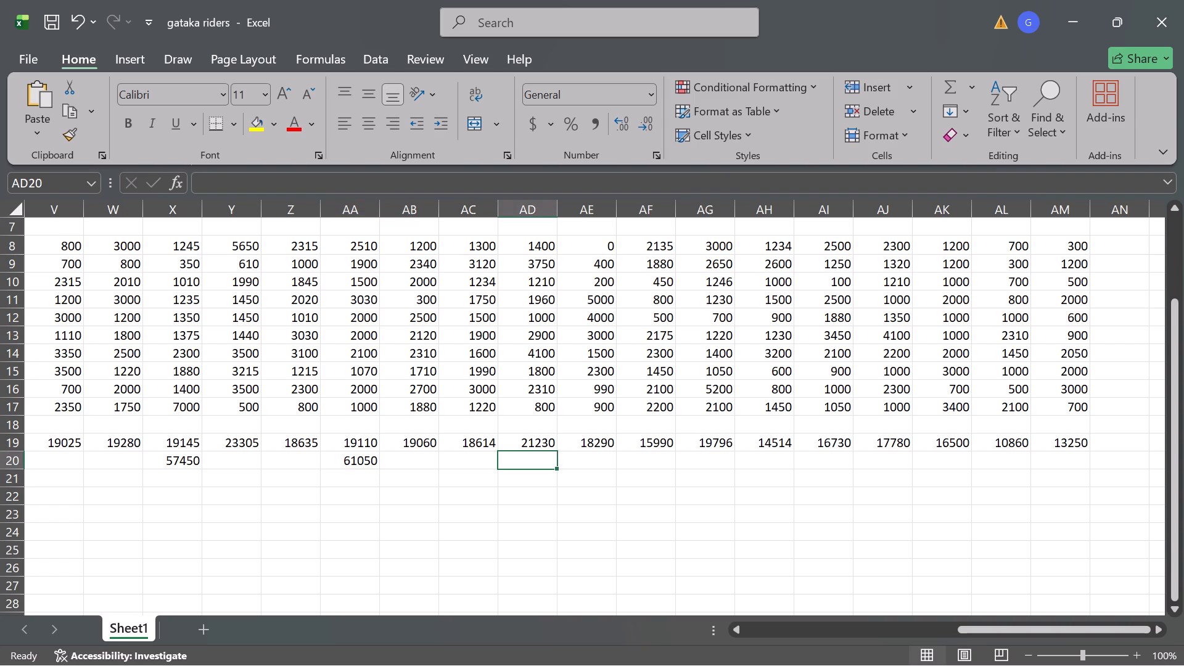
{"action": "key", "text": "equal"}
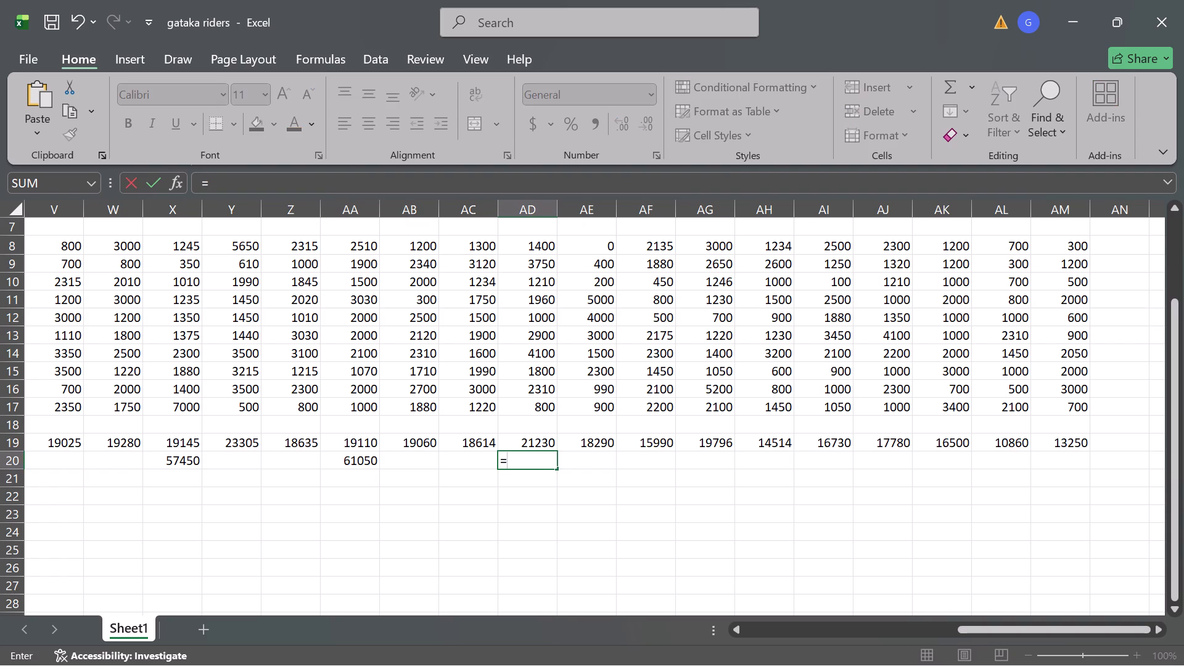
{"action": "key", "text": "ctrl+v"}
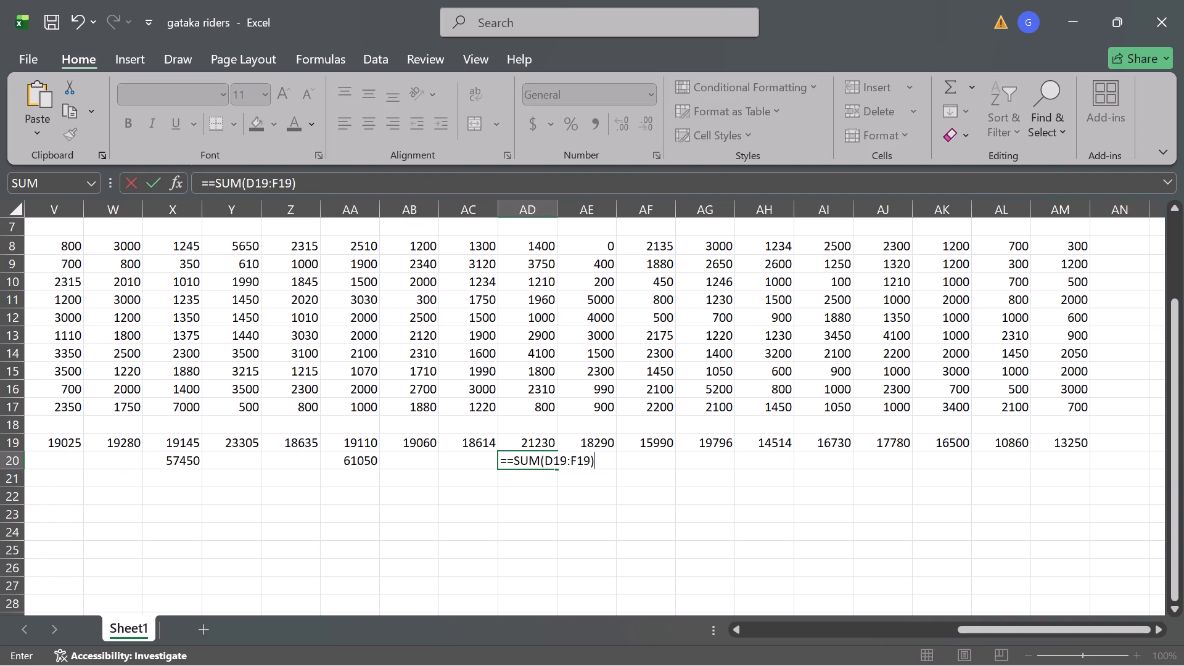
{"action": "left_click", "coordinate": [553, 458]}
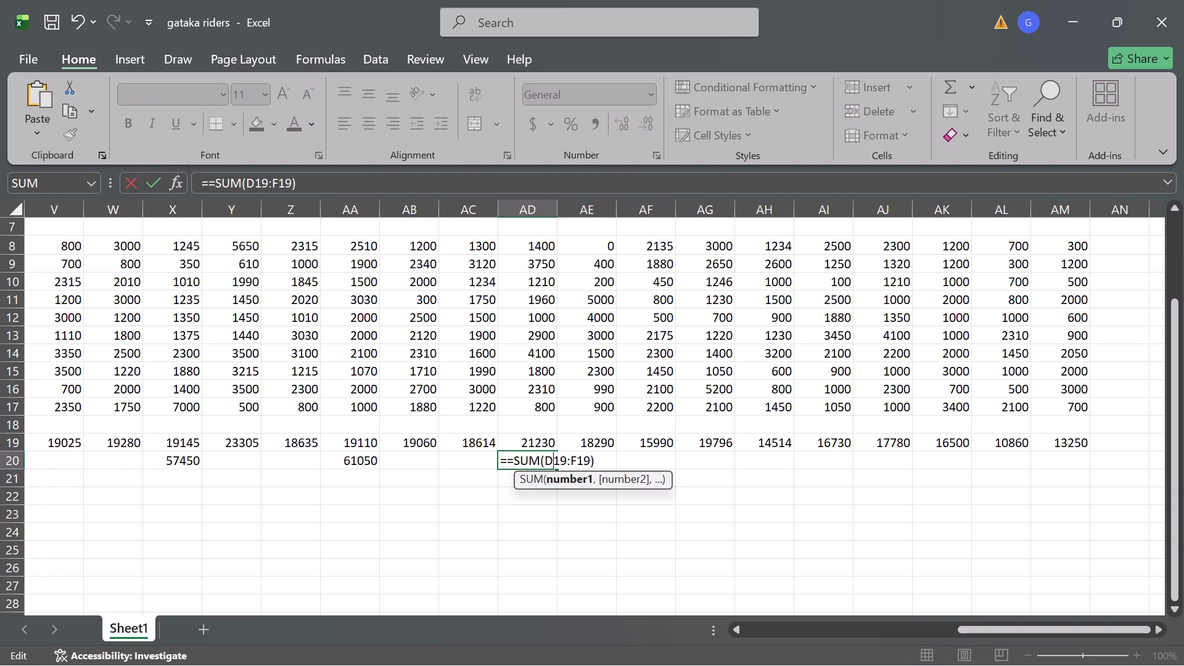
{"action": "key", "text": "BackSpace"}
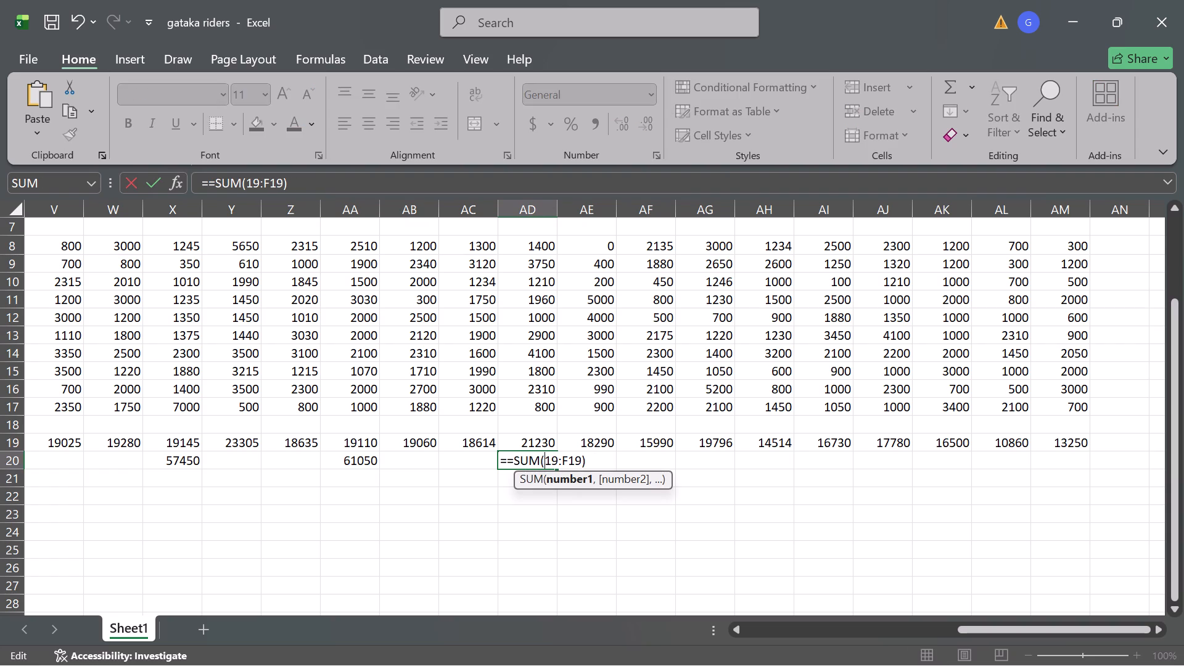
{"action": "type", "text": "ab"}
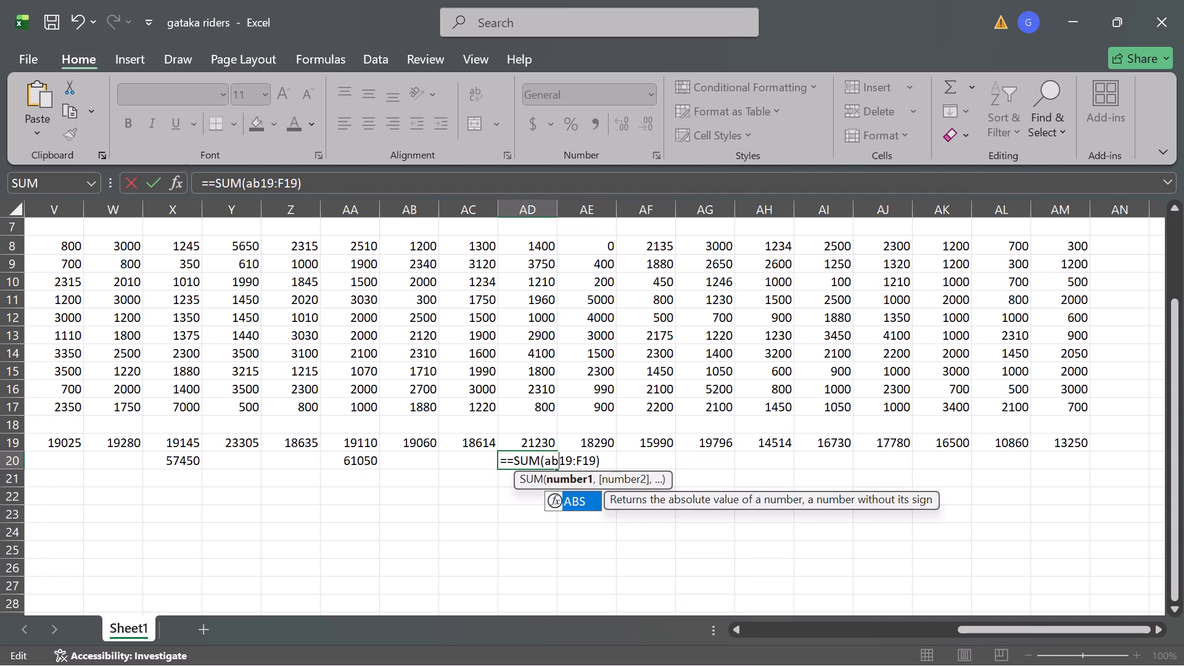
{"action": "key", "text": "Right"}
{"action": "key", "text": "Right"}
{"action": "key", "text": "Right"}
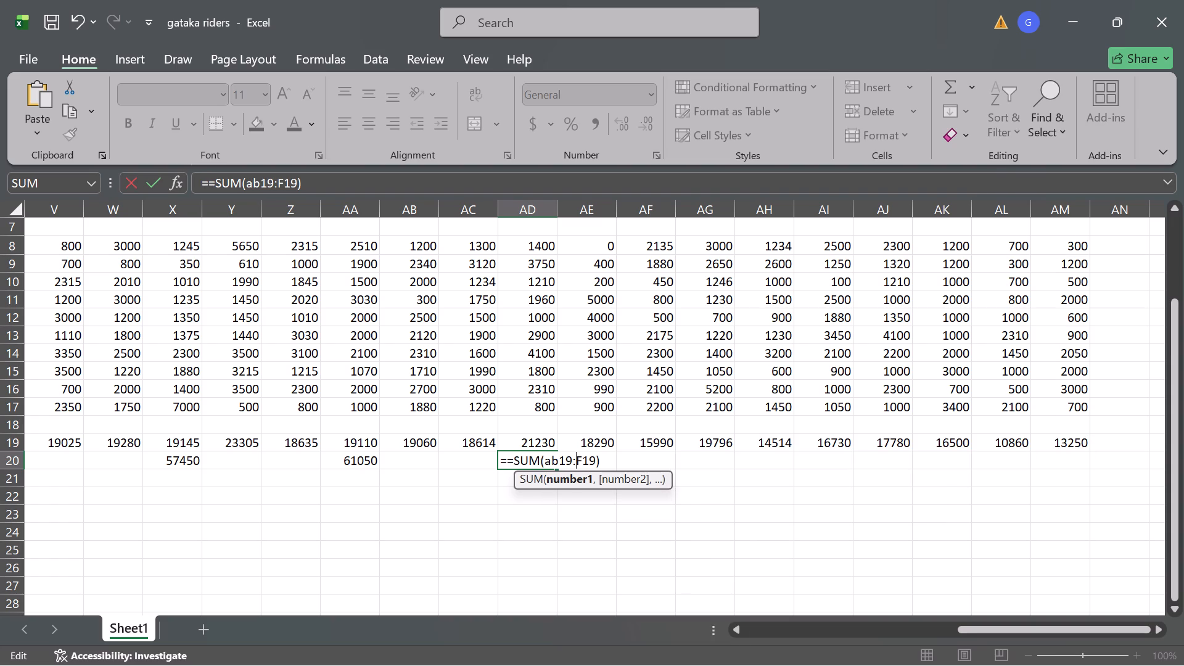
{"action": "key", "text": "Right"}
{"action": "key", "text": "BackSpace"}
{"action": "type", "text": "ad"}
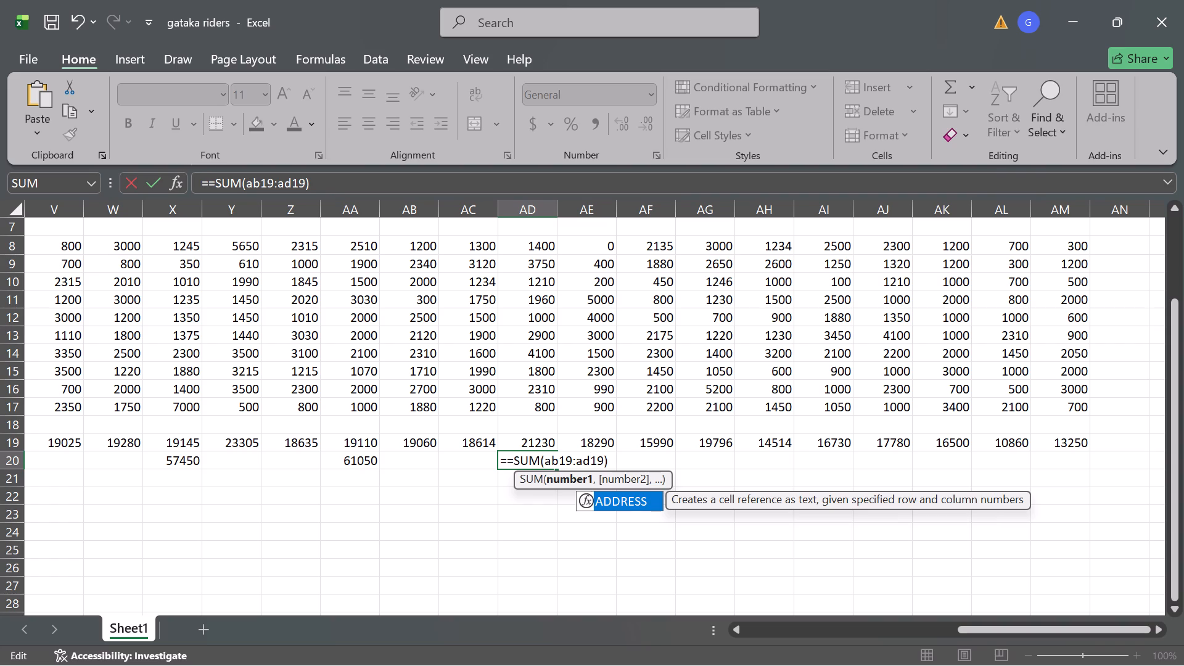
{"action": "left_click", "coordinate": [512, 461]}
{"action": "key", "text": "BackSpace"}
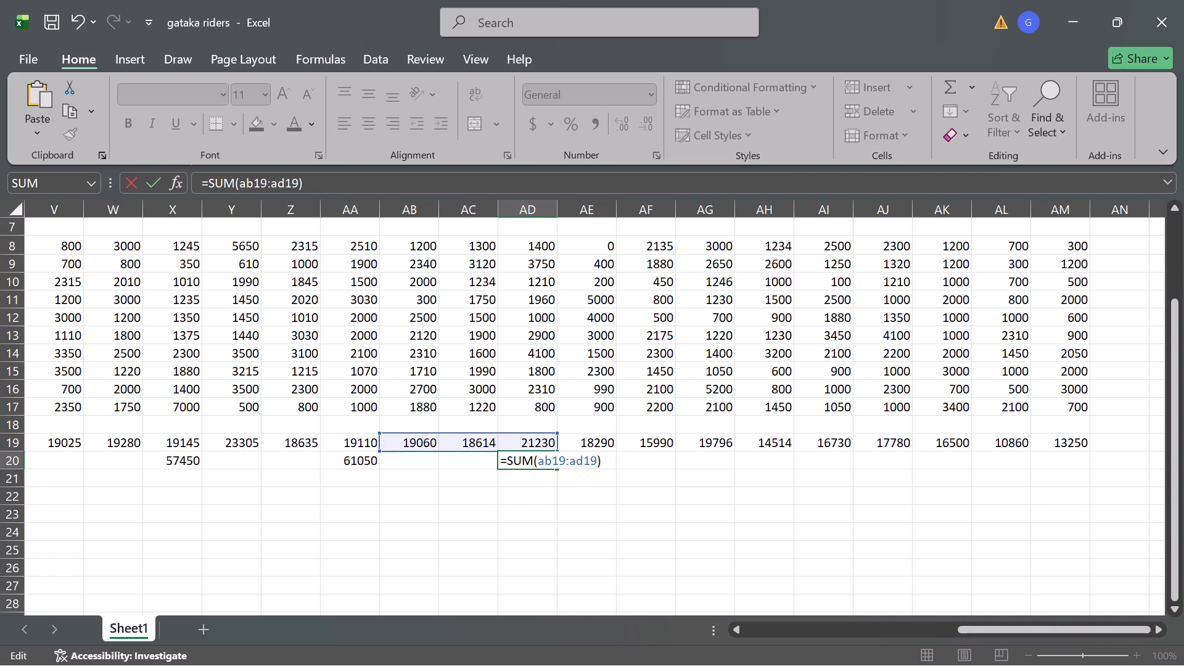
{"action": "key", "text": "Return"}
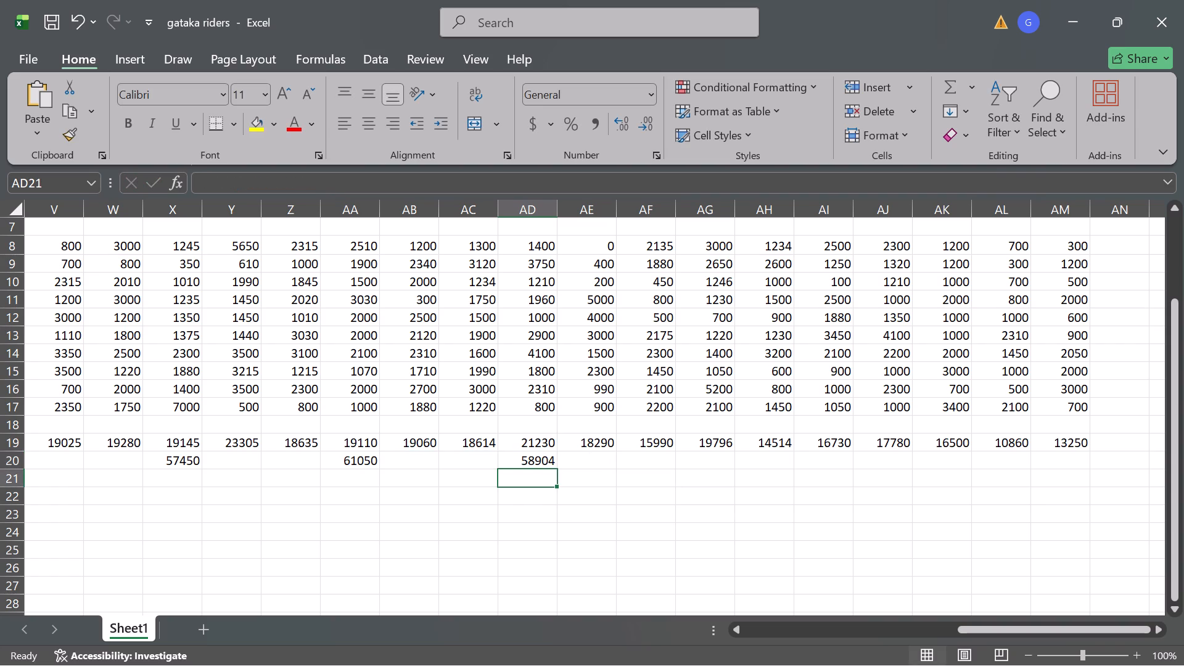
Enter the formula =SUM(AE19:AG19) in AG20 to total the October contributions in the Total per Month row.
{"action": "left_click", "coordinate": [709, 458]}
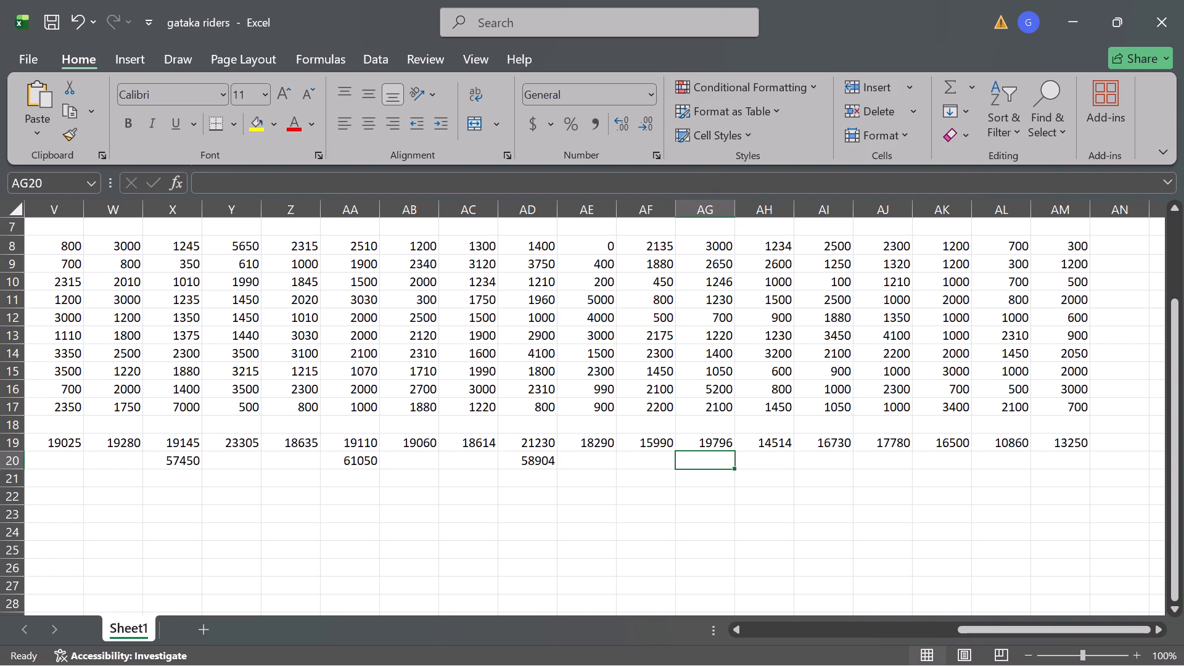
{"action": "key", "text": "equal"}
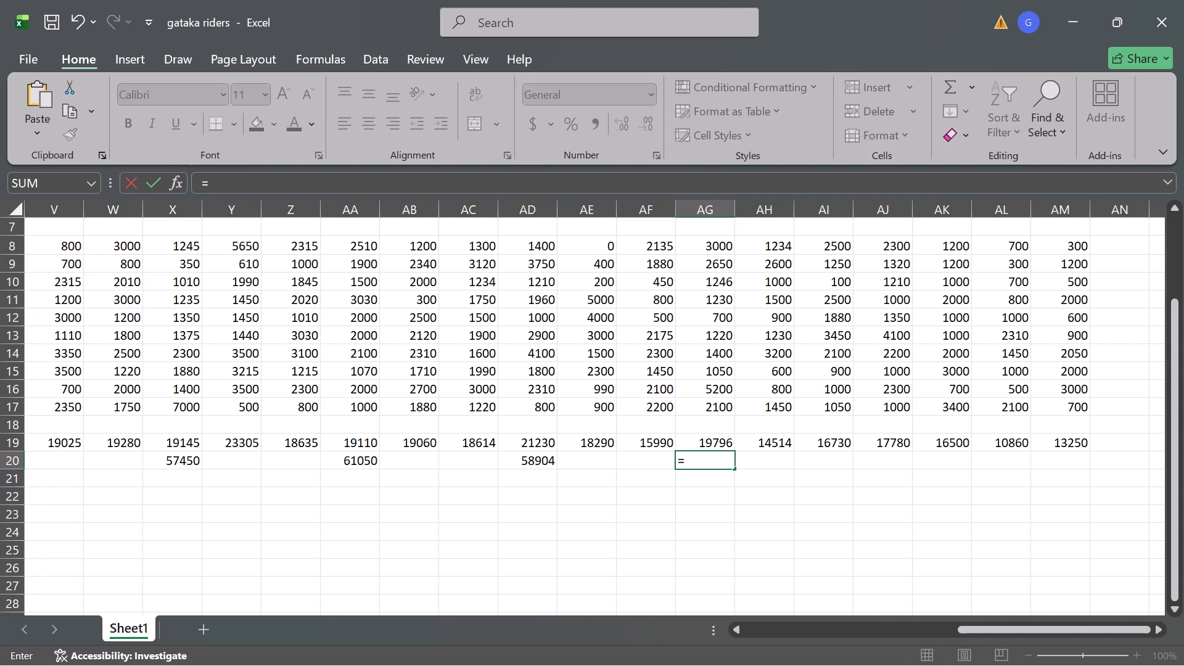
{"action": "type", "text": "ae"}
{"action": "key", "text": "BackSpace"}
{"action": "key", "text": "BackSpace"}
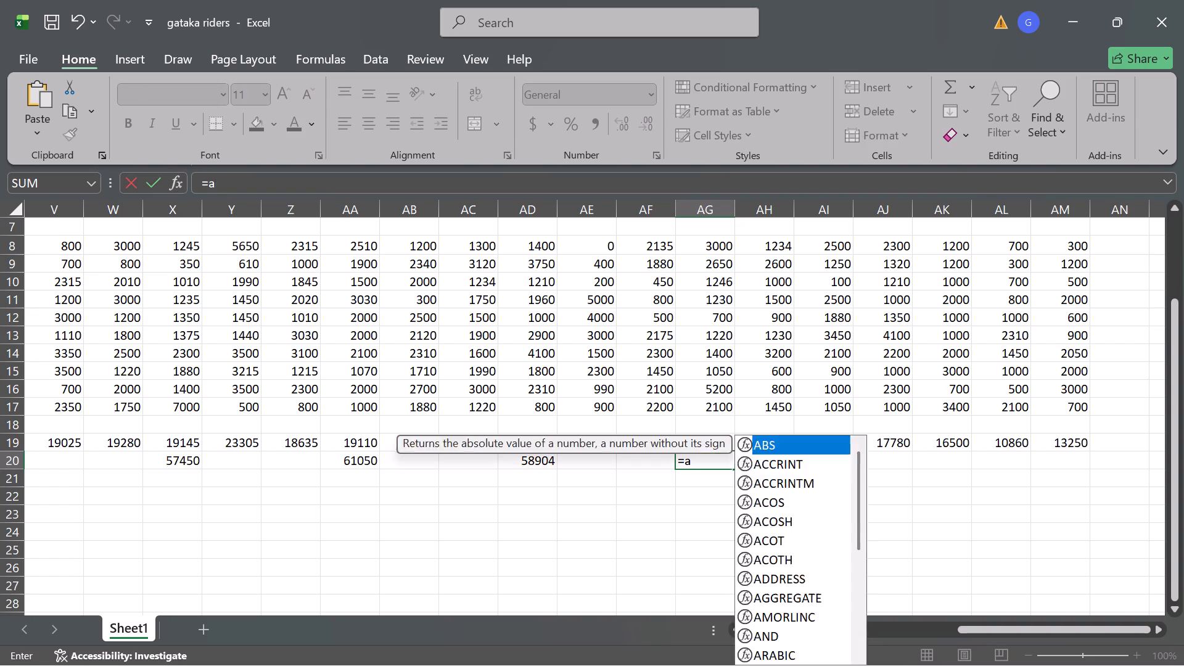
{"action": "type", "text": "sum"}
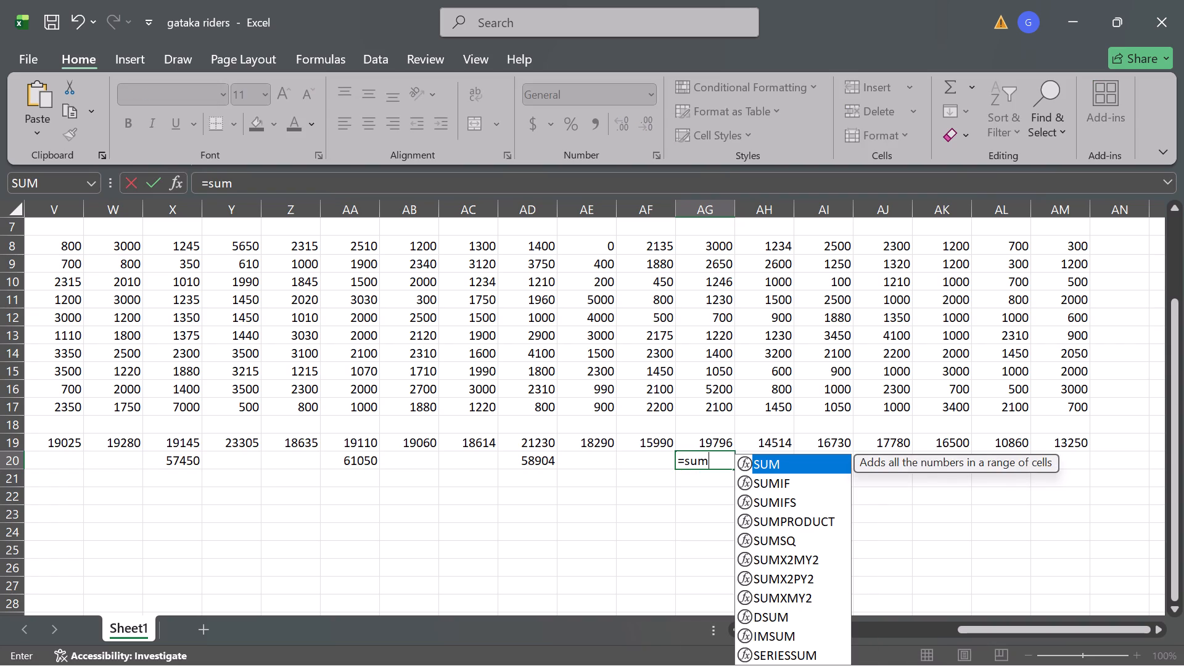
{"action": "type", "text": "(ae"}
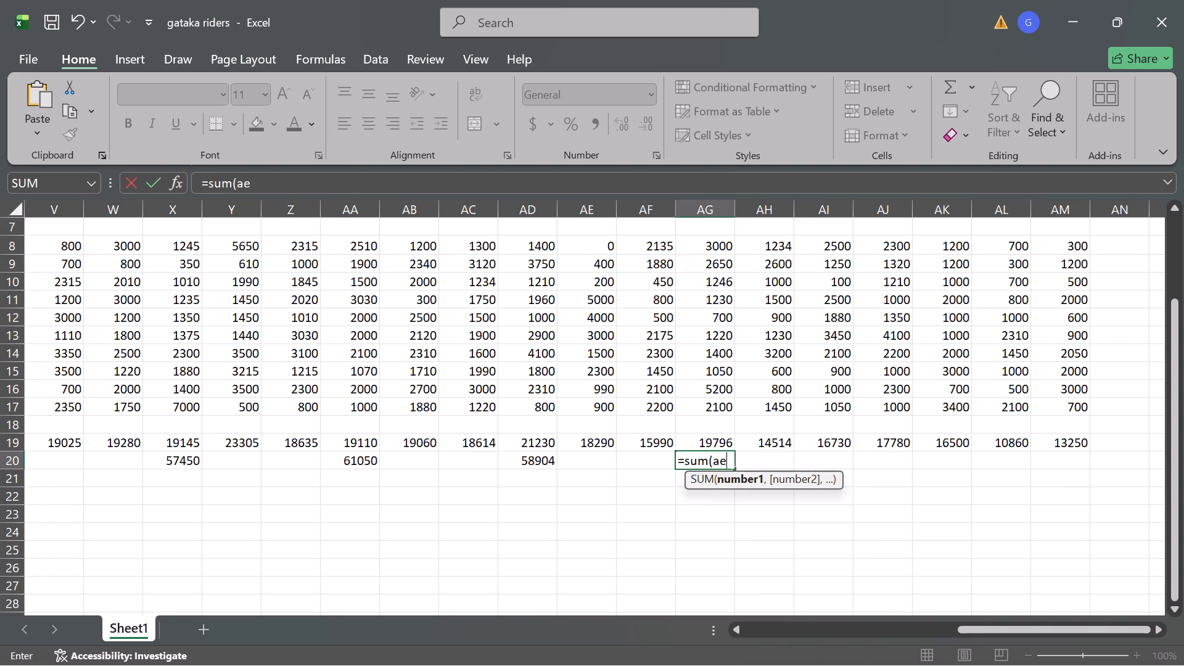
{"action": "key", "text": "1"}
{"action": "key", "text": "9"}
{"action": "key", "text": "shift+colon"}
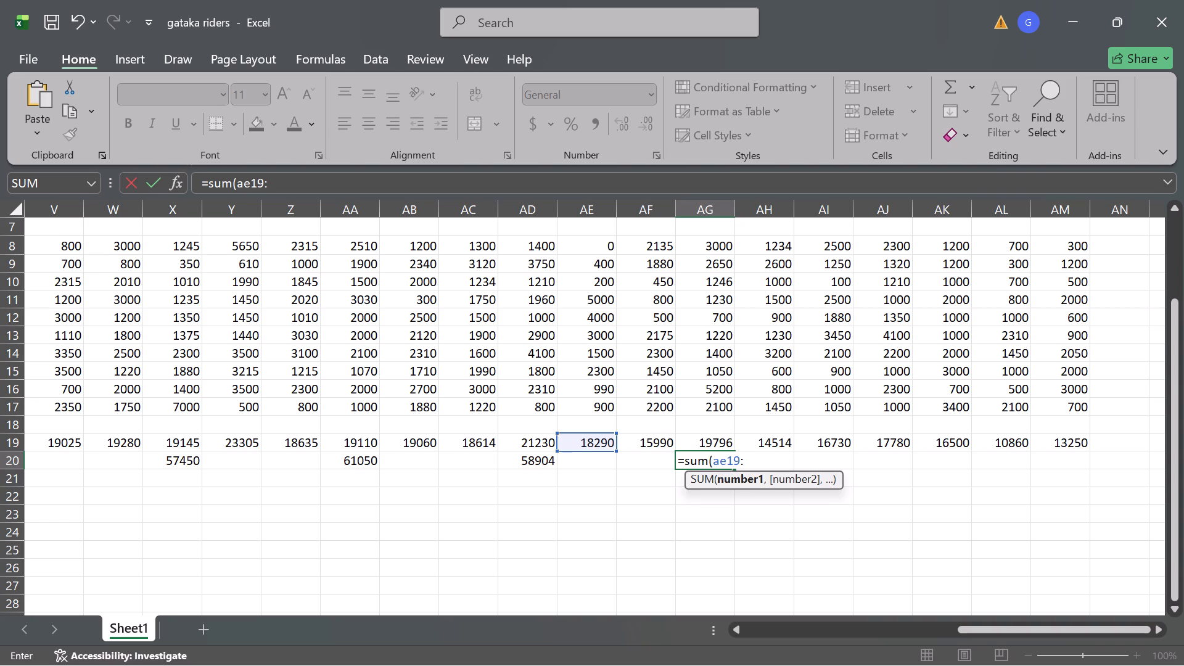
{"action": "key", "text": "a"}
{"action": "type", "text": "g19"}
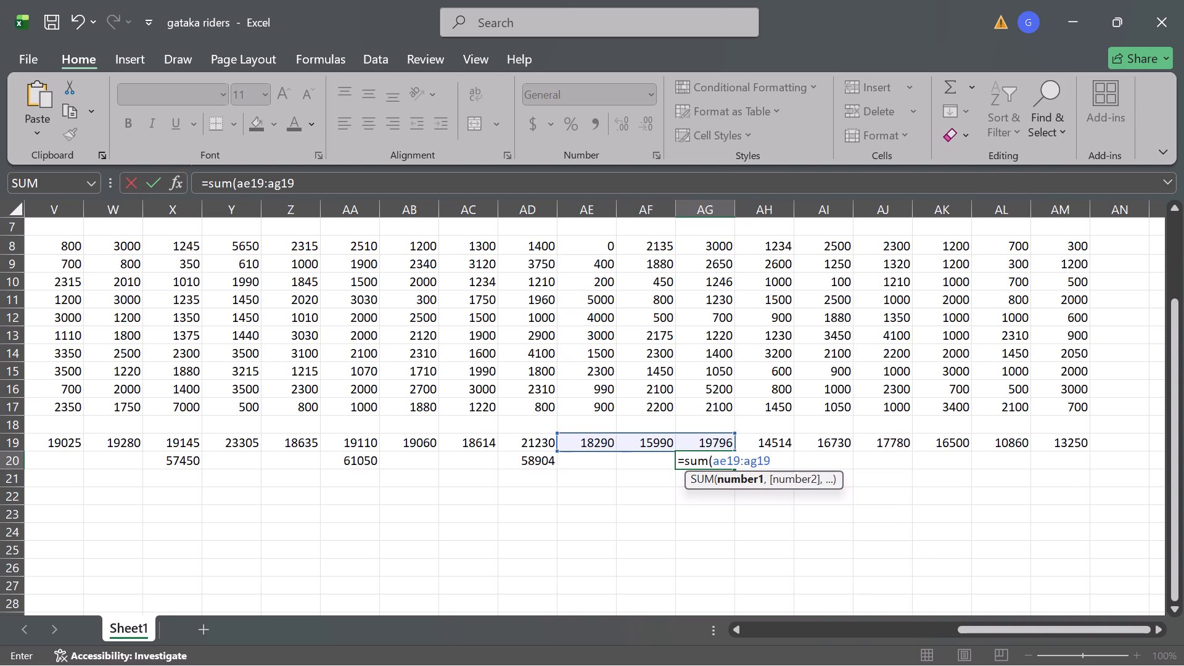
{"action": "key", "text": "shift+parenright"}
{"action": "key", "text": "Return"}
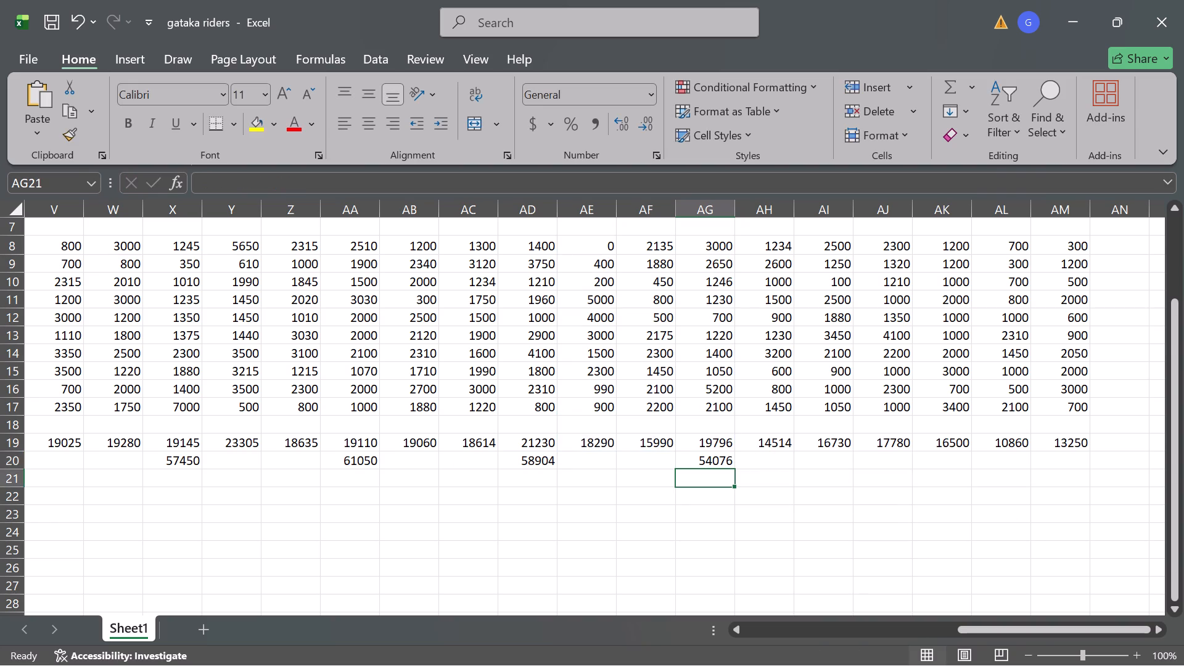
Enter the formula =SUM(AH19:AJ19) in AJ20 to total the November contributions in the Total per Month row.
{"action": "scroll", "coordinate": [709, 458], "scroll_direction": "left", "scroll_amount": 1}
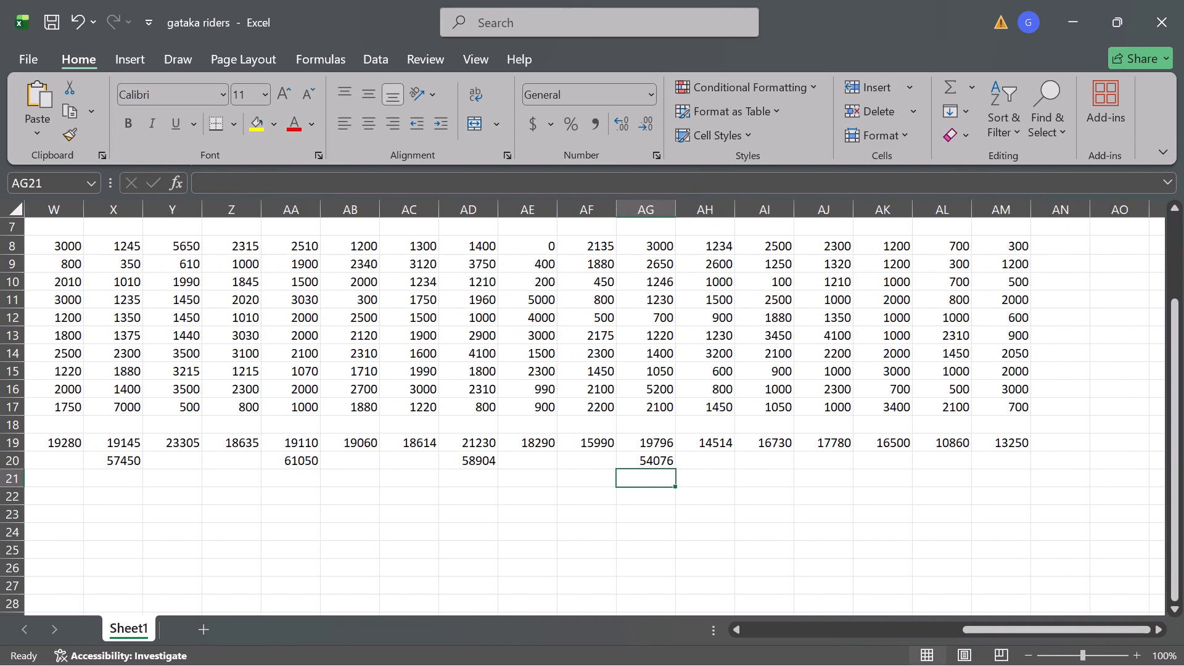
{"action": "left_click", "coordinate": [837, 462]}
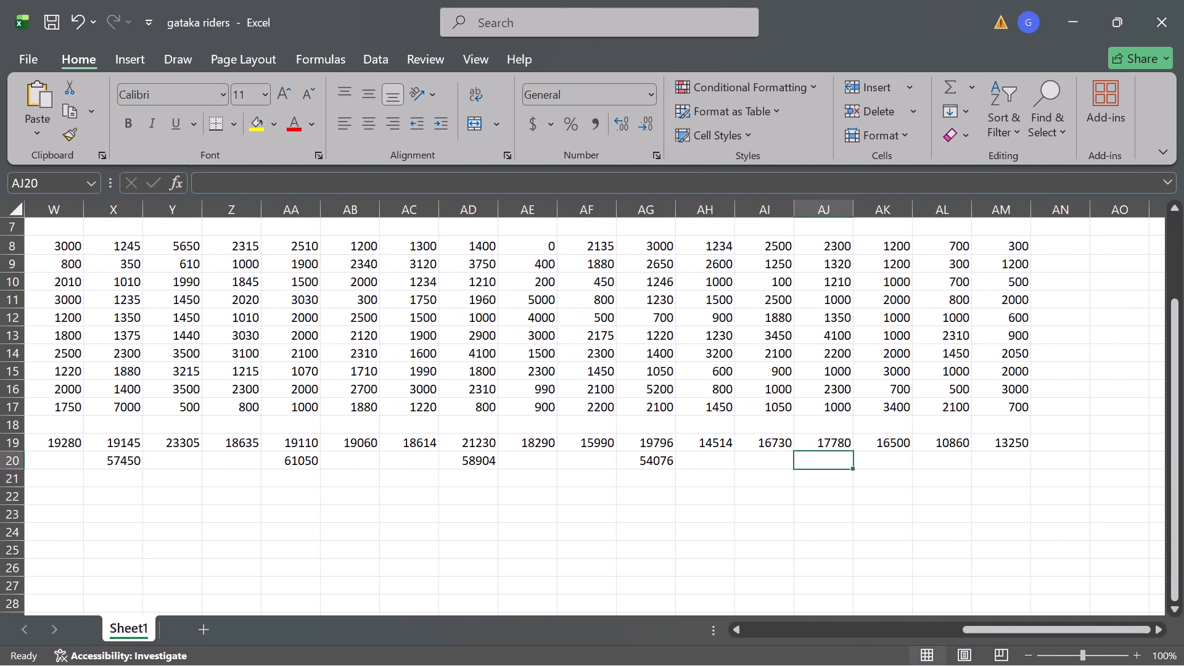
{"action": "type", "text": "=sum"}
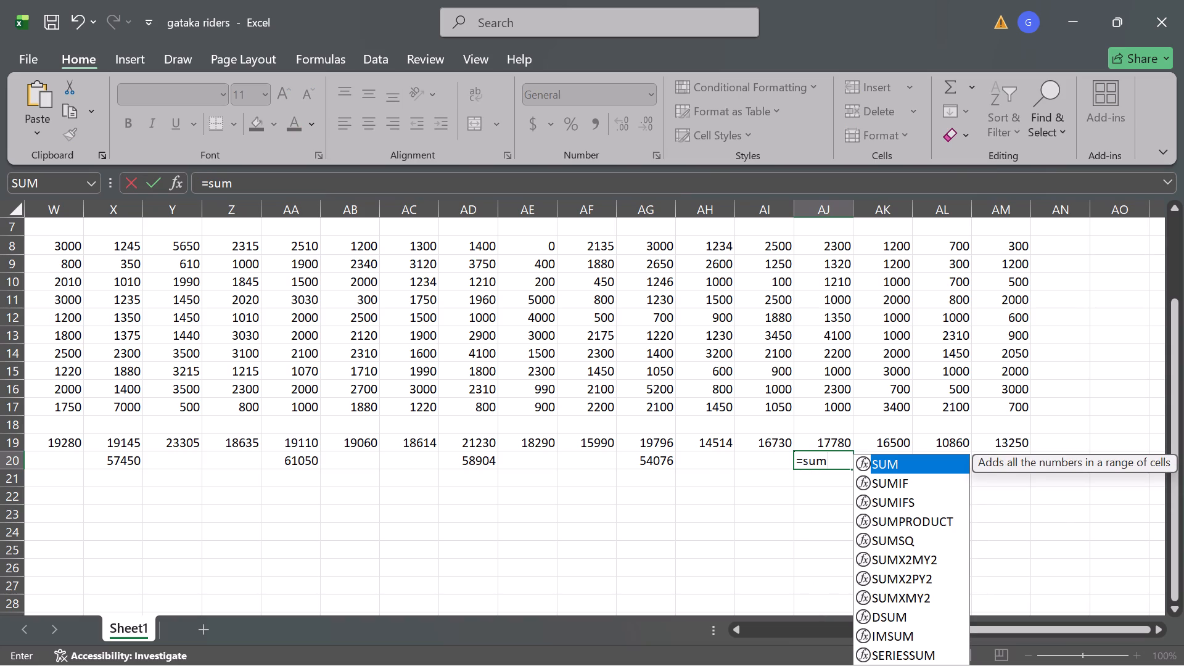
{"action": "key", "text": "shift+parenleft"}
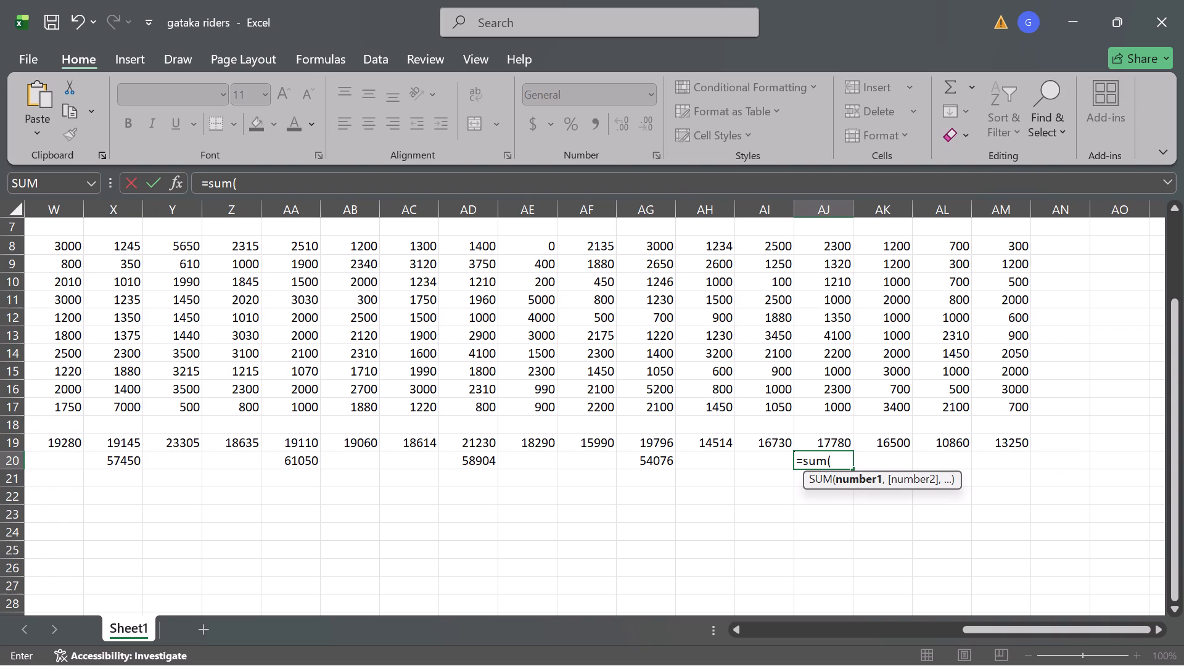
{"action": "type", "text": "ah"}
{"action": "type", "text": "19"}
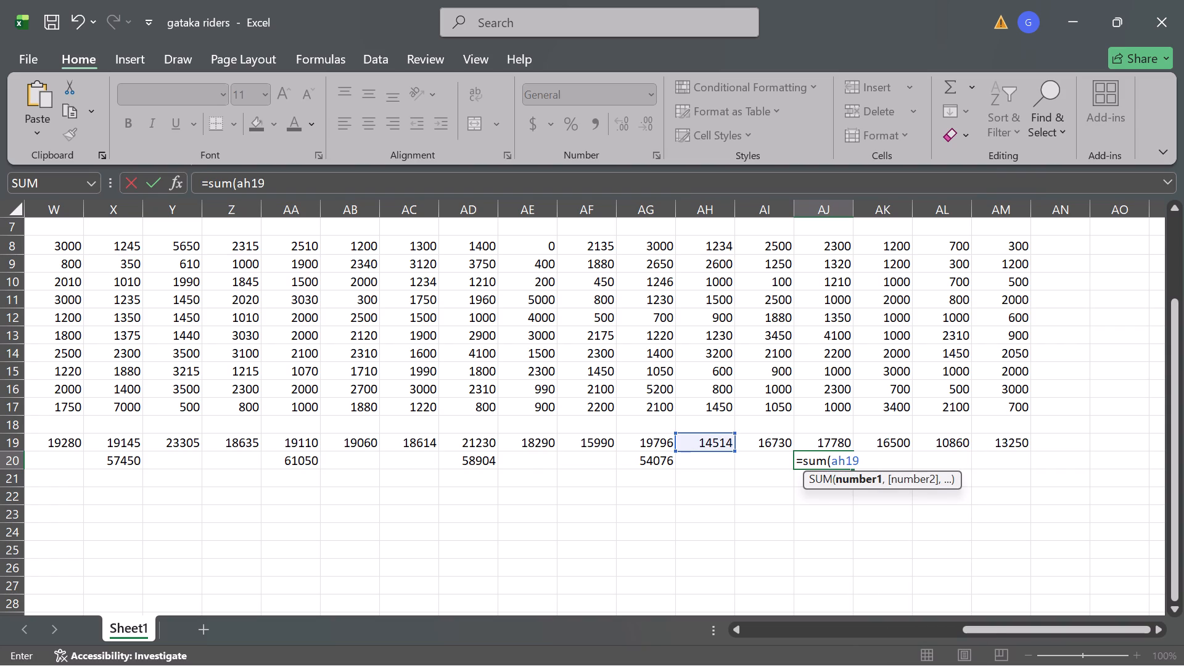
{"action": "key", "text": "shift+colon"}
{"action": "type", "text": "aj19"}
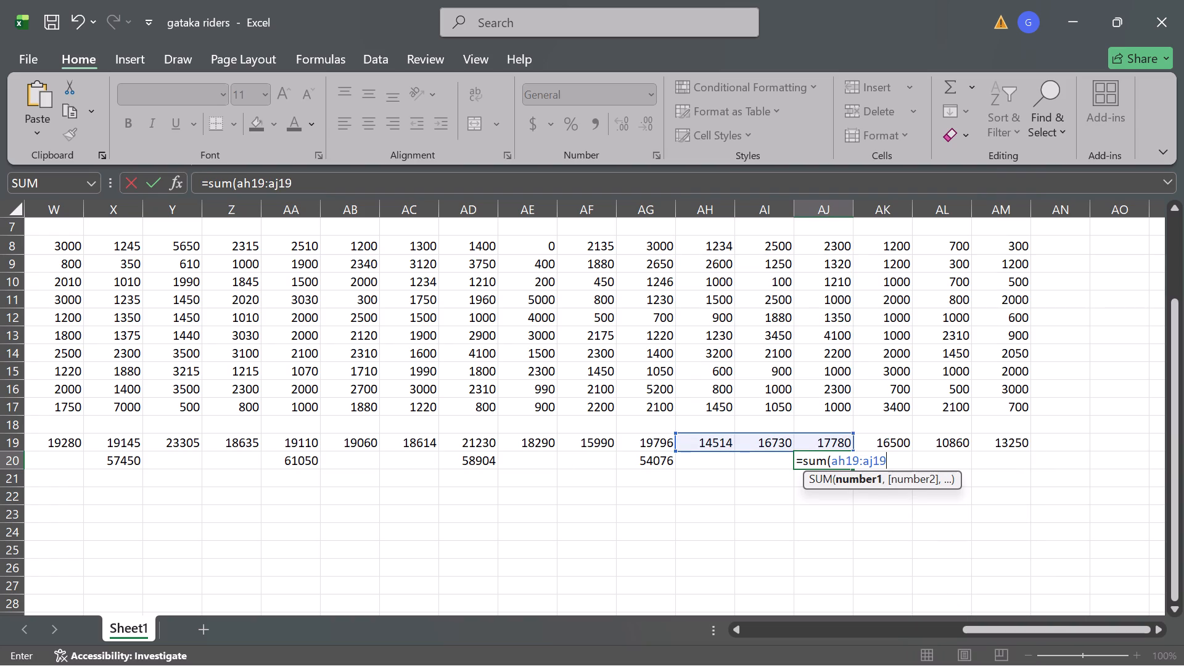
{"action": "key", "text": "shift+parenright"}
{"action": "key", "text": "Return"}
Enter the formula =SUM(AK19:AM19) in AM20 to total the December contributions in the Total per Month row.
{"action": "left_click", "coordinate": [999, 466]}
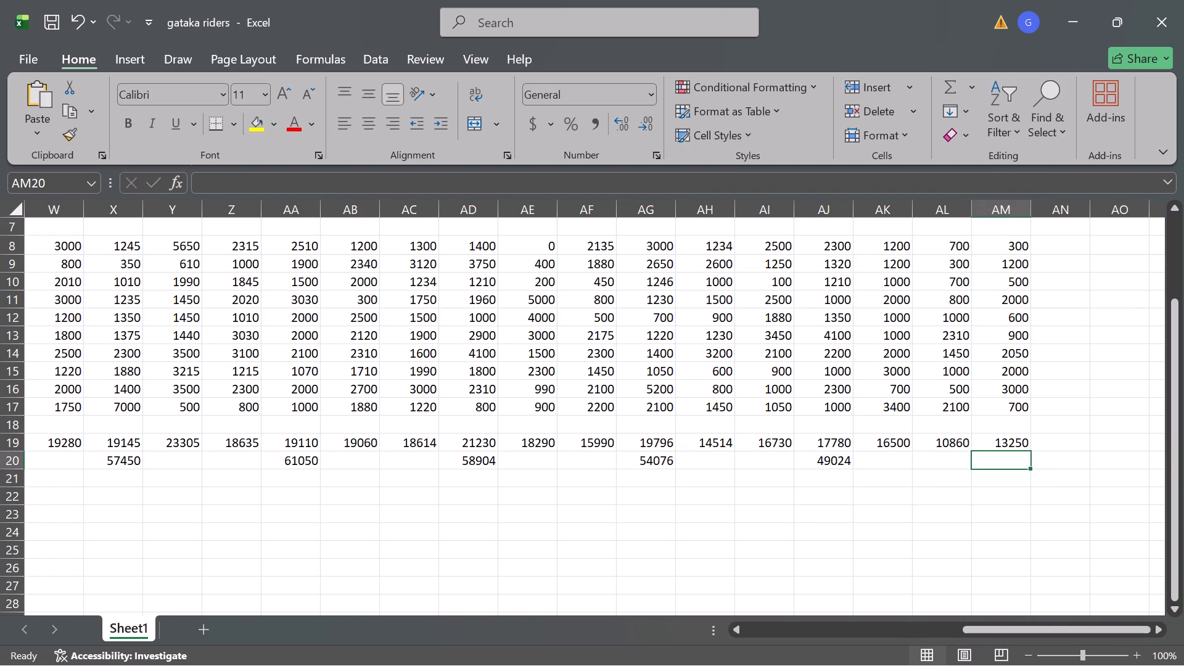
{"action": "key", "text": "equal"}
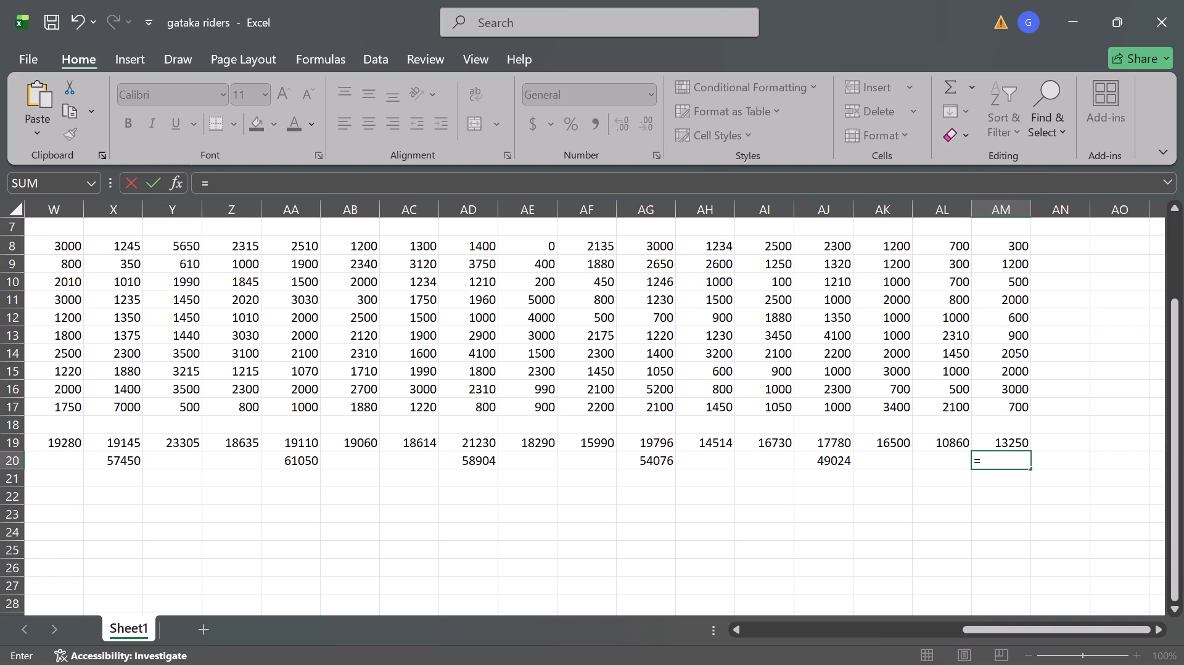
{"action": "type", "text": "sum"}
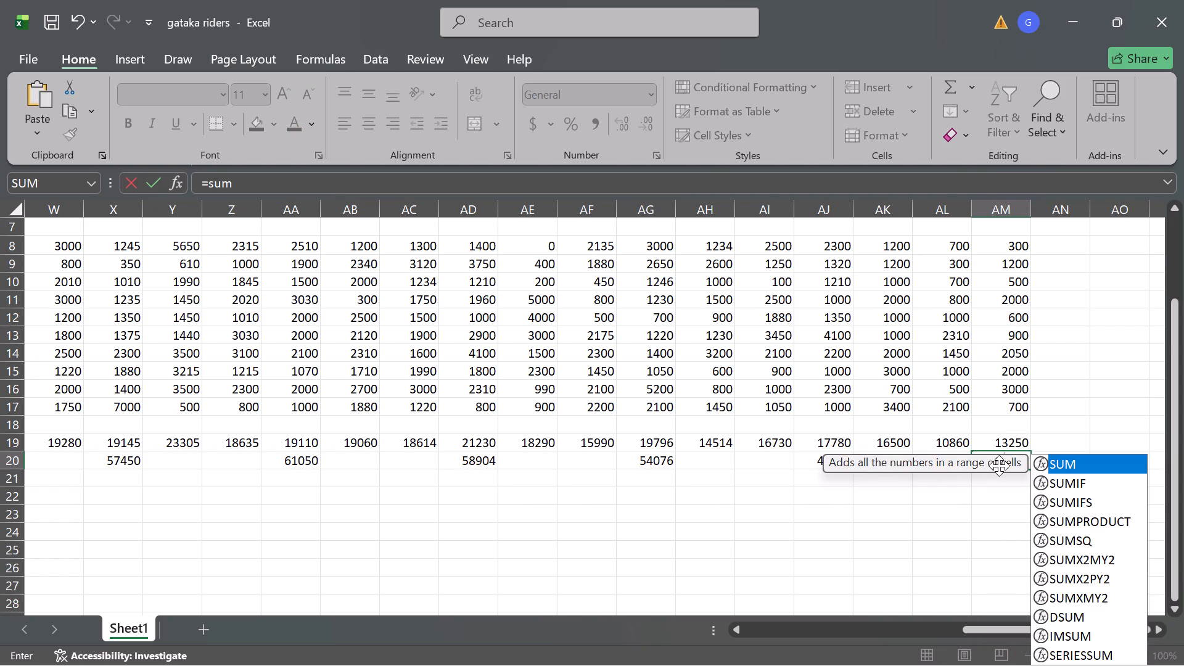
{"action": "key", "text": "shift+parenleft"}
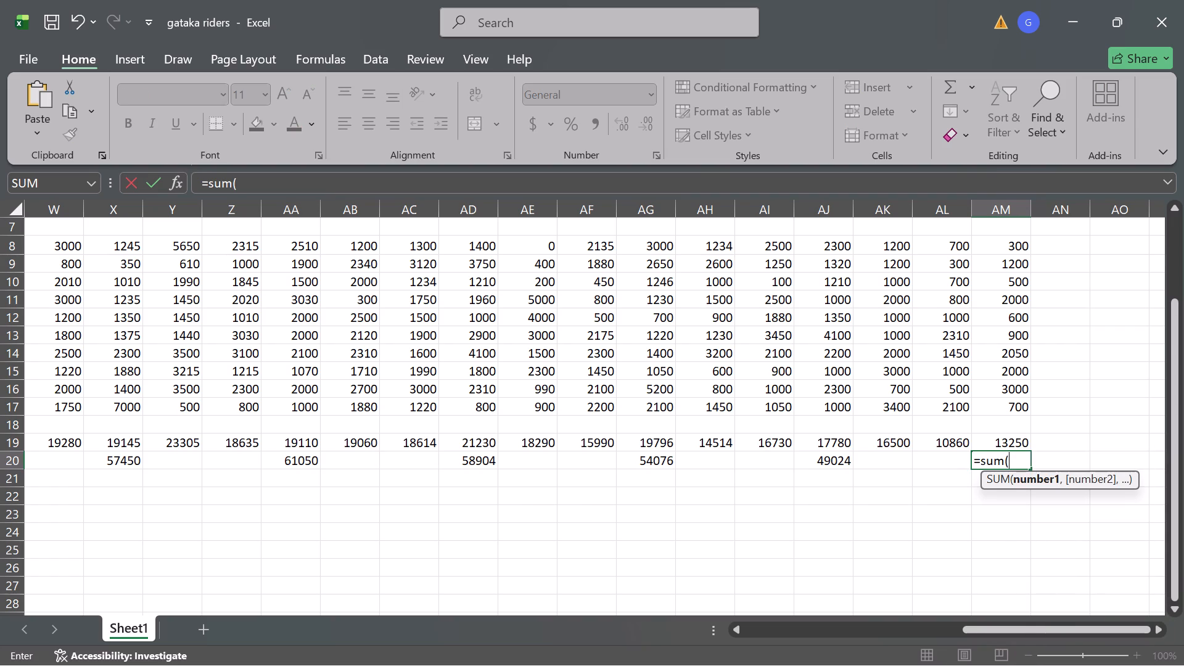
{"action": "type", "text": "ak19"}
{"action": "key", "text": "shift+colon"}
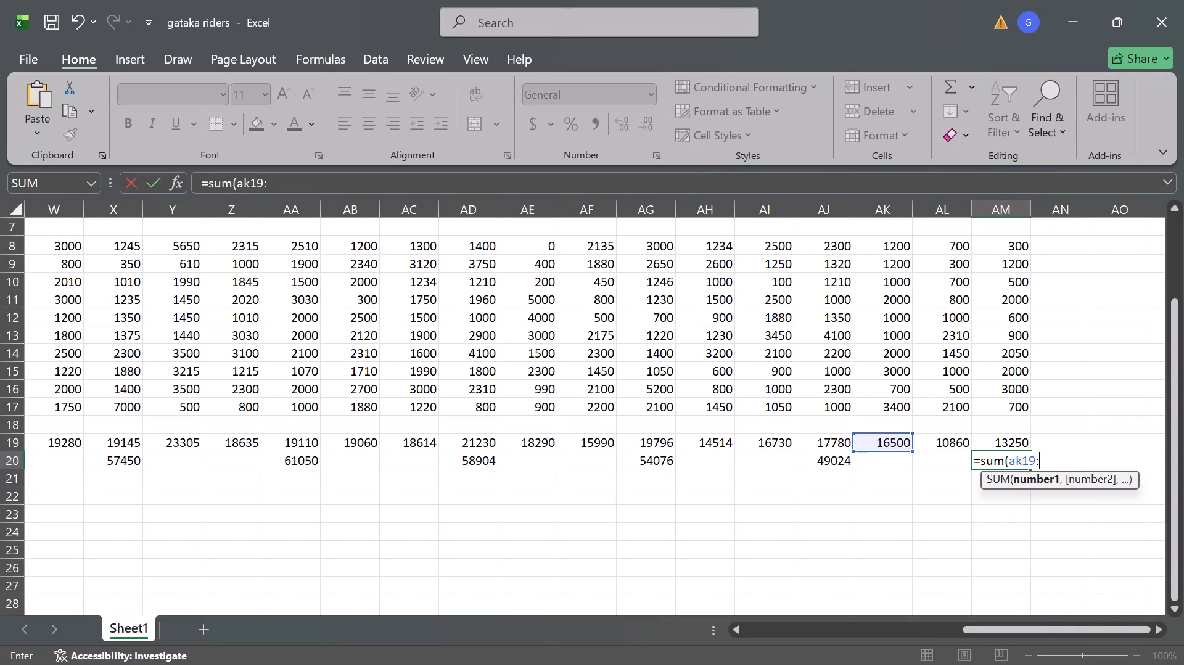
{"action": "type", "text": "am"}
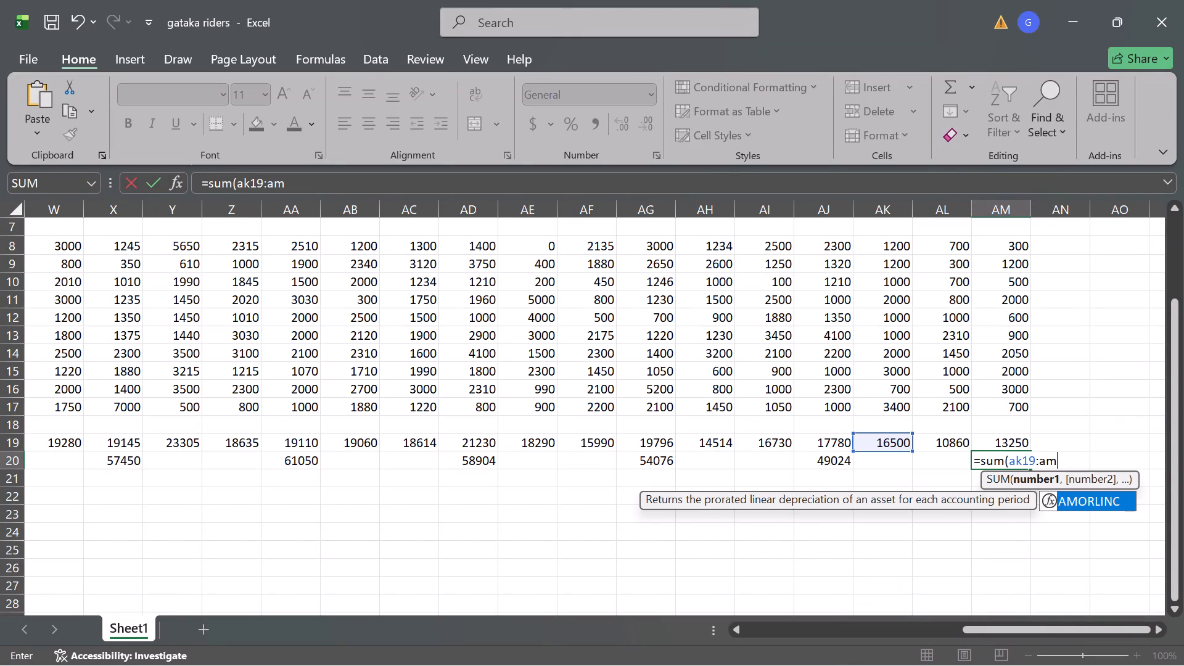
{"action": "key", "text": "1"}
{"action": "key", "text": "9"}
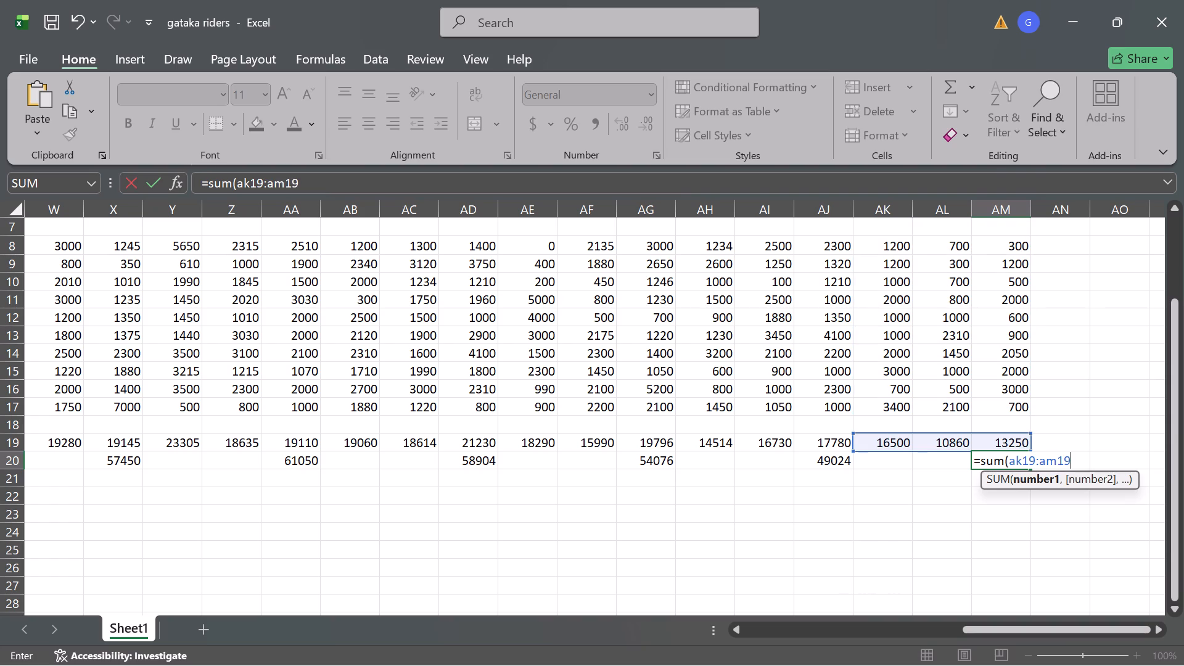
{"action": "key", "text": "shift+parenright"}
{"action": "key", "text": "Return"}
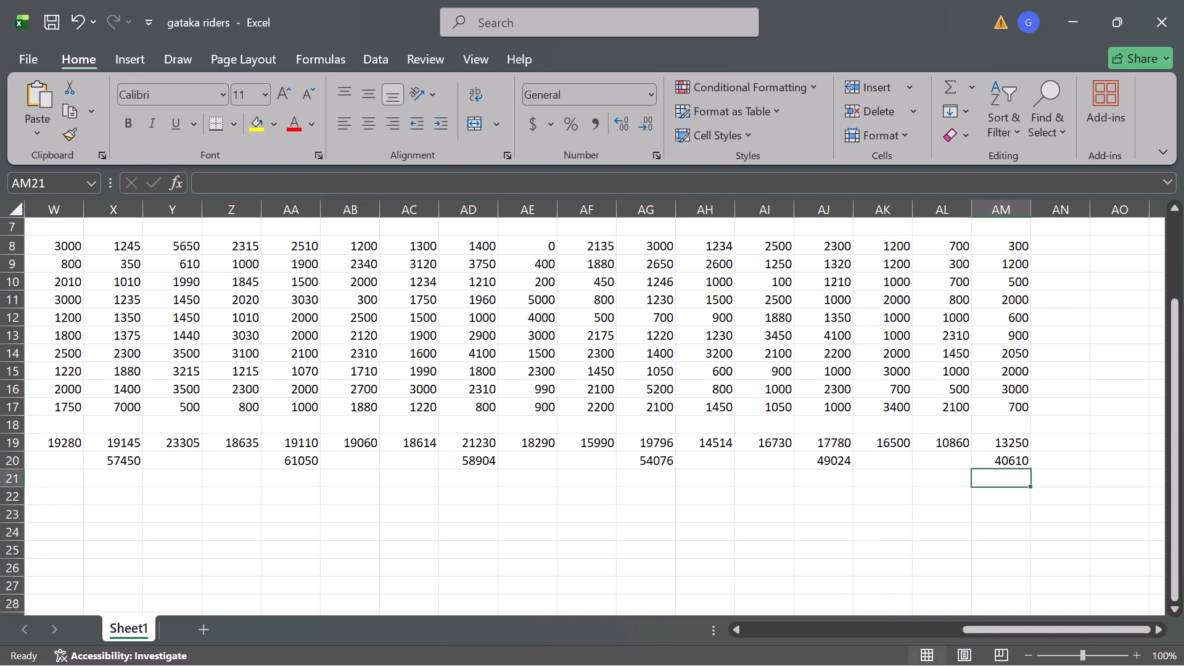
Merge and center cells D20:F20 so the January total spans its three contribution columns.
{"action": "scroll", "coordinate": [416, 451], "scroll_direction": "right", "scroll_amount": 11}
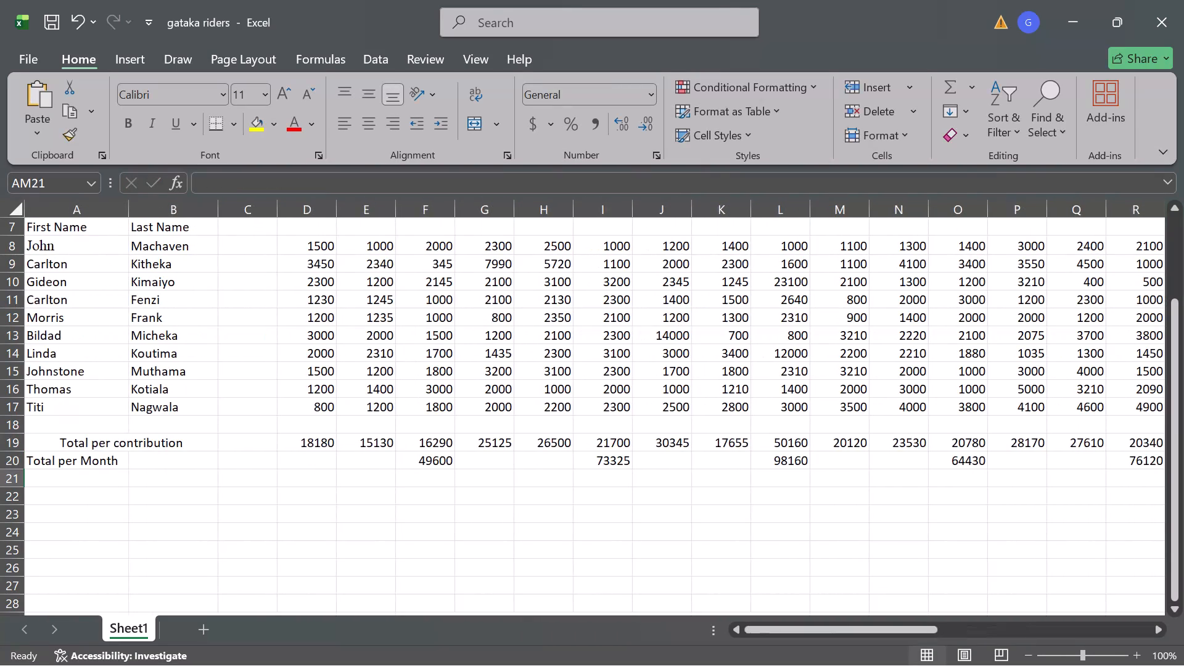
{"action": "left_click", "coordinate": [299, 464]}
{"action": "left_click_drag", "start_coordinate": [321, 460], "coordinate": [349, 468]}
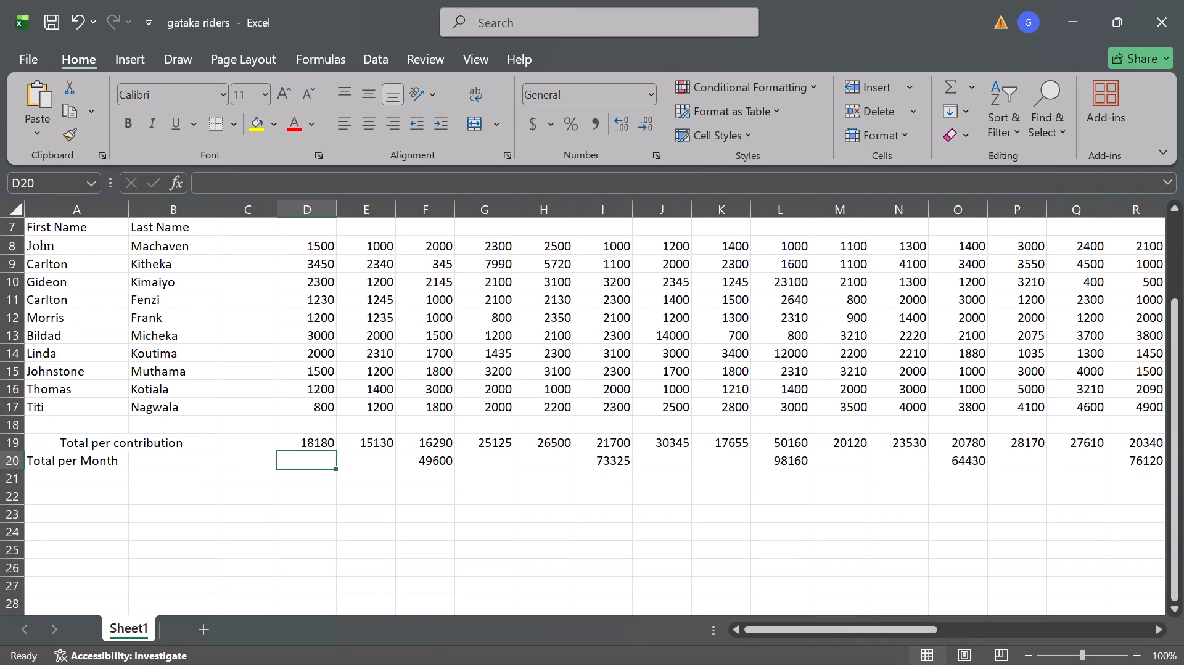
{"action": "left_click_drag", "start_coordinate": [349, 468], "coordinate": [425, 462]}
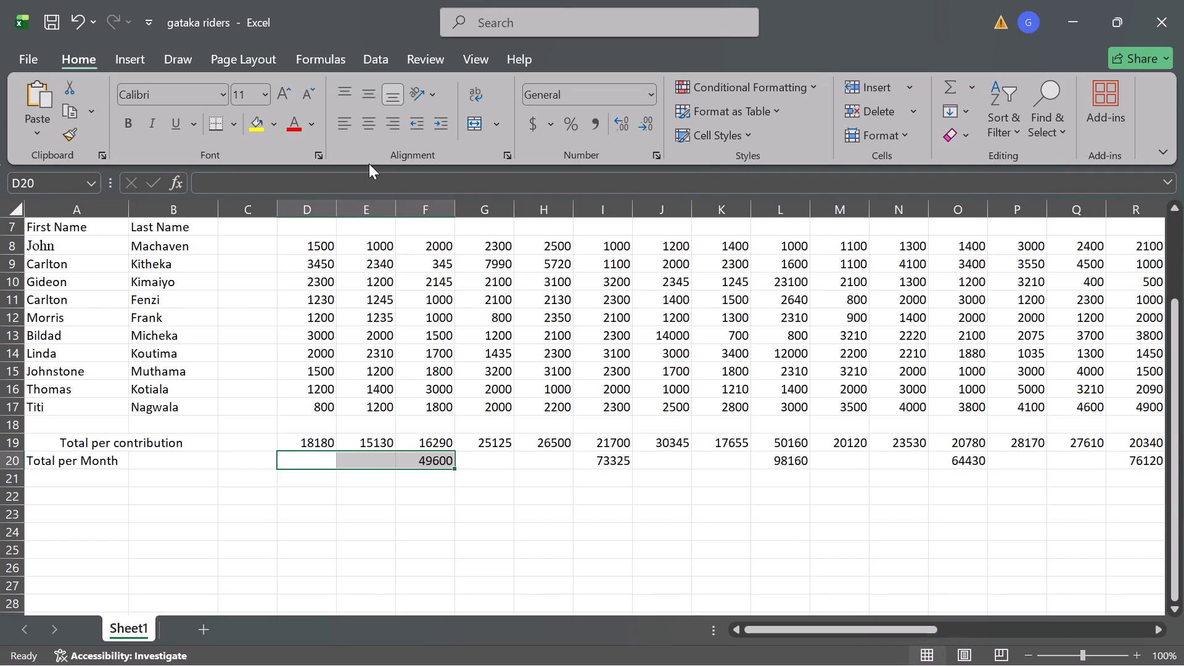
{"action": "left_click", "coordinate": [479, 127]}
Merge and center cells G20:I20 so the February total spans its three contribution columns.
{"action": "left_click", "coordinate": [498, 454]}
{"action": "left_click_drag", "start_coordinate": [498, 454], "coordinate": [589, 465]}
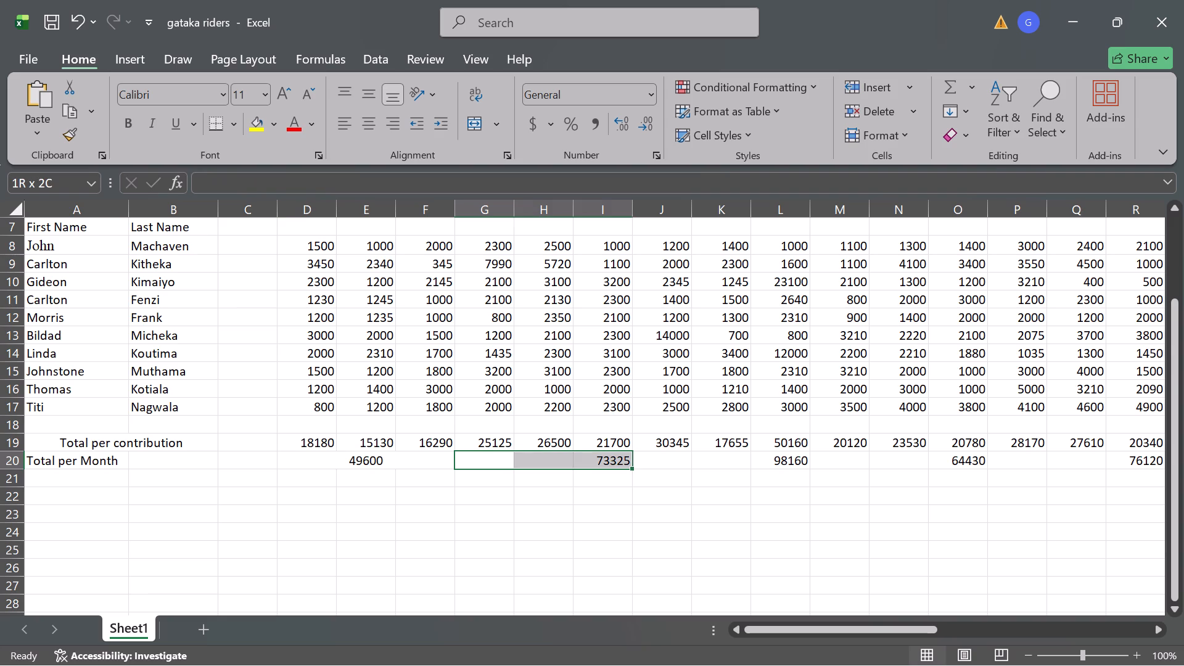
{"action": "left_click_drag", "start_coordinate": [589, 465], "coordinate": [588, 466]}
{"action": "left_click", "coordinate": [469, 130]}
{"action": "scroll", "coordinate": [829, 397], "scroll_direction": "left", "scroll_amount": 2}
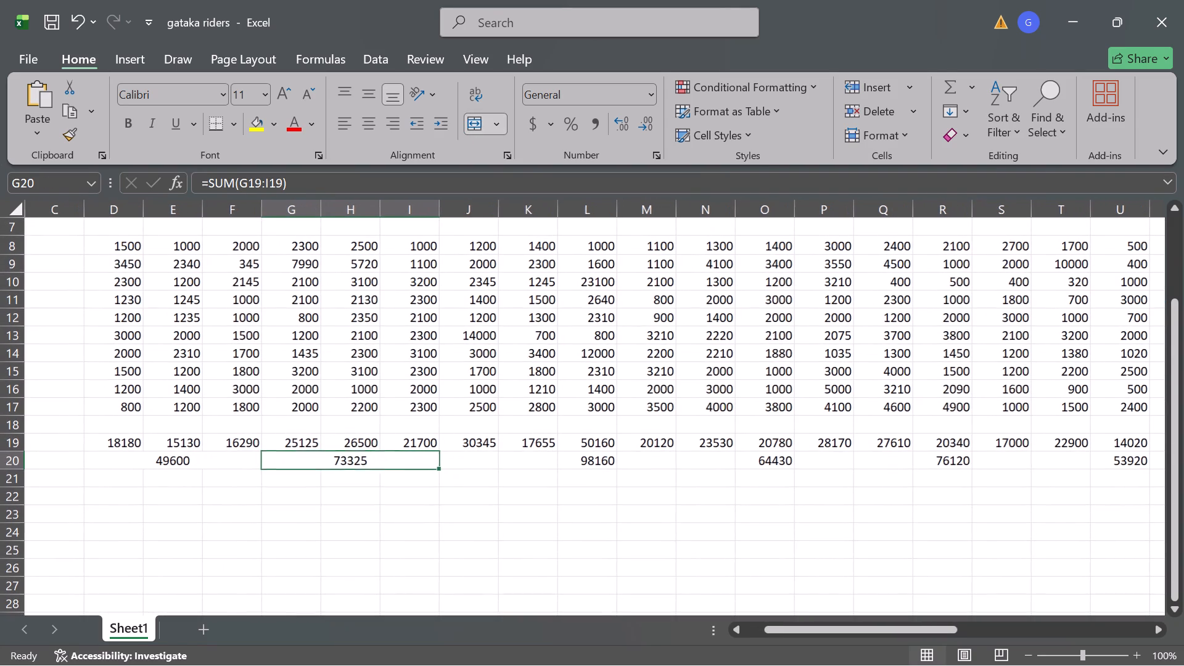
Merge and center cells J20:L20 so the March total spans its three contribution columns.
{"action": "left_click", "coordinate": [491, 464]}
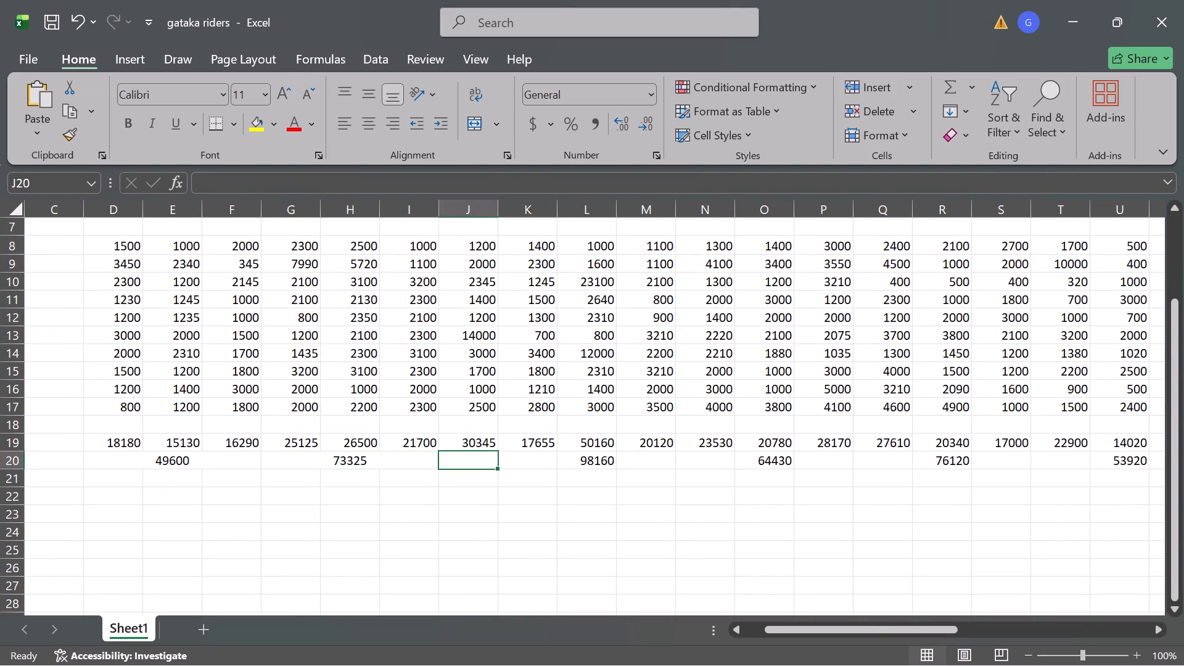
{"action": "left_click_drag", "start_coordinate": [491, 464], "coordinate": [581, 467]}
{"action": "left_click", "coordinate": [476, 121]}
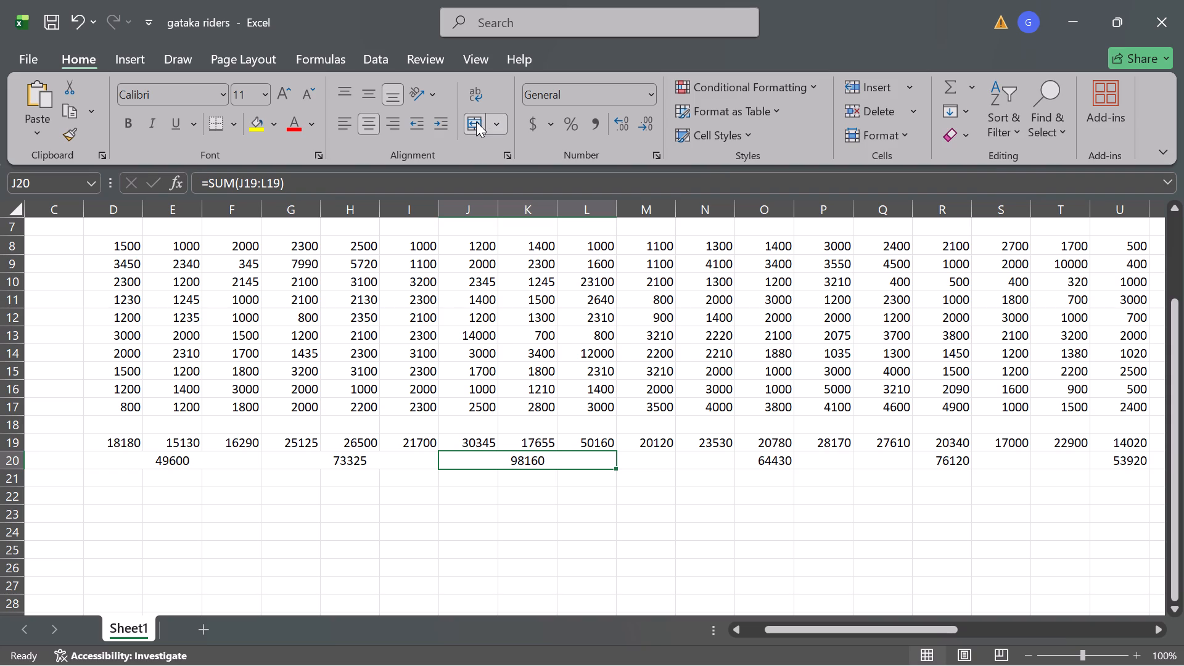
Merge and center cells M20:O20 so the April total spans its three contribution columns.
{"action": "left_click", "coordinate": [665, 458]}
{"action": "left_click_drag", "start_coordinate": [665, 458], "coordinate": [755, 464]}
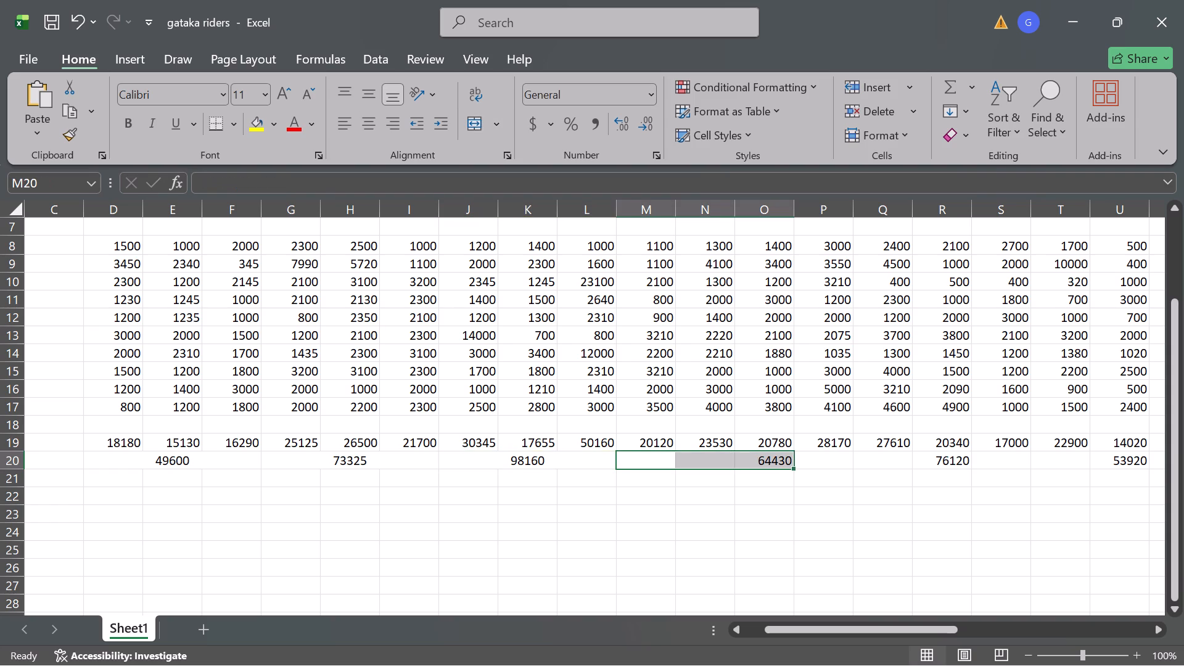
{"action": "left_click", "coordinate": [474, 120]}
Merge and center cells P20:R20 so the May total spans its three contribution columns.
{"action": "scroll", "coordinate": [667, 361], "scroll_direction": "left", "scroll_amount": 3}
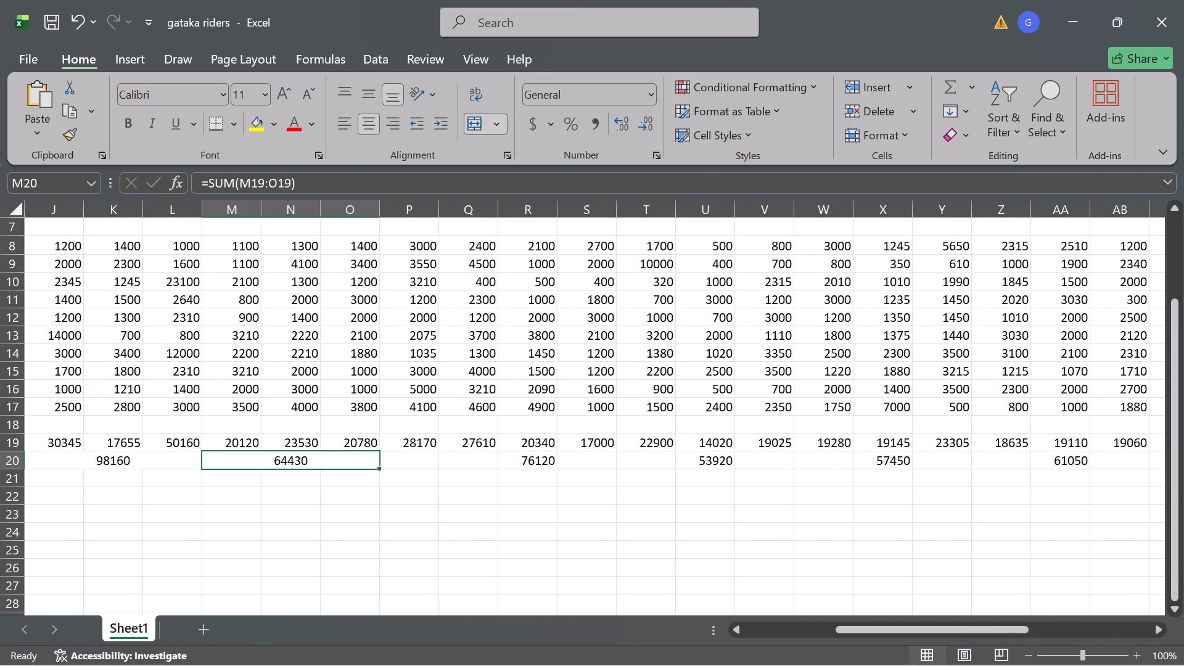
{"action": "left_click_drag", "start_coordinate": [423, 469], "coordinate": [539, 462]}
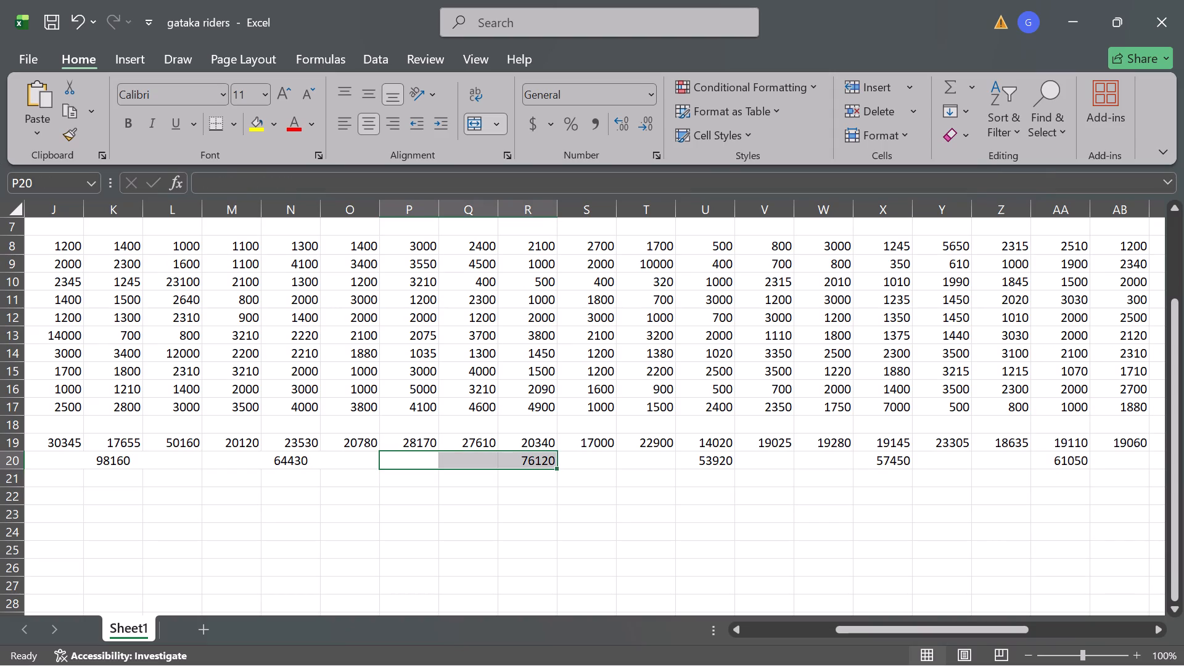
{"action": "left_click", "coordinate": [472, 120]}
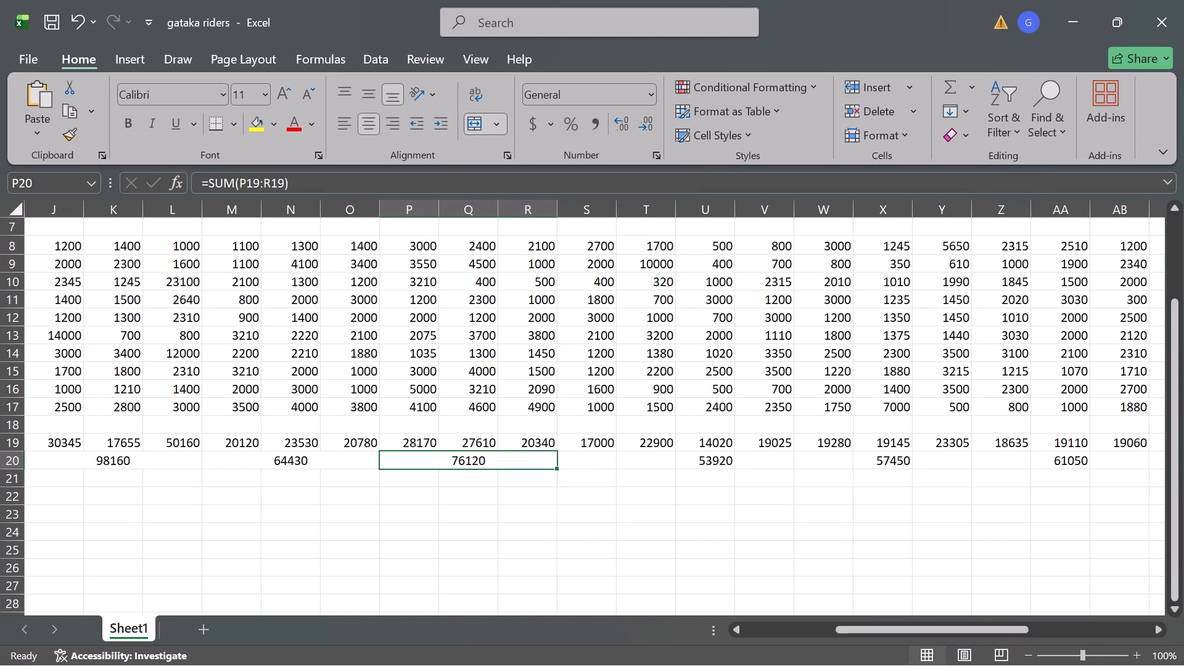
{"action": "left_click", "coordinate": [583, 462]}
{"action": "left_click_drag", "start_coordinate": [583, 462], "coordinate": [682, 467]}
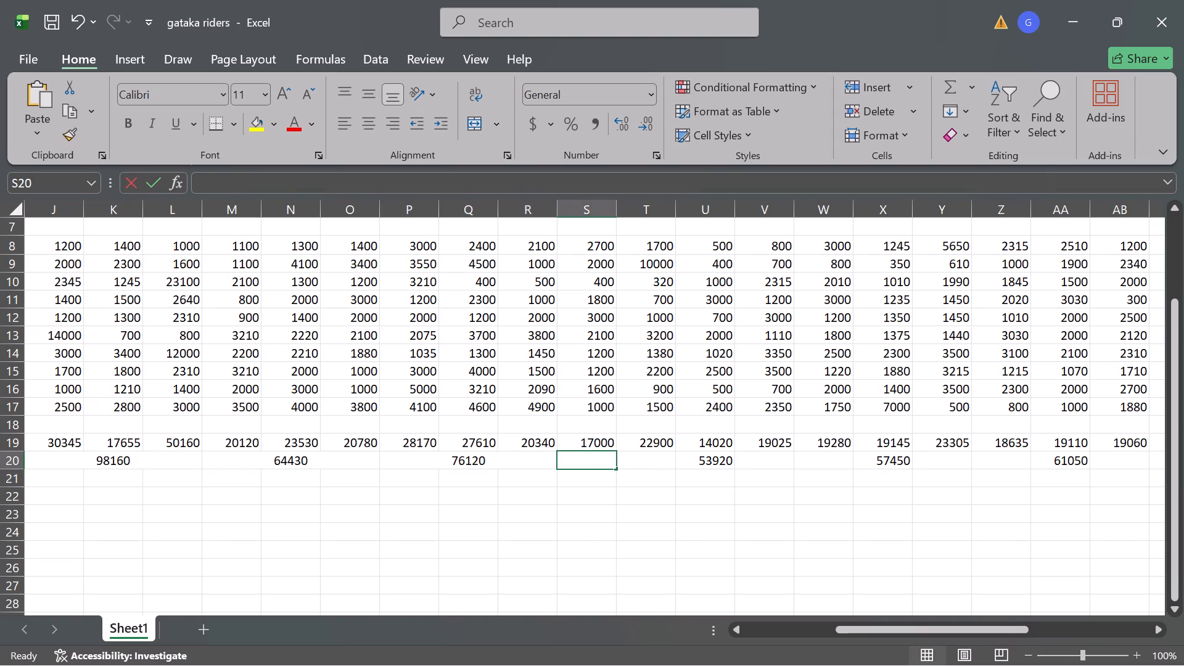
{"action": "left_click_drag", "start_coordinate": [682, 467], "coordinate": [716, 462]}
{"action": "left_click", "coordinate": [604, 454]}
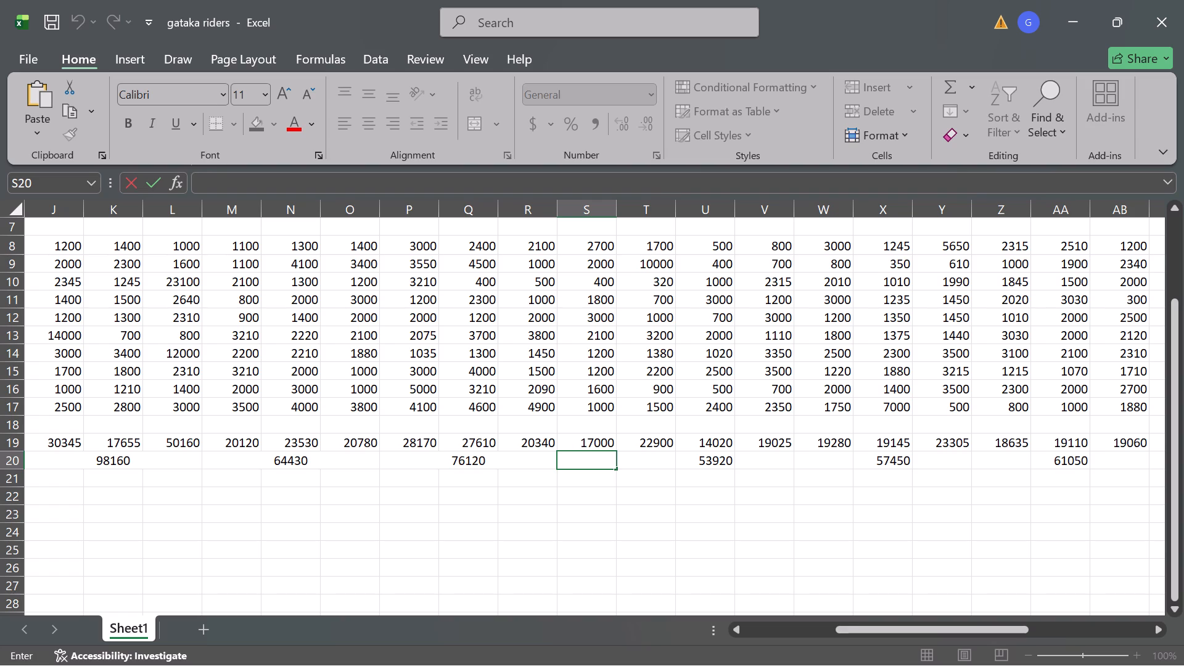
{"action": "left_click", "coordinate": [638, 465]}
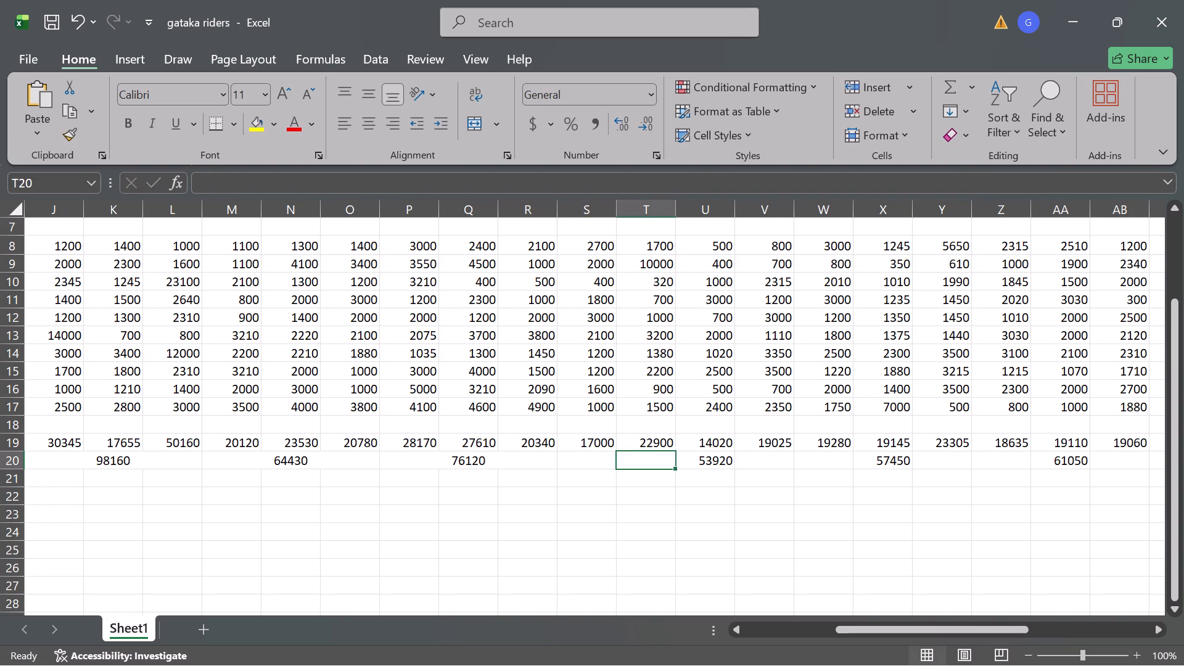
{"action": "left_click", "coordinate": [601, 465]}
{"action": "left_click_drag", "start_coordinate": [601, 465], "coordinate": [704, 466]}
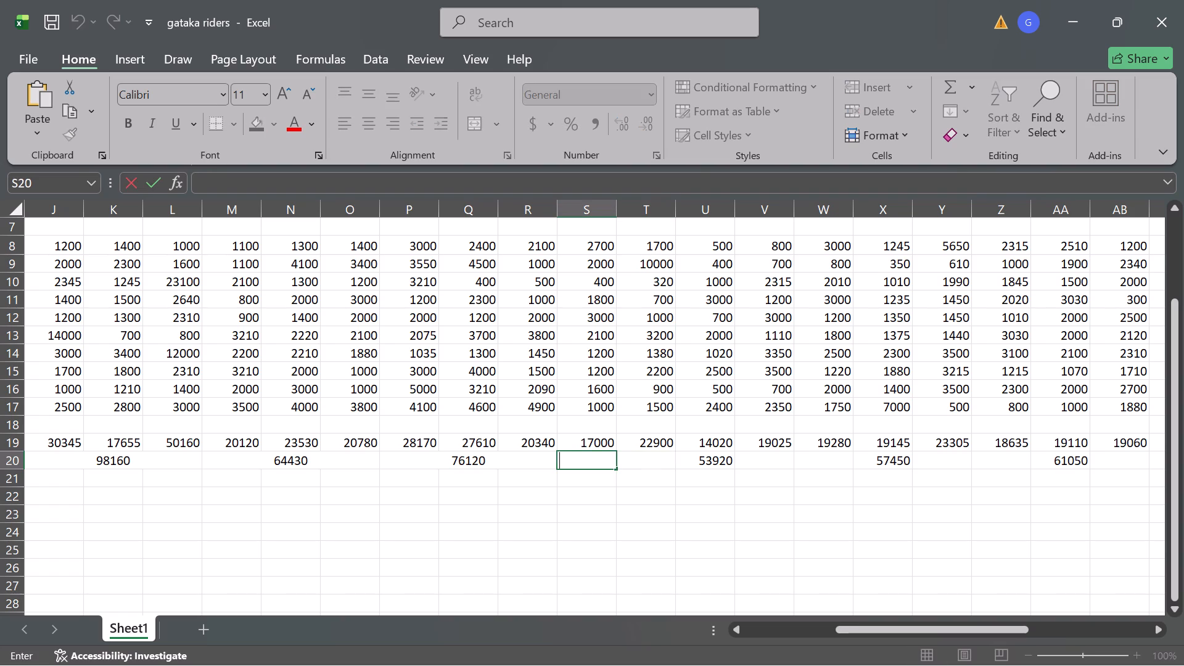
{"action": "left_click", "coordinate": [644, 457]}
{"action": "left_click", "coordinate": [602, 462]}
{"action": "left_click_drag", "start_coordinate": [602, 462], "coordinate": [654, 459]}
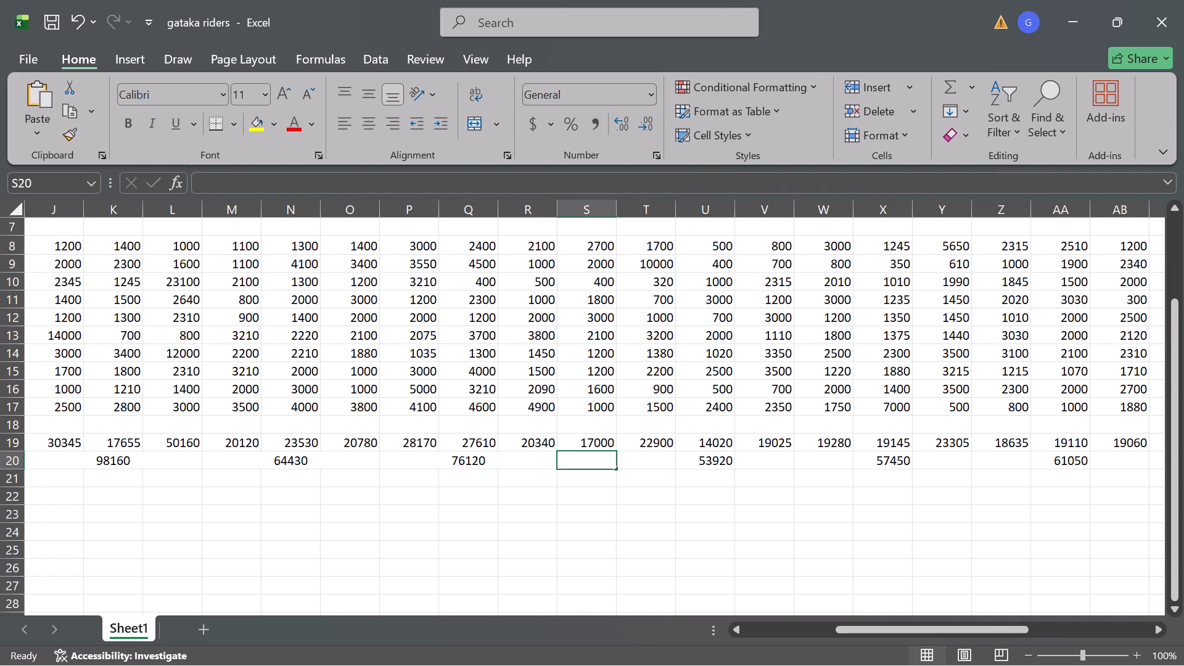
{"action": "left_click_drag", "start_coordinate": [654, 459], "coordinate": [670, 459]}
Merge and center cells S20:U20 so the June total spans its three contribution columns.
{"action": "left_click", "coordinate": [734, 459]}
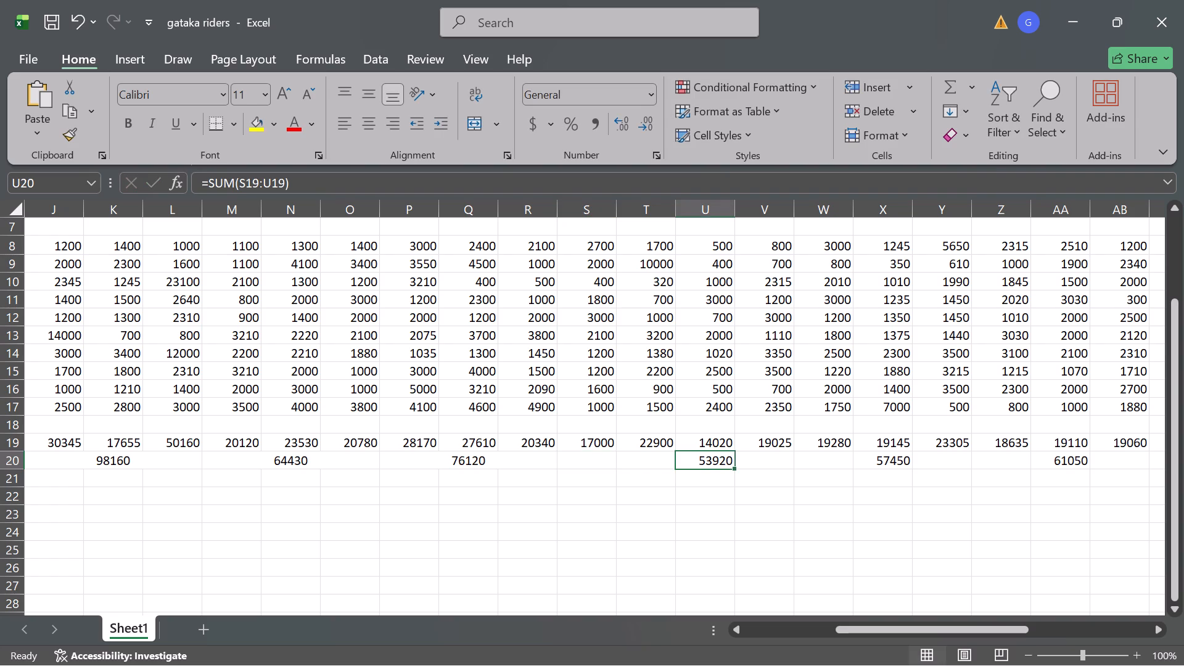
{"action": "left_click_drag", "start_coordinate": [689, 462], "coordinate": [644, 462]}
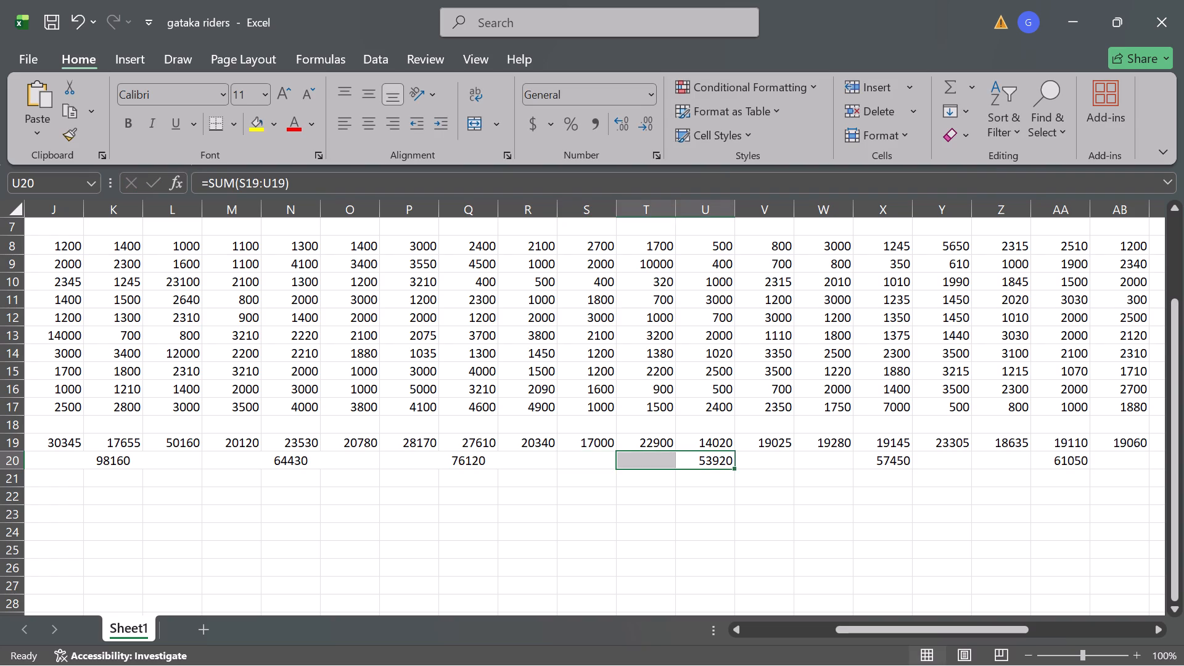
{"action": "left_click_drag", "start_coordinate": [644, 462], "coordinate": [605, 462]}
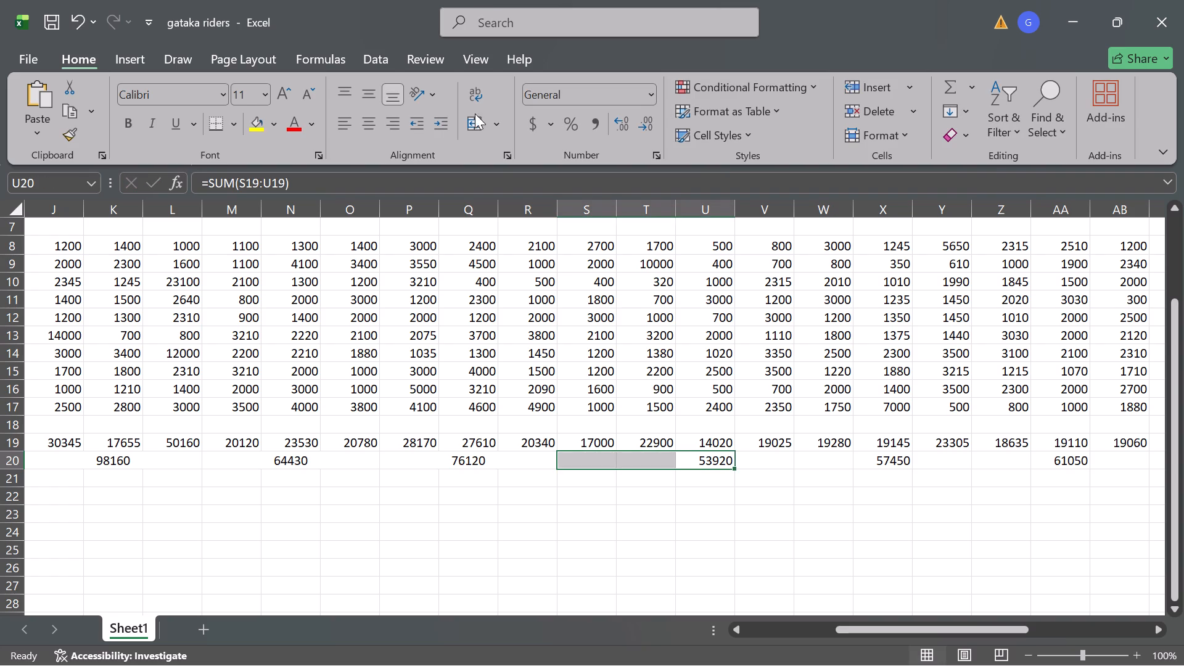
{"action": "left_click", "coordinate": [474, 131]}
Merge and center cells V20:X20 so the July total spans its three contribution columns.
{"action": "left_click", "coordinate": [775, 458]}
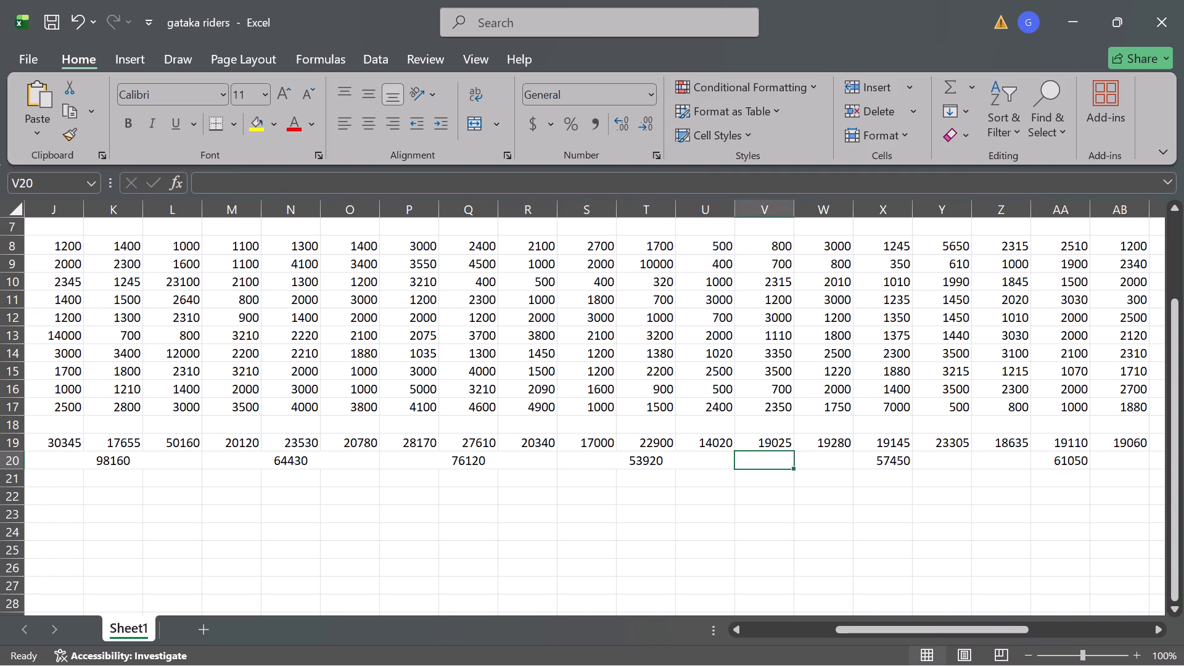
{"action": "left_click_drag", "start_coordinate": [775, 458], "coordinate": [873, 461]}
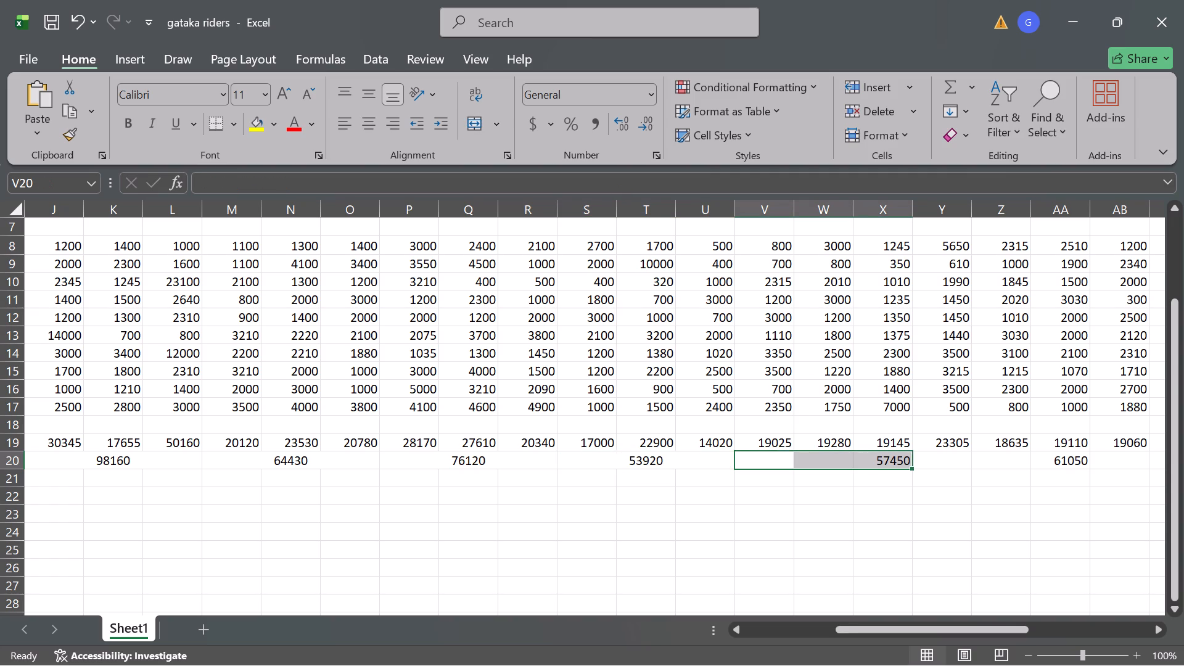
{"action": "left_click", "coordinate": [478, 131]}
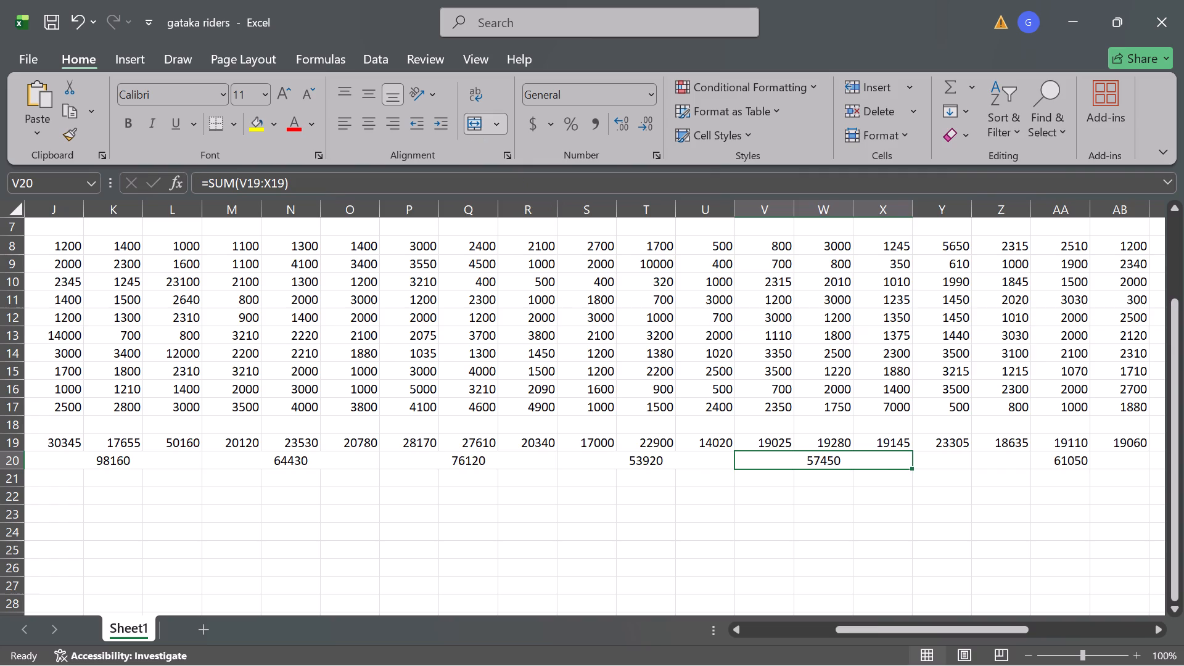
Merge and center cells Y20:AA20 so the August total spans its three contribution columns.
{"action": "scroll", "coordinate": [554, 204], "scroll_direction": "left", "scroll_amount": 2}
{"action": "scroll", "coordinate": [554, 204], "scroll_direction": "right", "scroll_amount": 2}
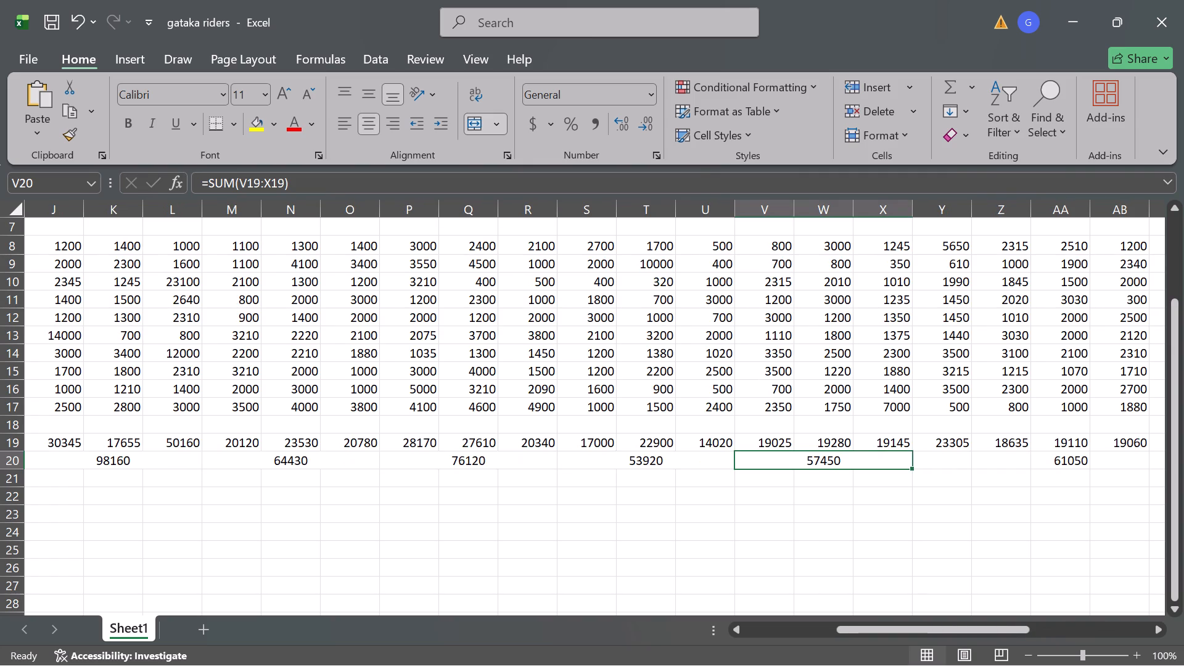
{"action": "scroll", "coordinate": [586, 340], "scroll_direction": "left", "scroll_amount": 1}
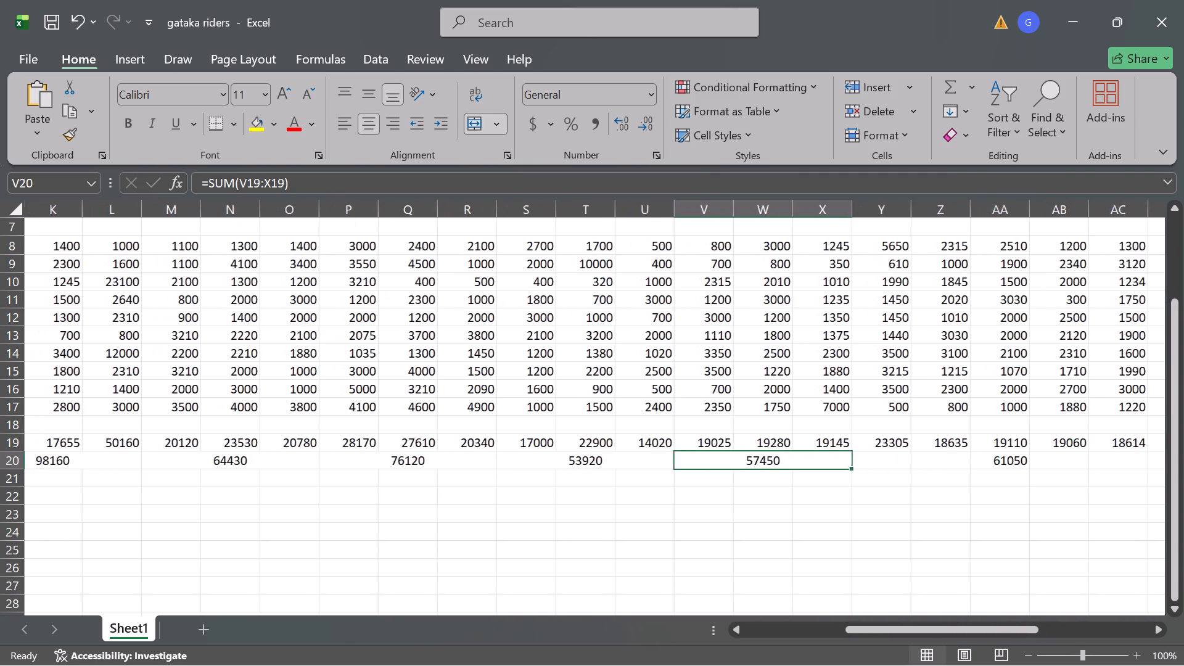
{"action": "scroll", "coordinate": [586, 340], "scroll_direction": "left", "scroll_amount": 2}
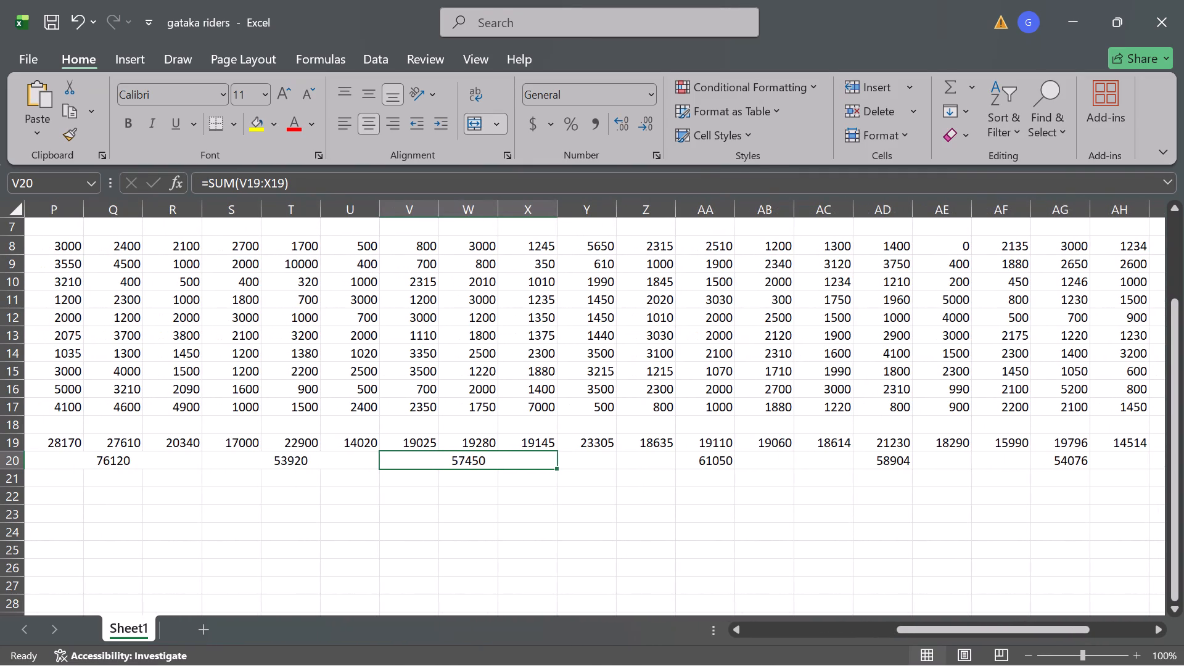
{"action": "left_click", "coordinate": [595, 461]}
{"action": "left_click_drag", "start_coordinate": [595, 461], "coordinate": [679, 469]}
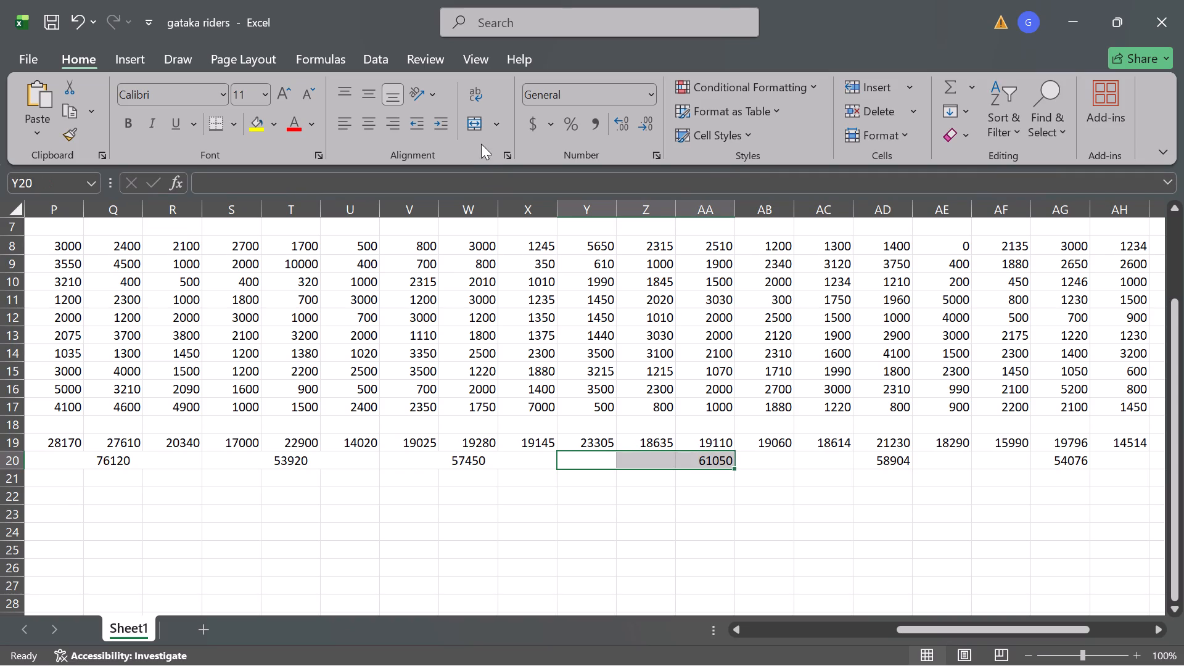
{"action": "left_click", "coordinate": [477, 130]}
Merge and center cells AB20:AD20 so the September total spans its three contribution columns.
{"action": "left_click", "coordinate": [773, 459]}
{"action": "left_click_drag", "start_coordinate": [773, 459], "coordinate": [848, 462]}
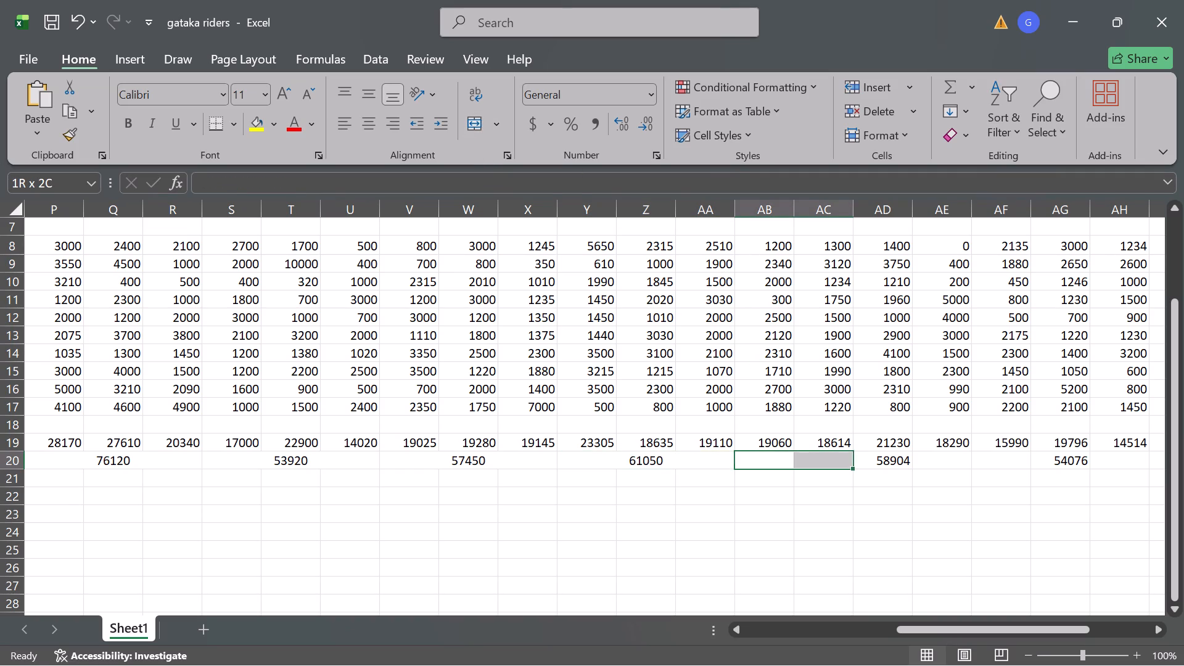
{"action": "left_click_drag", "start_coordinate": [848, 462], "coordinate": [860, 467]}
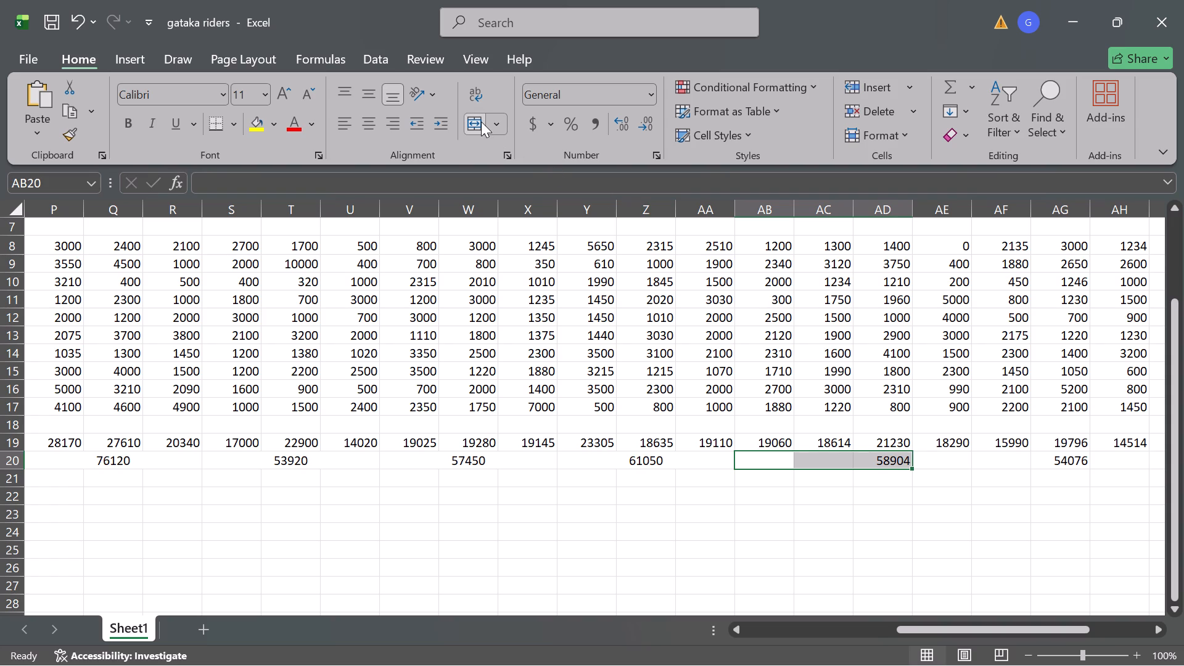
{"action": "left_click", "coordinate": [481, 121]}
Merge and center cells AE20:AG20 so the October total spans its three contribution columns.
{"action": "scroll", "coordinate": [821, 357], "scroll_direction": "left", "scroll_amount": 2}
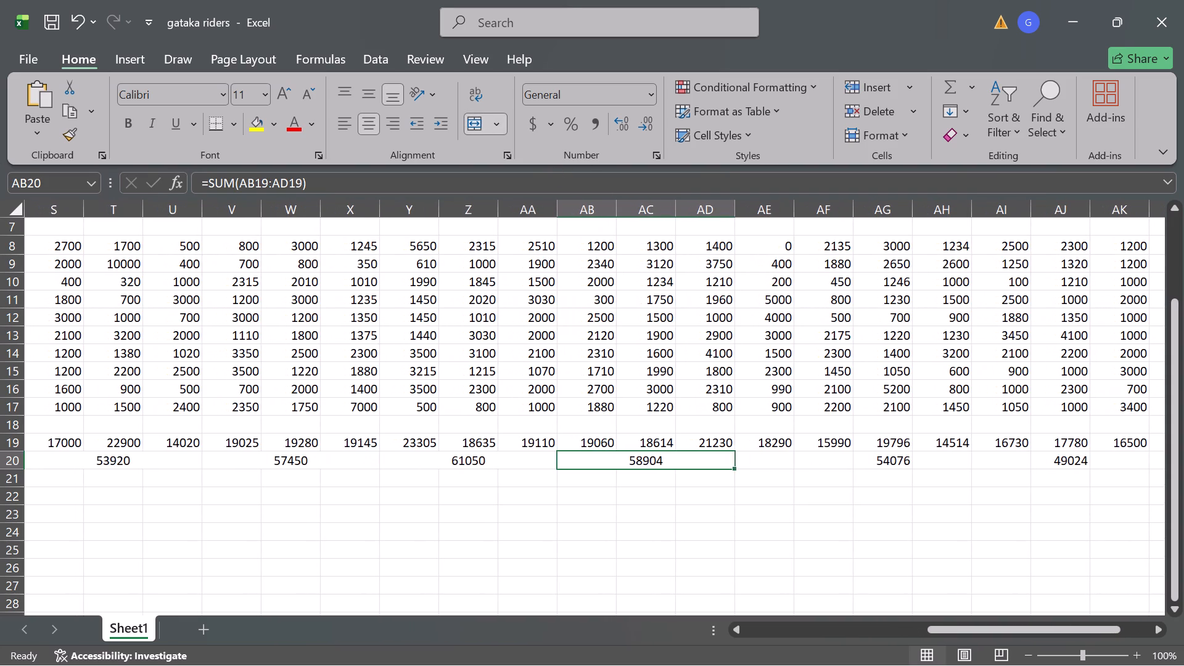
{"action": "left_click", "coordinate": [778, 466]}
{"action": "left_click_drag", "start_coordinate": [778, 466], "coordinate": [878, 464]}
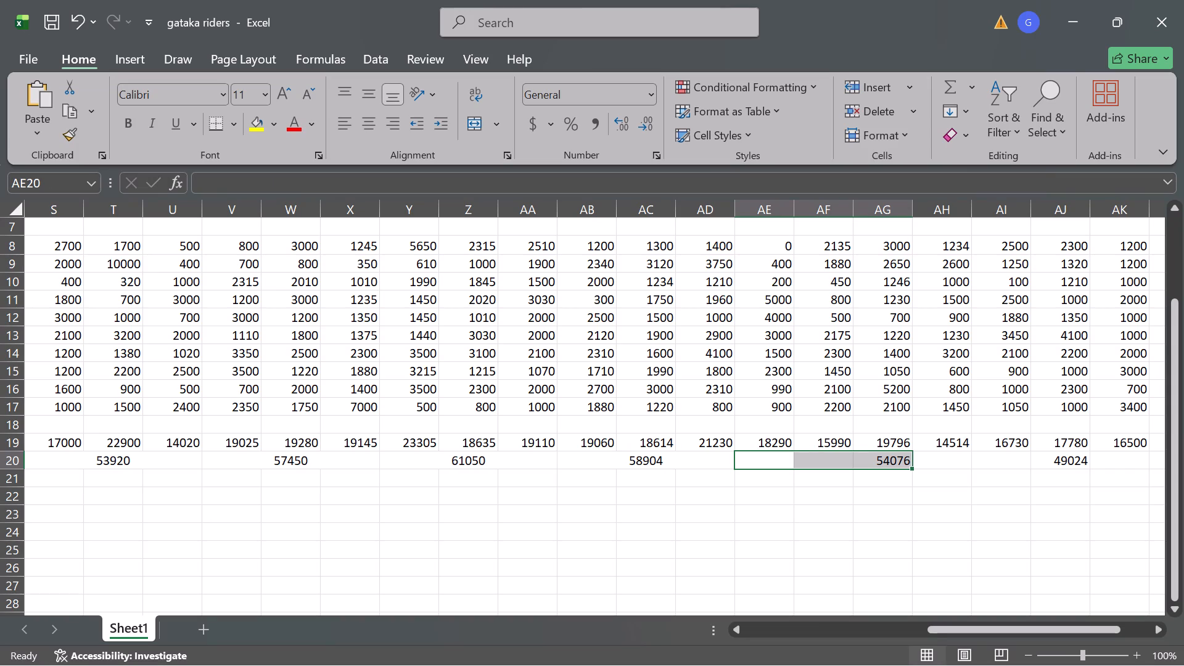
{"action": "left_click", "coordinate": [471, 118]}
Merge and center cells AH20:AJ20 so the November total spans its three contribution columns.
{"action": "scroll", "coordinate": [680, 351], "scroll_direction": "left", "scroll_amount": 2}
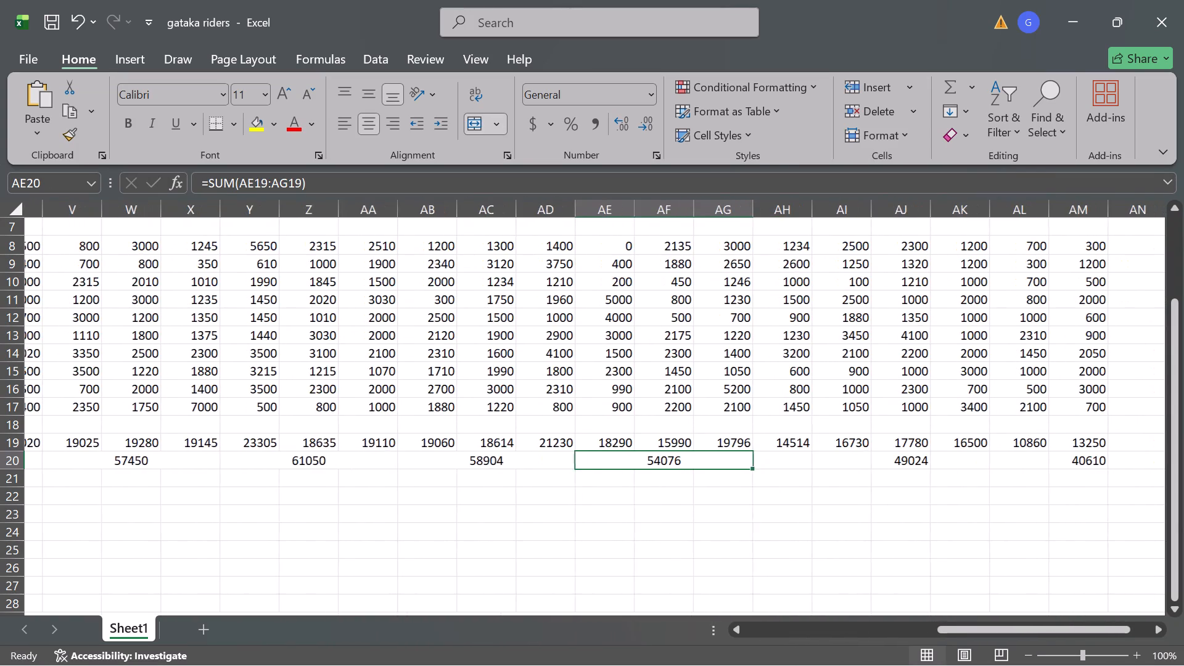
{"action": "scroll", "coordinate": [680, 351], "scroll_direction": "left", "scroll_amount": 1}
{"action": "left_click", "coordinate": [710, 466]}
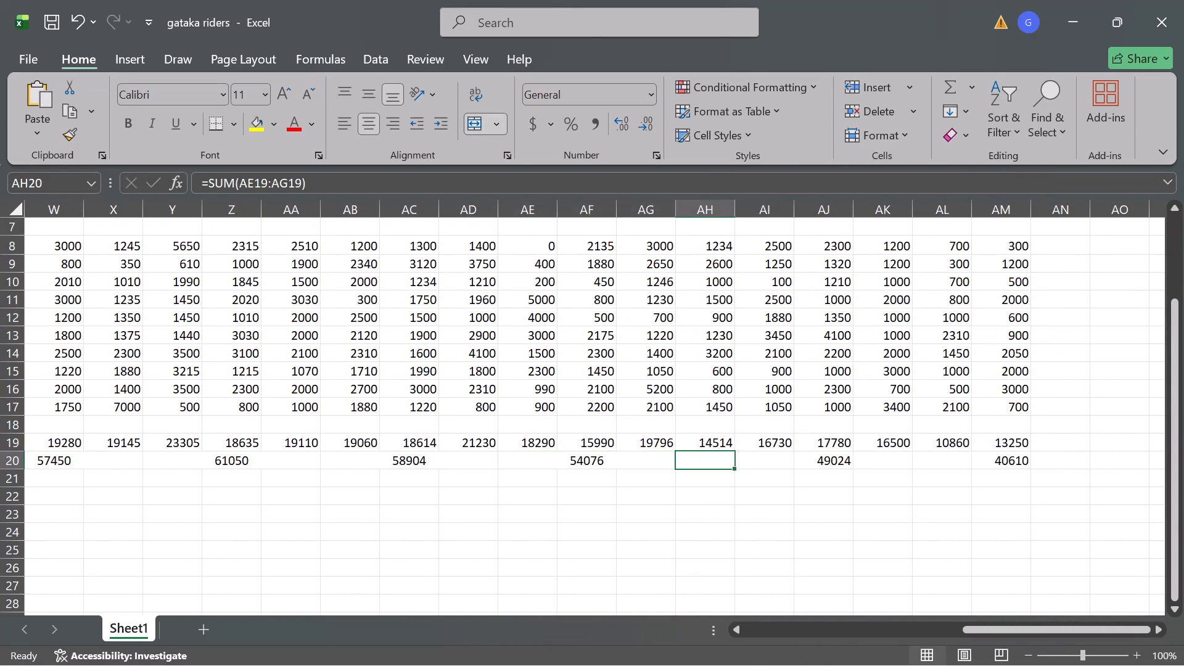
{"action": "left_click_drag", "start_coordinate": [710, 466], "coordinate": [795, 469]}
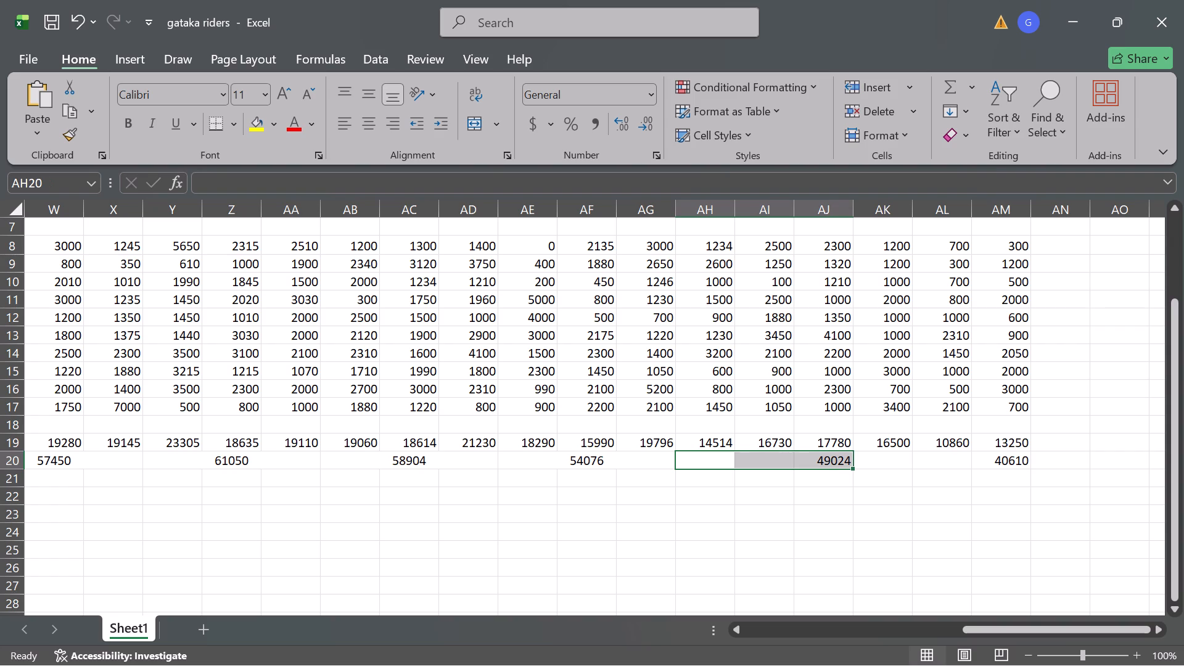
{"action": "left_click", "coordinate": [474, 127]}
Merge and center cells AK20:AM20 so the December total spans its three contribution columns.
{"action": "left_click", "coordinate": [883, 466]}
{"action": "left_click_drag", "start_coordinate": [883, 466], "coordinate": [884, 466]}
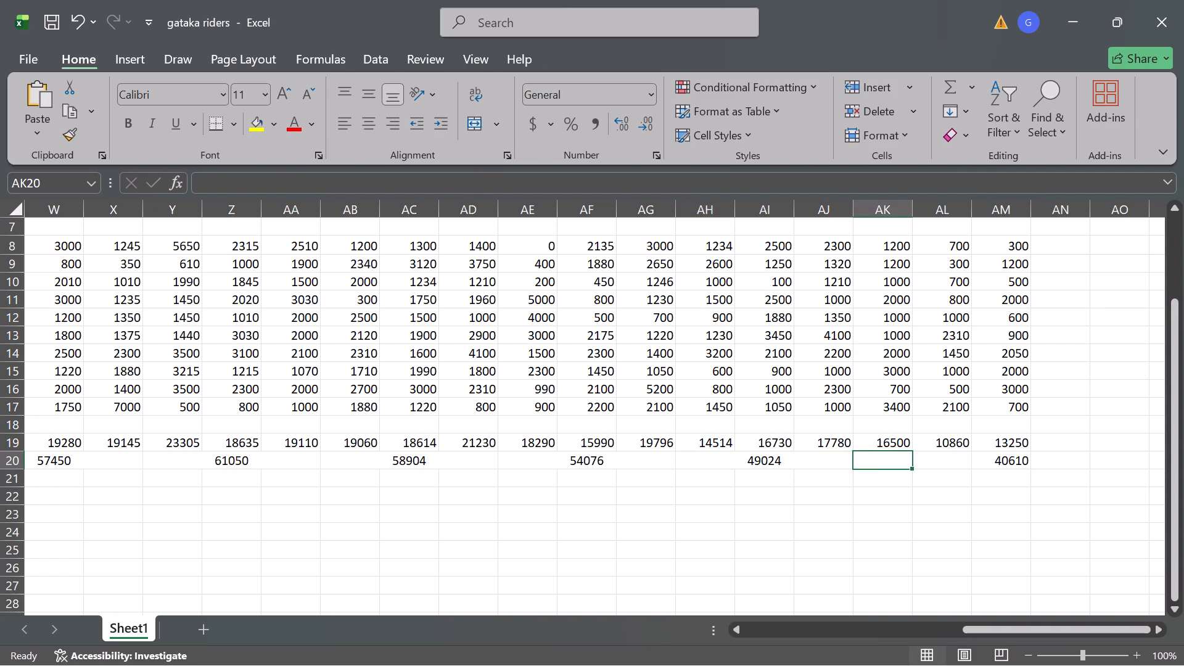
{"action": "left_click_drag", "start_coordinate": [884, 466], "coordinate": [989, 466]}
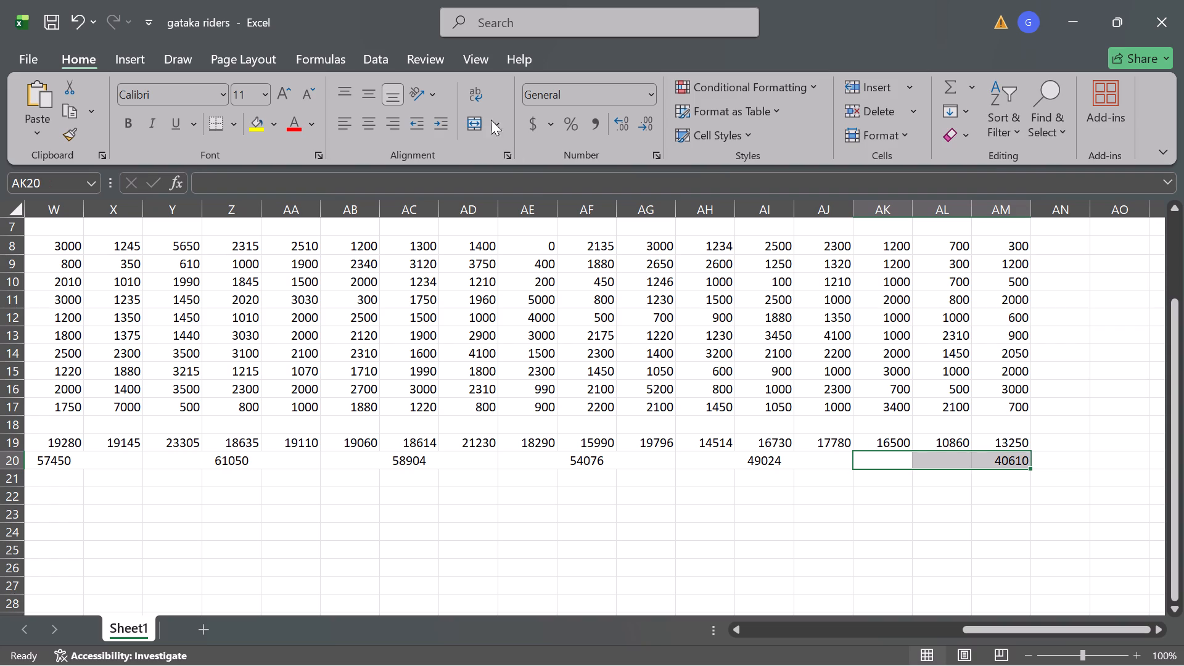
{"action": "left_click", "coordinate": [480, 125]}
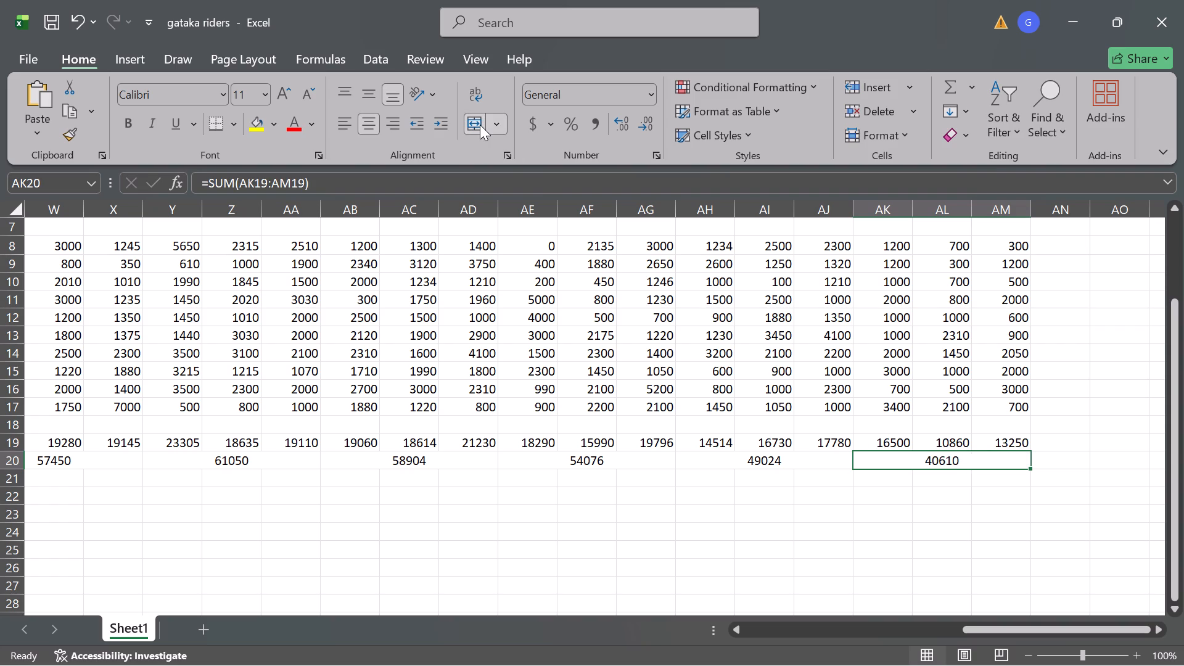
Make the whole Total per contribution row (row 19) bold.
{"action": "scroll", "coordinate": [424, 295], "scroll_direction": "right", "scroll_amount": 6}
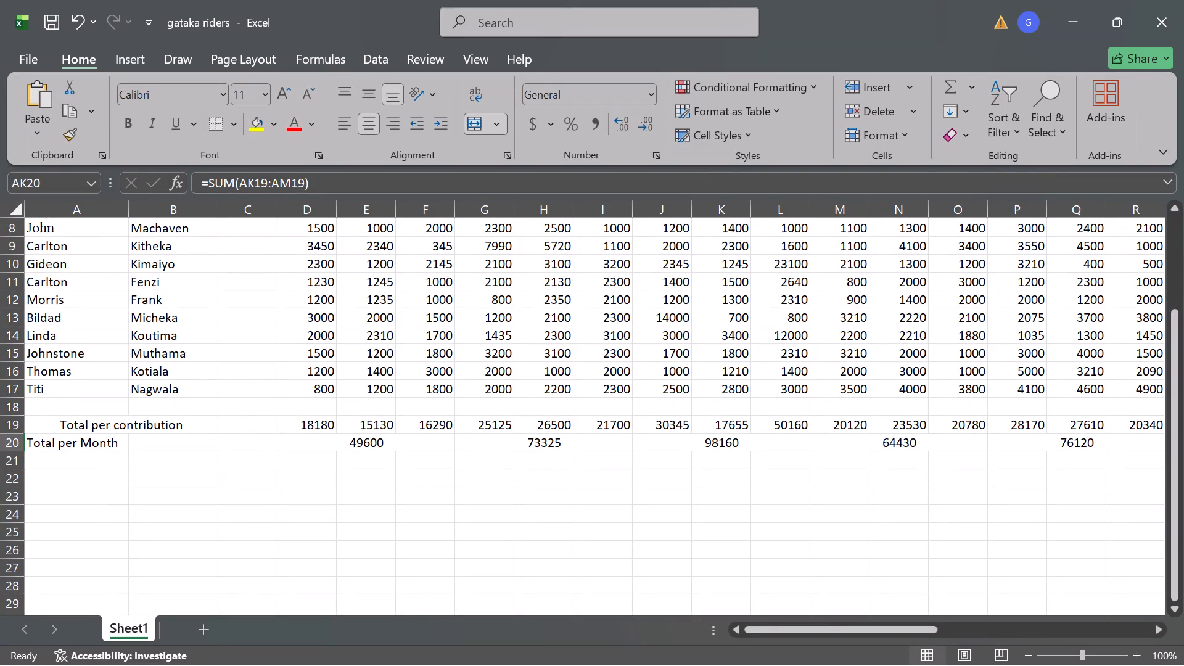
{"action": "left_click", "coordinate": [0, 424]}
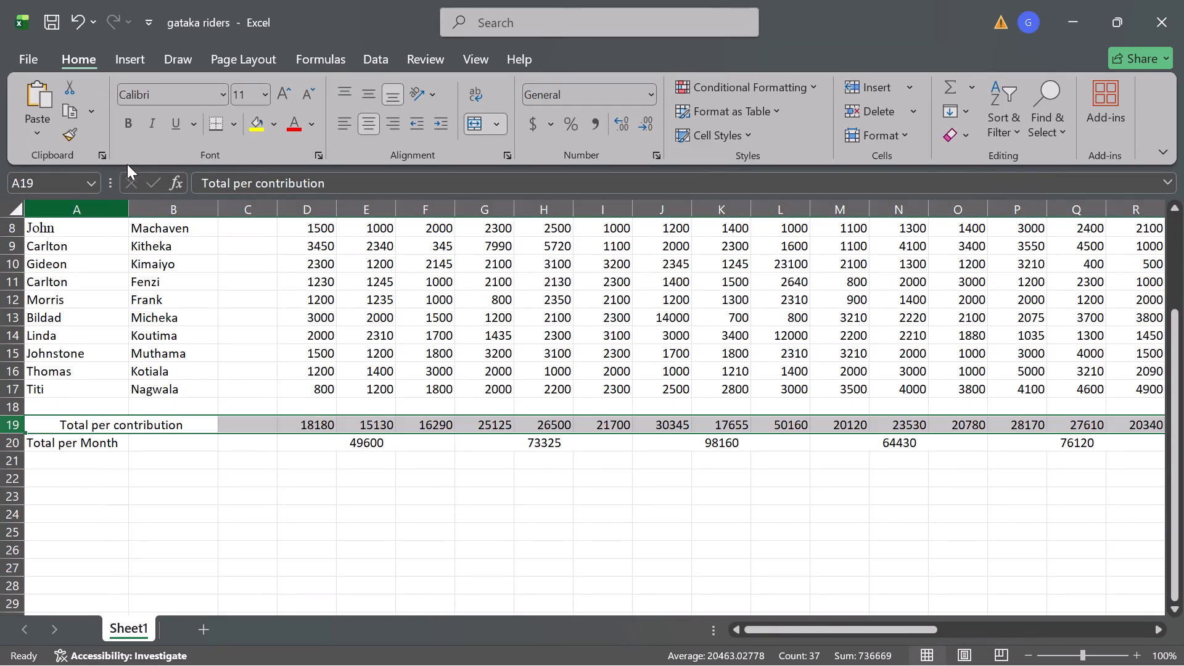
{"action": "left_click", "coordinate": [120, 127]}
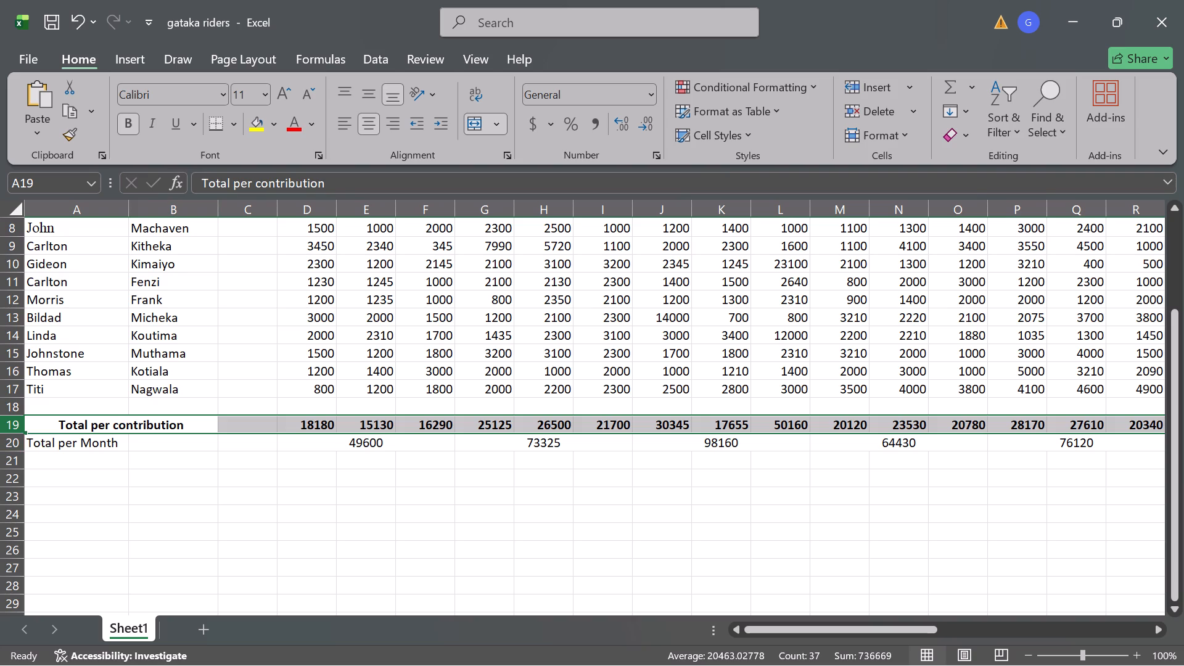
Make the whole Total per Month row (row 20) bold.
{"action": "left_click", "coordinate": [1, 441]}
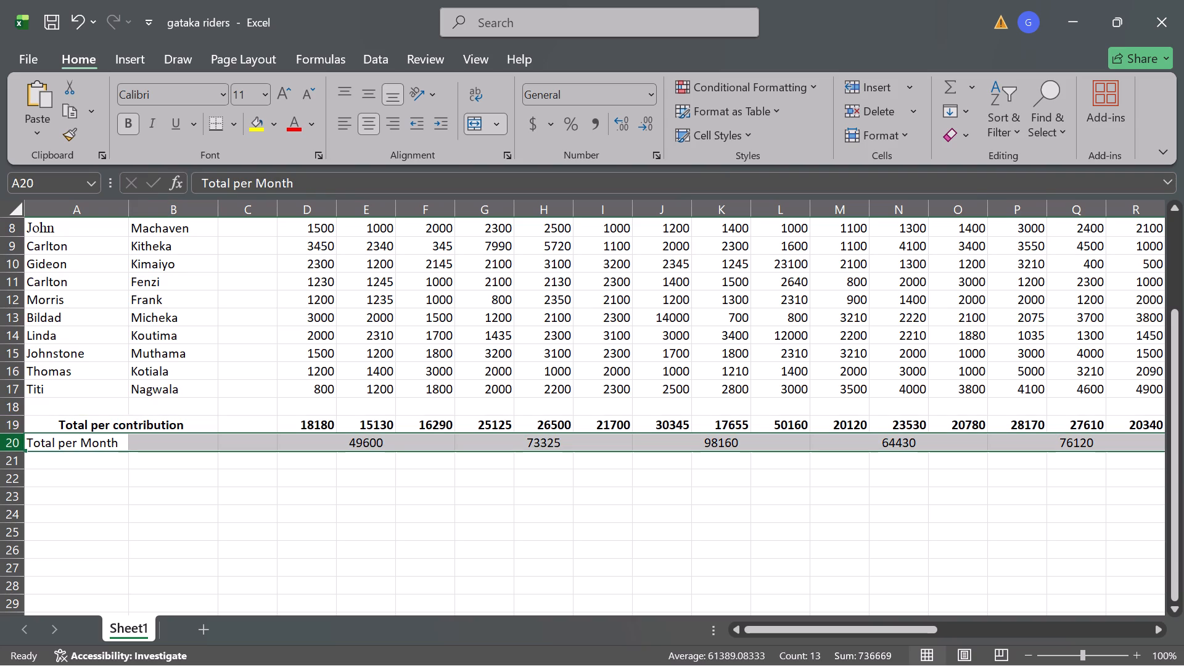
{"action": "left_click", "coordinate": [1, 441]}
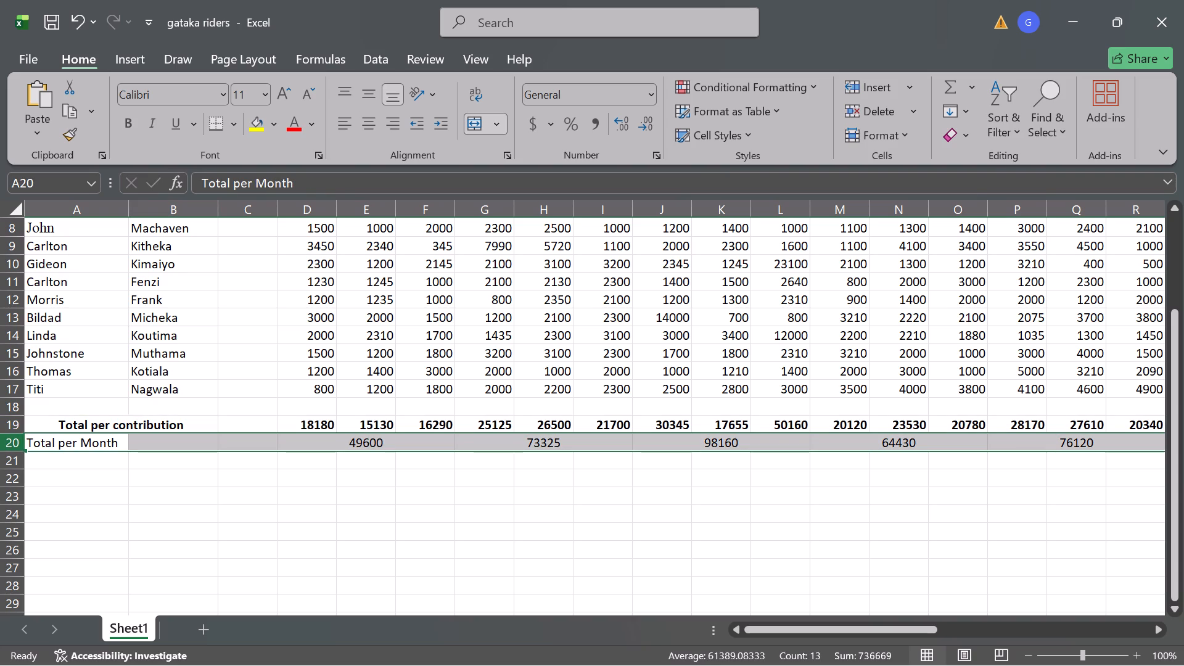
{"action": "left_click", "coordinate": [224, 97]}
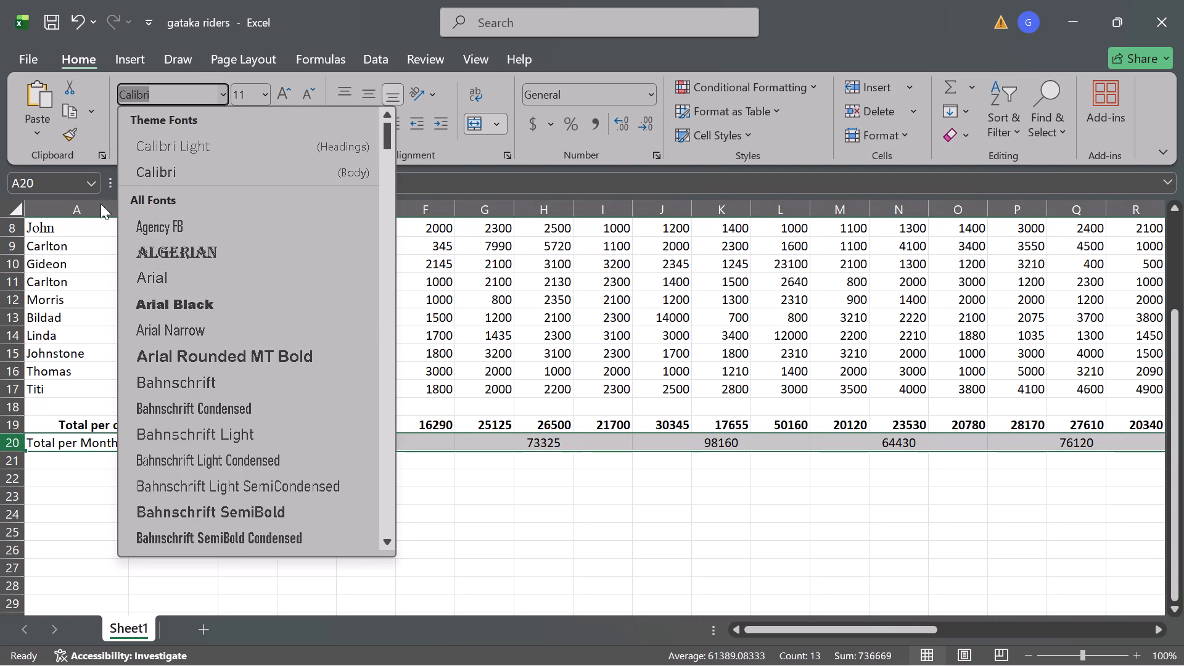
{"action": "left_click", "coordinate": [74, 524]}
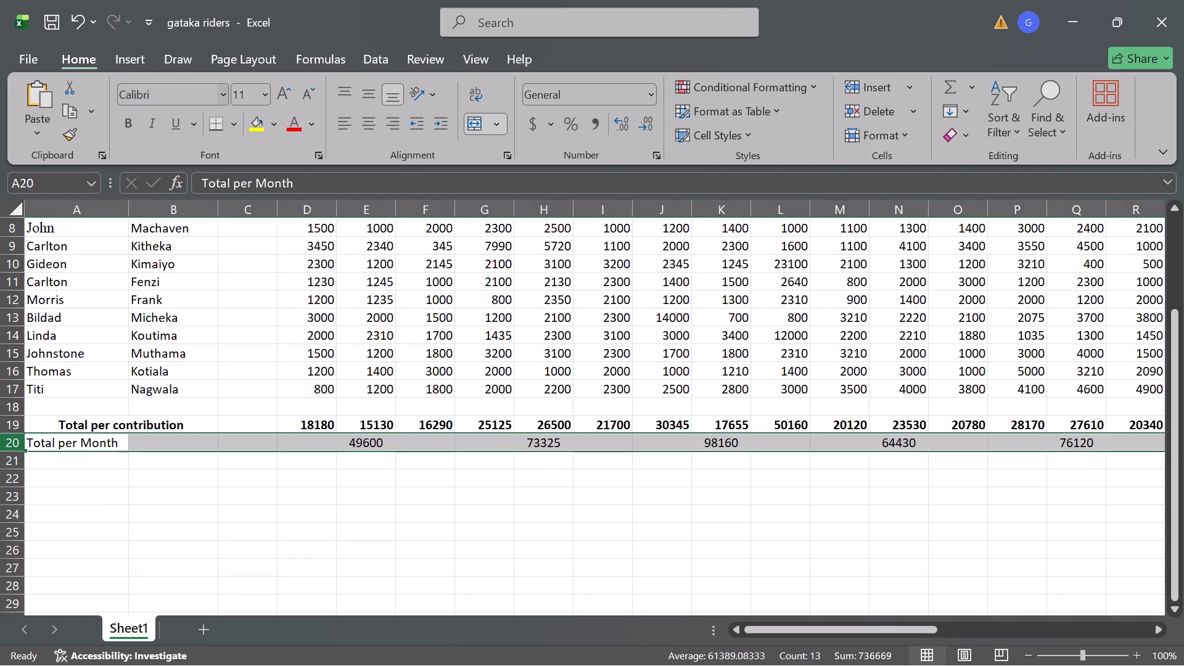
{"action": "left_click", "coordinate": [131, 126]}
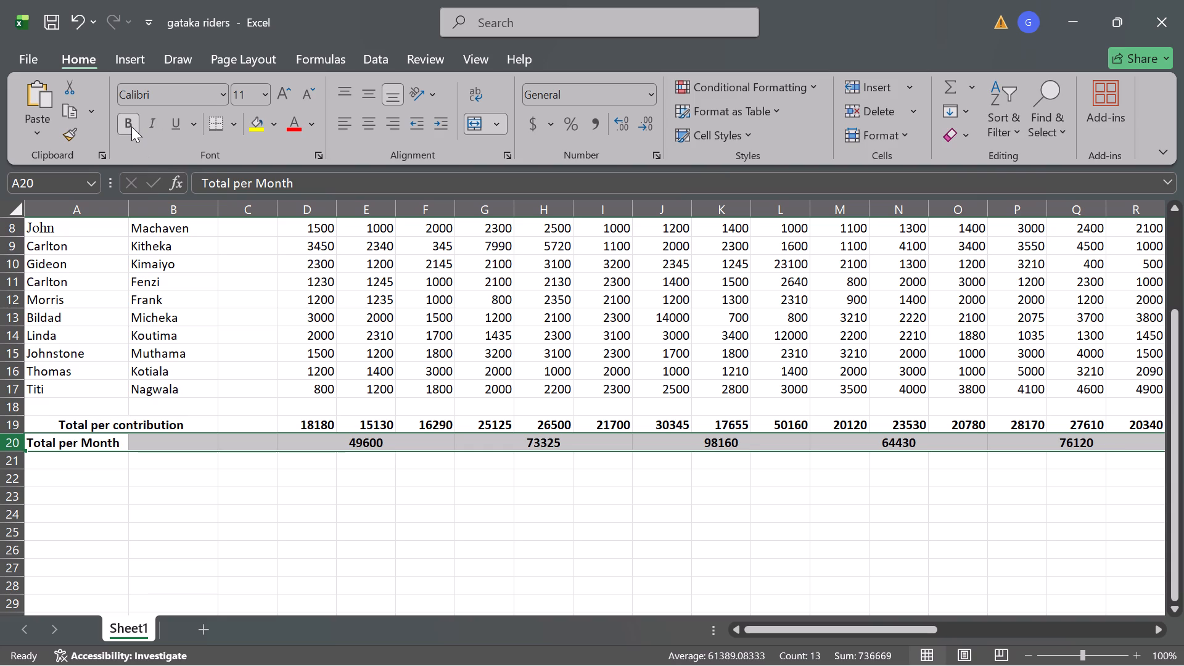
{"action": "left_click", "coordinate": [398, 532]}
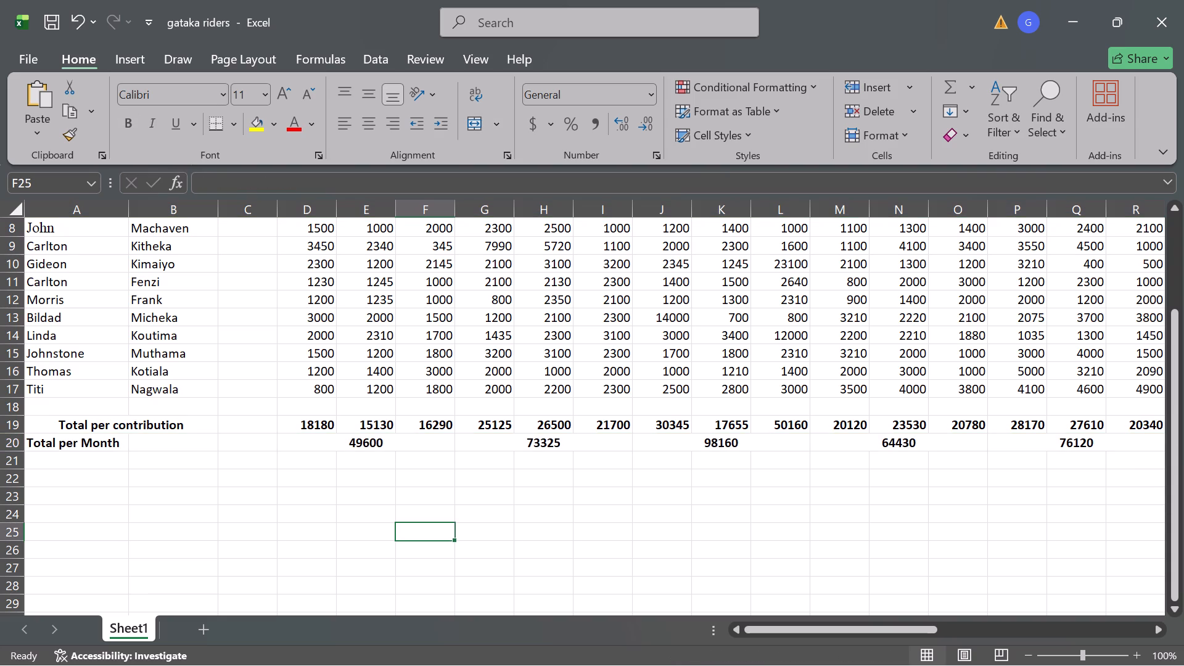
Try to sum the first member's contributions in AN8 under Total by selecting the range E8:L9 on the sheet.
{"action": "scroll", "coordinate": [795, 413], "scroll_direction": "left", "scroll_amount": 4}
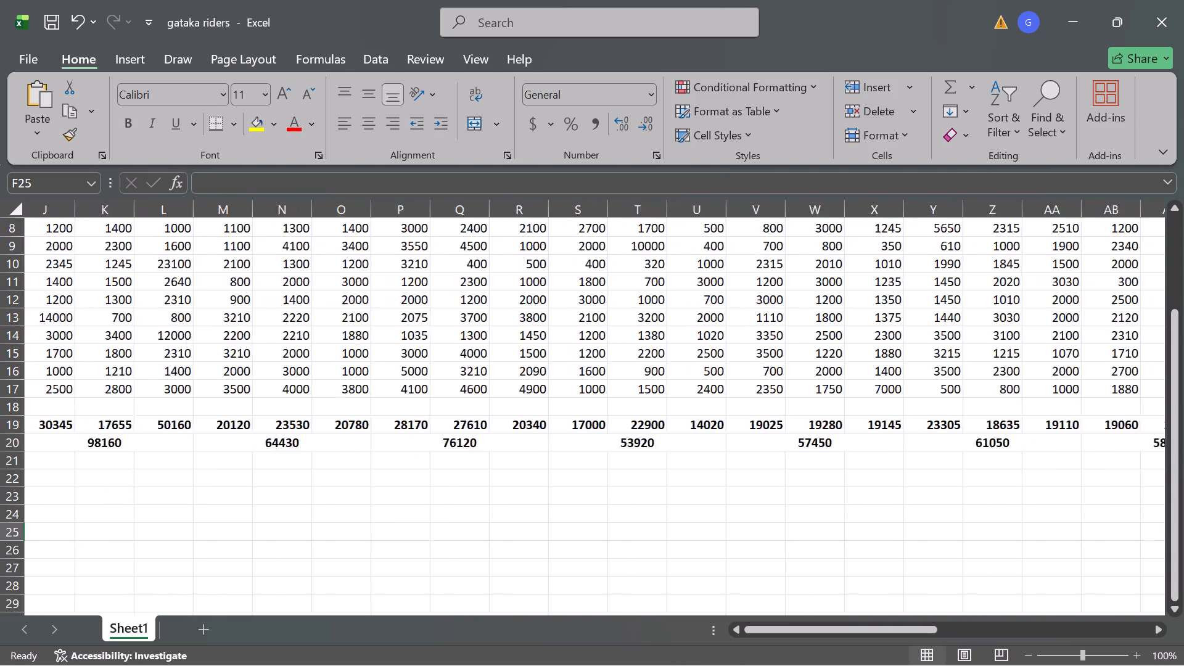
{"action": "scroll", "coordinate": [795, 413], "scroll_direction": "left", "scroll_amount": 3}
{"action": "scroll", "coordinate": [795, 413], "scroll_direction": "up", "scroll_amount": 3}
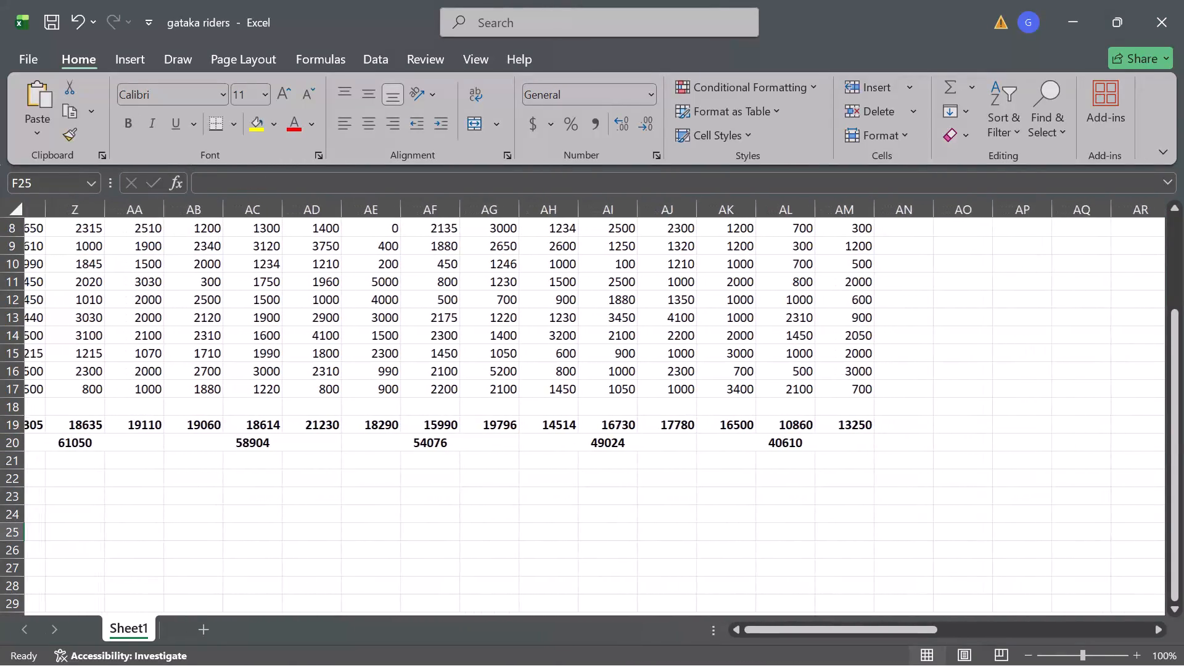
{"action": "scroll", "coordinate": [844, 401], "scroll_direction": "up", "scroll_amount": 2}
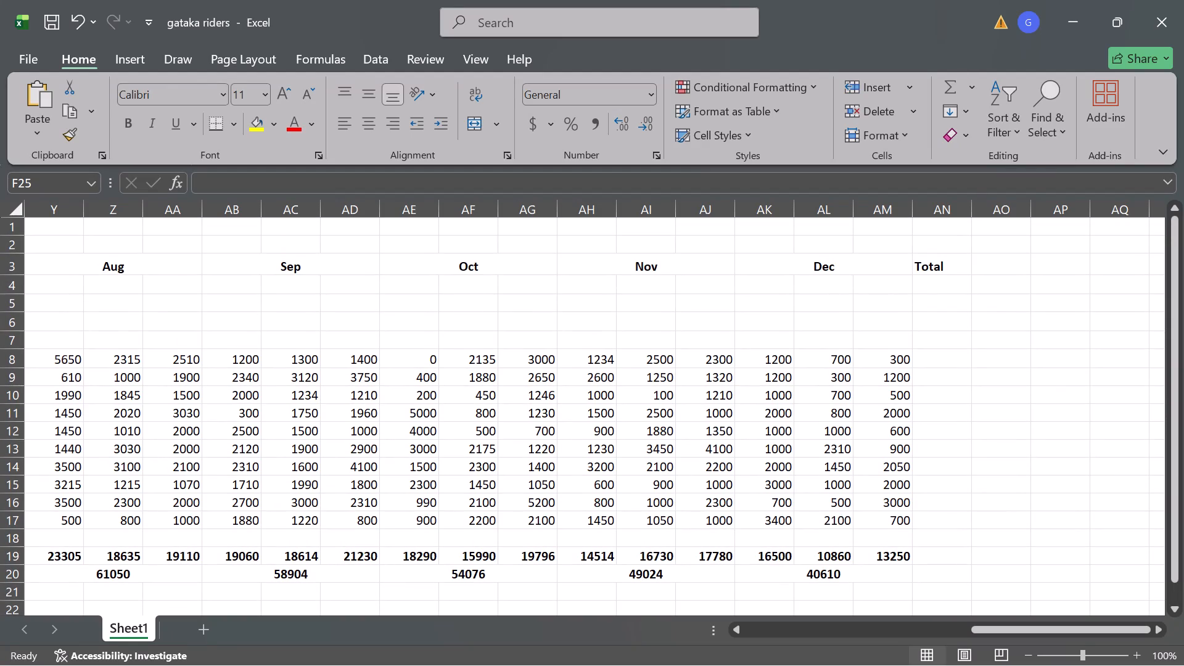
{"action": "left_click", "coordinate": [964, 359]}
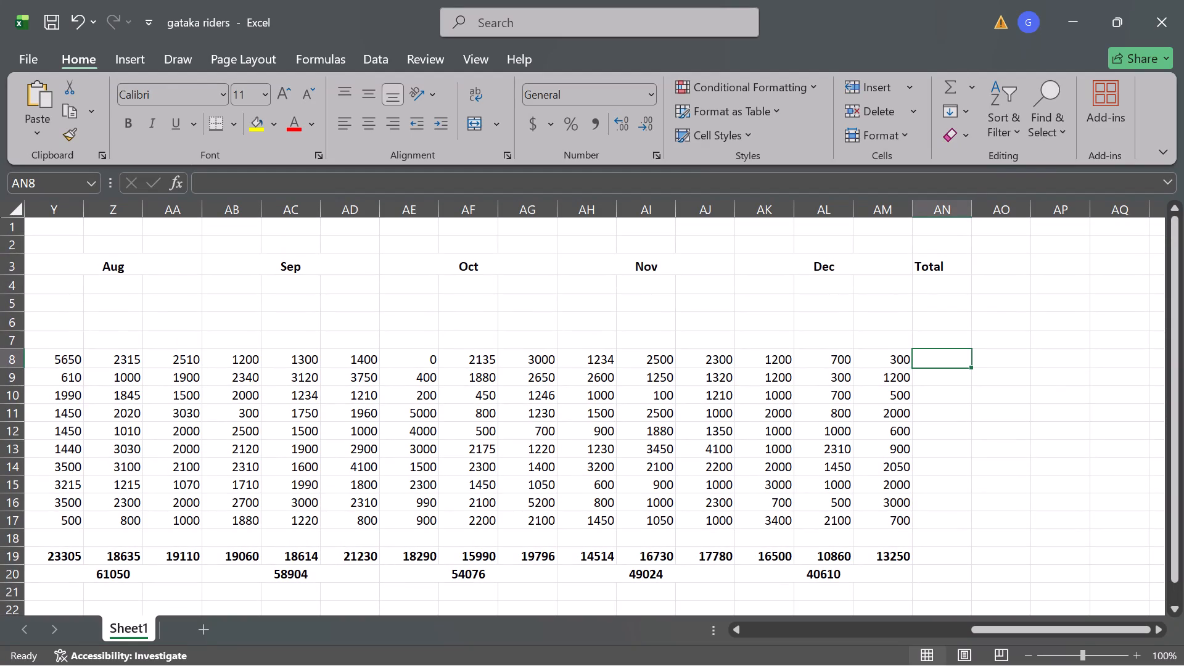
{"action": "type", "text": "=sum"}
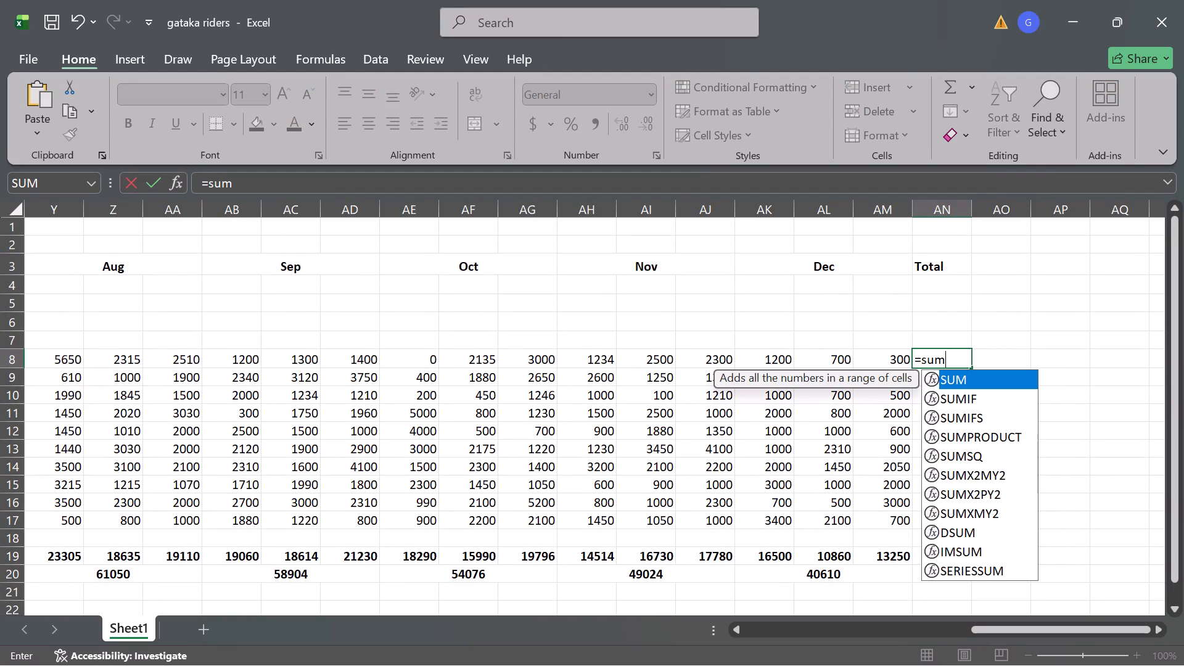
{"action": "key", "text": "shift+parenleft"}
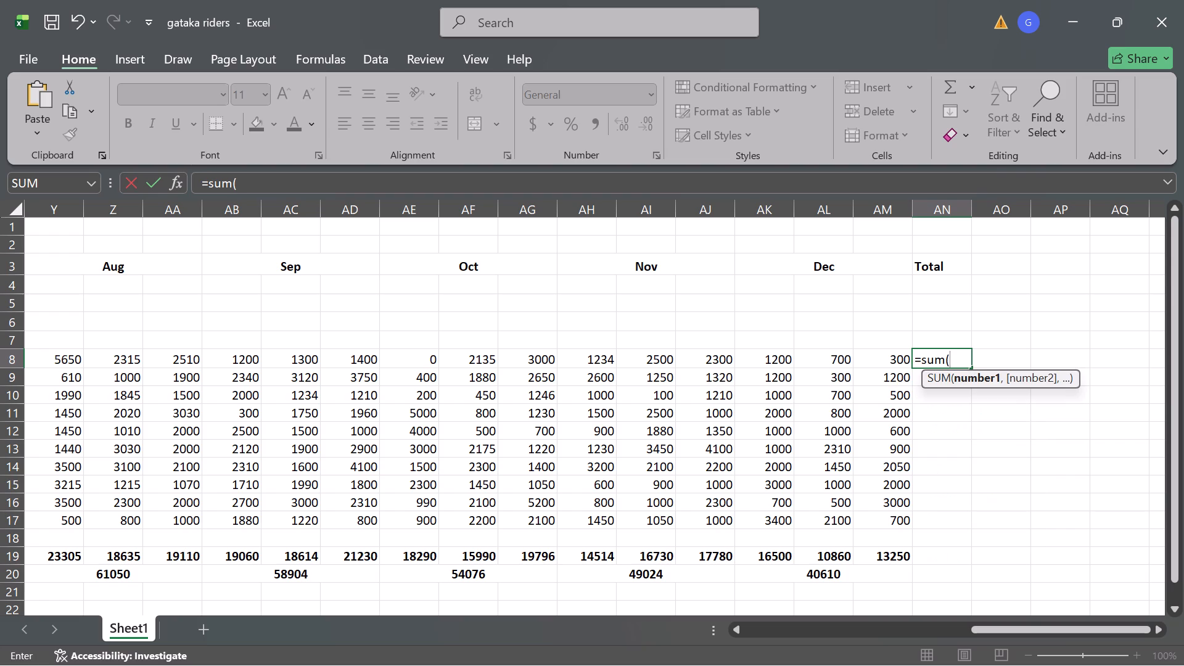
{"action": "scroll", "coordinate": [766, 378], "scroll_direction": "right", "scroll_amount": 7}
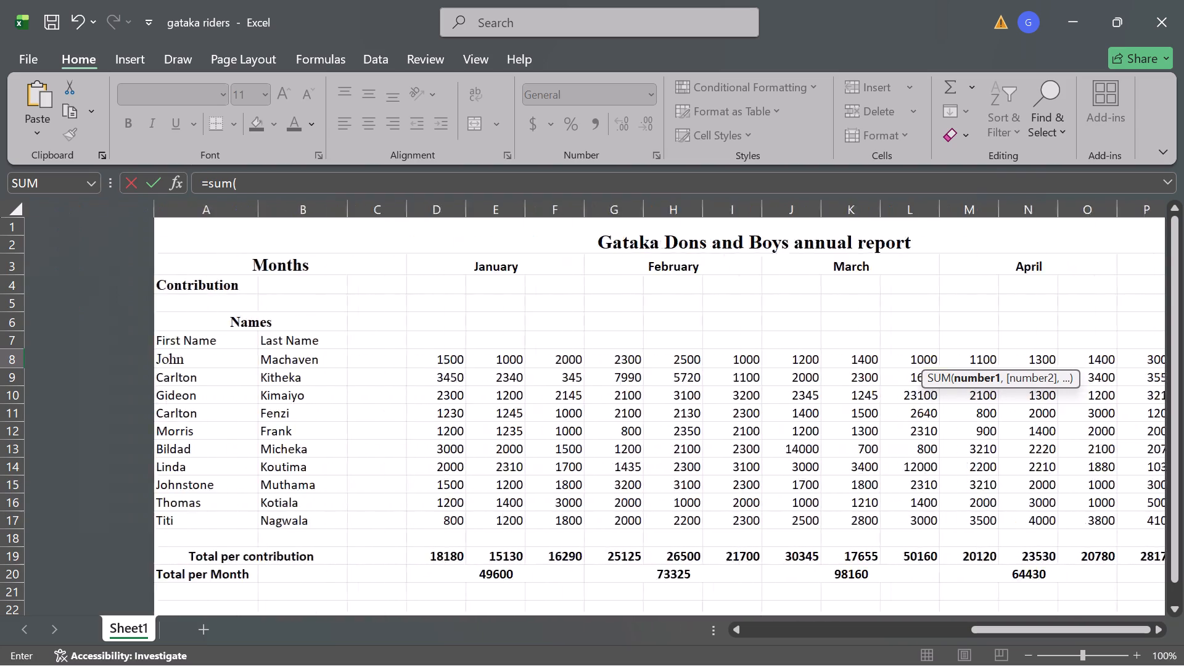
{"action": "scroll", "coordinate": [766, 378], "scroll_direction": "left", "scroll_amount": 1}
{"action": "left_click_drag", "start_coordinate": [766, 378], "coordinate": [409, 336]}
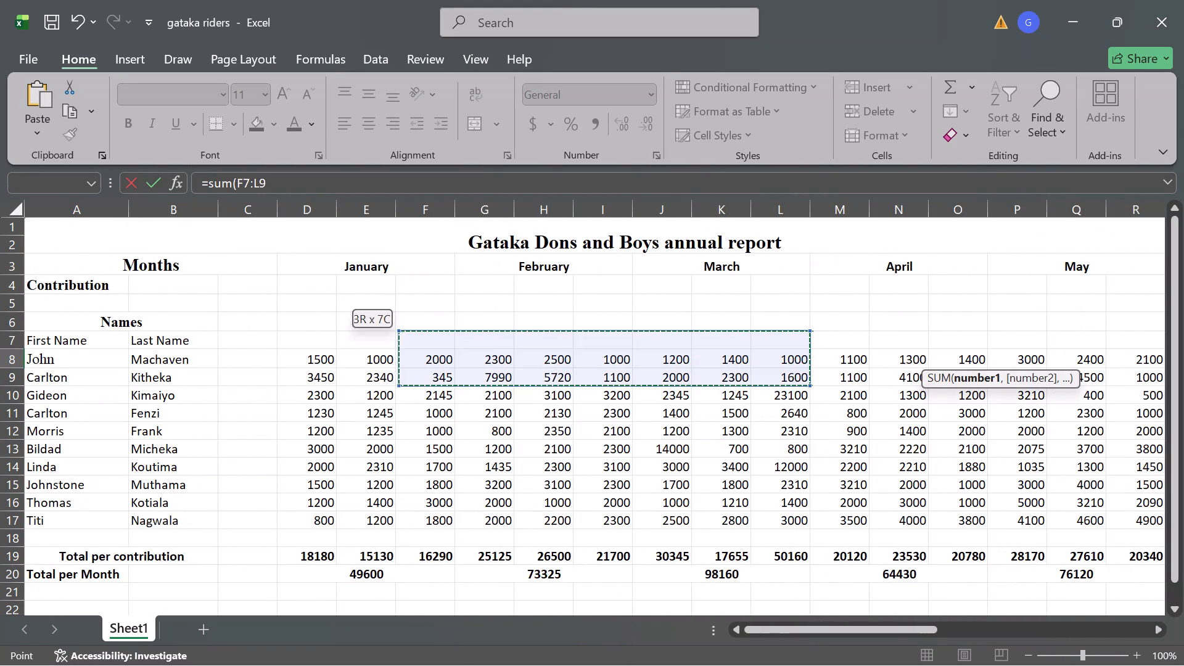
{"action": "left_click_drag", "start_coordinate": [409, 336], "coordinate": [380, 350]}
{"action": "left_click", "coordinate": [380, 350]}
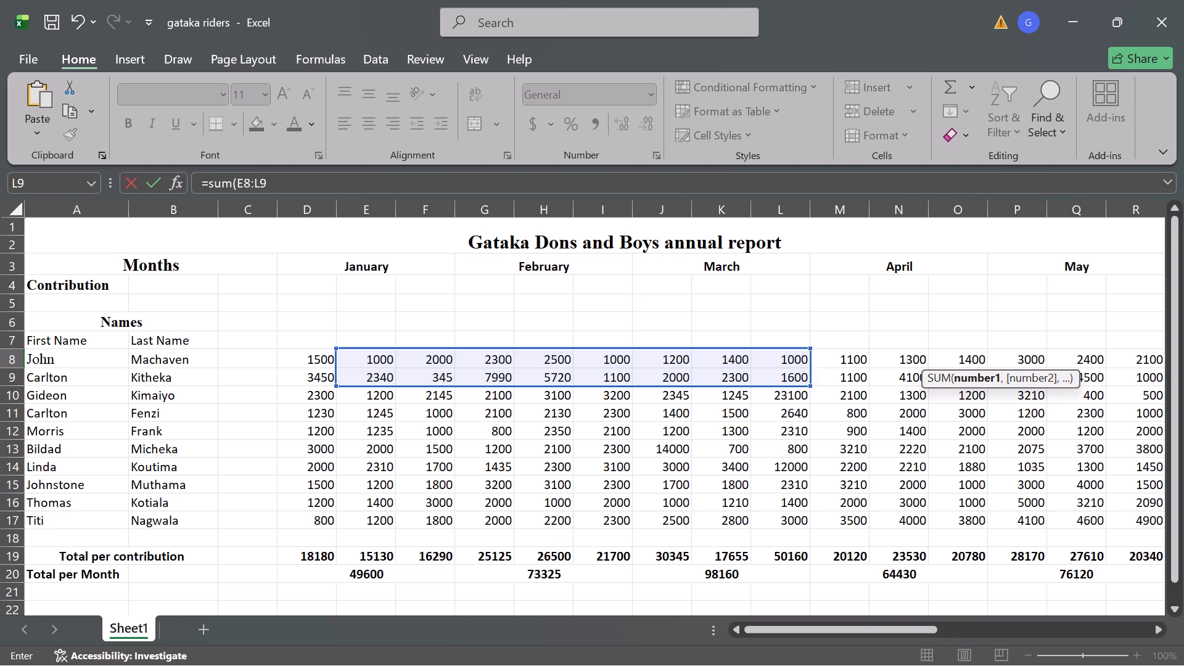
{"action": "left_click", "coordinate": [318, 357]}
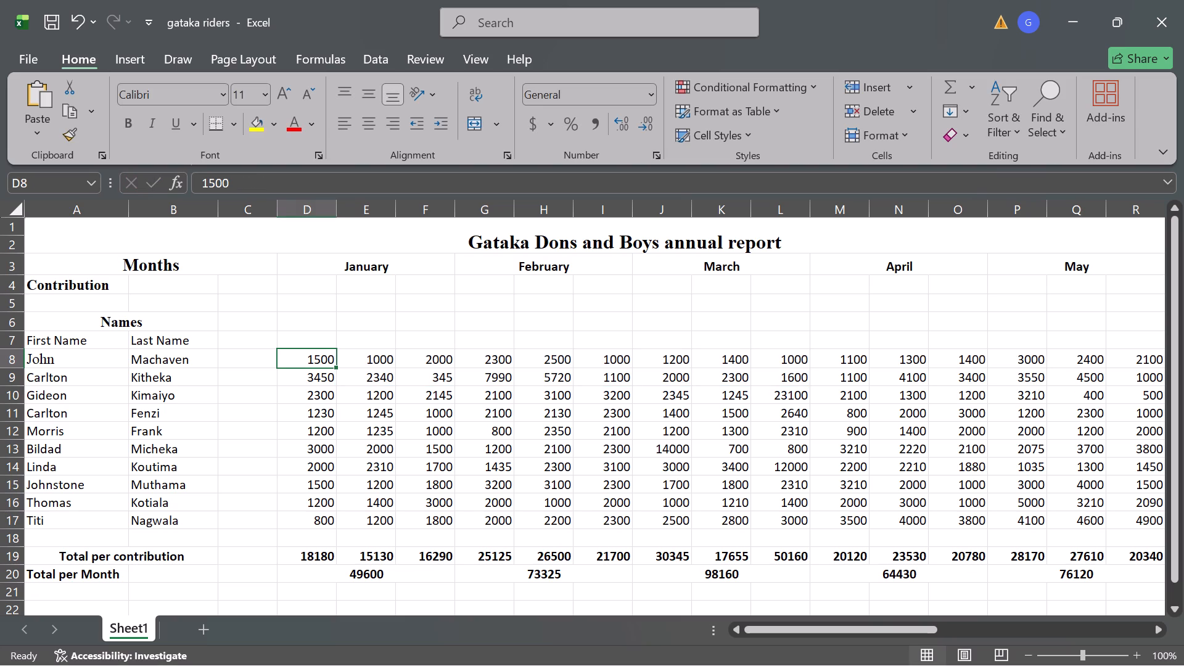
Replace the contents of AN8 with =SUM(D8:AM8) to total the first member's January to December contributions.
{"action": "scroll", "coordinate": [533, 429], "scroll_direction": "left", "scroll_amount": 1}
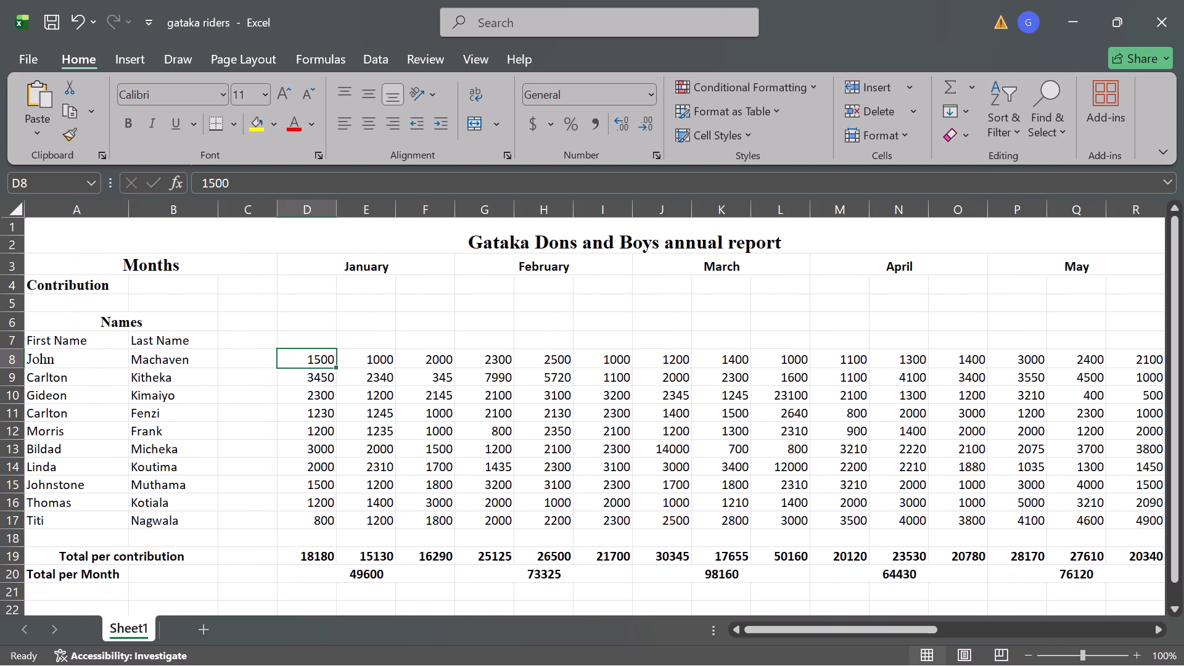
{"action": "scroll", "coordinate": [533, 429], "scroll_direction": "left", "scroll_amount": 8}
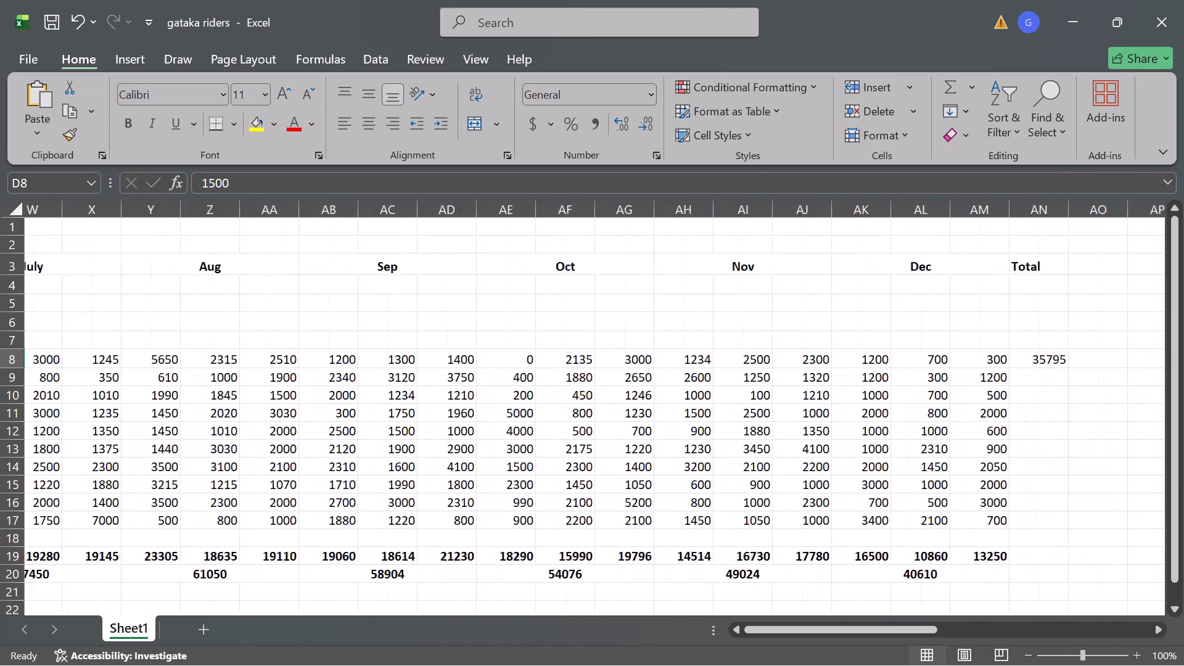
{"action": "scroll", "coordinate": [533, 429], "scroll_direction": "left", "scroll_amount": 2}
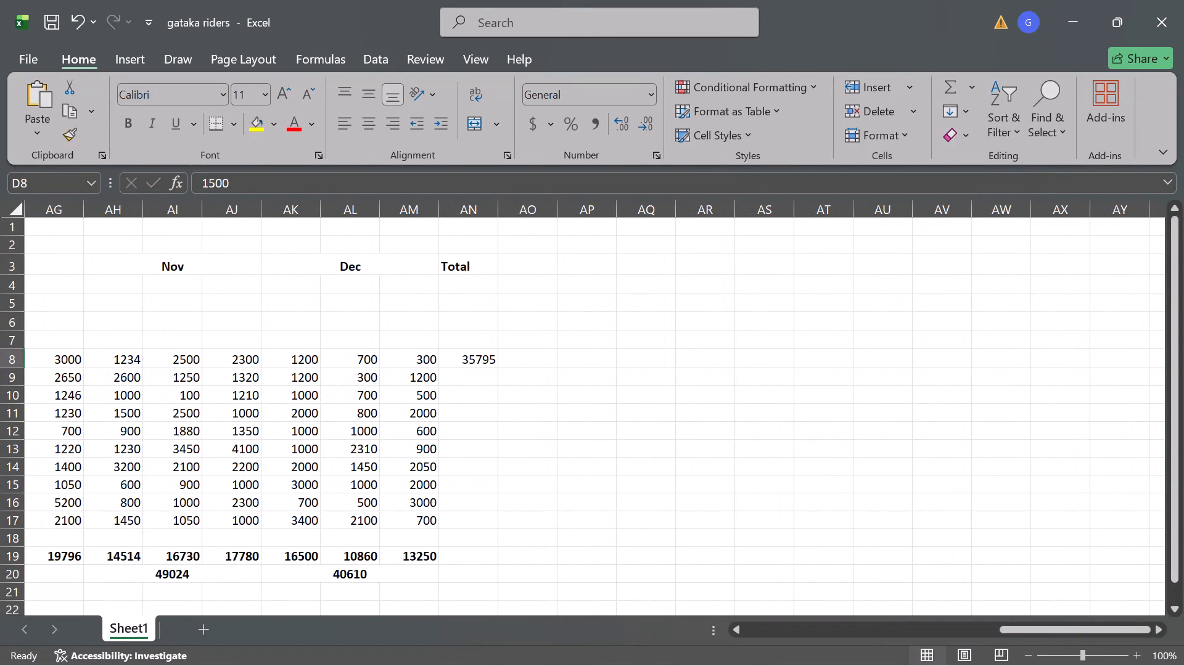
{"action": "left_click", "coordinate": [484, 364]}
{"action": "key", "text": "BackSpace"}
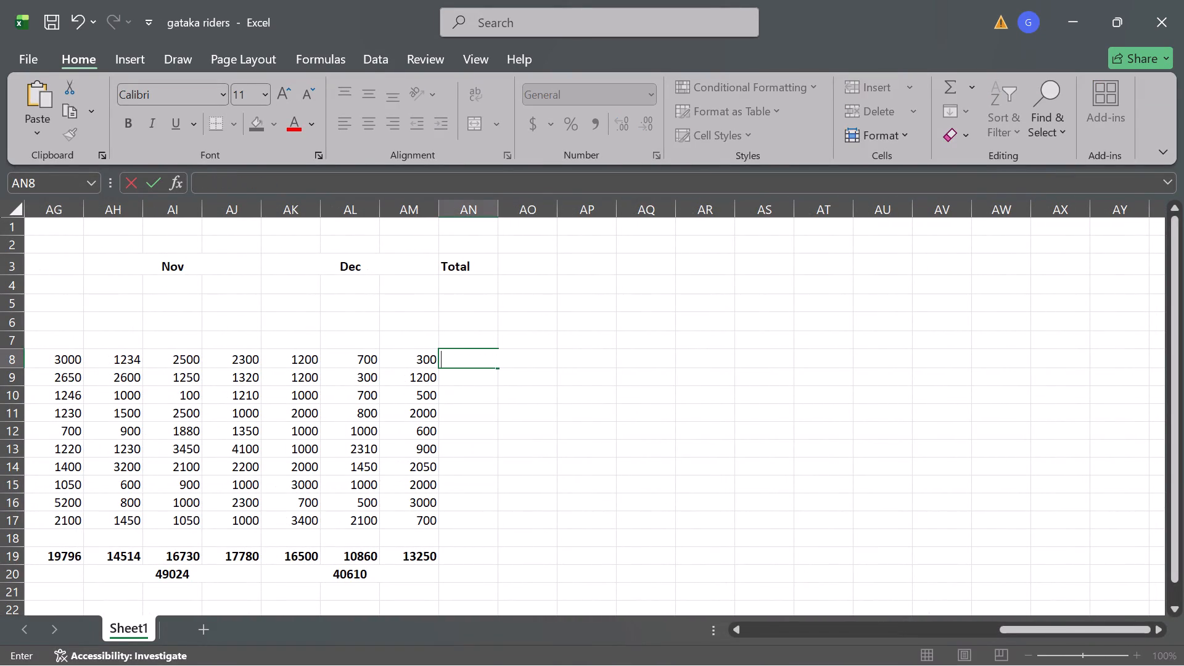
{"action": "key", "text": "equal"}
{"action": "type", "text": "su"}
{"action": "key", "text": "m"}
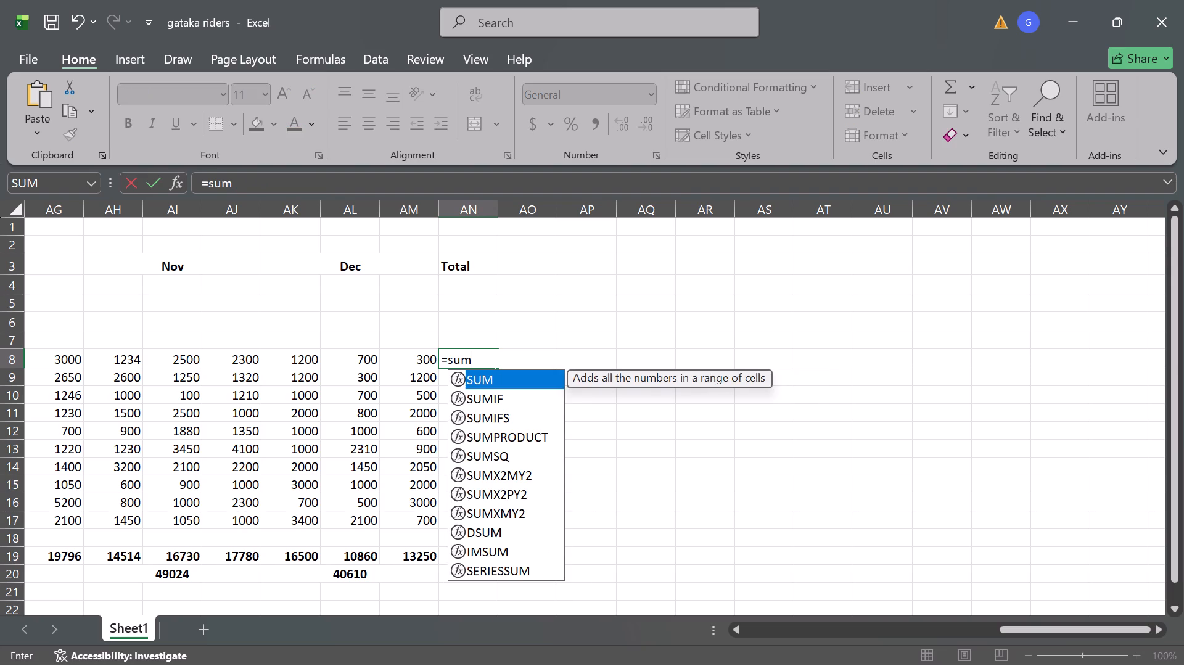
{"action": "type", "text": "(d"}
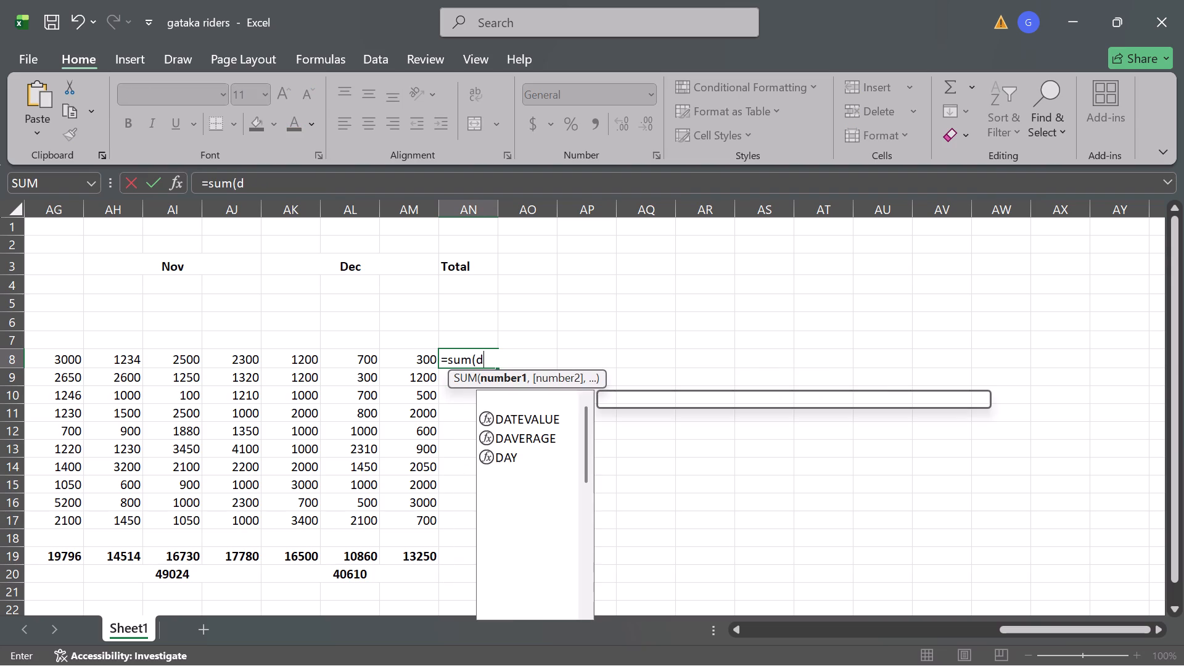
{"action": "key", "text": "8"}
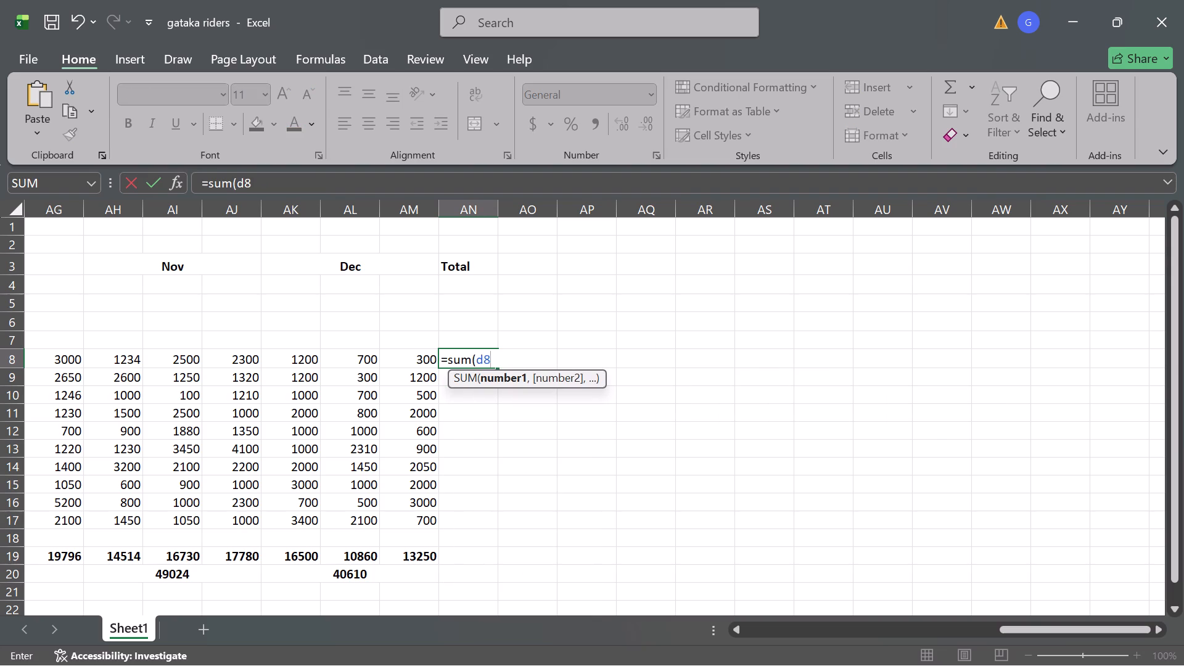
{"action": "key", "text": "semicolon"}
{"action": "key", "text": "BackSpace"}
{"action": "key", "text": "shift+colon"}
{"action": "key", "text": "a"}
{"action": "type", "text": "m8"}
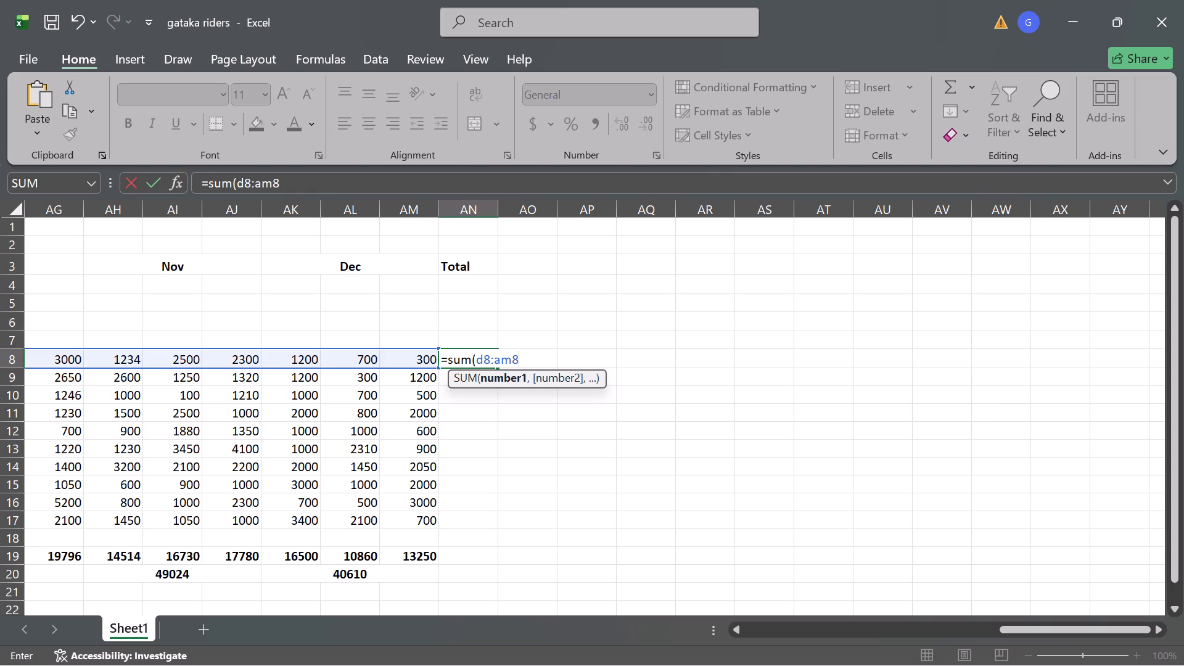
{"action": "key", "text": "shift+parenright"}
{"action": "key", "text": "Return"}
{"action": "left_click", "coordinate": [458, 355]}
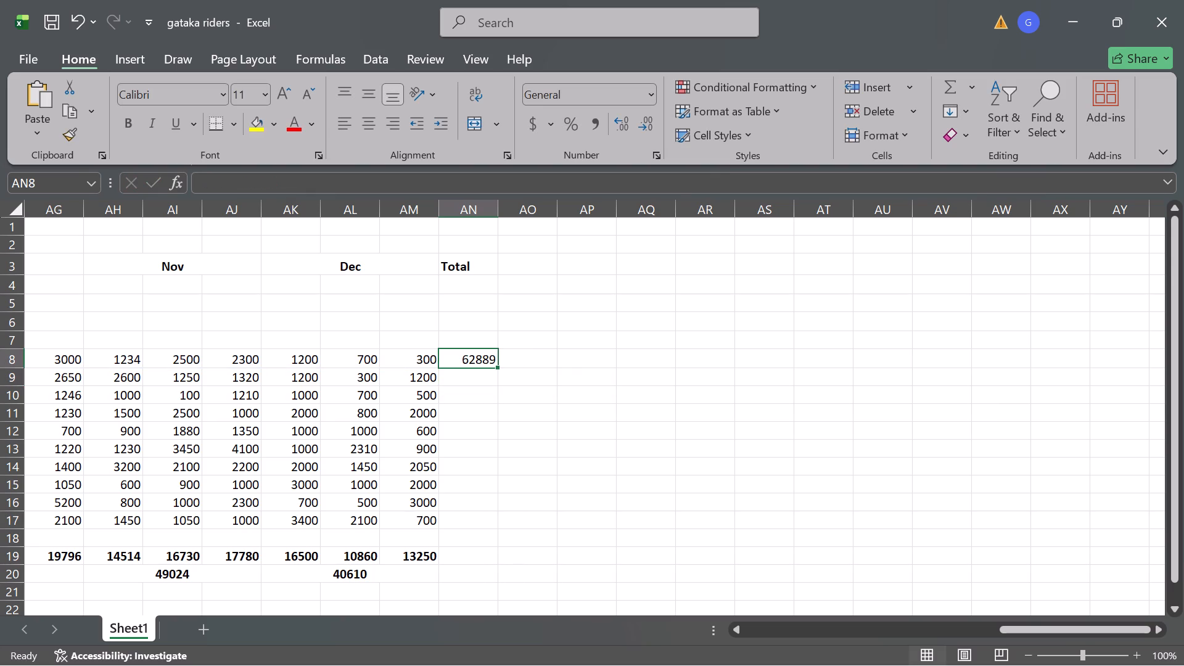
Fill the total formula in AN8 down the Total column through AN20.
{"action": "left_click_drag", "start_coordinate": [495, 364], "coordinate": [493, 538]}
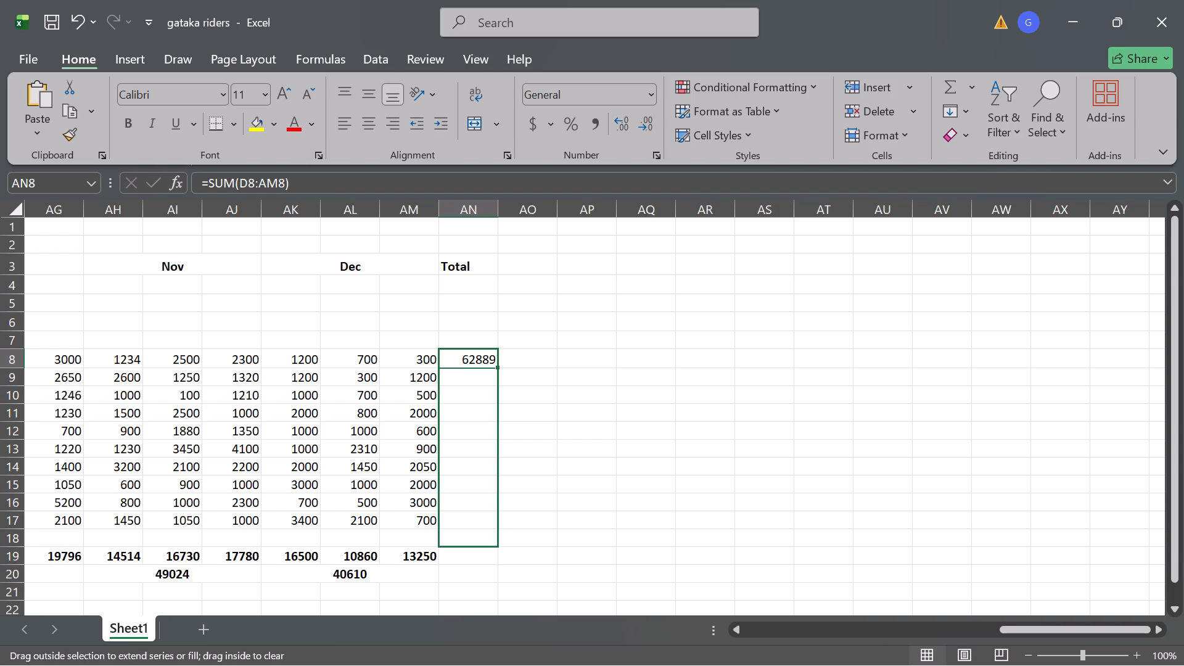
{"action": "left_click_drag", "start_coordinate": [493, 538], "coordinate": [496, 575]}
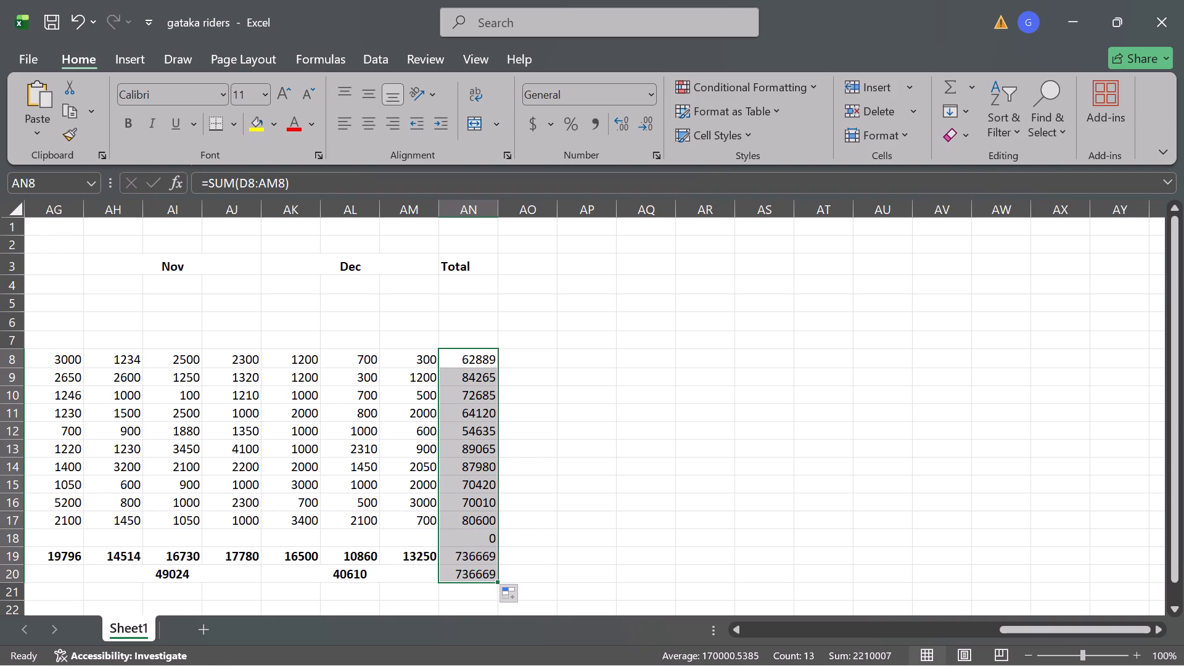
Enter the heading average in AO3, beside the Total heading.
{"action": "left_click", "coordinate": [532, 261]}
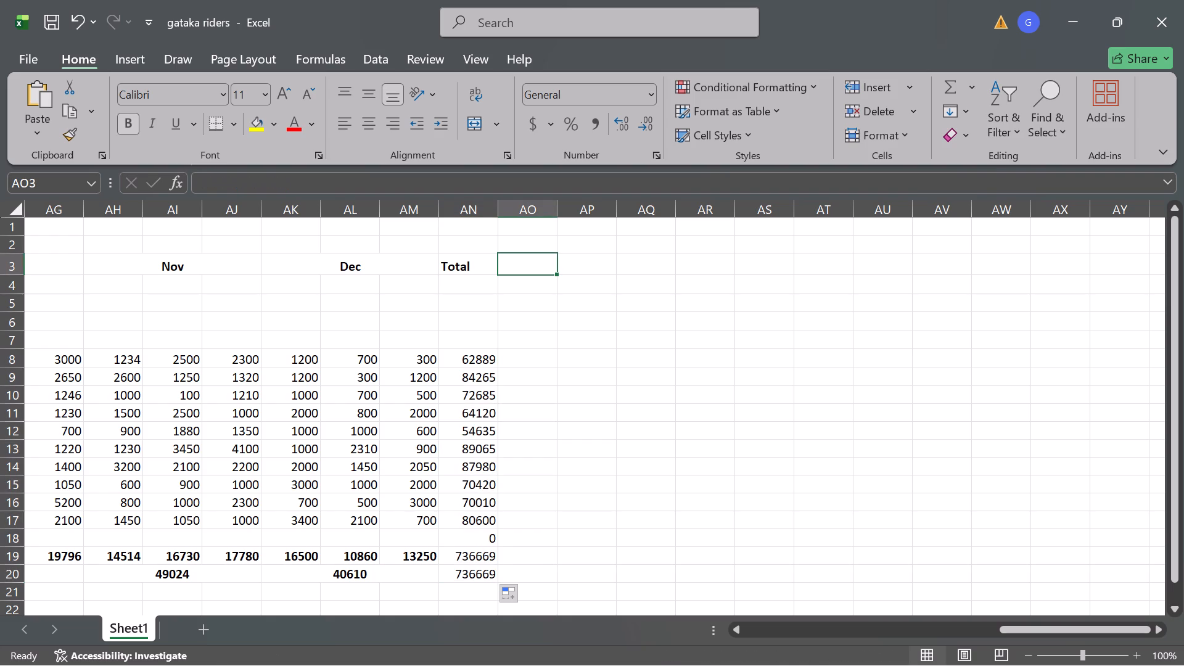
{"action": "key", "text": "a"}
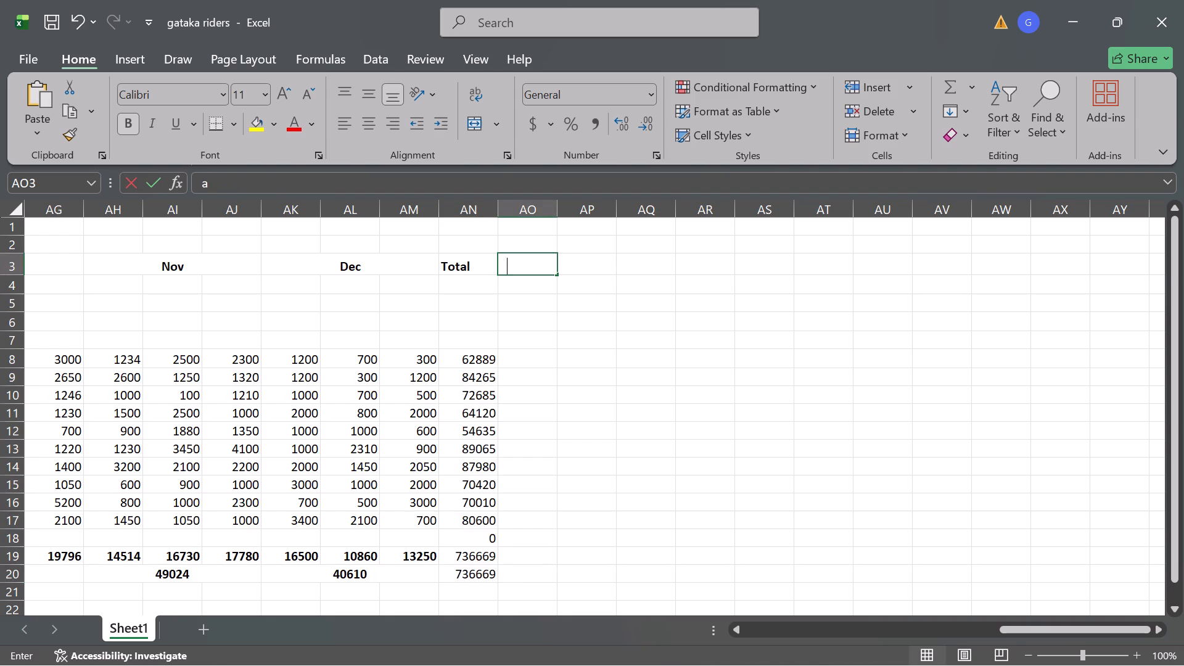
{"action": "type", "text": "veragr"}
{"action": "key", "text": "BackSpace"}
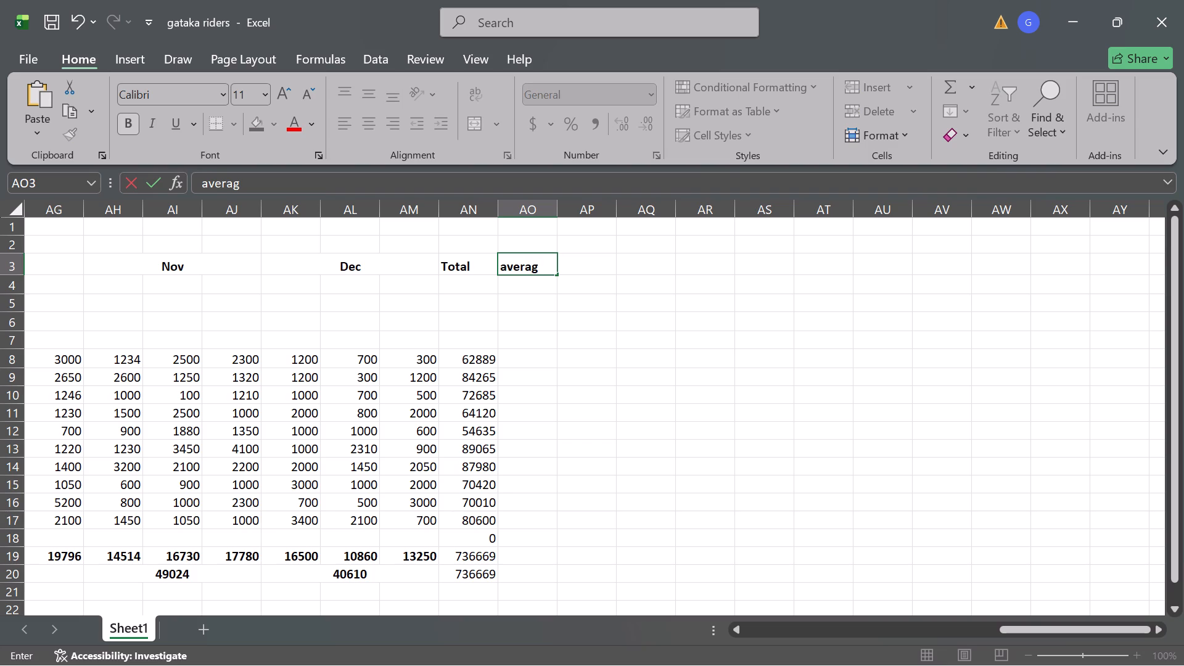
{"action": "key", "text": "e"}
Try to calculate the first member's average in AO8 with the formula =average(an8,[a8],[am8]).
{"action": "left_click", "coordinate": [511, 361]}
{"action": "type", "text": "=avg"}
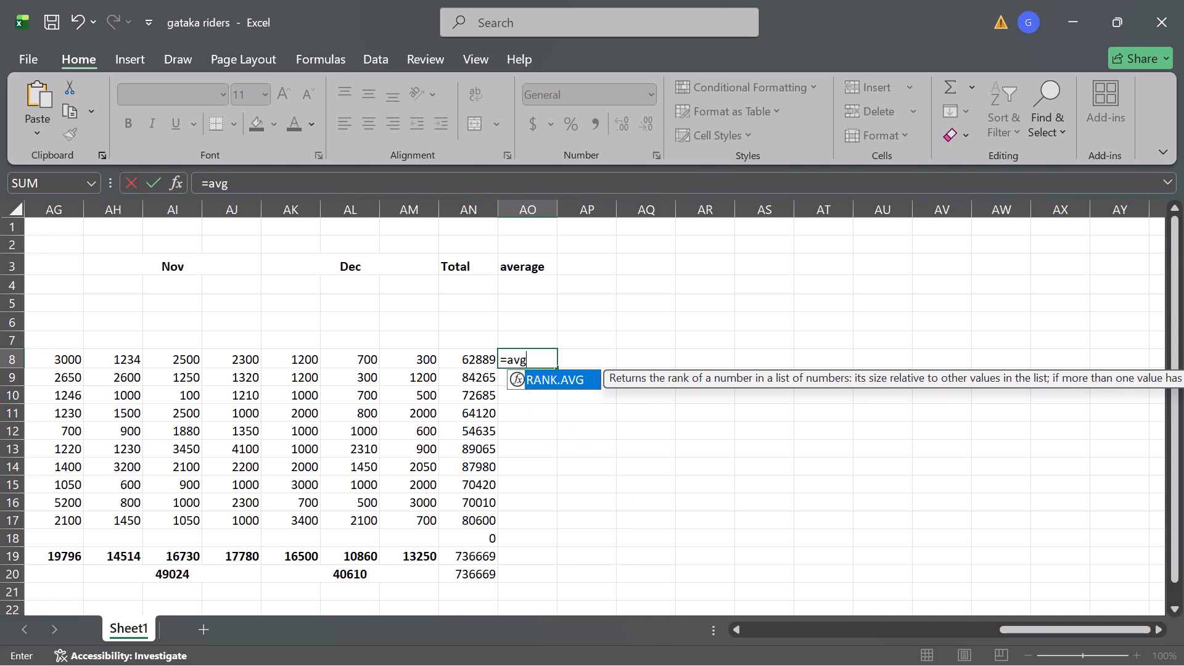
{"action": "left_click", "coordinate": [574, 376]}
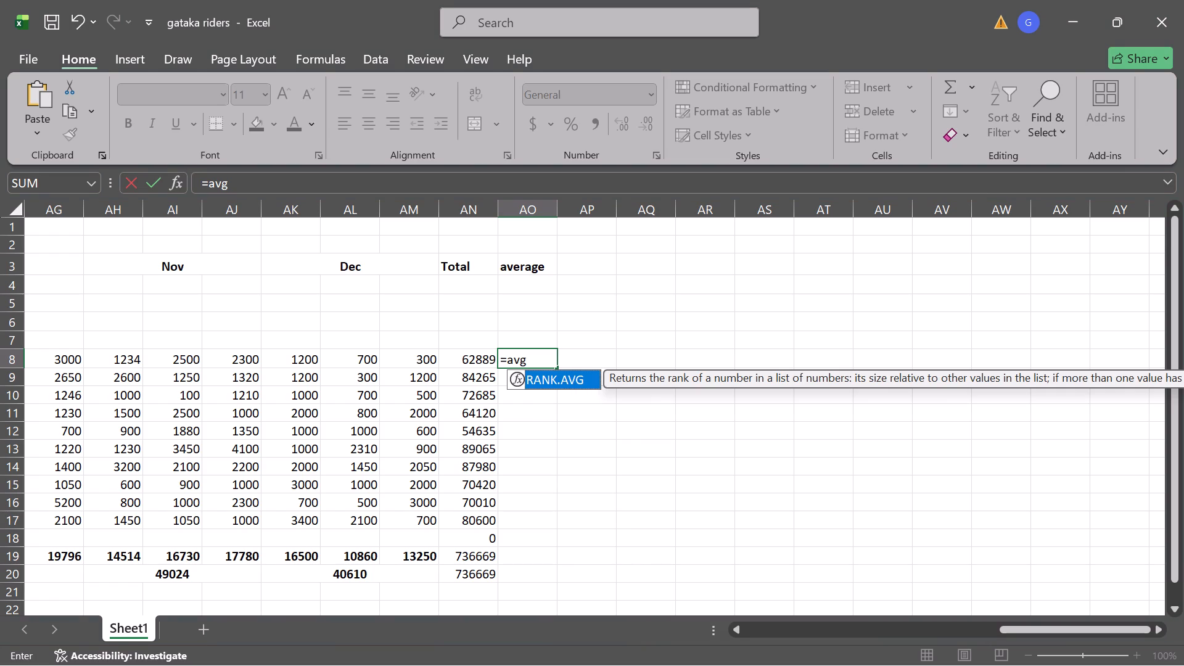
{"action": "left_click", "coordinate": [551, 358]}
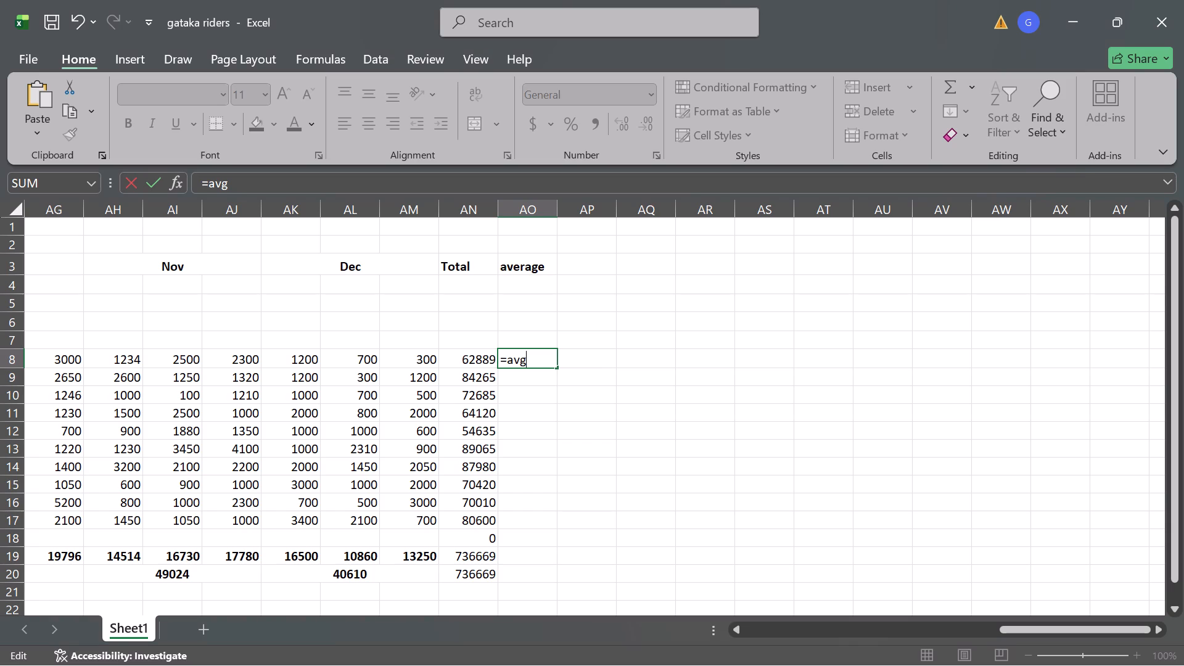
{"action": "key", "text": "BackSpace"}
{"action": "key", "text": "shift+parenleft"}
{"action": "key", "text": "BackSpace"}
{"action": "key", "text": "BackSpace"}
{"action": "key", "text": "BackSpace"}
{"action": "type", "text": "vera"}
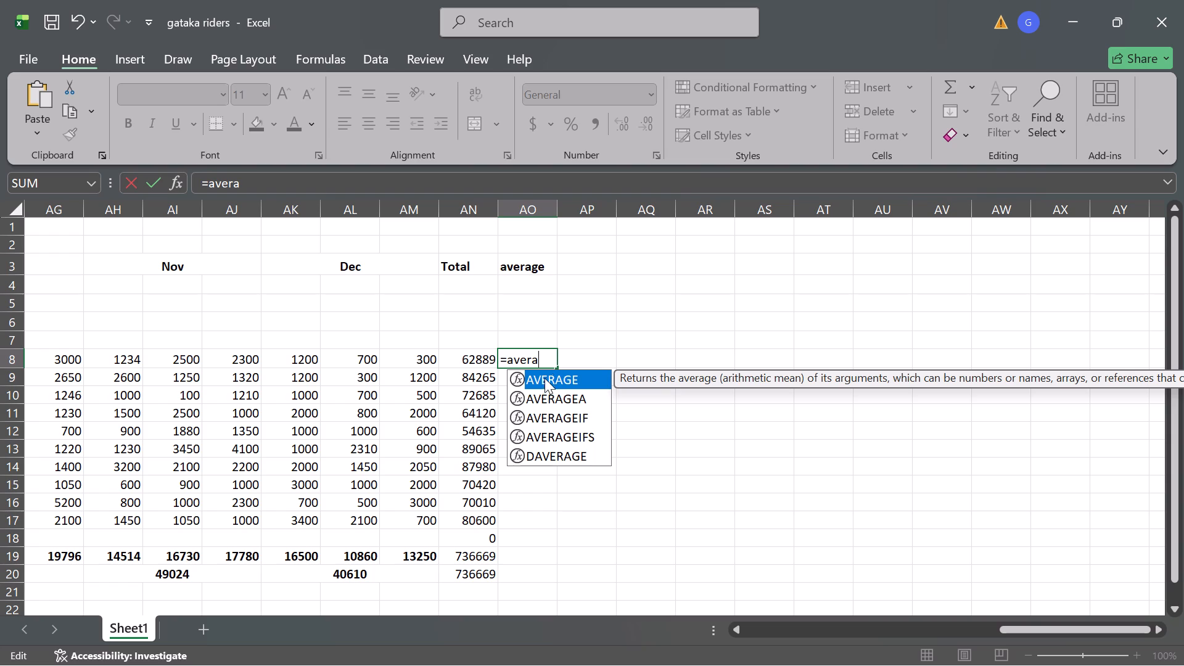
{"action": "left_click", "coordinate": [541, 378]}
{"action": "type", "text": "ge"}
{"action": "key", "text": "shift+parenleft"}
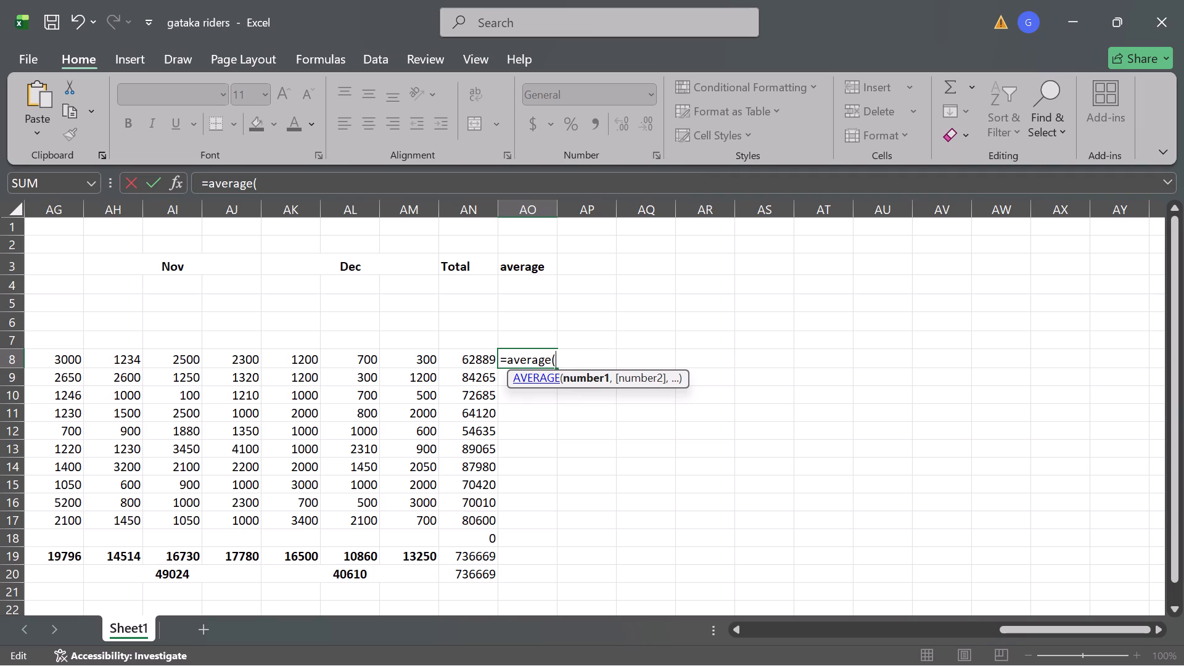
{"action": "key", "text": "a"}
{"action": "key", "text": "n"}
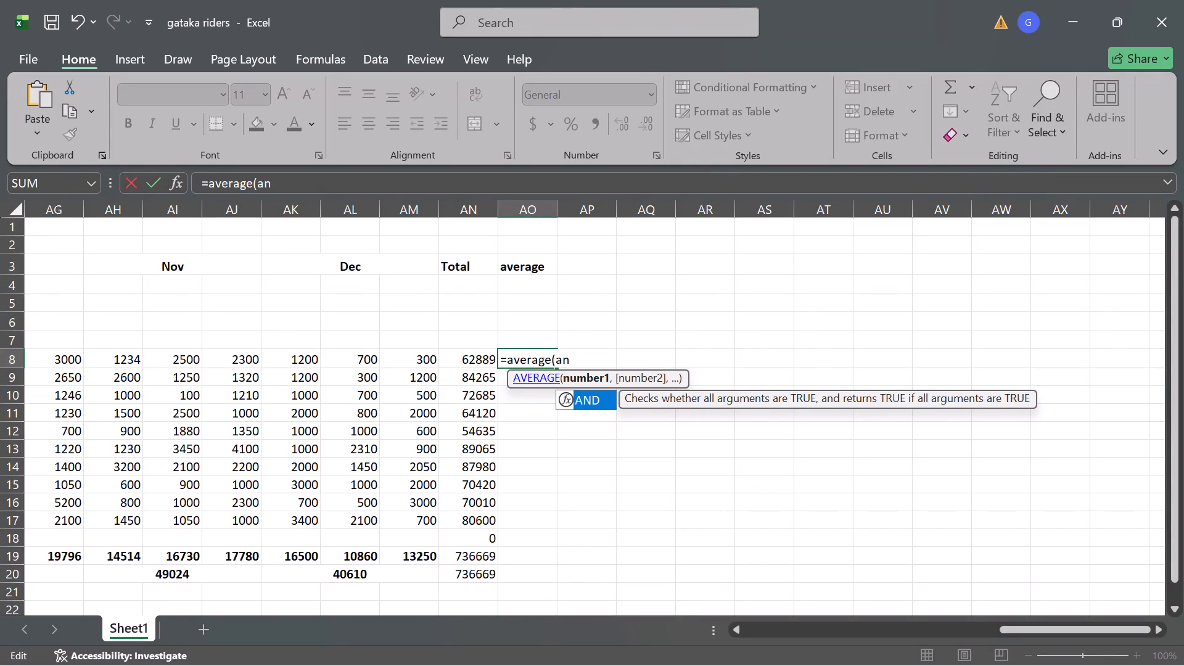
{"action": "key", "text": "8"}
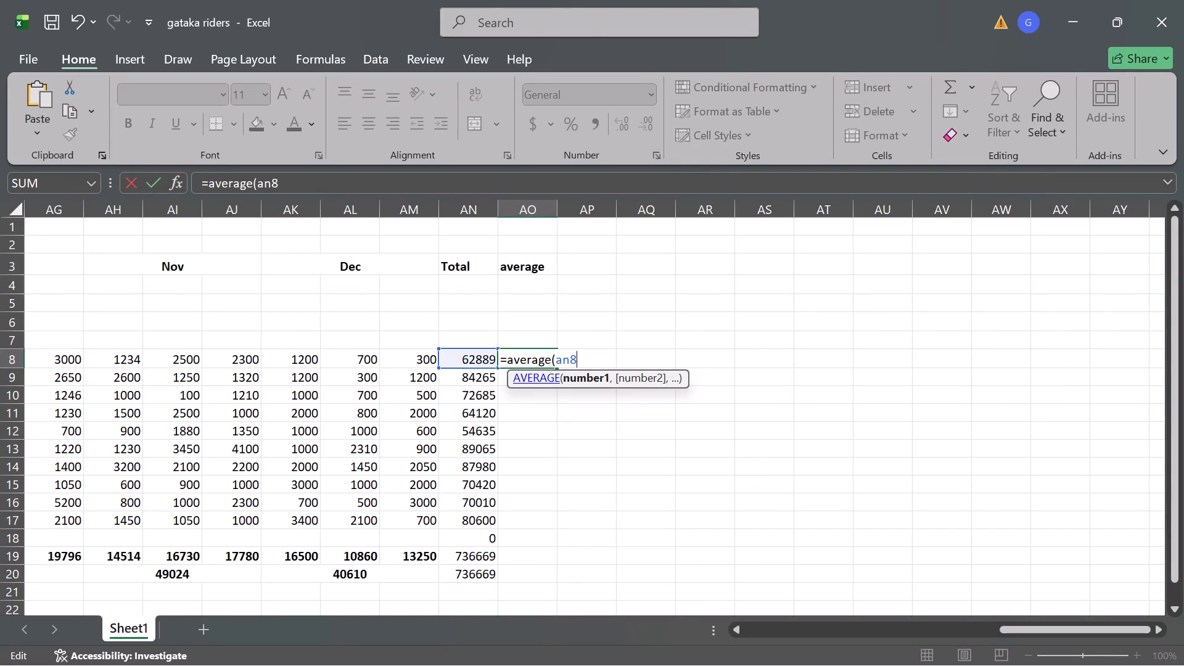
{"action": "key", "text": "comma"}
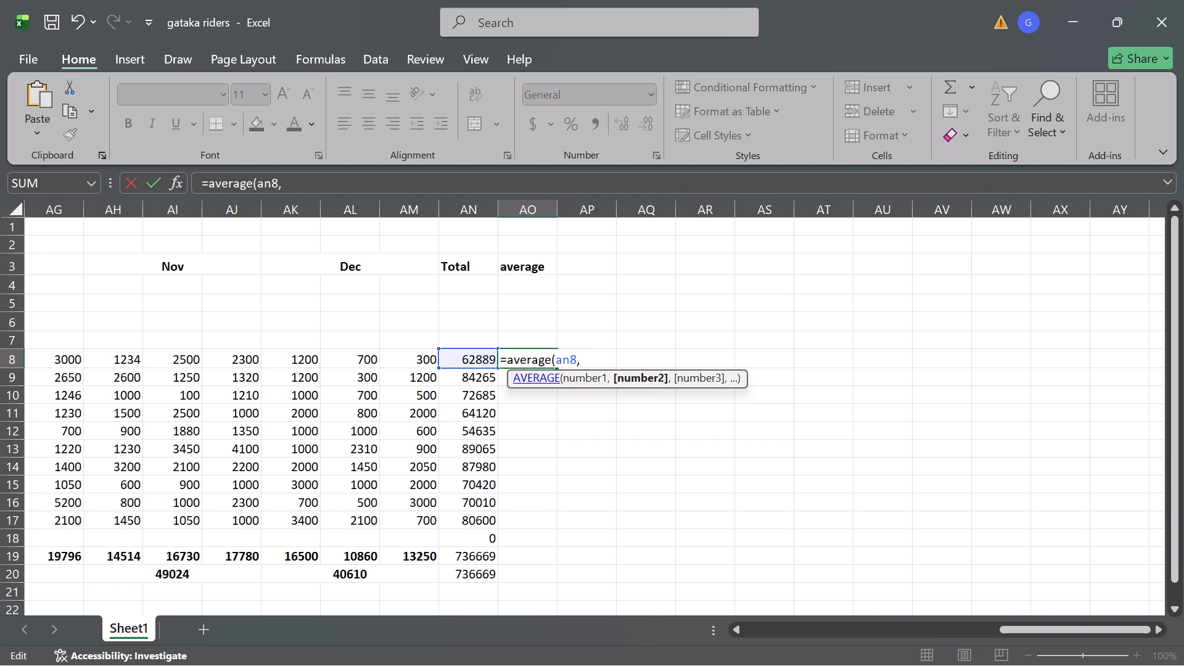
{"action": "key", "text": "bracketleft"}
{"action": "key", "text": "a"}
{"action": "key", "text": "8"}
{"action": "key", "text": "bracketright"}
{"action": "key", "text": "comma"}
{"action": "key", "text": "bracketleft"}
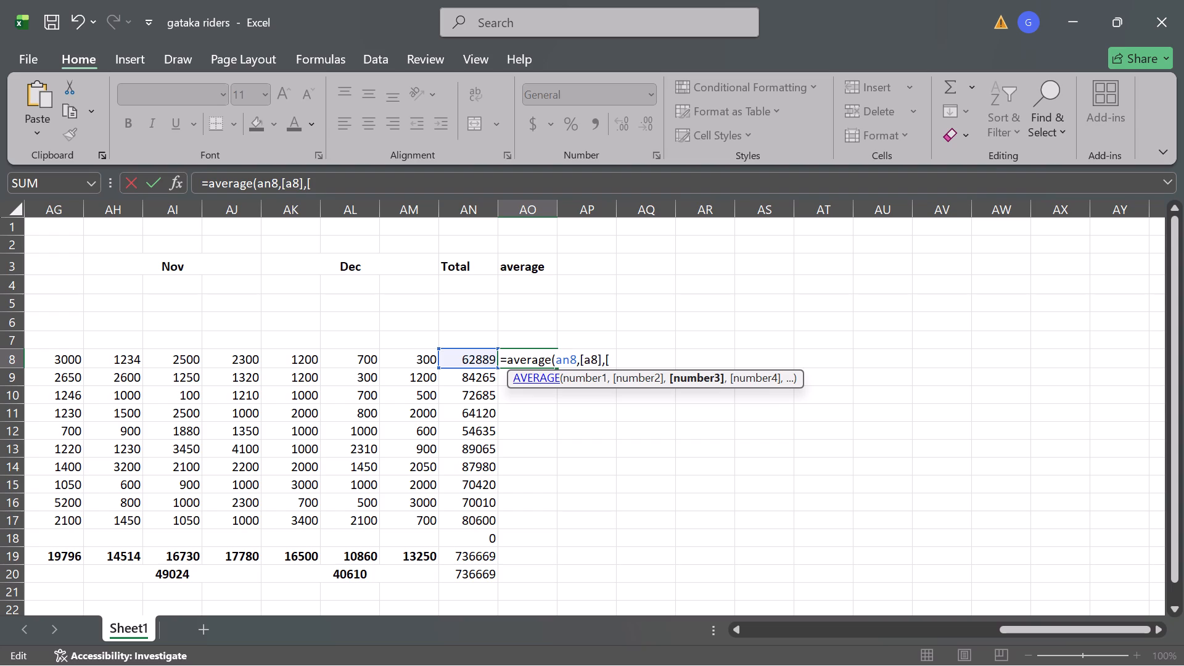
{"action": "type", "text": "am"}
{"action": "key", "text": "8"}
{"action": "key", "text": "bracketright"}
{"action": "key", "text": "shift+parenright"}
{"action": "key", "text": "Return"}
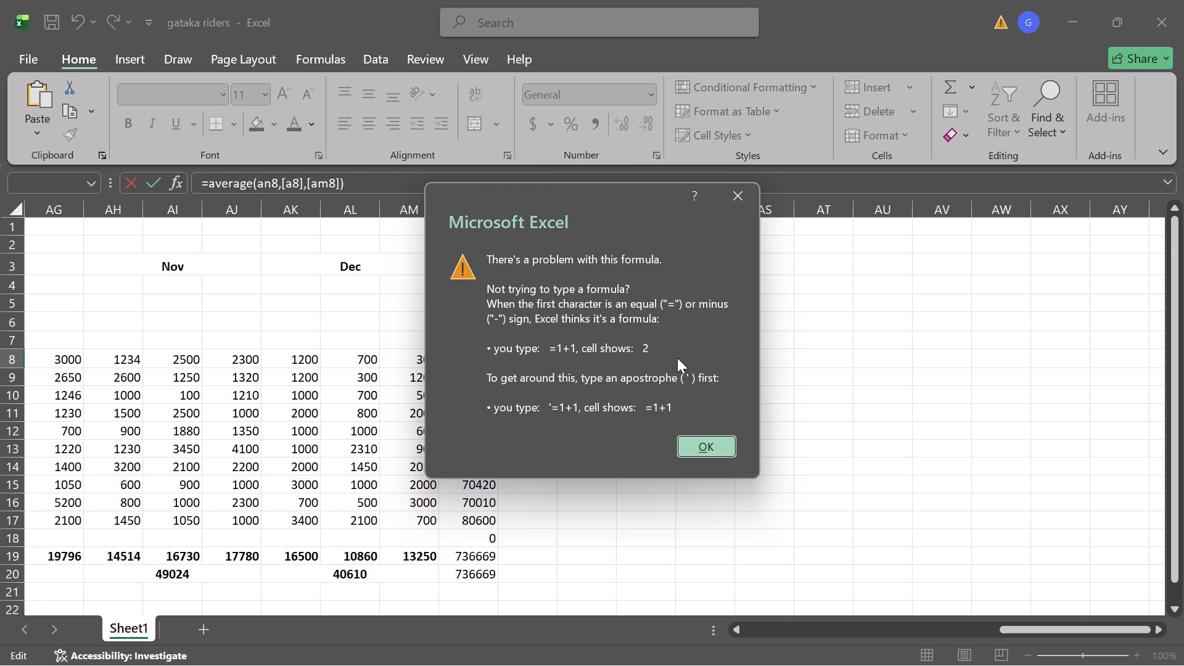
Dismiss the formula error alert and return to editing the average formula in AO8.
{"action": "left_click", "coordinate": [692, 440]}
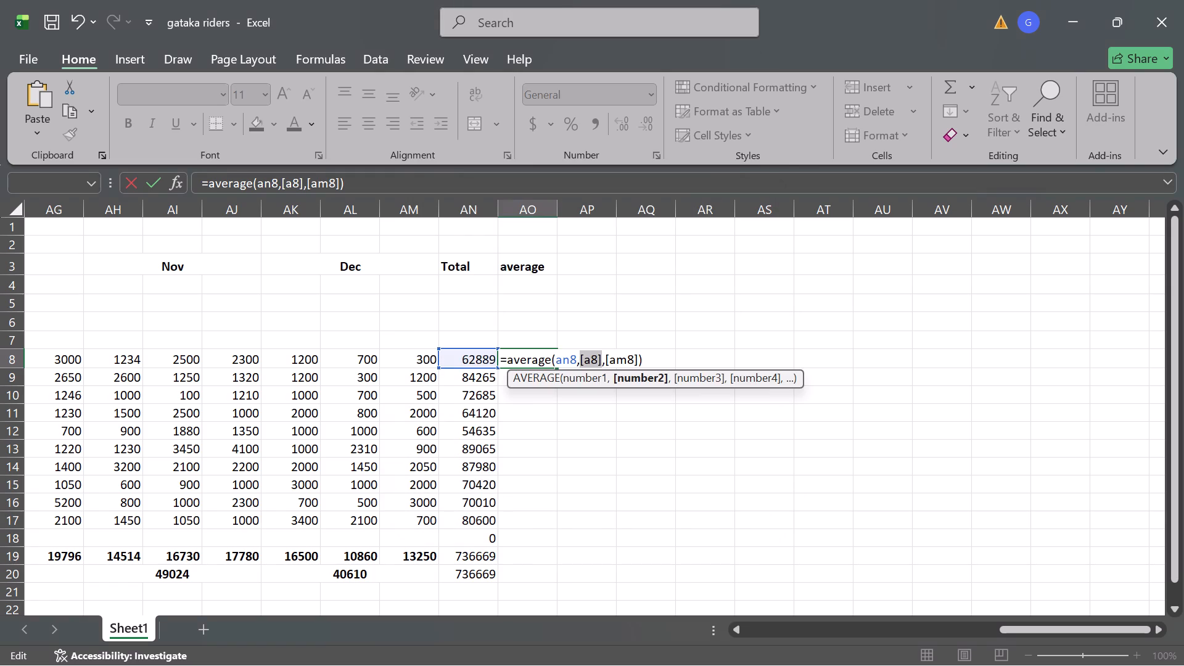
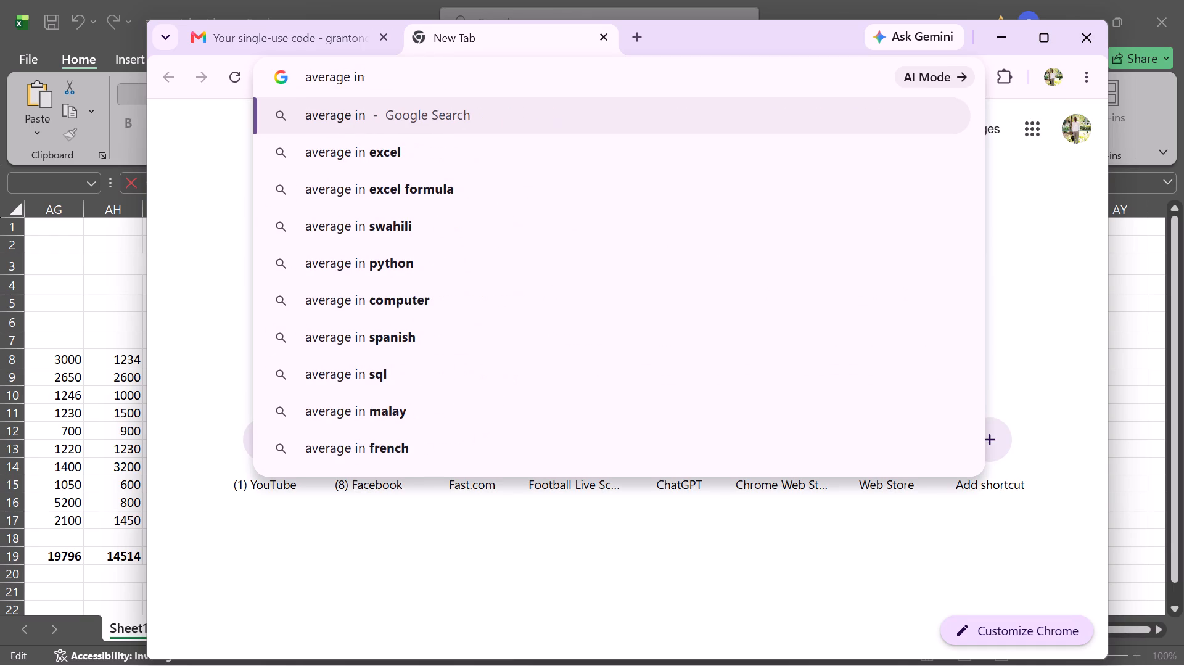
Search Google for average in excel and examine the AVERAGE function instructions and example formula before returning to the gataka riders workbook in Excel.
{"action": "left_click", "coordinate": [383, 153]}
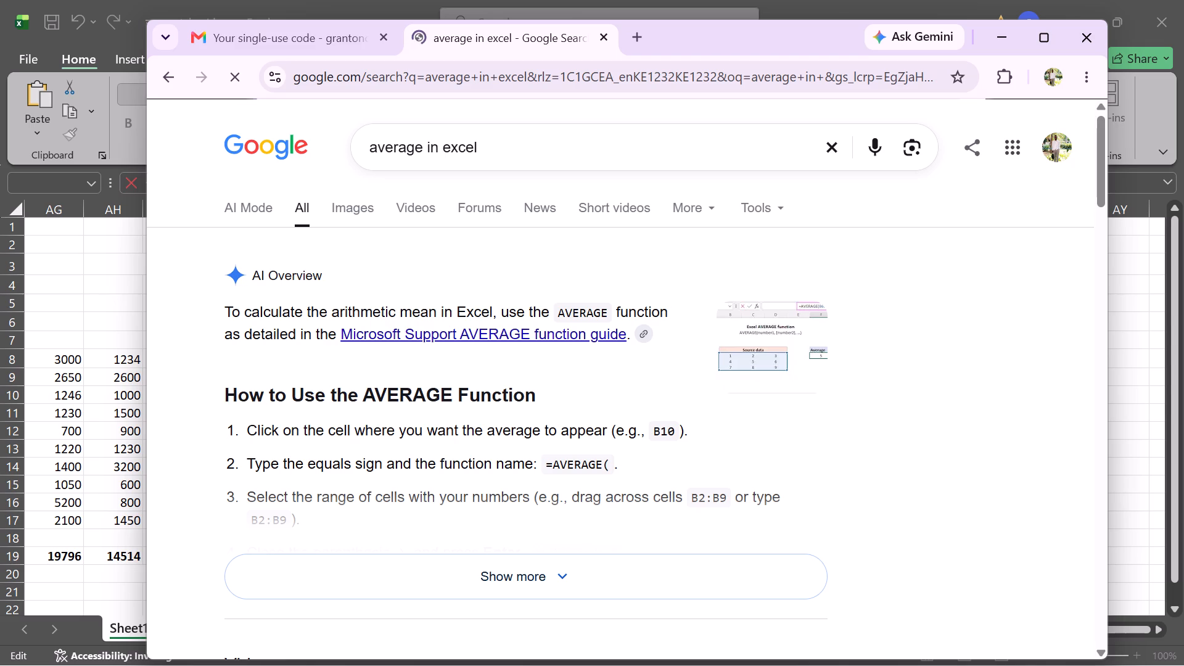
{"action": "left_click", "coordinate": [481, 574]}
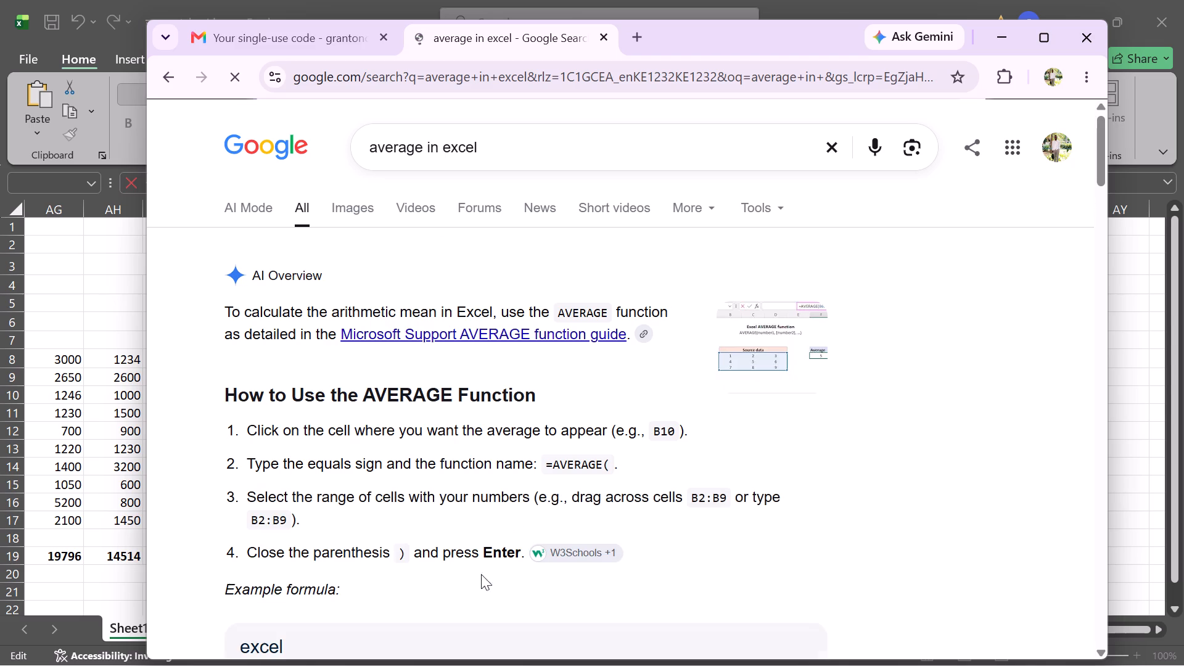
{"action": "scroll", "coordinate": [522, 424], "scroll_direction": "down", "scroll_amount": 2}
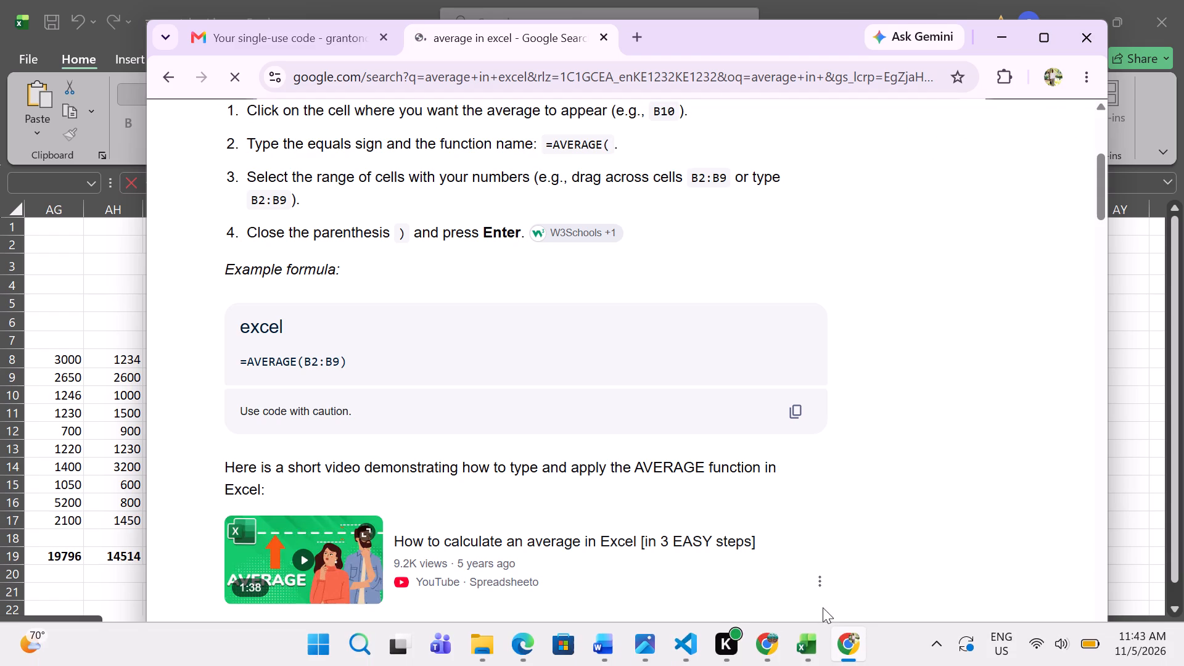
{"action": "left_click", "coordinate": [817, 636]}
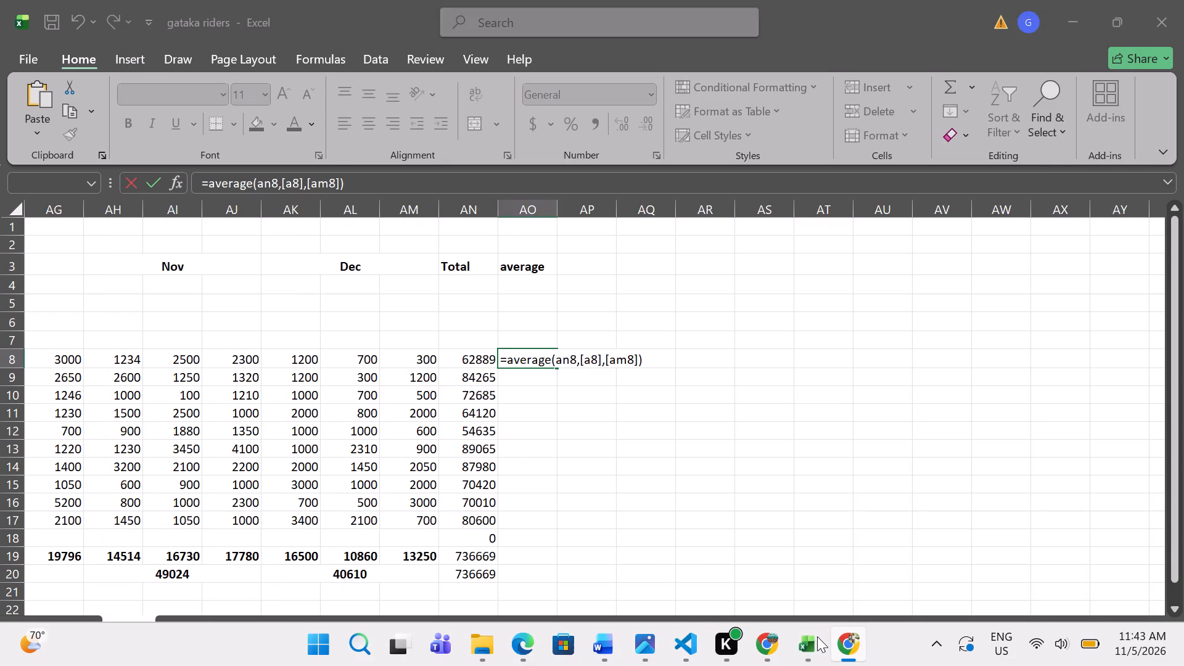
Correct the formula in AO8 to =average(a8:am8) to calculate the first member's average contribution.
{"action": "left_click", "coordinate": [580, 357]}
{"action": "key", "text": "BackSpace"}
{"action": "key", "text": "BackSpace"}
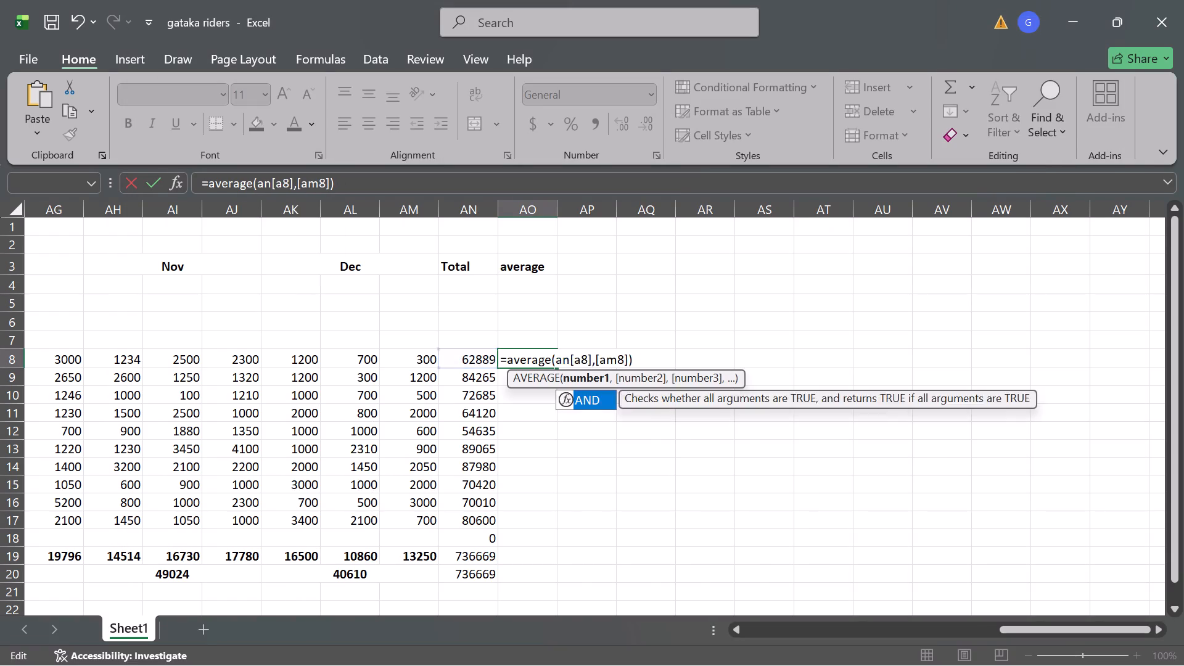
{"action": "key", "text": "BackSpace"}
{"action": "key", "text": "BackSpace"}
{"action": "key", "text": "Right"}
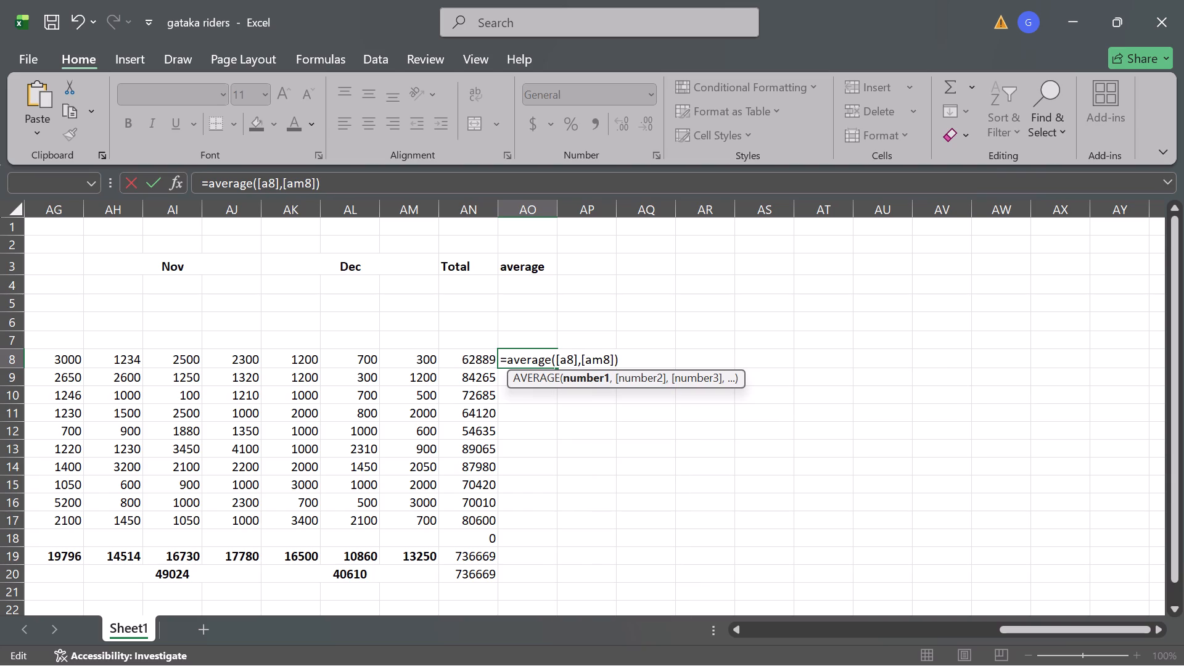
{"action": "key", "text": "BackSpace"}
{"action": "key", "text": "Right"}
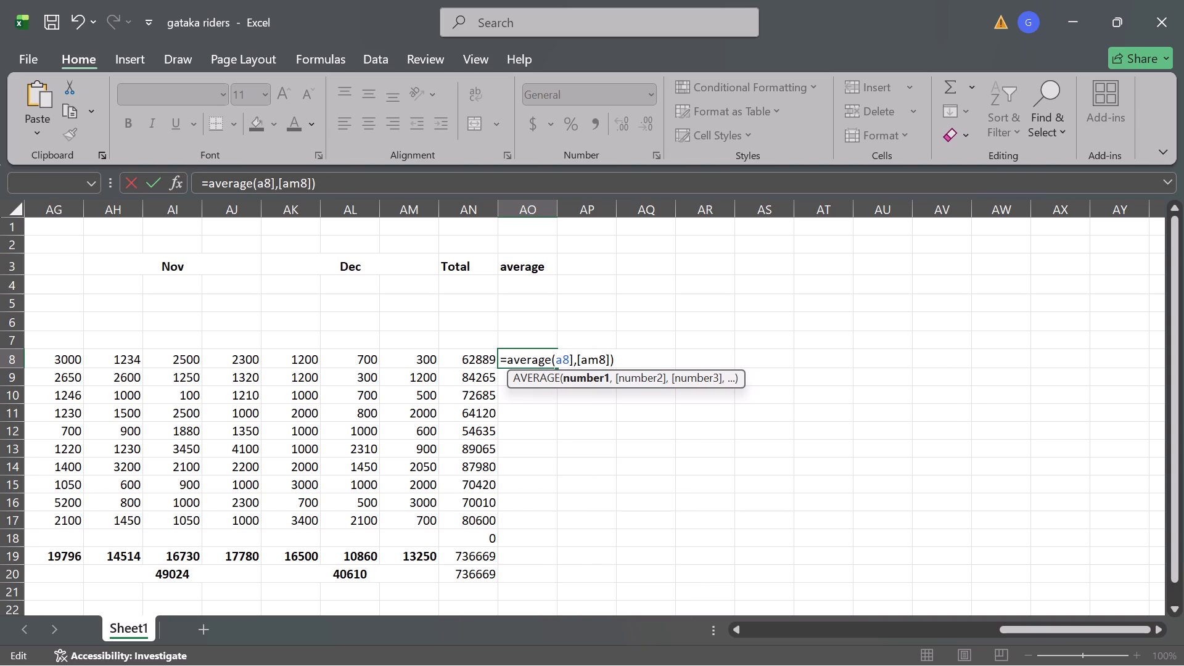
{"action": "key", "text": "Right"}
{"action": "key", "text": "Right"}
{"action": "key", "text": "Right"}
{"action": "key", "text": "Right"}
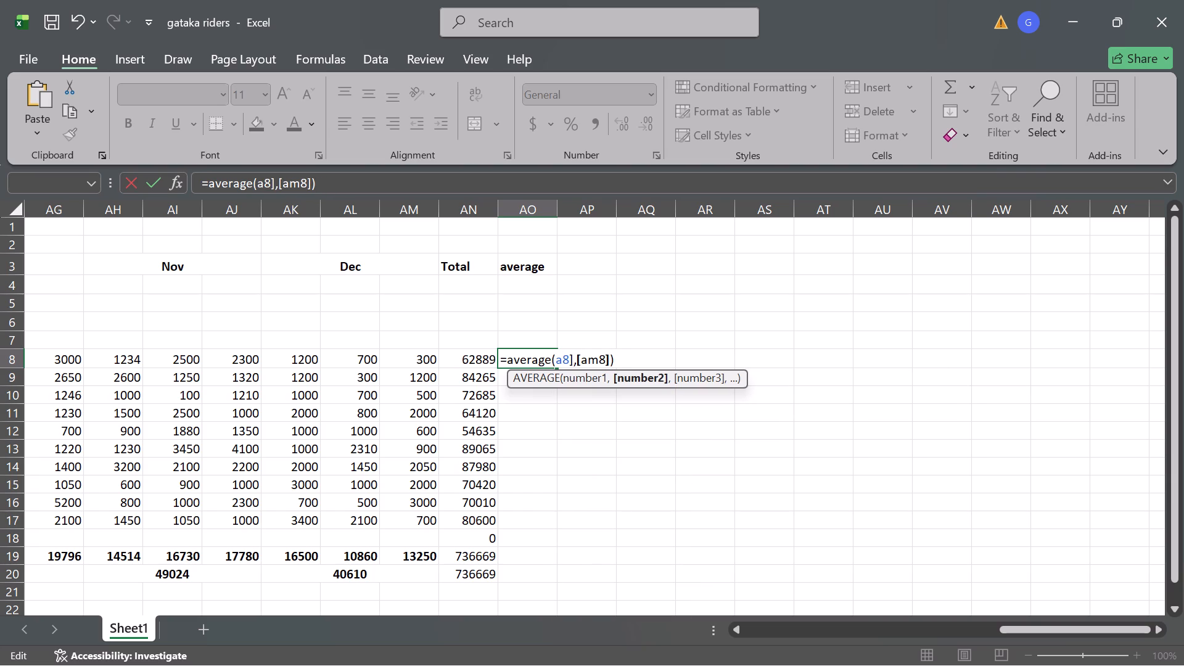
{"action": "key", "text": "BackSpace"}
{"action": "key", "text": "BackSpace"}
{"action": "key", "text": "BackSpace"}
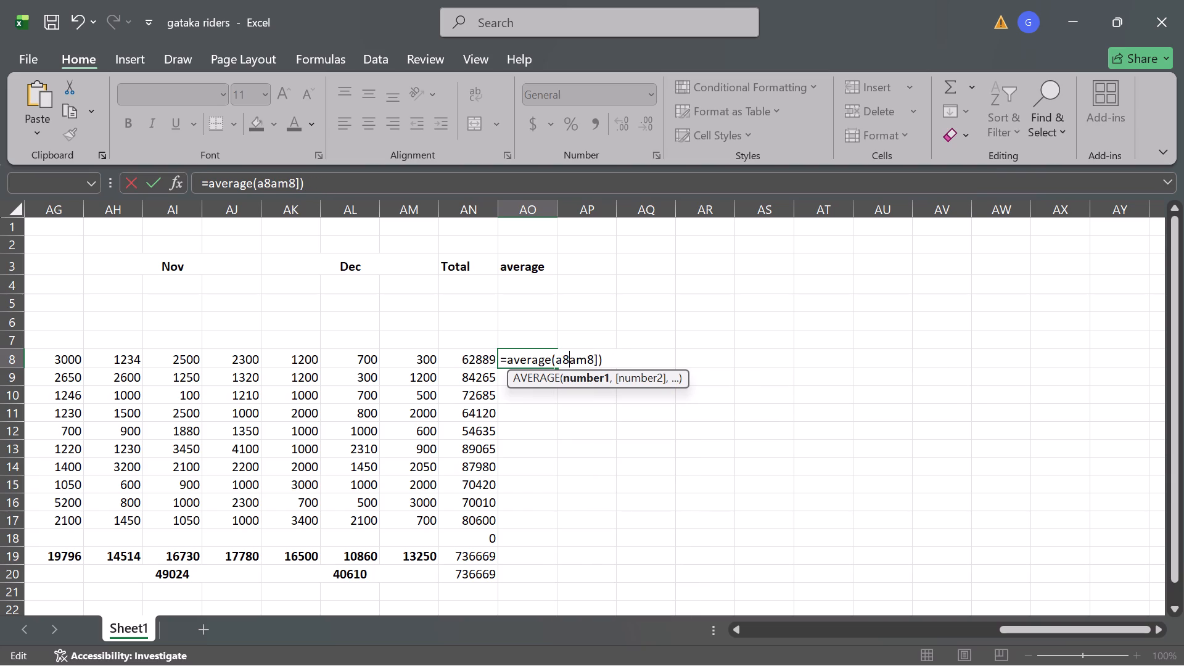
{"action": "key", "text": "shift+colon"}
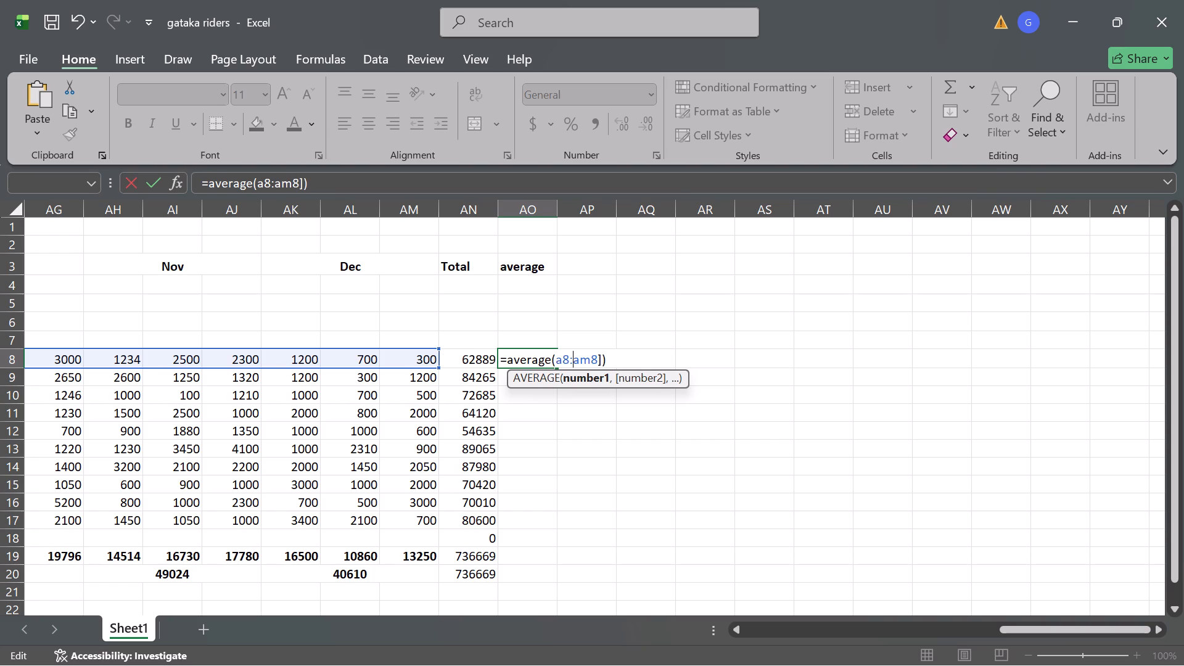
{"action": "key", "text": "Right"}
{"action": "key", "text": "Right"}
{"action": "key", "text": "Right"}
{"action": "key", "text": "Right"}
{"action": "key", "text": "Right"}
{"action": "key", "text": "Left"}
{"action": "key", "text": "Left"}
{"action": "key", "text": "Right"}
{"action": "key", "text": "BackSpace"}
{"action": "key", "text": "Return"}
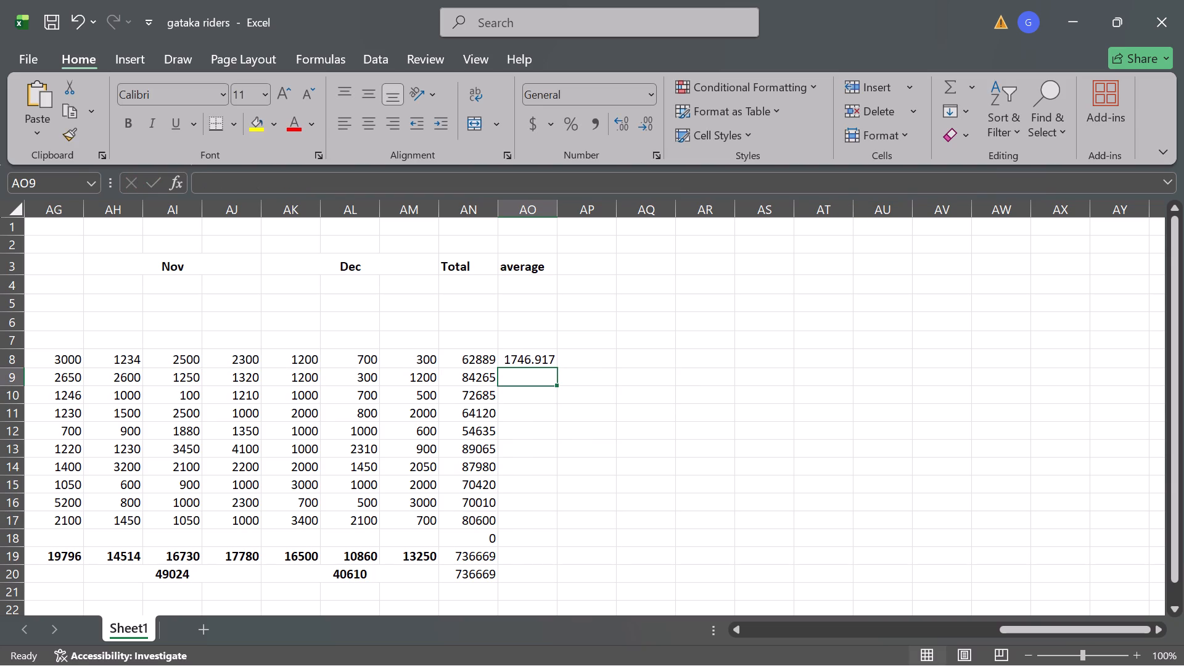
Fill the average formula in AO8 down the average column through AO17.
{"action": "left_click", "coordinate": [540, 360]}
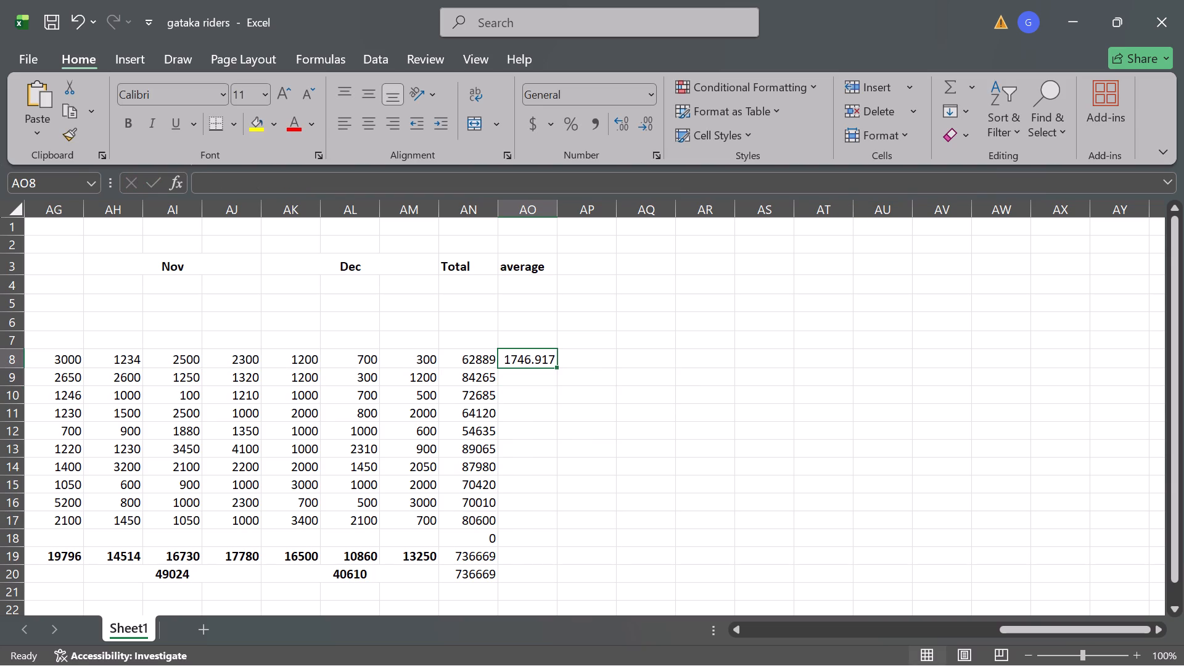
{"action": "left_click_drag", "start_coordinate": [555, 367], "coordinate": [556, 446]}
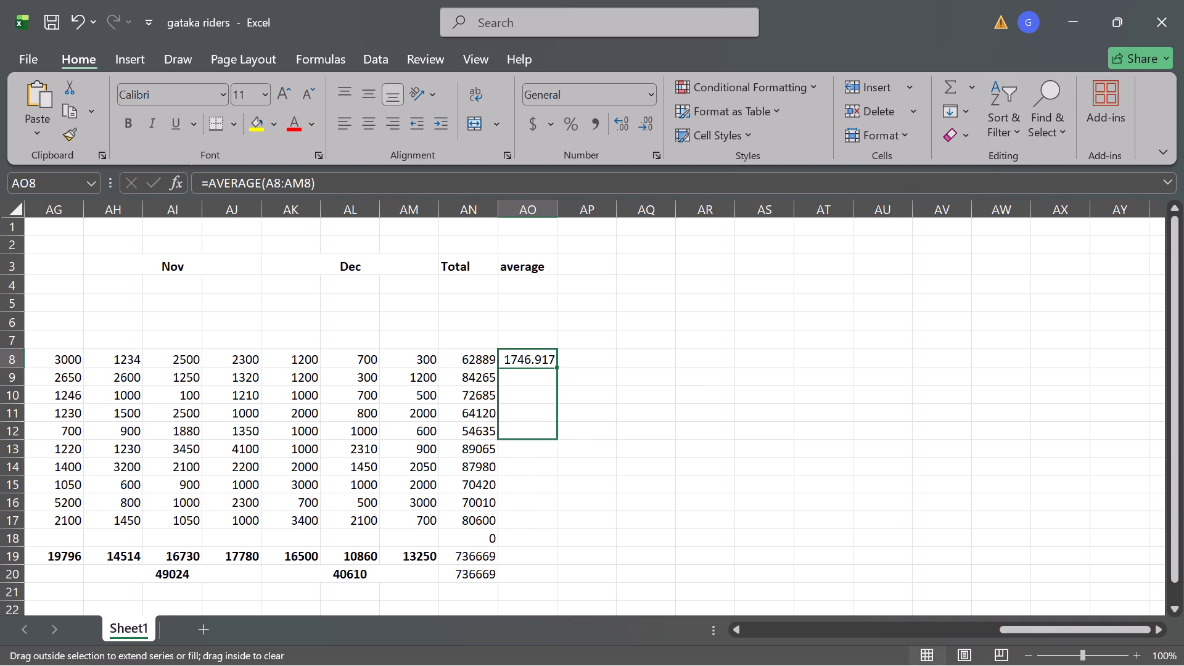
{"action": "left_click_drag", "start_coordinate": [556, 446], "coordinate": [556, 480]}
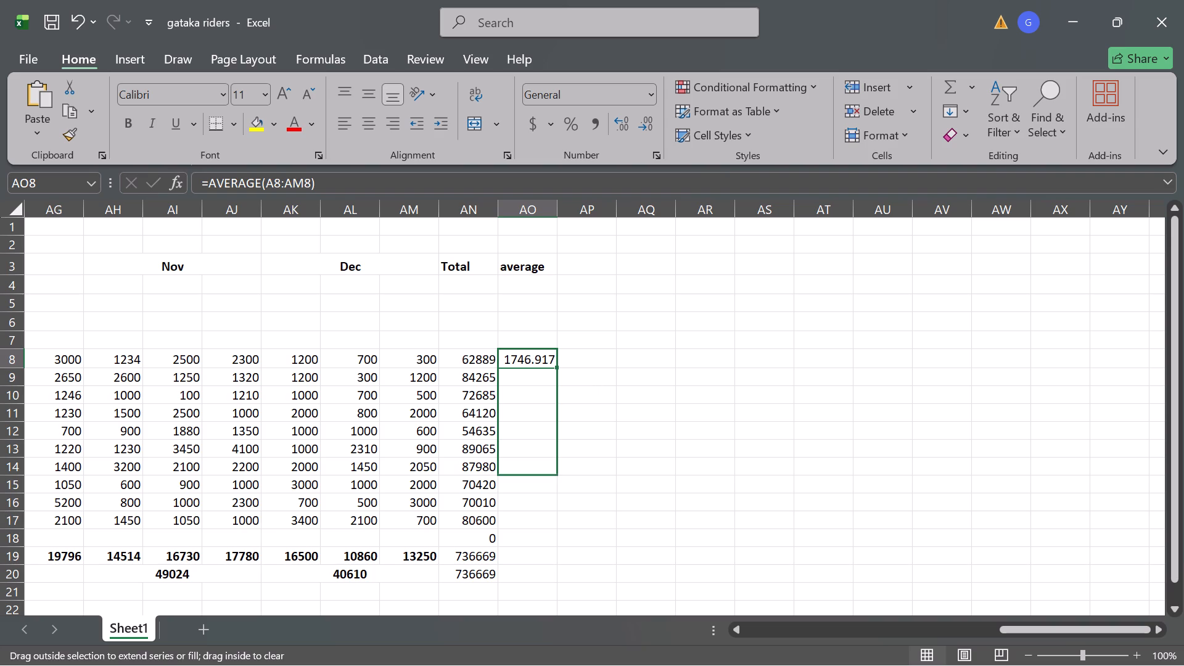
{"action": "left_click_drag", "start_coordinate": [556, 480], "coordinate": [554, 524]}
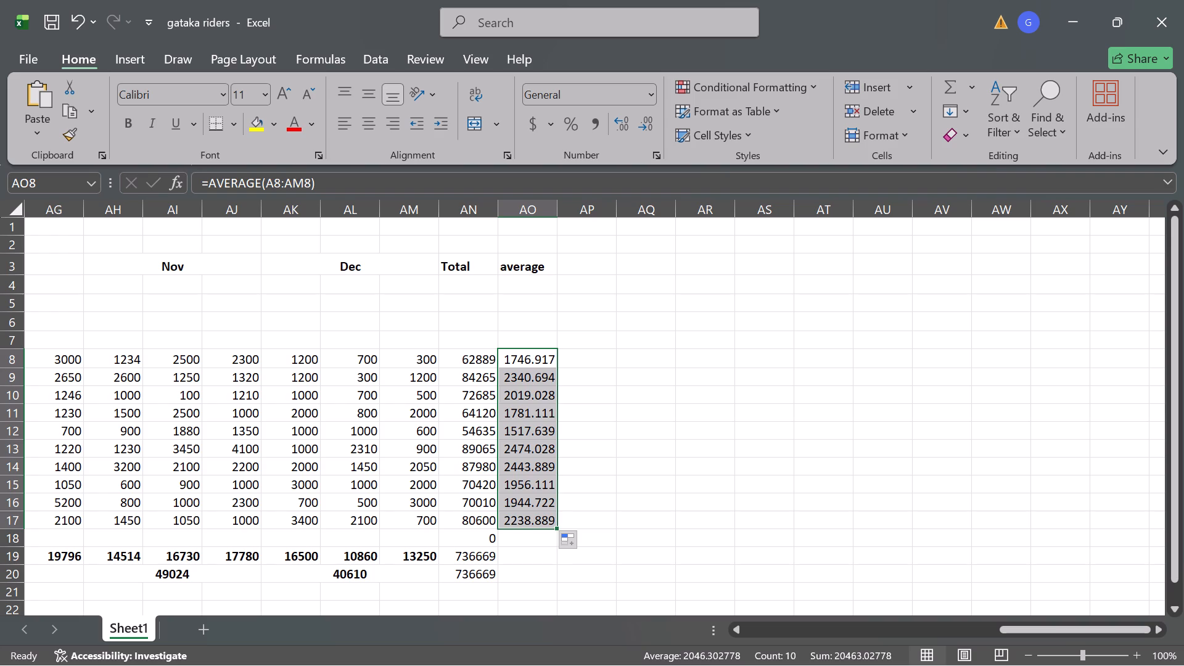
Enter the heading rank in AP3, beside the average heading.
{"action": "left_click", "coordinate": [594, 270]}
{"action": "type", "text": "ra"}
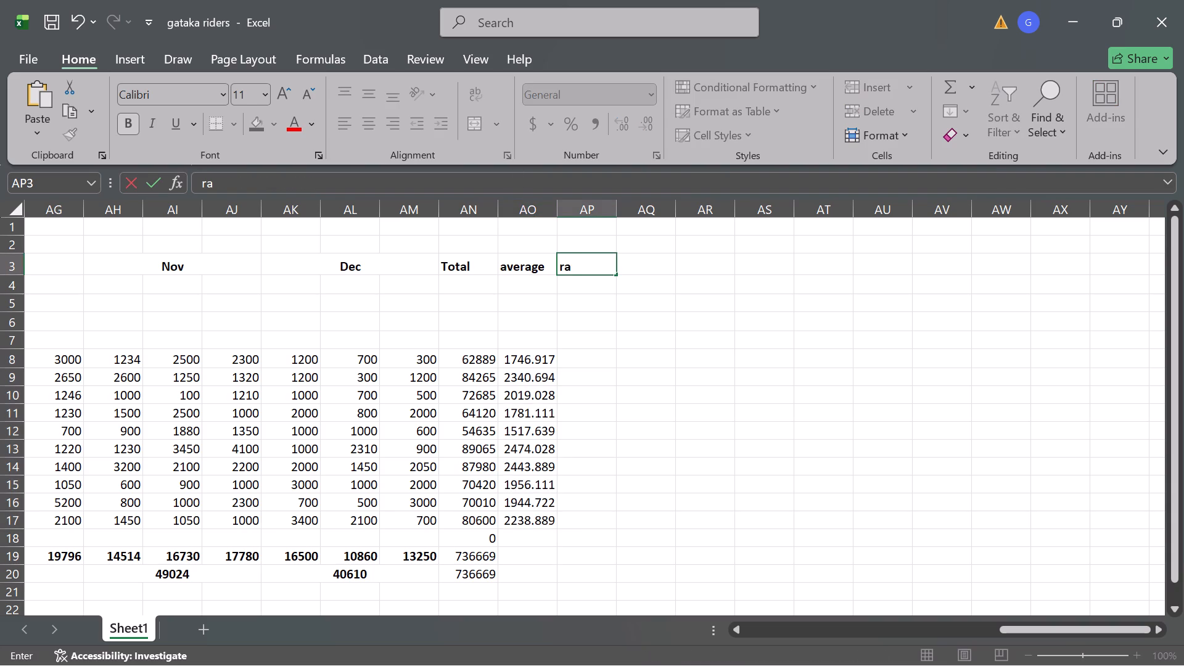
{"action": "type", "text": "nk"}
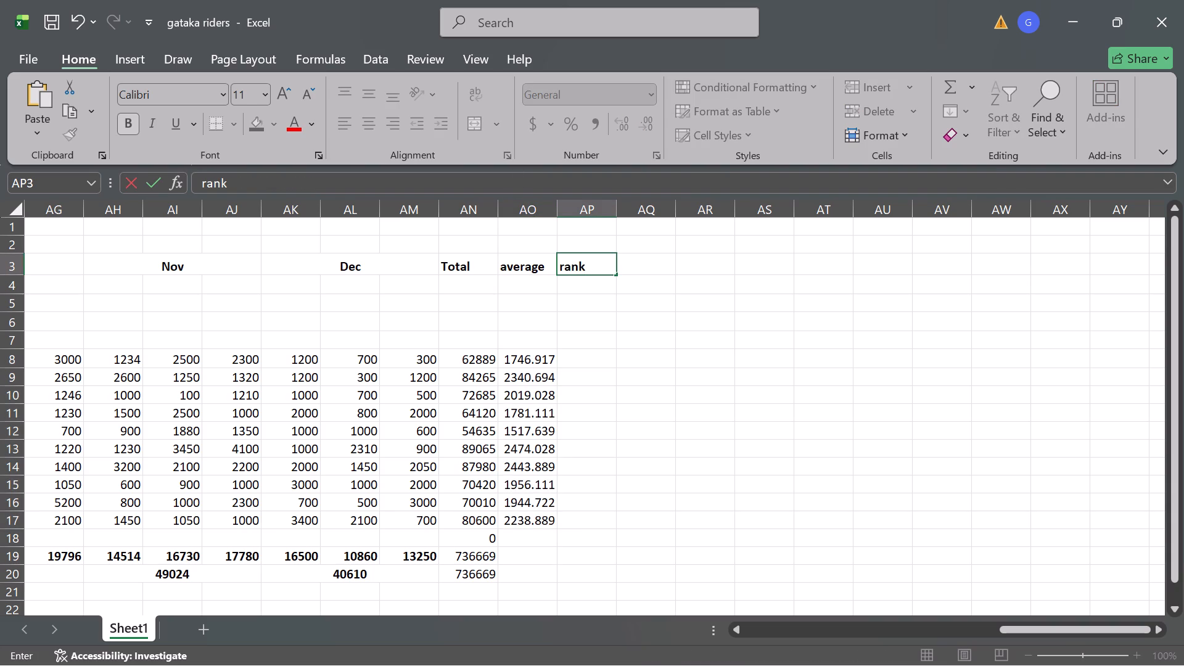
Begin the first member's rank formula in AP8 with =rank(an8:an17, referring to the members' totals.
{"action": "left_click", "coordinate": [572, 364]}
{"action": "type", "text": "=ra"}
{"action": "type", "text": "nk"}
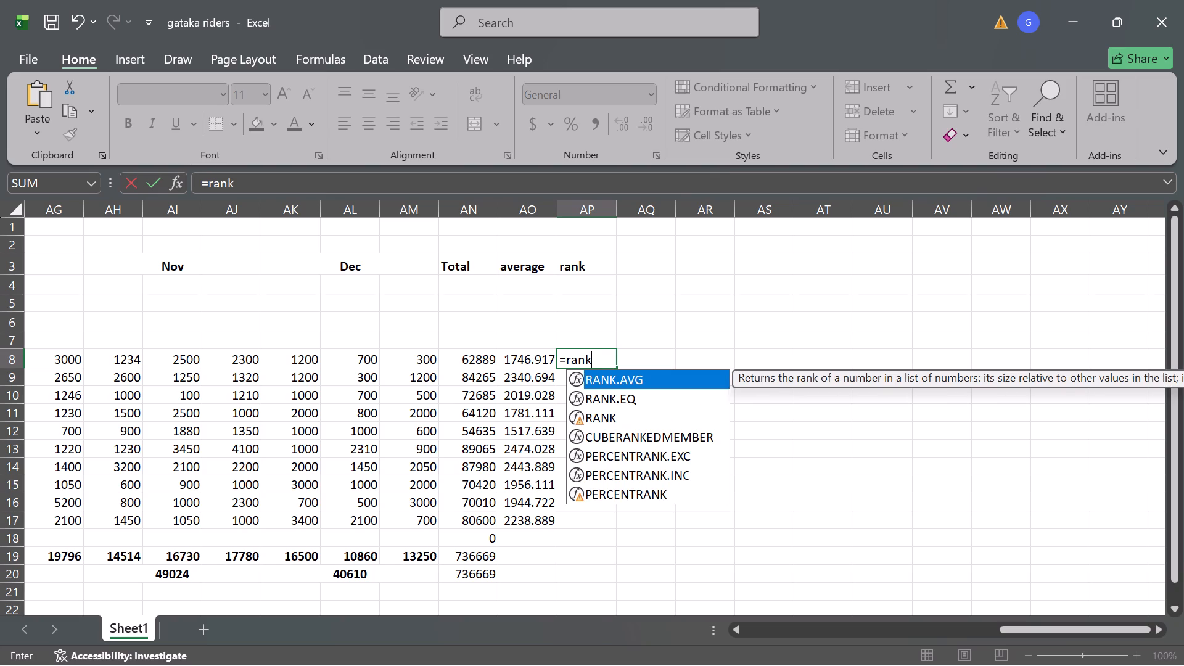
{"action": "key", "text": "shift+parenleft"}
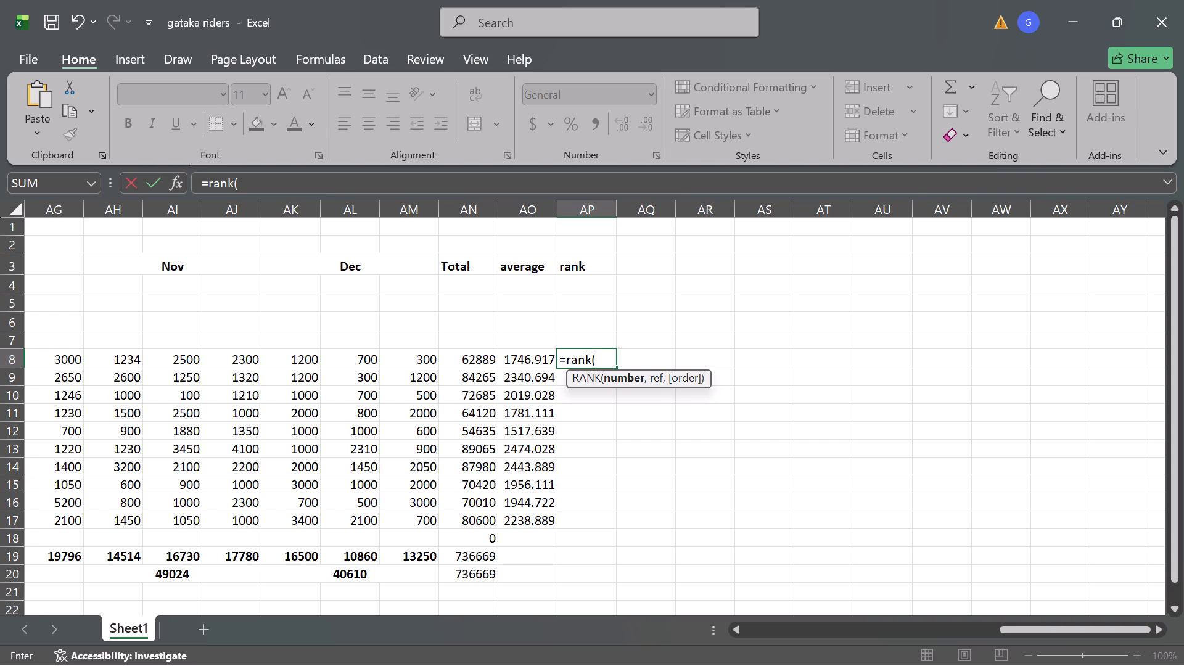
{"action": "type", "text": "an"}
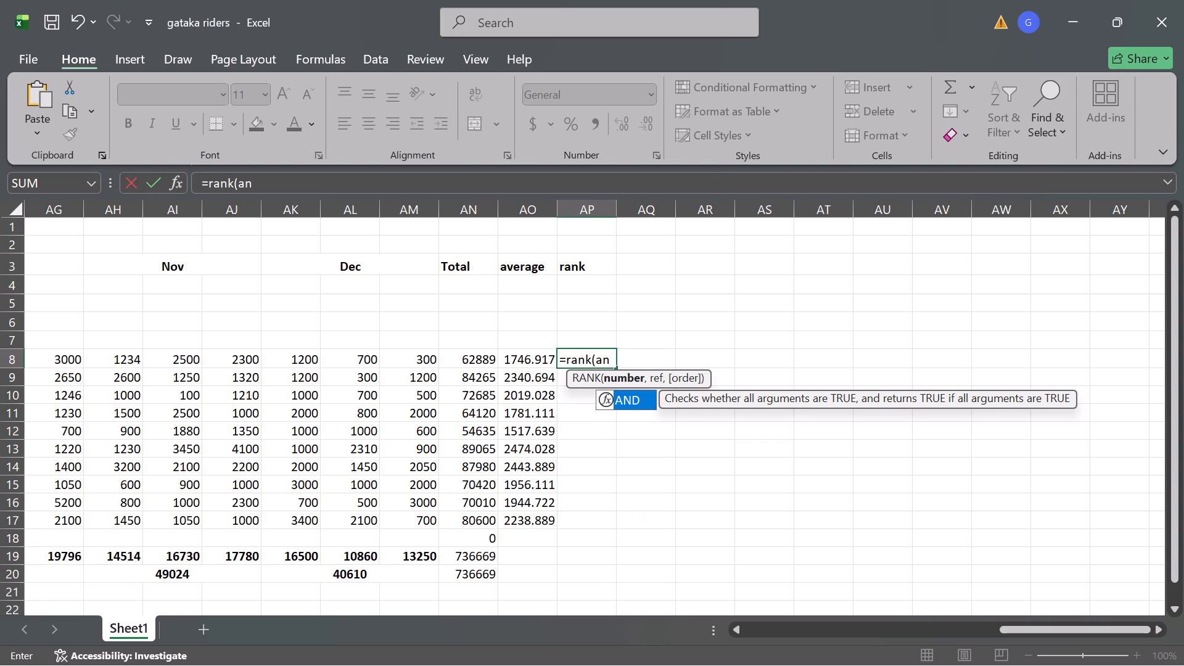
{"action": "key", "text": "shift+colon"}
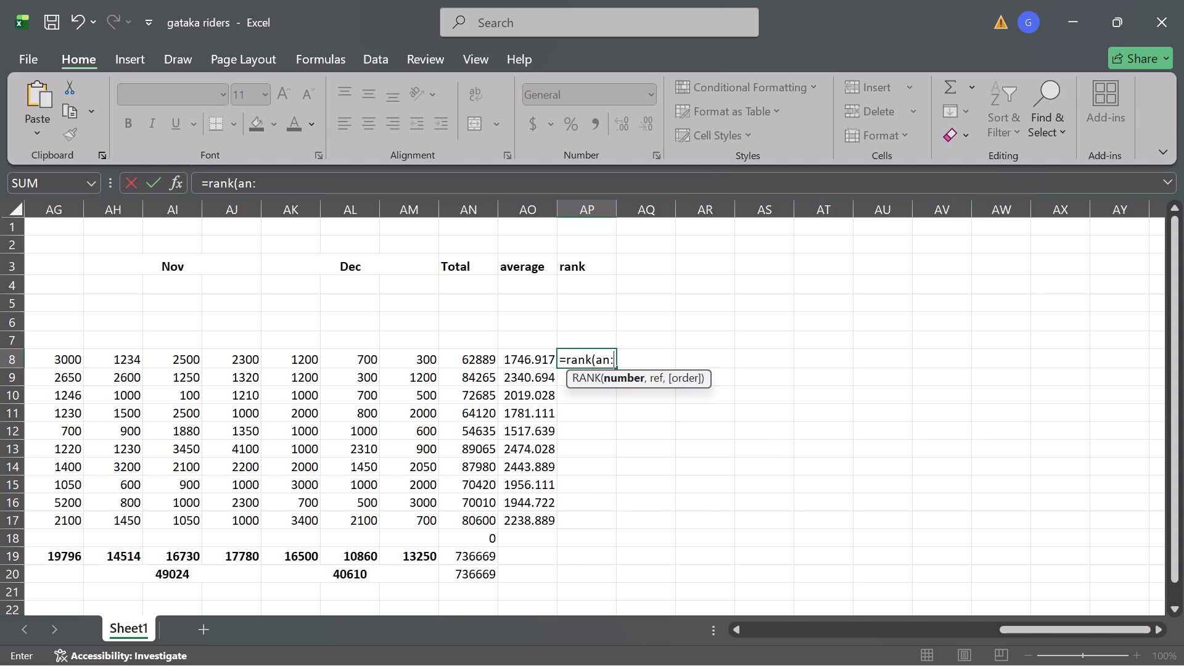
{"action": "key", "text": "BackSpace"}
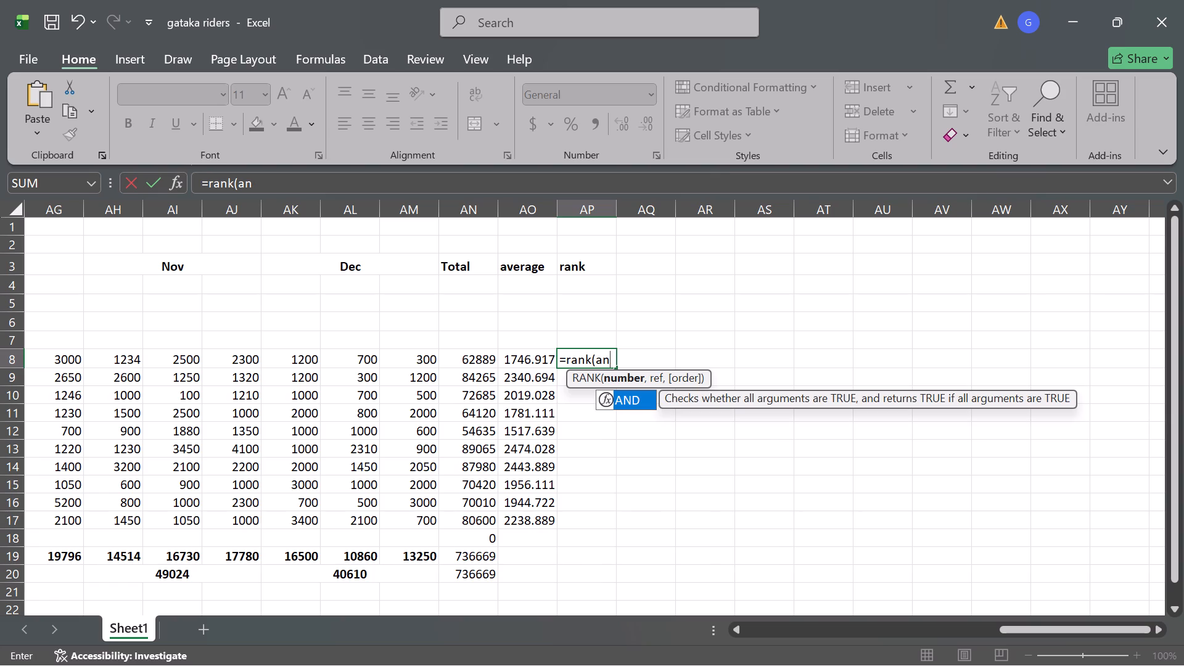
{"action": "key", "text": "8"}
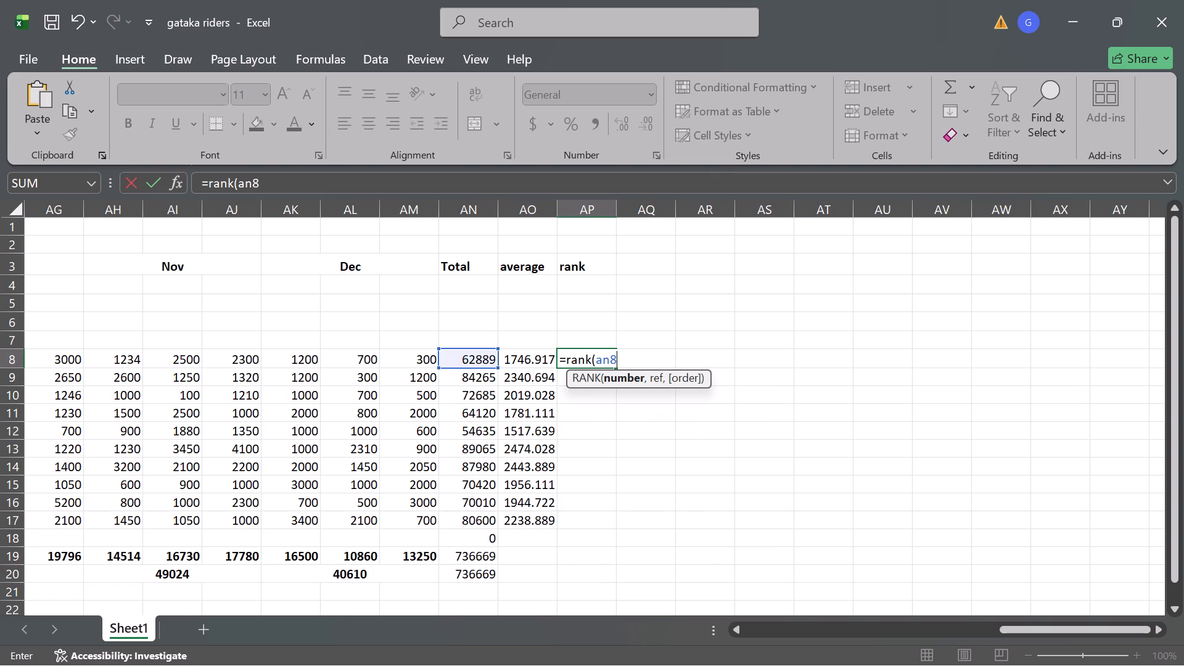
{"action": "key", "text": "shift+colon"}
{"action": "key", "text": "a"}
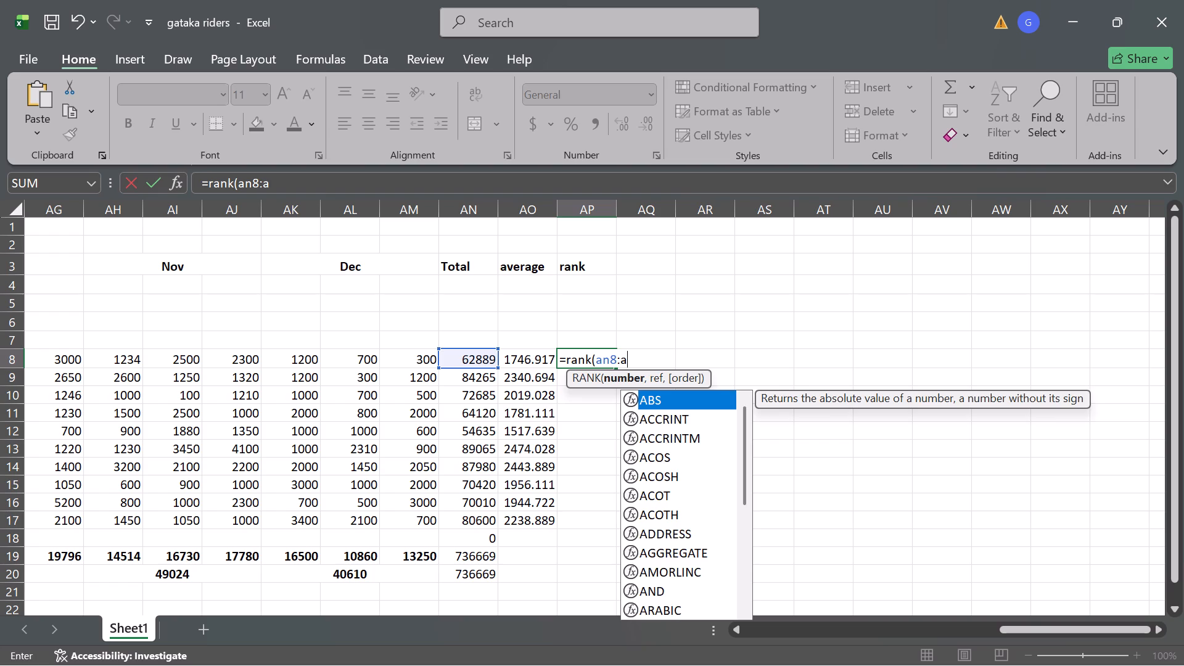
{"action": "key", "text": "n"}
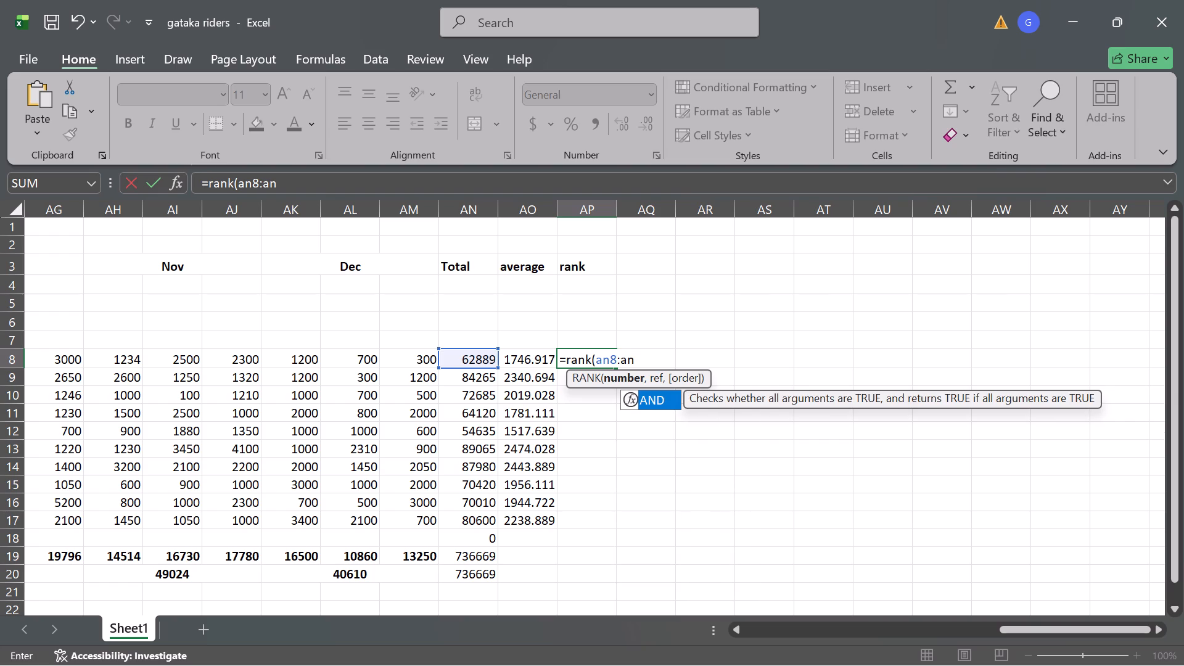
{"action": "key", "text": "1"}
{"action": "key", "text": "7"}
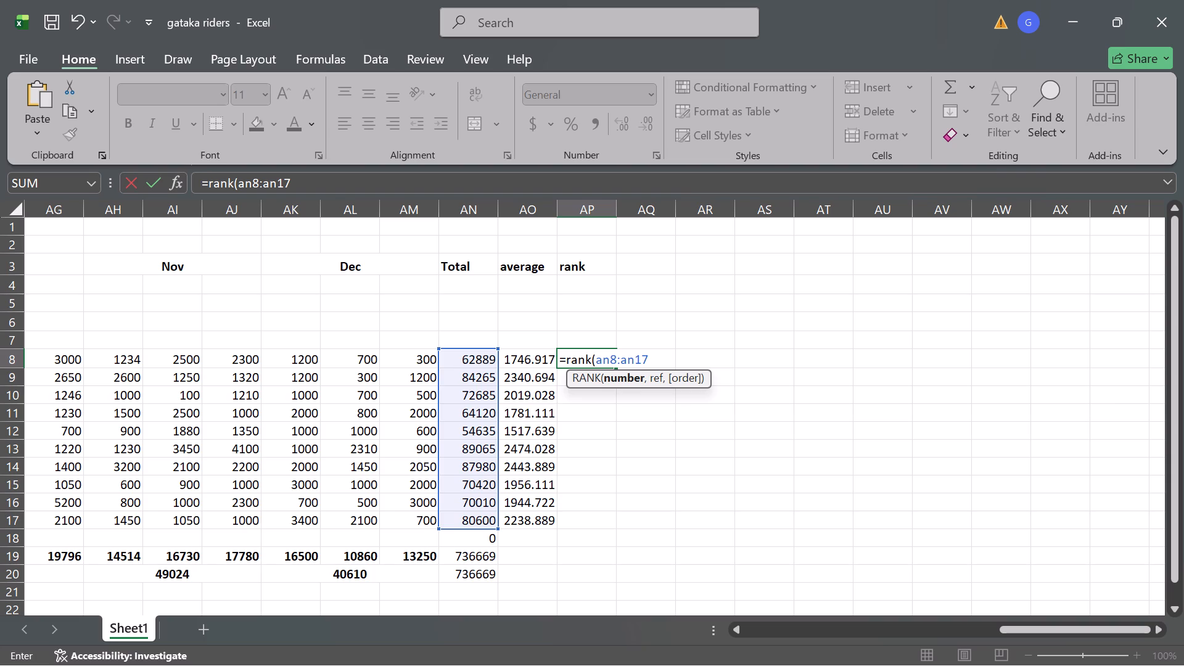
{"action": "key", "text": "comma"}
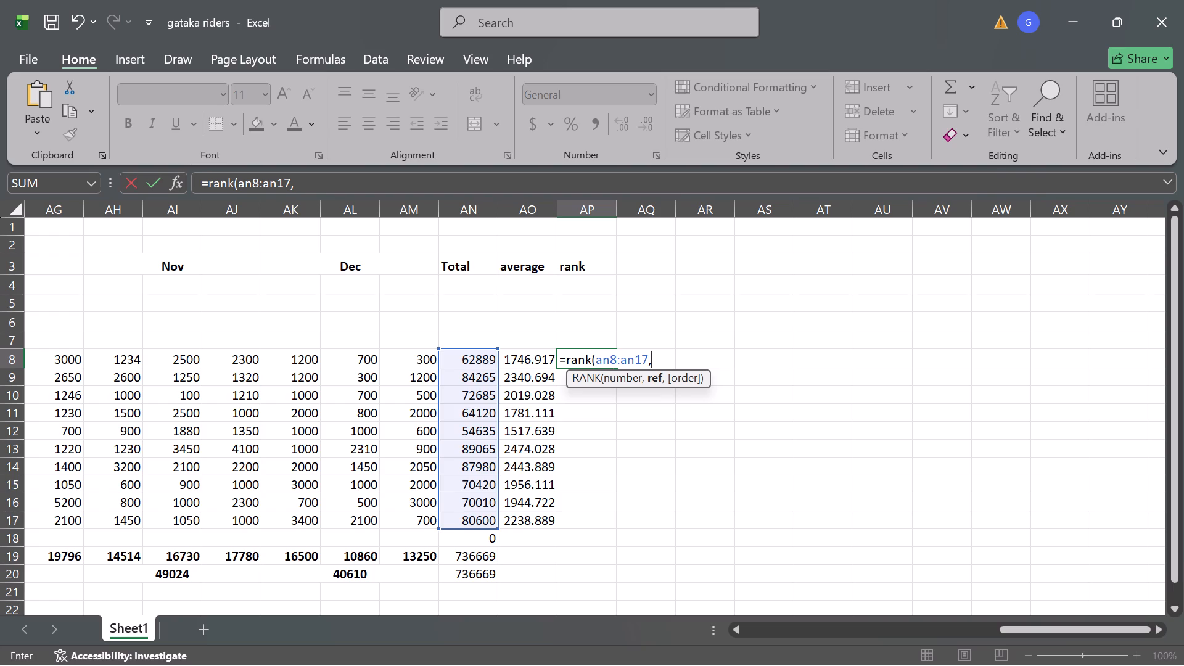
{"action": "key", "text": "1"}
{"action": "key", "text": "BackSpace"}
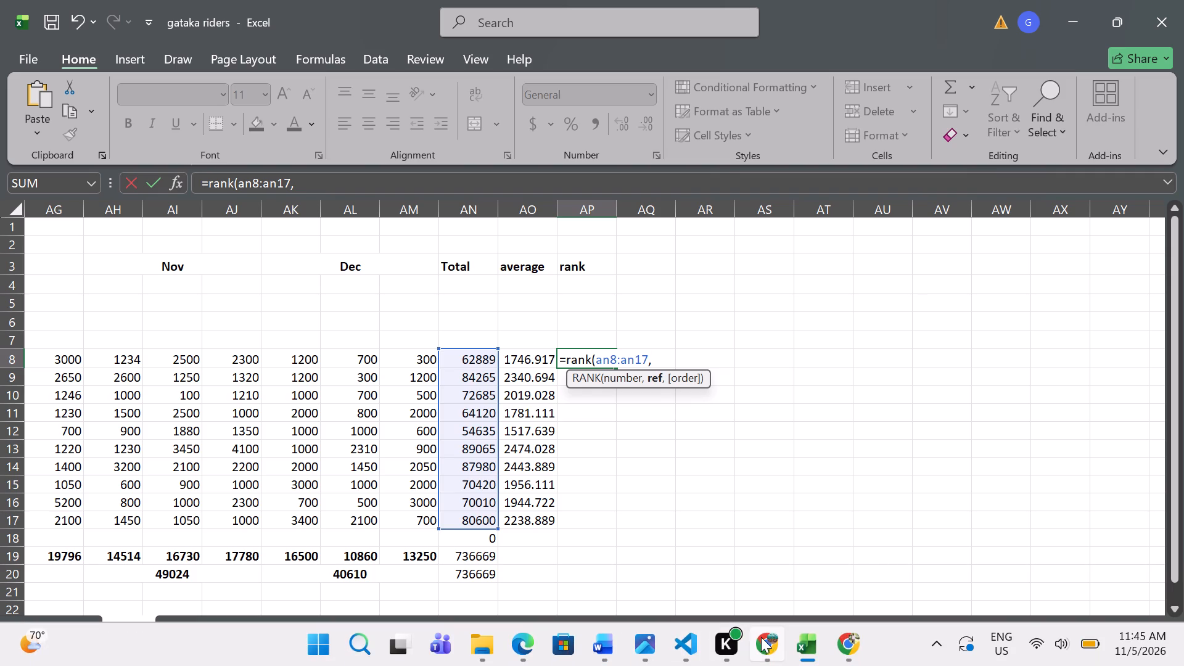
Switch to Chrome, ask Google AI Mode about rank in excel, and read how the function's arguments, order and ties work.
{"action": "left_click", "coordinate": [841, 647]}
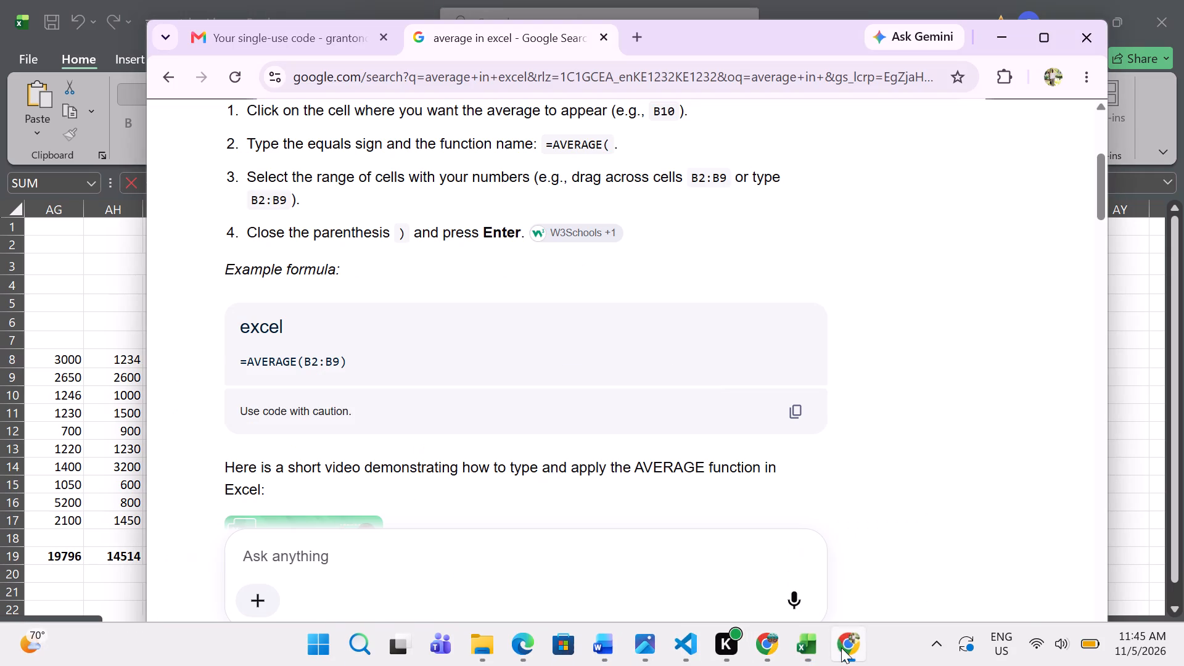
{"action": "left_click", "coordinate": [498, 537]}
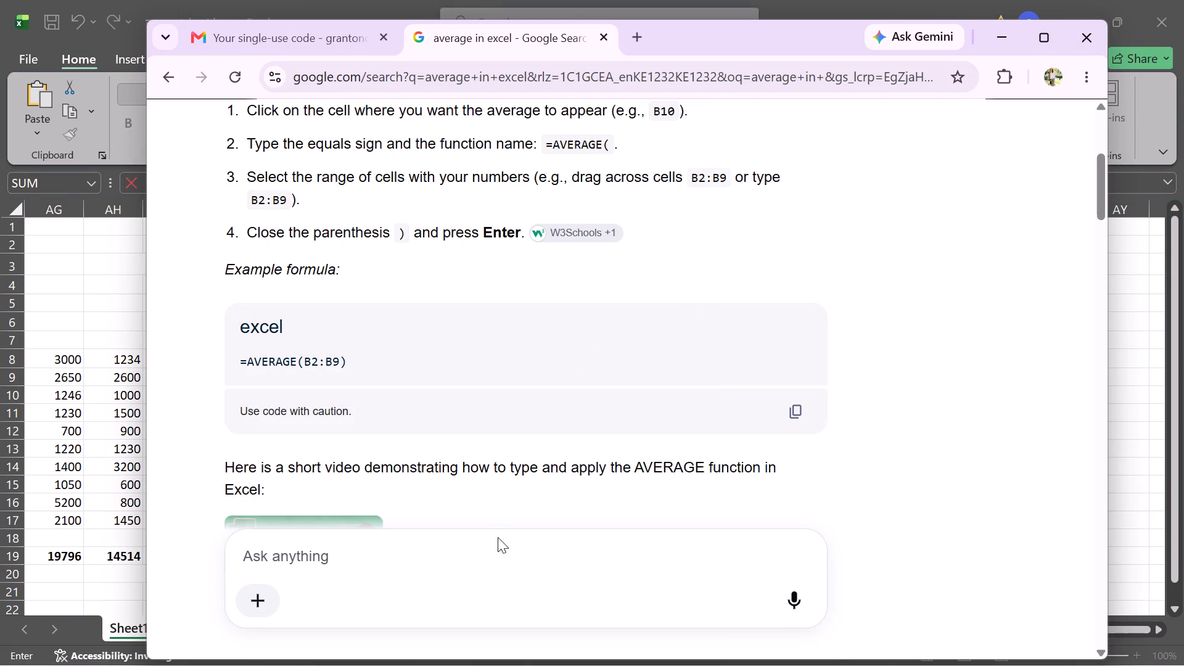
{"action": "type", "text": "rank"}
{"action": "key", "text": "space"}
{"action": "type", "text": "in excel"}
{"action": "key", "text": "Return"}
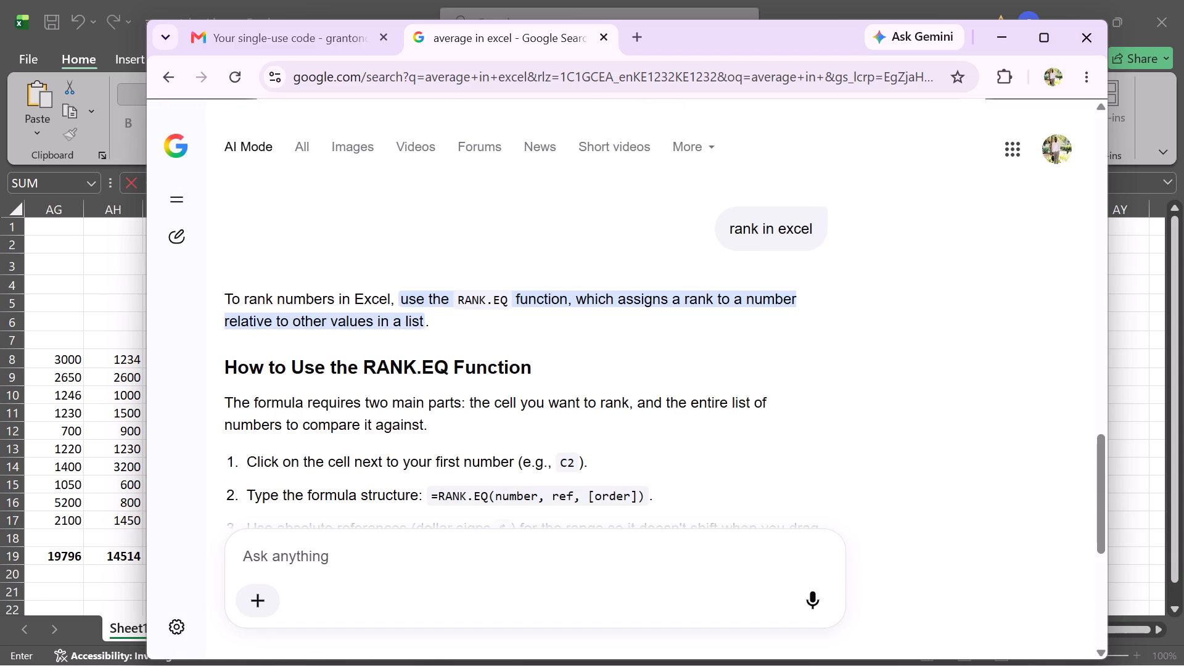
{"action": "scroll", "coordinate": [459, 406], "scroll_direction": "down", "scroll_amount": 4}
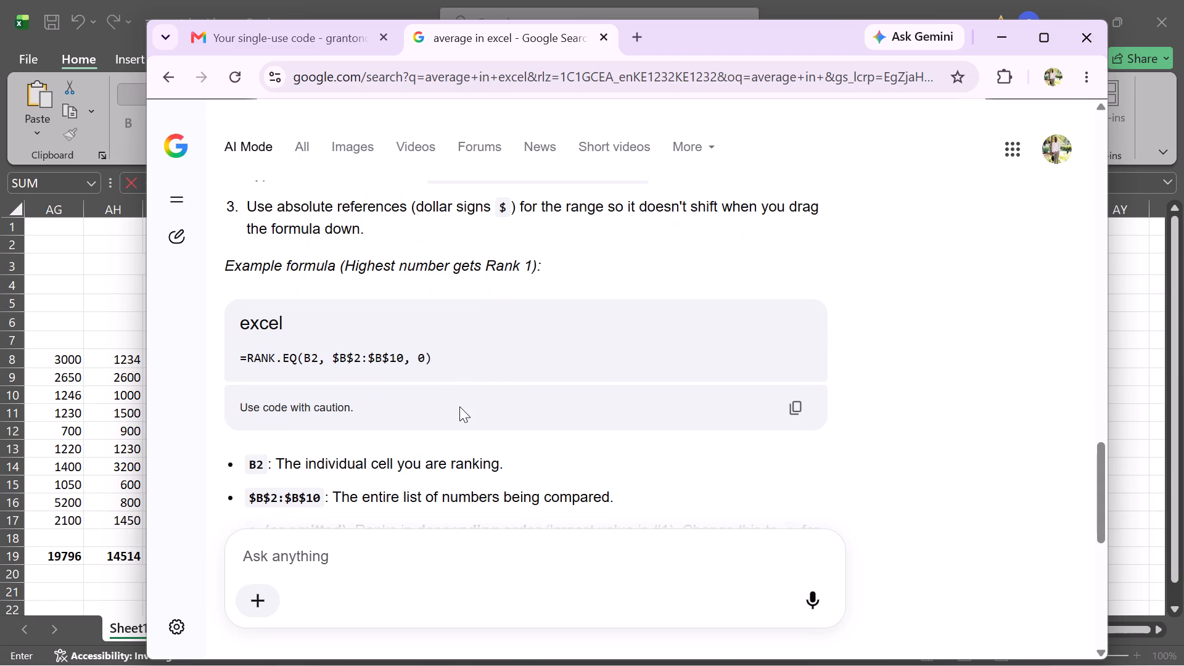
{"action": "scroll", "coordinate": [459, 406], "scroll_direction": "down", "scroll_amount": 2}
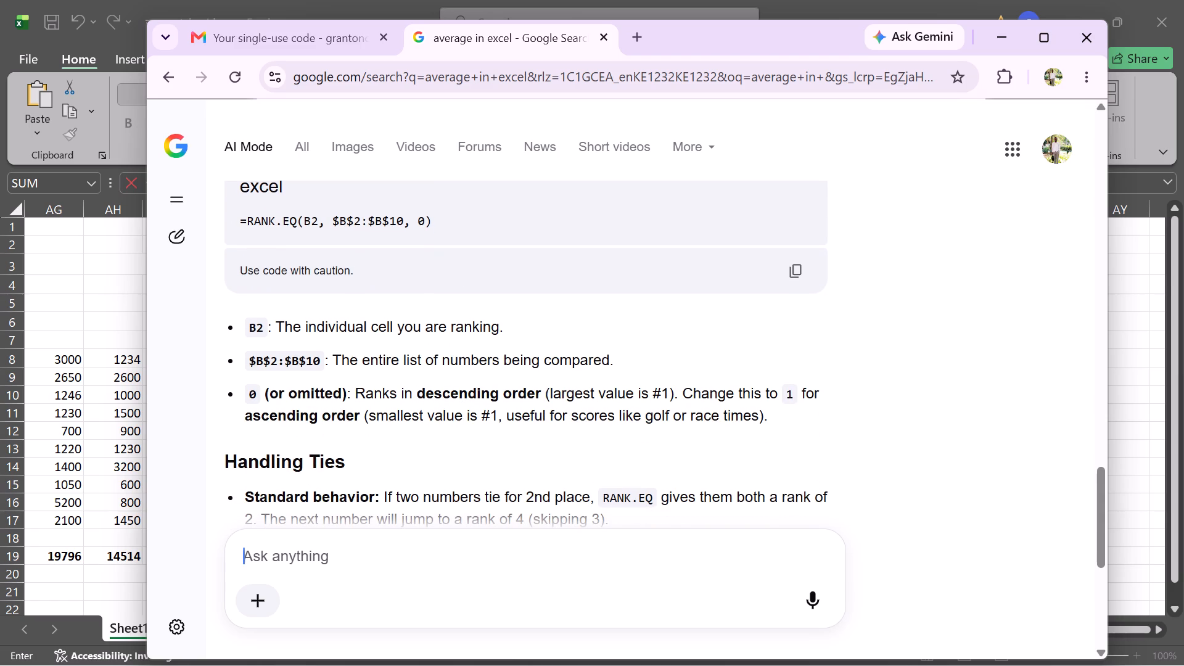
{"action": "scroll", "coordinate": [459, 406], "scroll_direction": "down", "scroll_amount": 2}
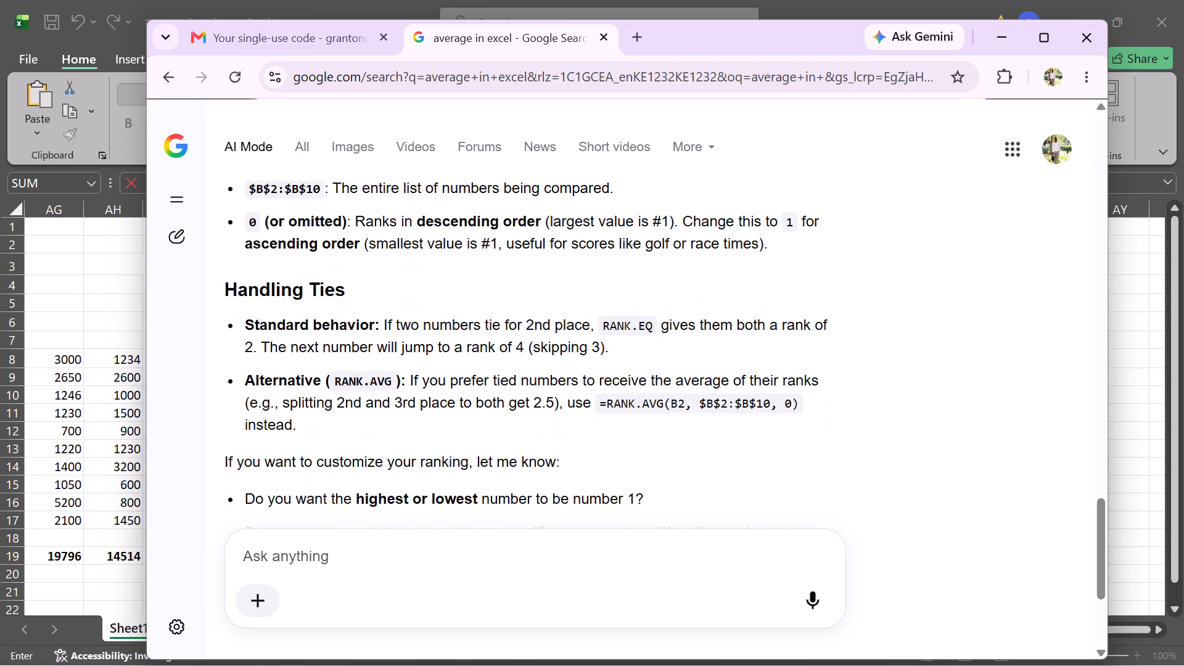
Review the AI Mode answer's example RANK.EQ formula and its explanation of the cell, range and order arguments.
{"action": "scroll", "coordinate": [459, 406], "scroll_direction": "down", "scroll_amount": 3}
{"action": "scroll", "coordinate": [459, 406], "scroll_direction": "up", "scroll_amount": 1}
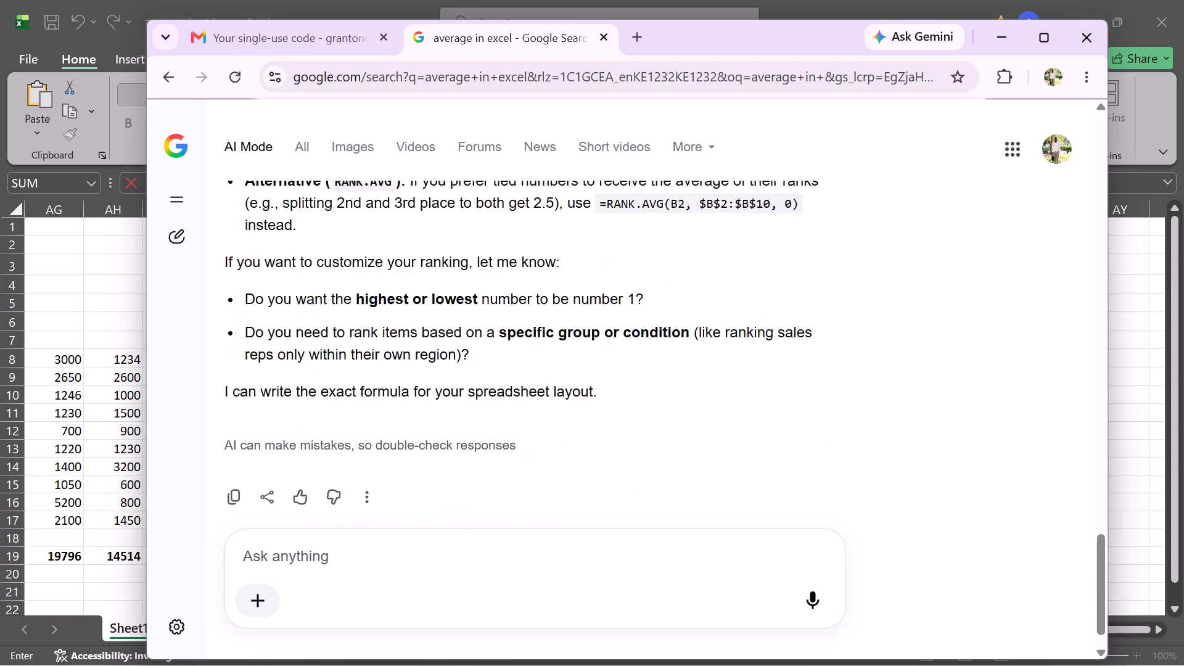
{"action": "scroll", "coordinate": [459, 406], "scroll_direction": "up", "scroll_amount": 3}
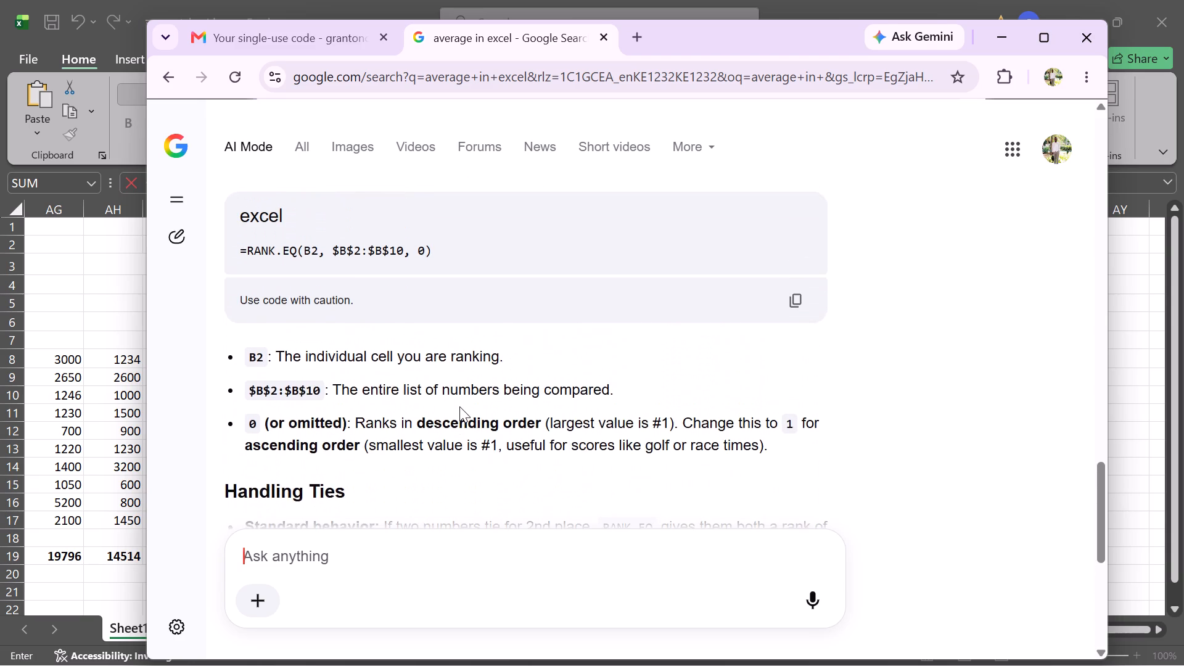
{"action": "scroll", "coordinate": [459, 406], "scroll_direction": "up", "scroll_amount": 1}
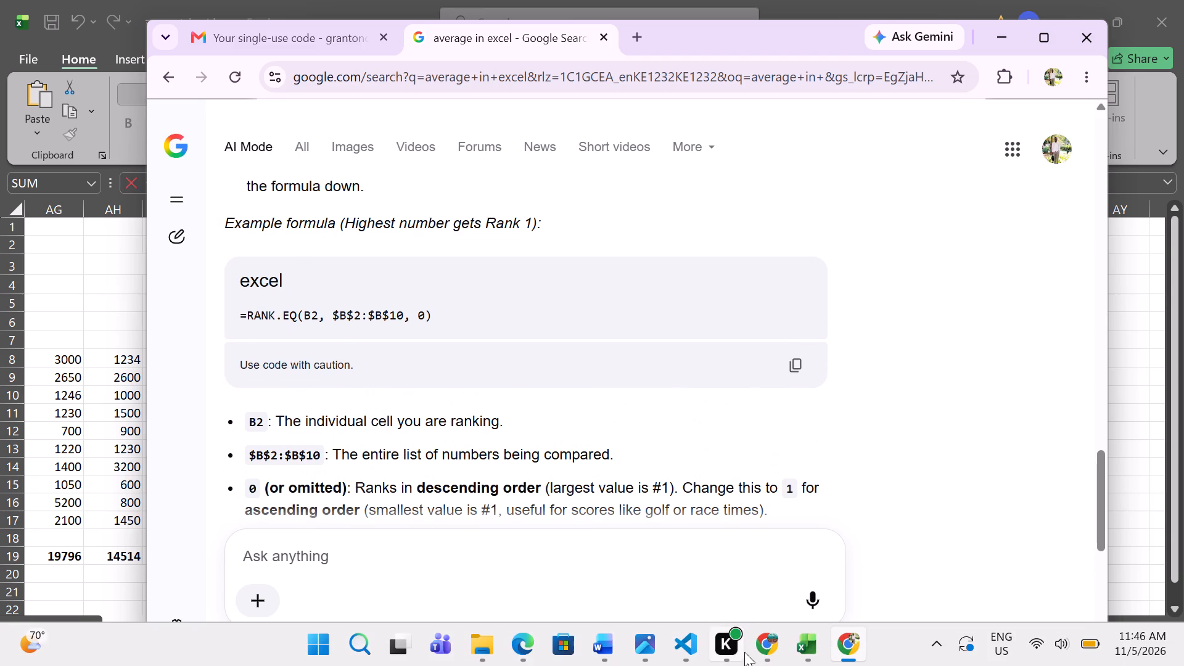
Switch to Excel and separate an8 from an17 with a comma in the AP8 rank formula, making an8 the number argument.
{"action": "left_click", "coordinate": [790, 647]}
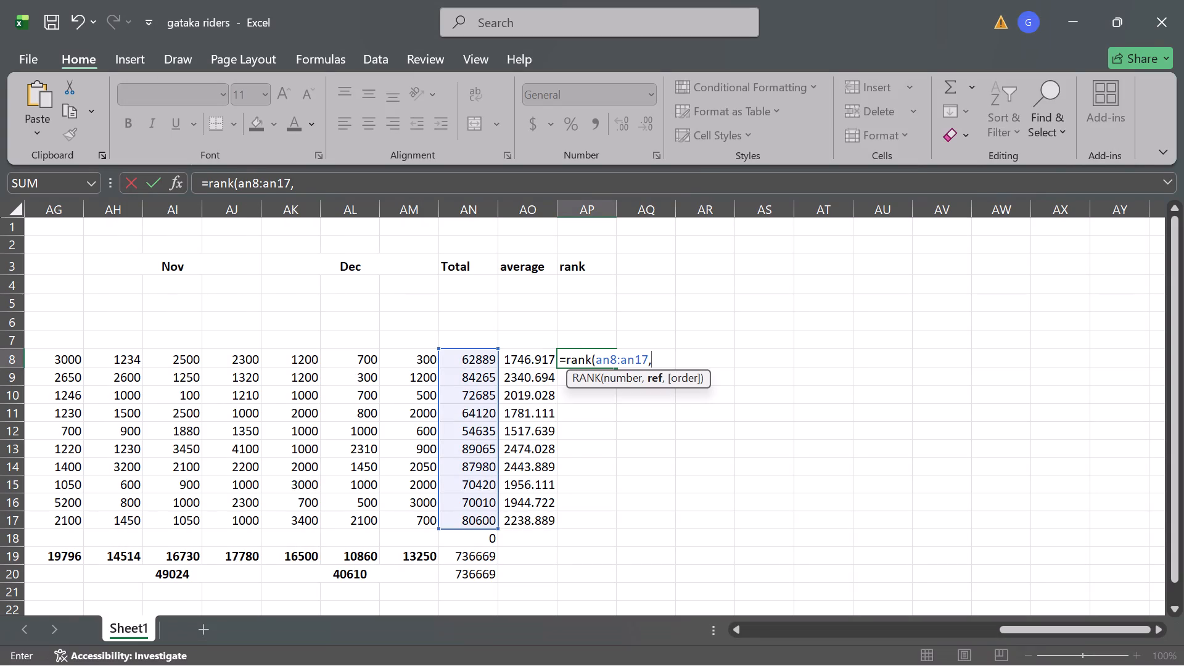
{"action": "left_click", "coordinate": [622, 361]}
{"action": "key", "text": "BackSpace"}
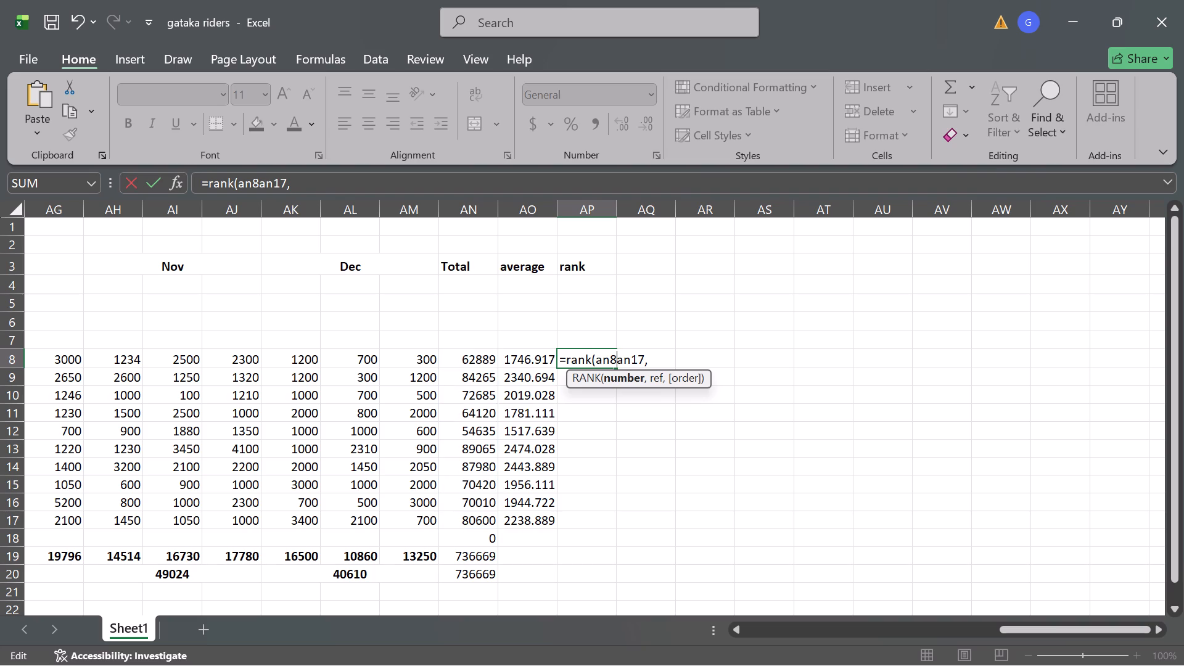
{"action": "key", "text": "comma"}
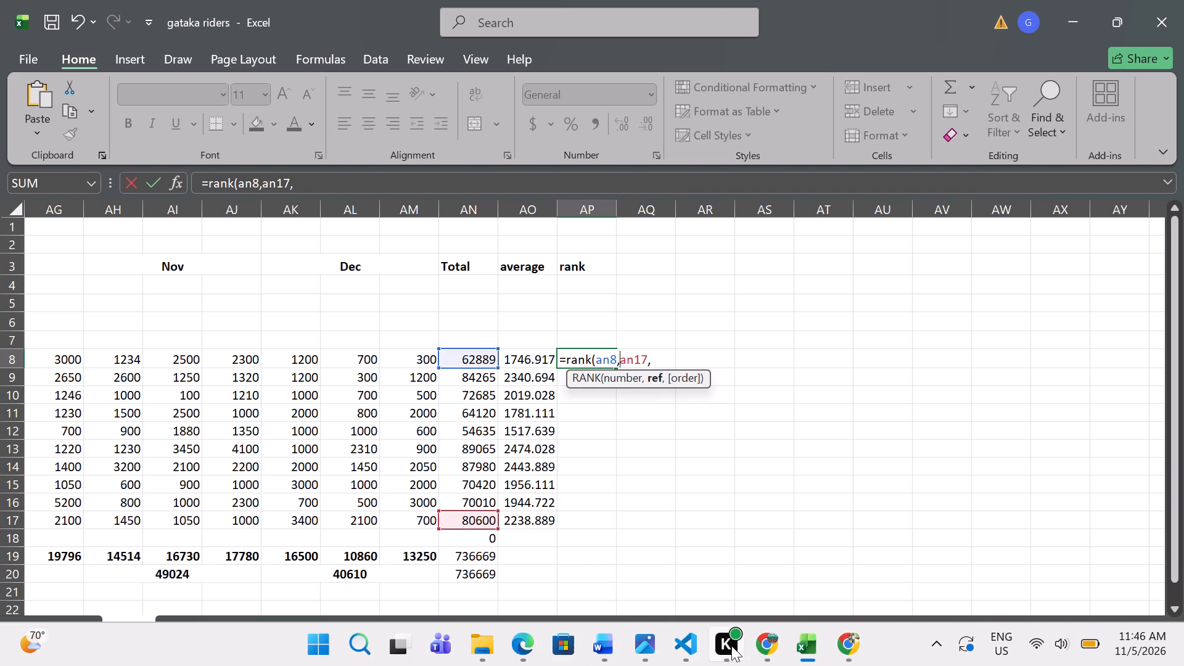
Check the example RANK.EQ formula in Chrome again for how the comparison range is written, and return to Excel.
{"action": "left_click", "coordinate": [758, 649]}
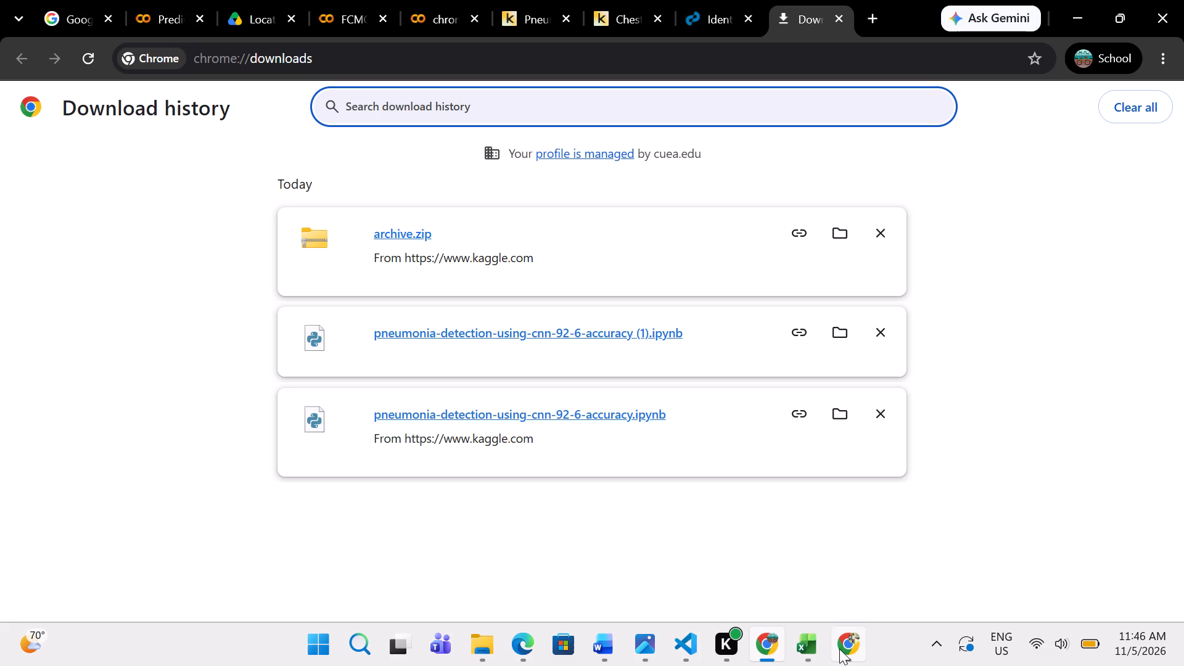
{"action": "left_click", "coordinate": [839, 649]}
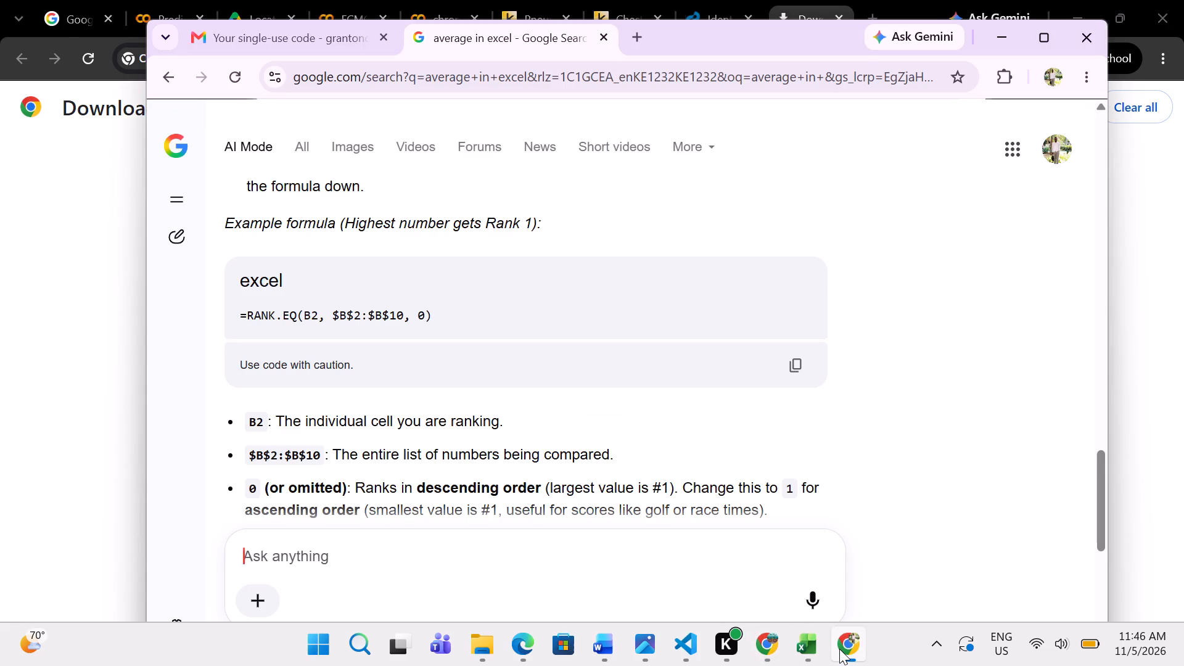
{"action": "left_click", "coordinate": [795, 641]}
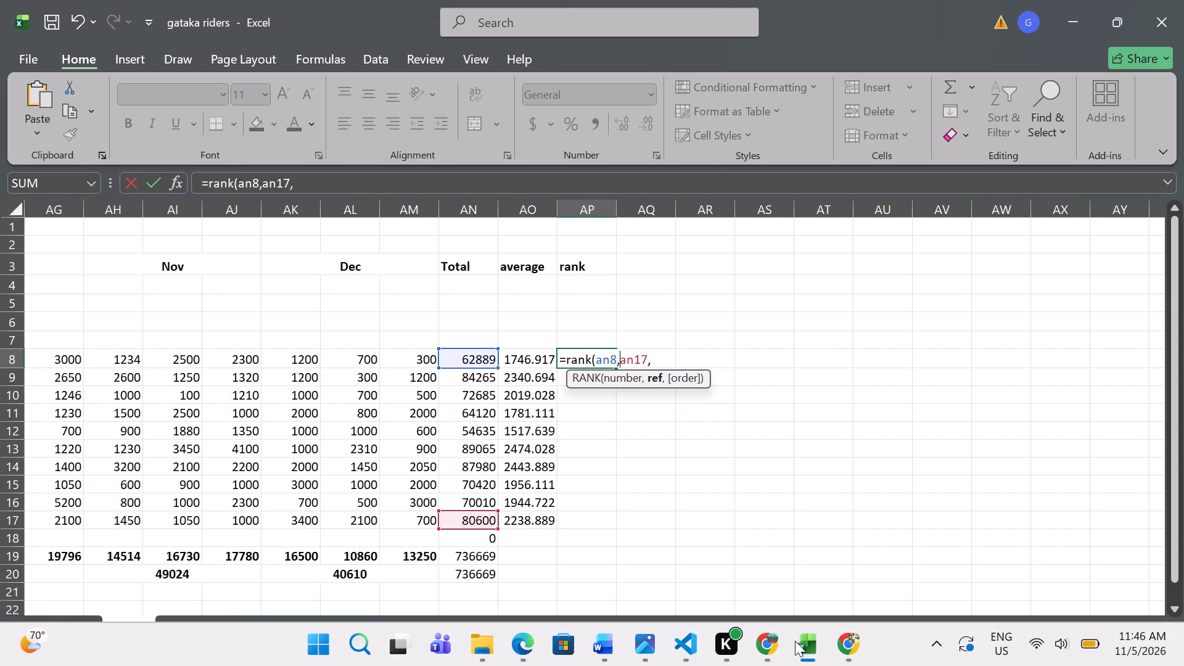
Write the AP8 rank formula's comparison range as the absolute reference $an$8:$an$17, covering all members' totals.
{"action": "key", "text": "shift+dollar"}
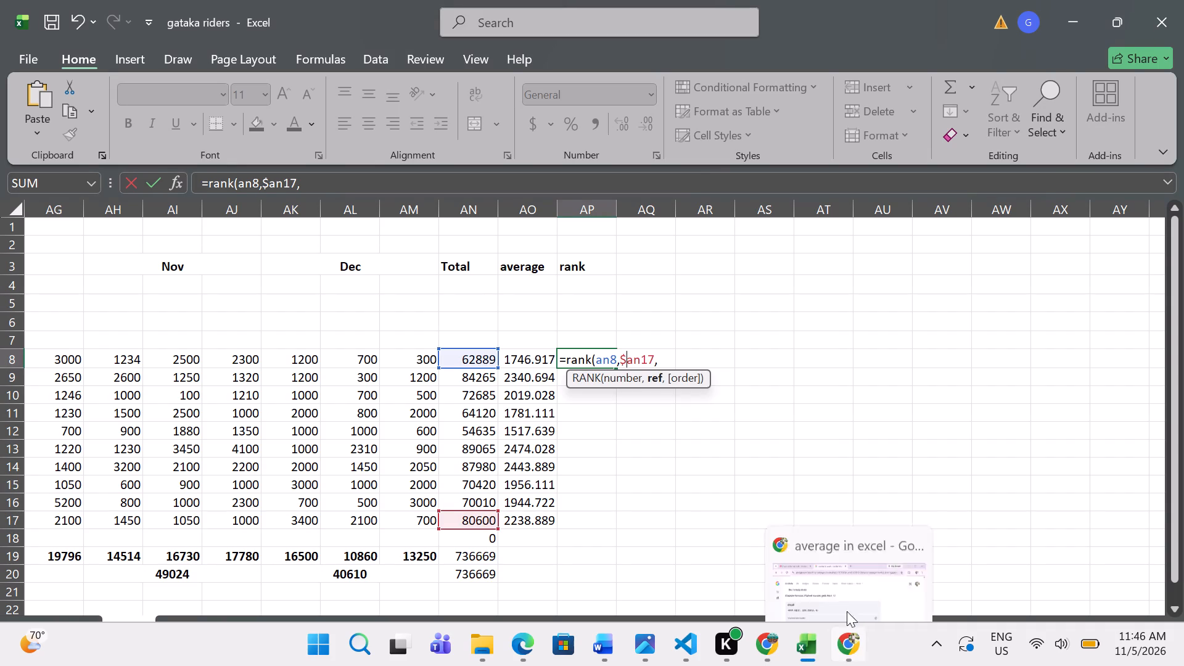
{"action": "left_click", "coordinate": [641, 354]}
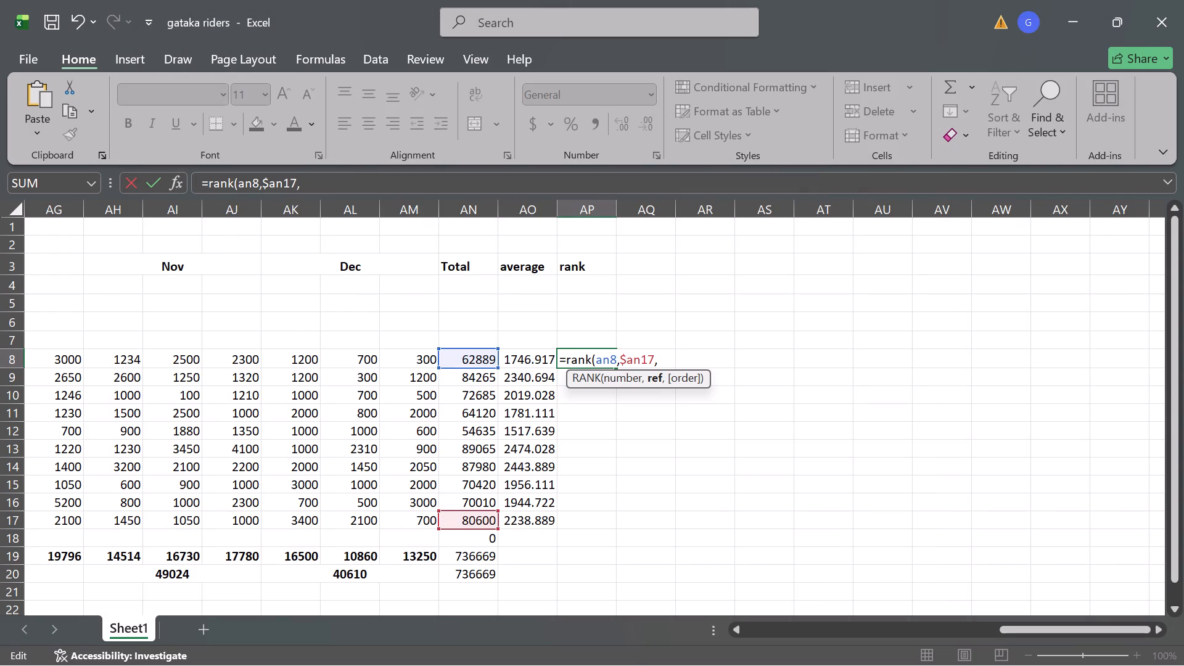
{"action": "key", "text": "shift+dollar"}
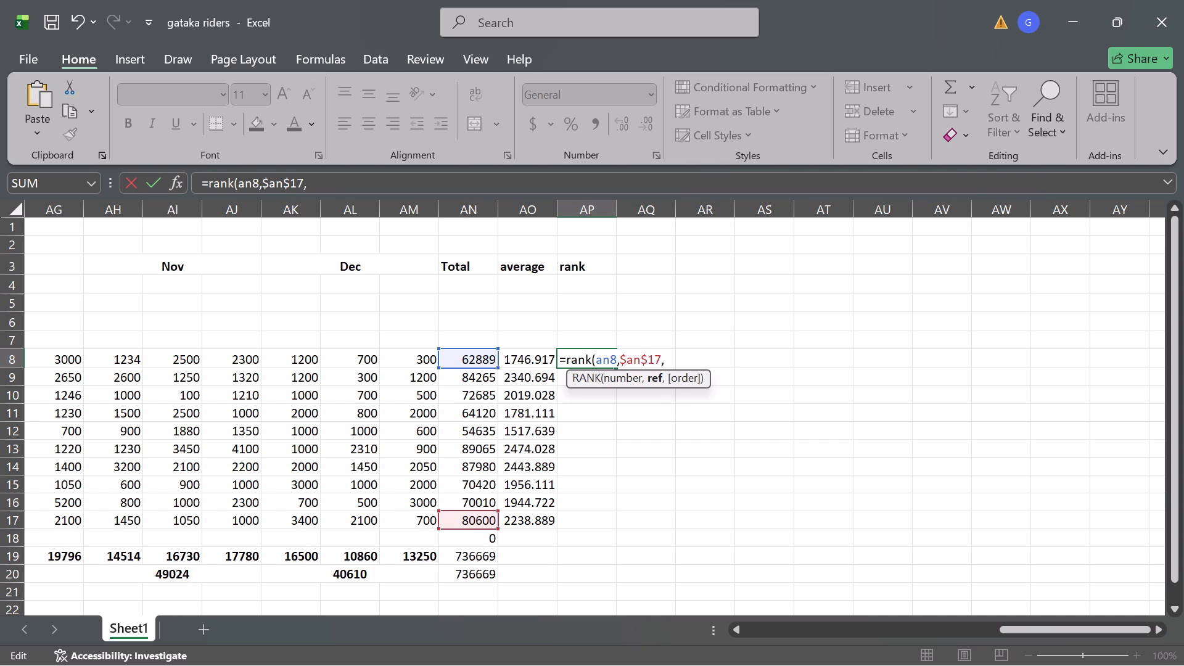
{"action": "key", "text": "Right"}
{"action": "key", "text": "Right"}
{"action": "key", "text": "BackSpace"}
{"action": "key", "text": "BackSpace"}
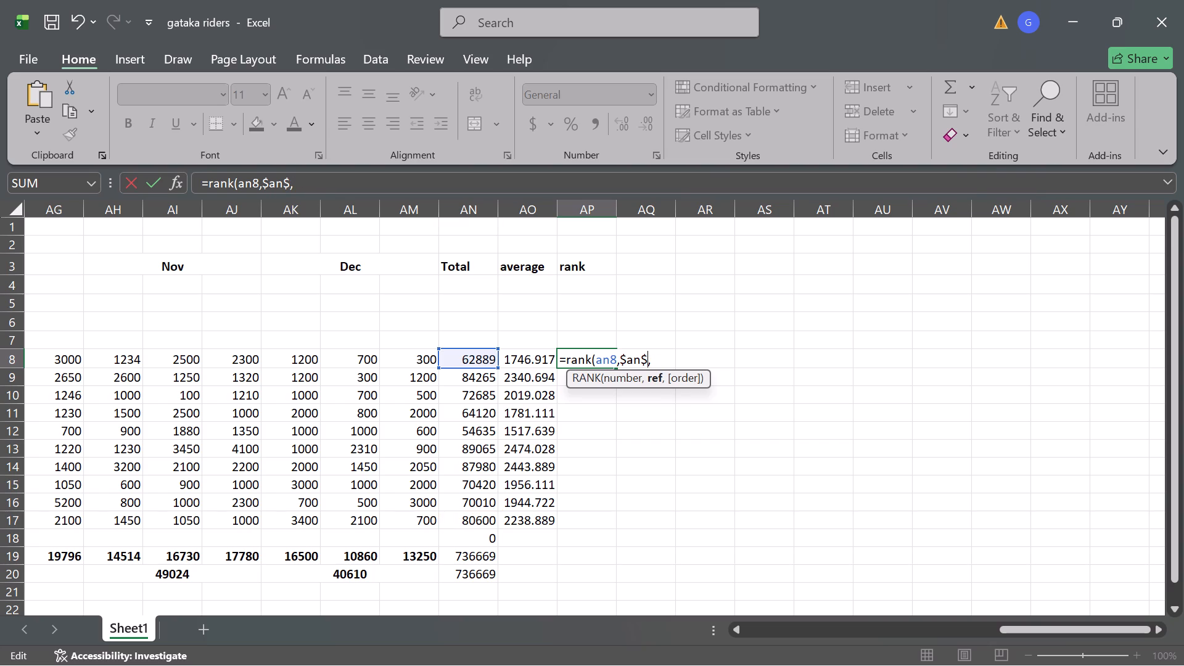
{"action": "key", "text": "8"}
{"action": "key", "text": "shift+colon"}
{"action": "key", "text": "shift+dollar"}
{"action": "type", "text": "an"}
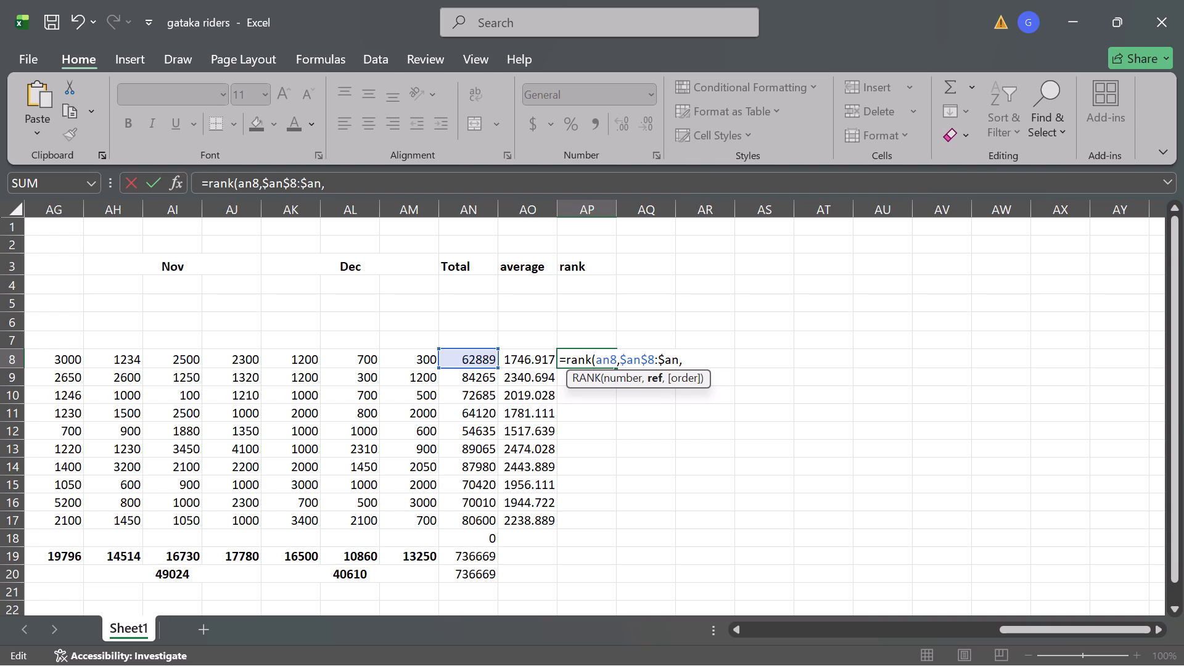
{"action": "key", "text": "shift+dollar"}
{"action": "key", "text": "Left"}
{"action": "key", "text": "Right"}
{"action": "key", "text": "1"}
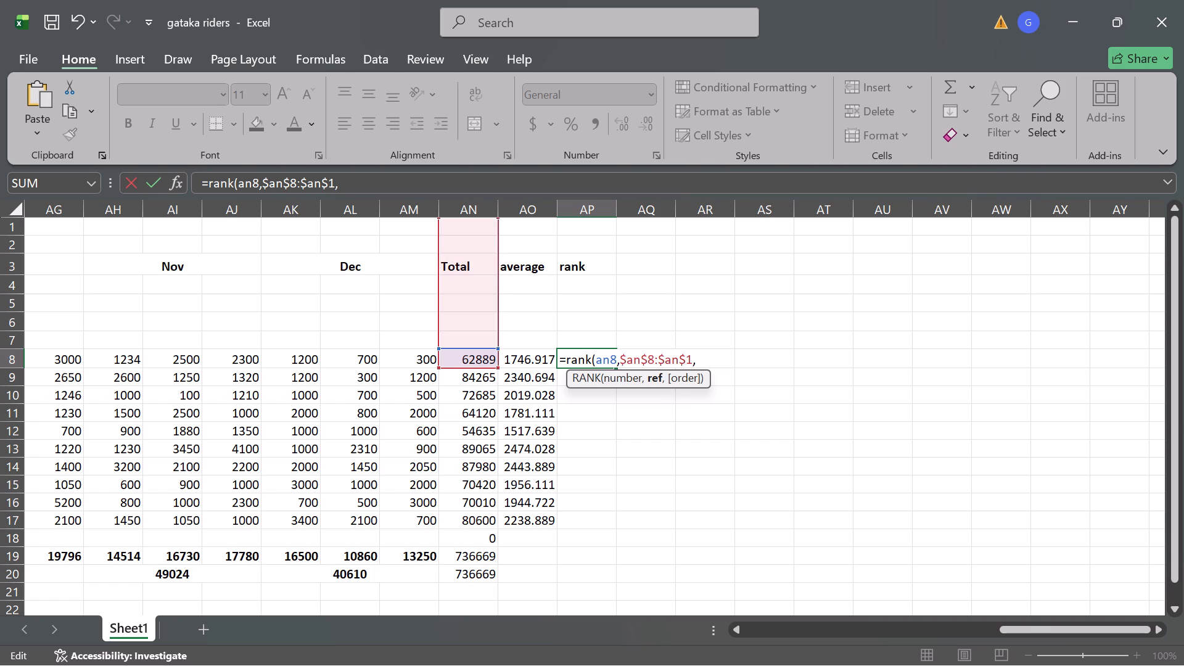
{"action": "key", "text": "7"}
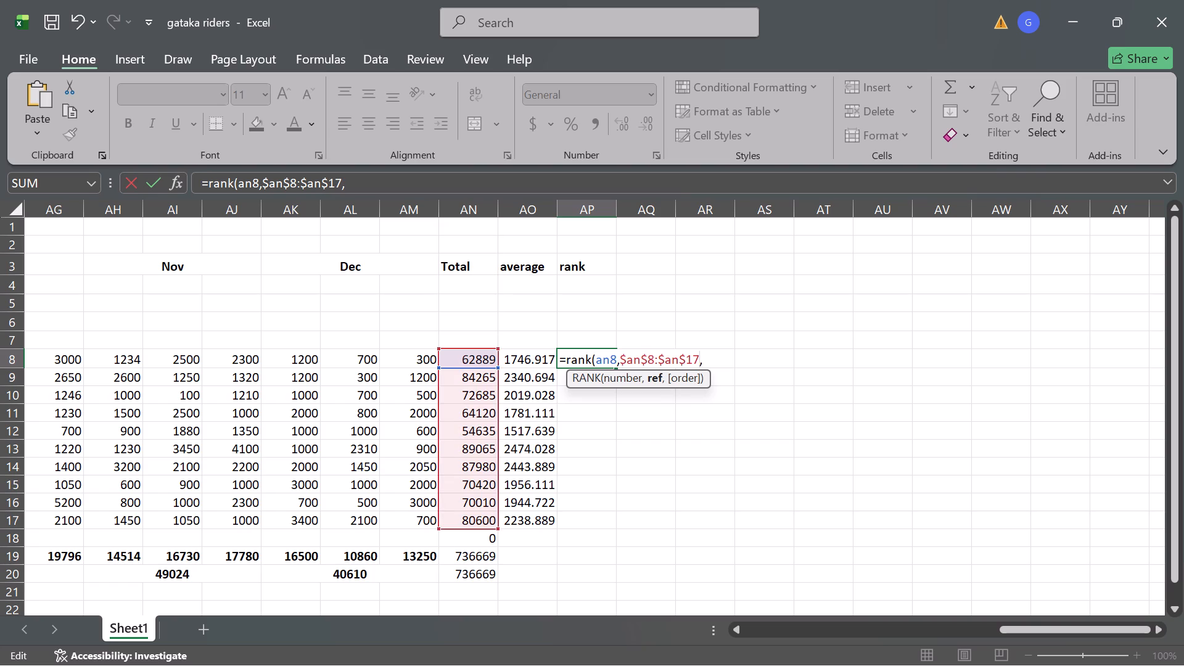
Complete the AP8 rank formula with order 0 for descending, giving =rank(an8,$an$8:$an$17,0).
{"action": "key", "text": "Right"}
{"action": "key", "text": "0"}
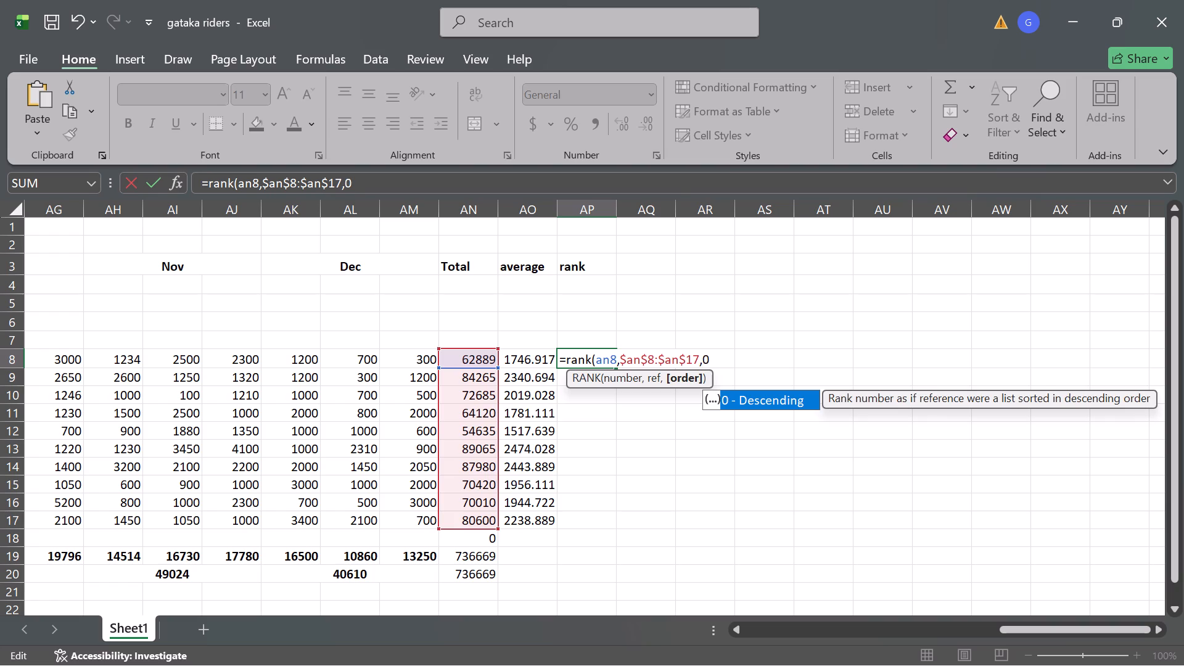
{"action": "key", "text": "shift+parenright"}
{"action": "key", "text": "Return"}
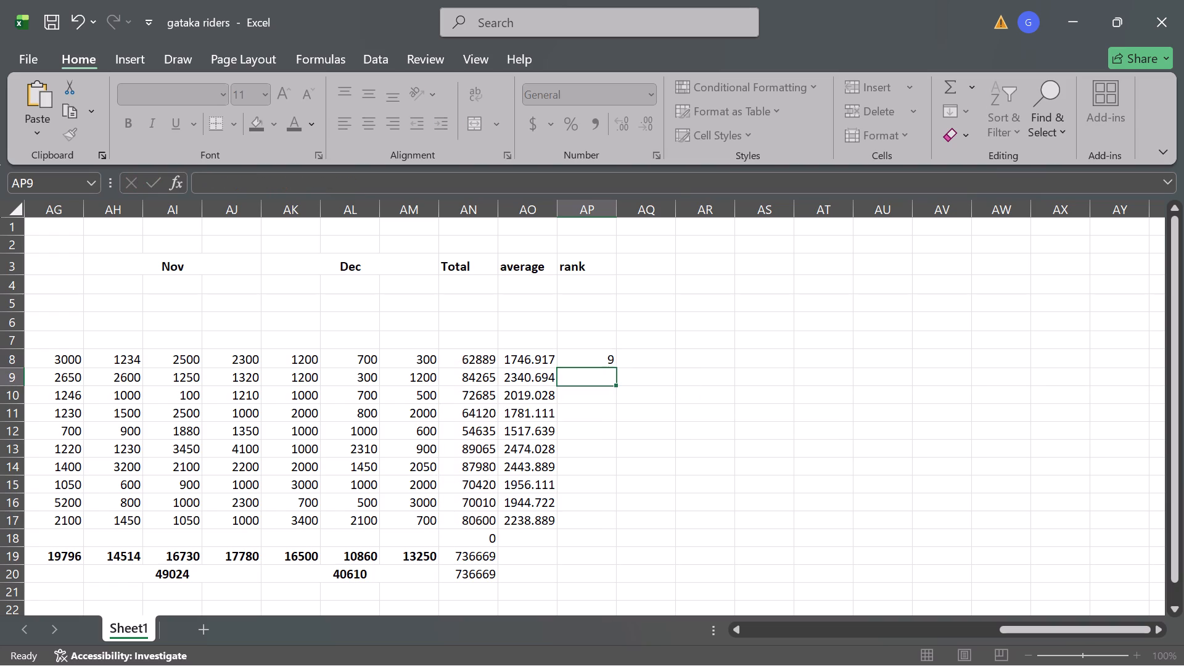
Fill the rank formula in AP8 down the rank column through AP17.
{"action": "left_click", "coordinate": [592, 361]}
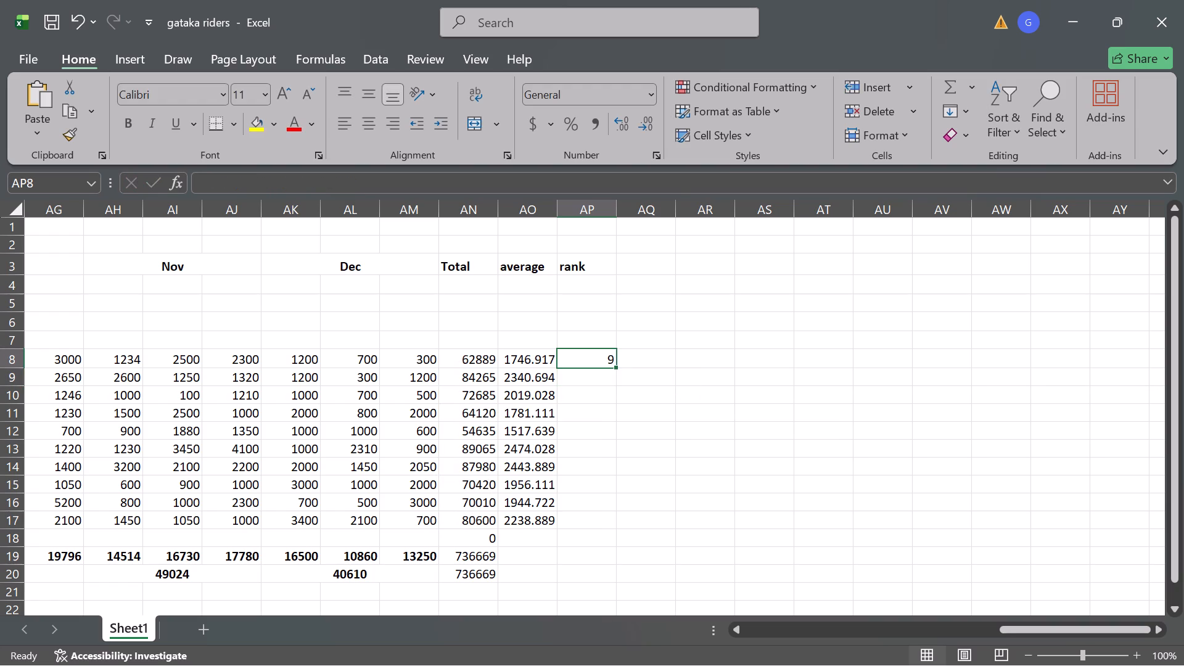
{"action": "left_click_drag", "start_coordinate": [615, 366], "coordinate": [604, 515]}
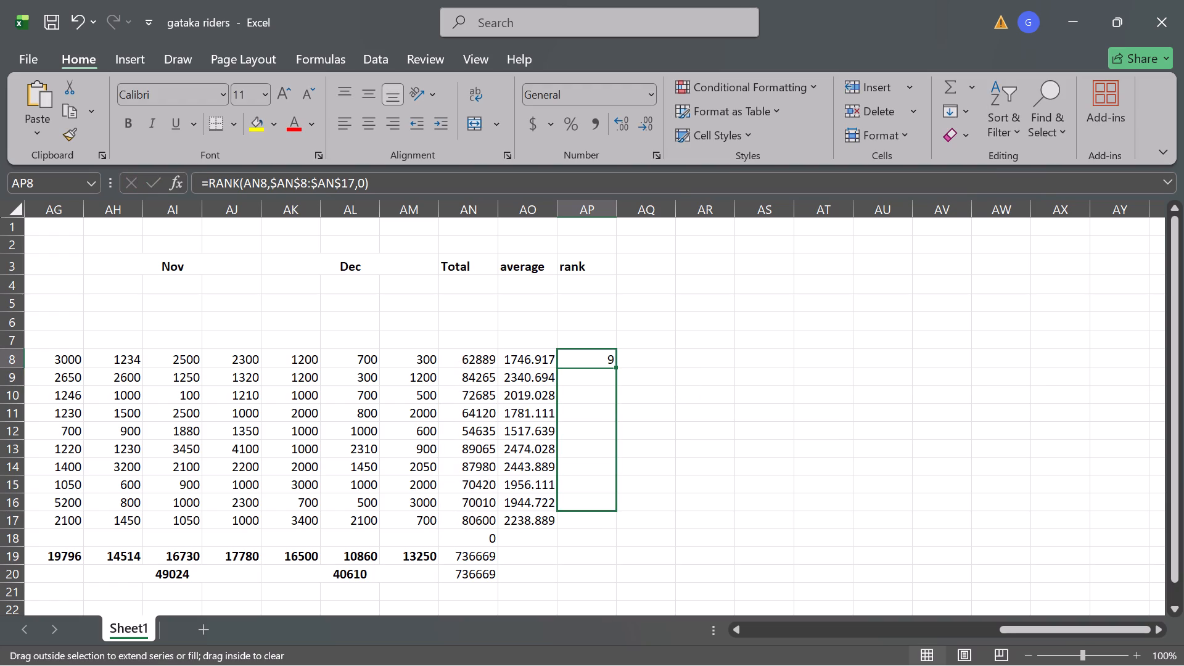
{"action": "left_click_drag", "start_coordinate": [604, 515], "coordinate": [604, 520]}
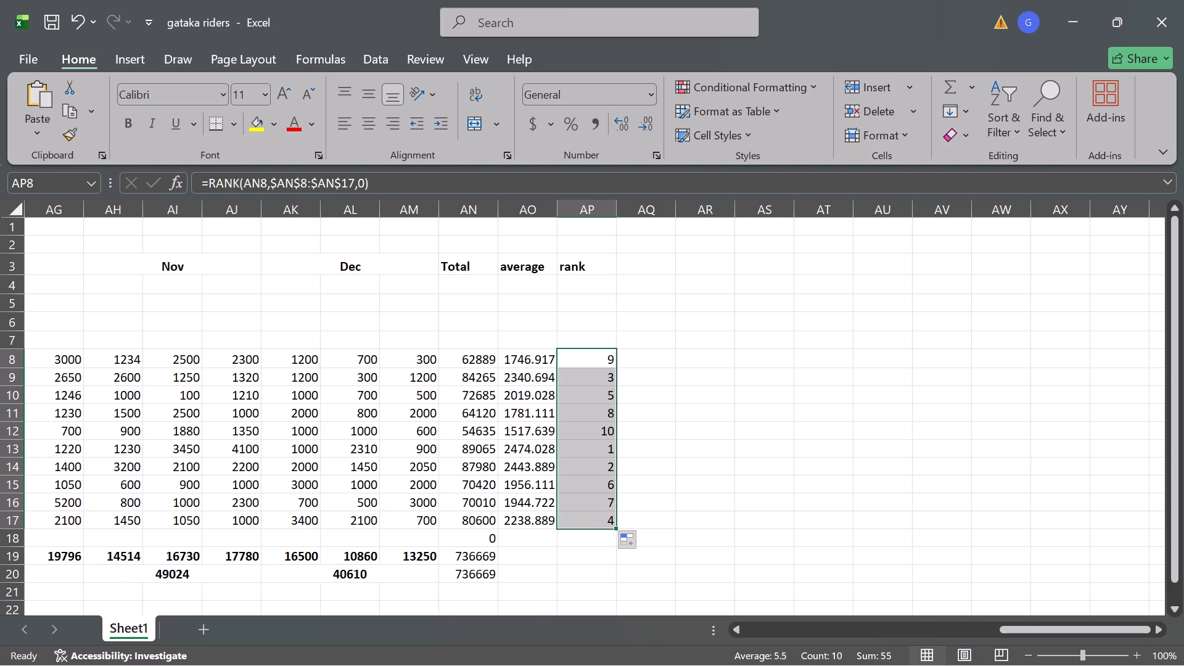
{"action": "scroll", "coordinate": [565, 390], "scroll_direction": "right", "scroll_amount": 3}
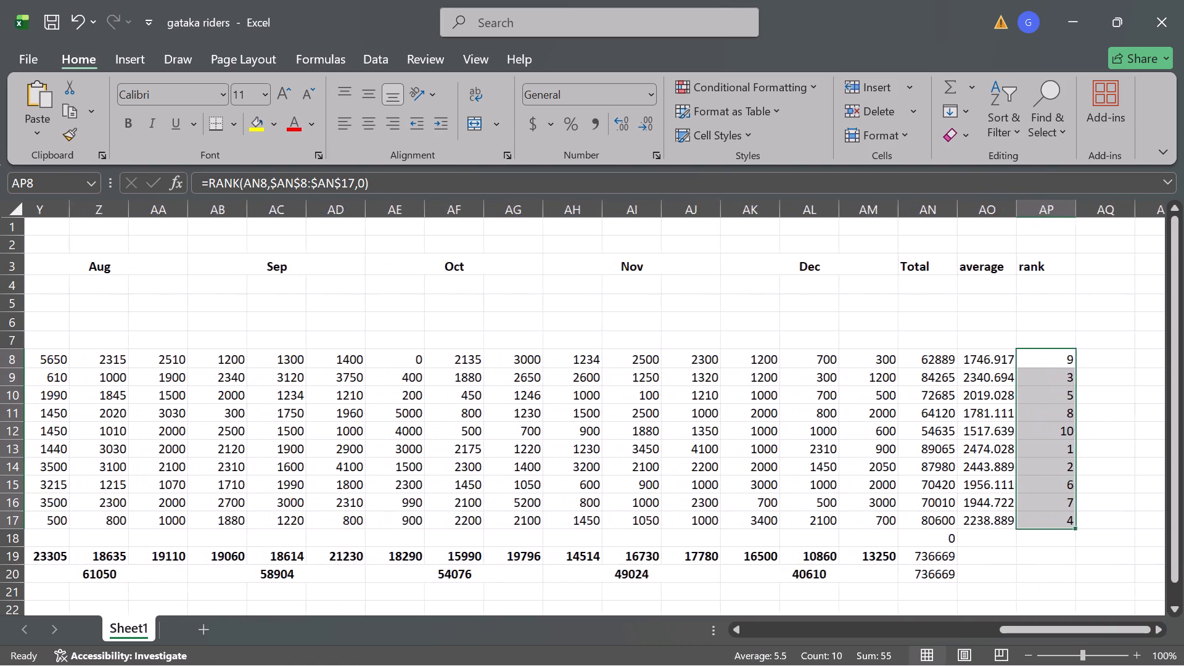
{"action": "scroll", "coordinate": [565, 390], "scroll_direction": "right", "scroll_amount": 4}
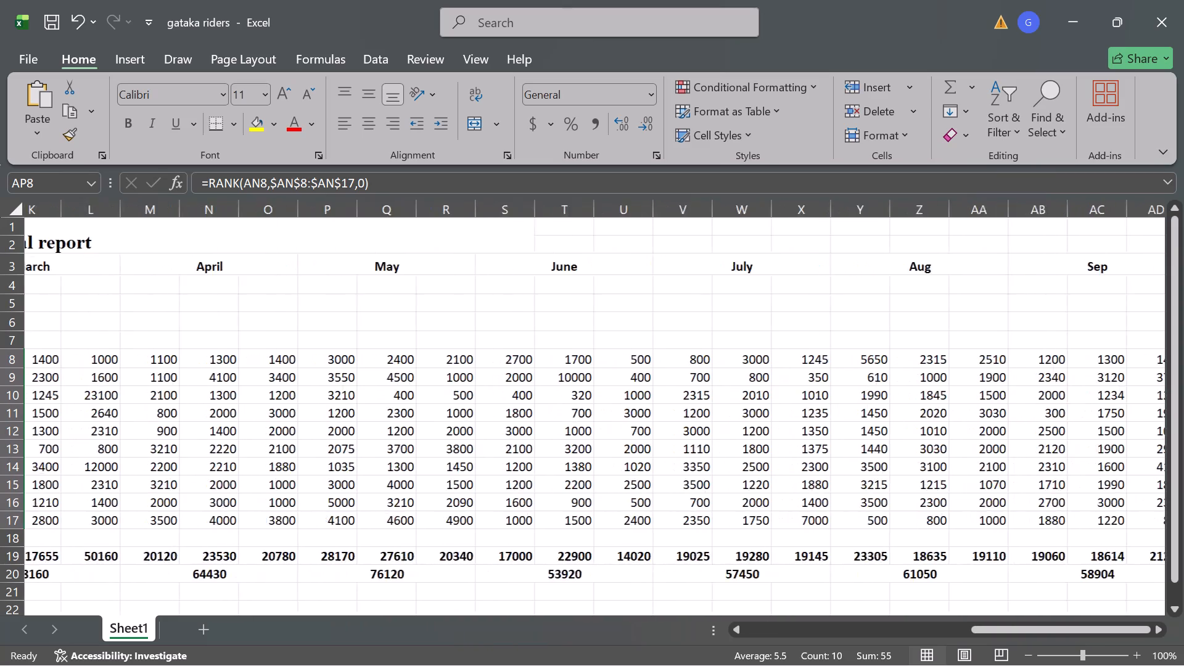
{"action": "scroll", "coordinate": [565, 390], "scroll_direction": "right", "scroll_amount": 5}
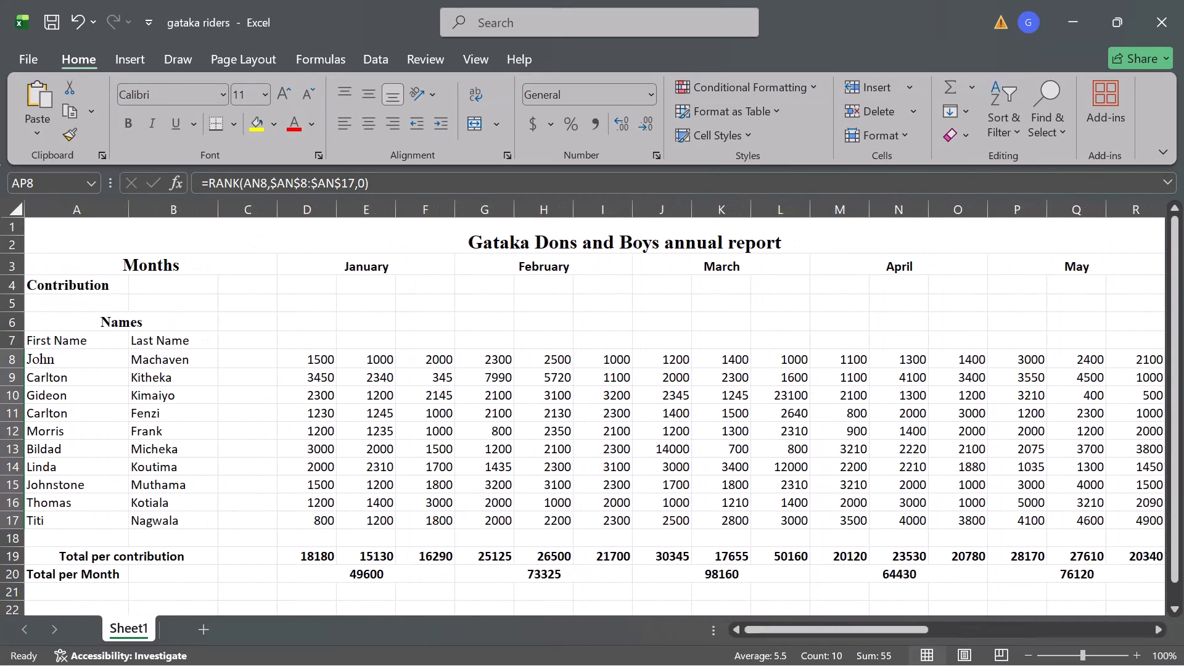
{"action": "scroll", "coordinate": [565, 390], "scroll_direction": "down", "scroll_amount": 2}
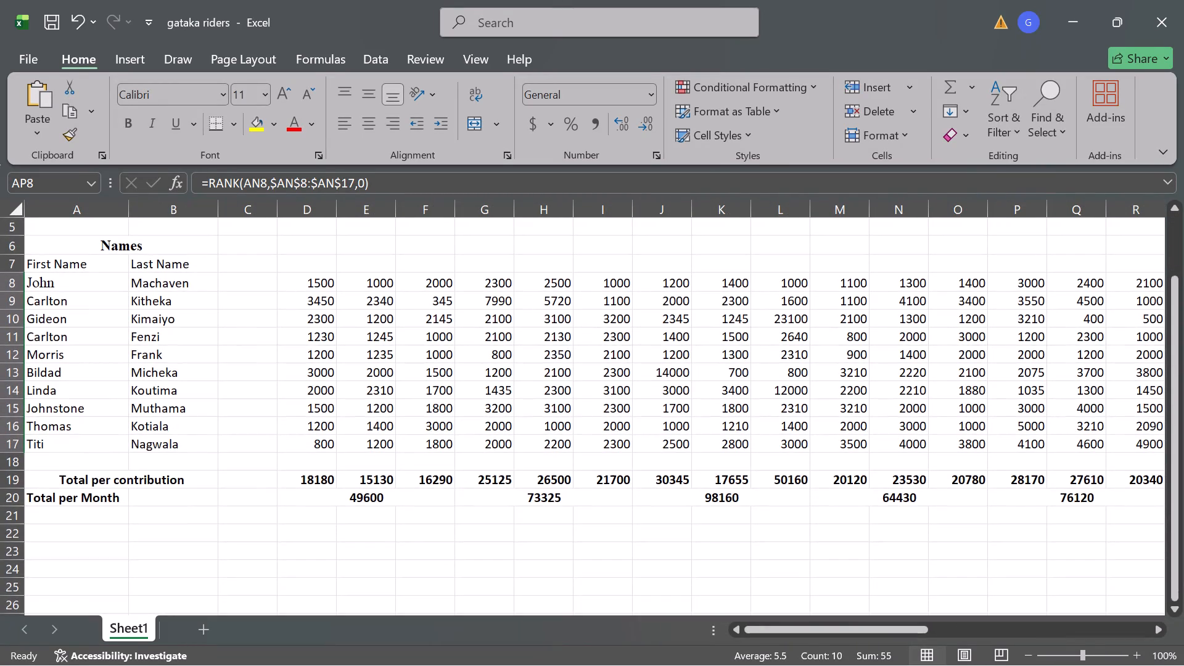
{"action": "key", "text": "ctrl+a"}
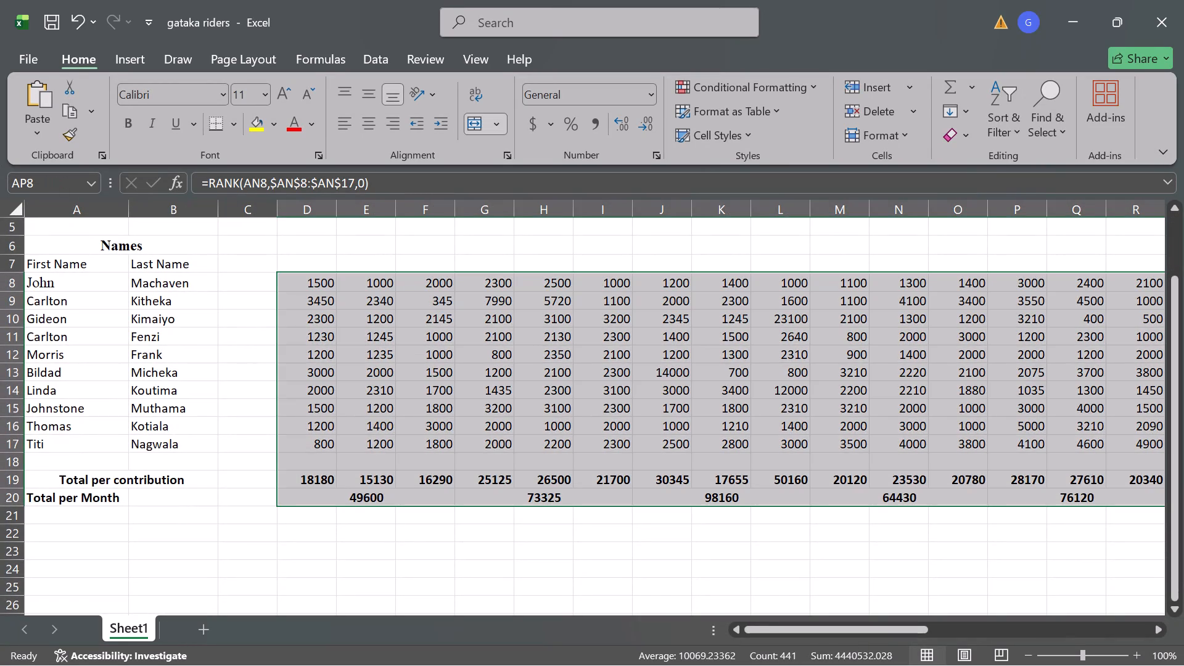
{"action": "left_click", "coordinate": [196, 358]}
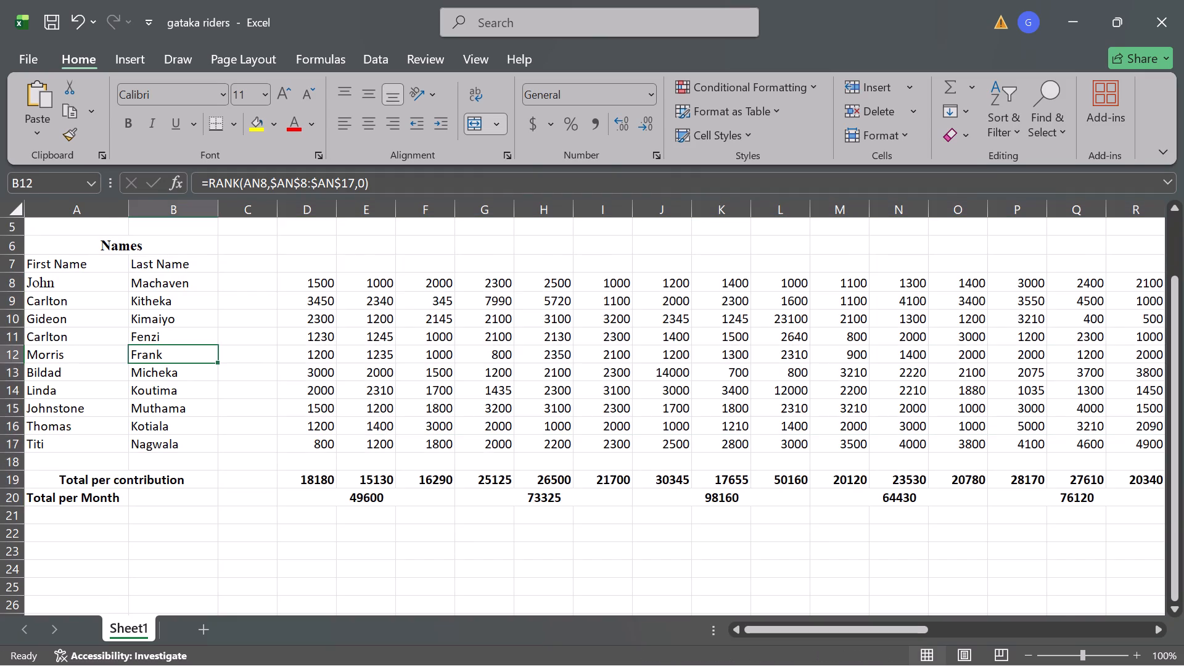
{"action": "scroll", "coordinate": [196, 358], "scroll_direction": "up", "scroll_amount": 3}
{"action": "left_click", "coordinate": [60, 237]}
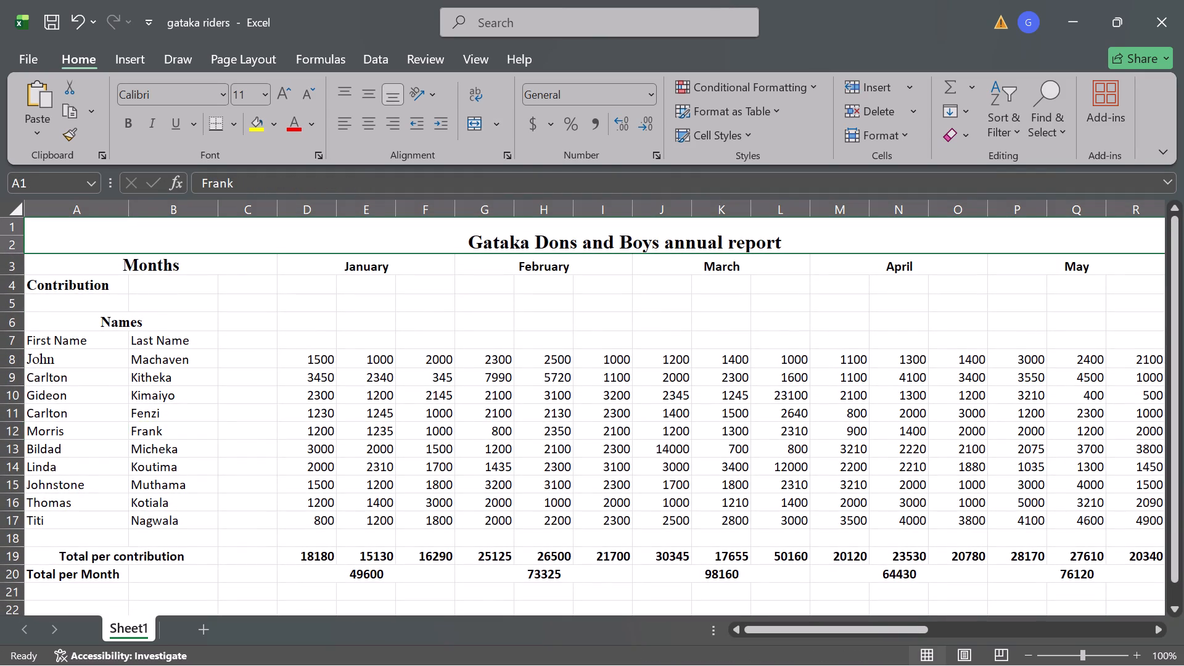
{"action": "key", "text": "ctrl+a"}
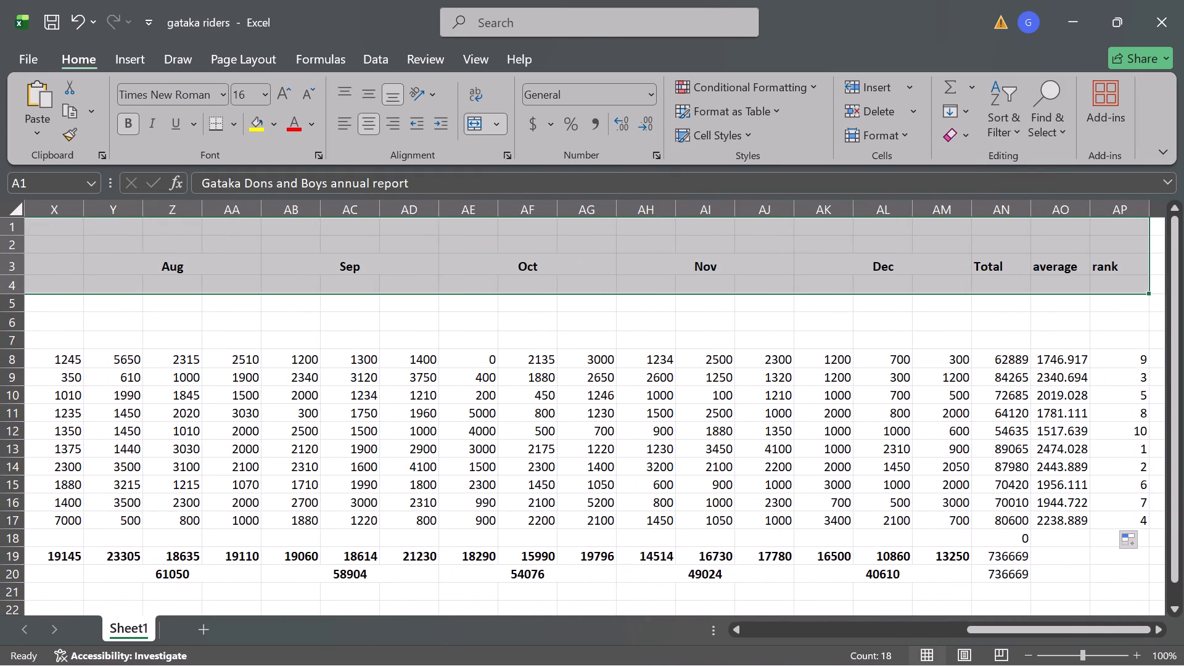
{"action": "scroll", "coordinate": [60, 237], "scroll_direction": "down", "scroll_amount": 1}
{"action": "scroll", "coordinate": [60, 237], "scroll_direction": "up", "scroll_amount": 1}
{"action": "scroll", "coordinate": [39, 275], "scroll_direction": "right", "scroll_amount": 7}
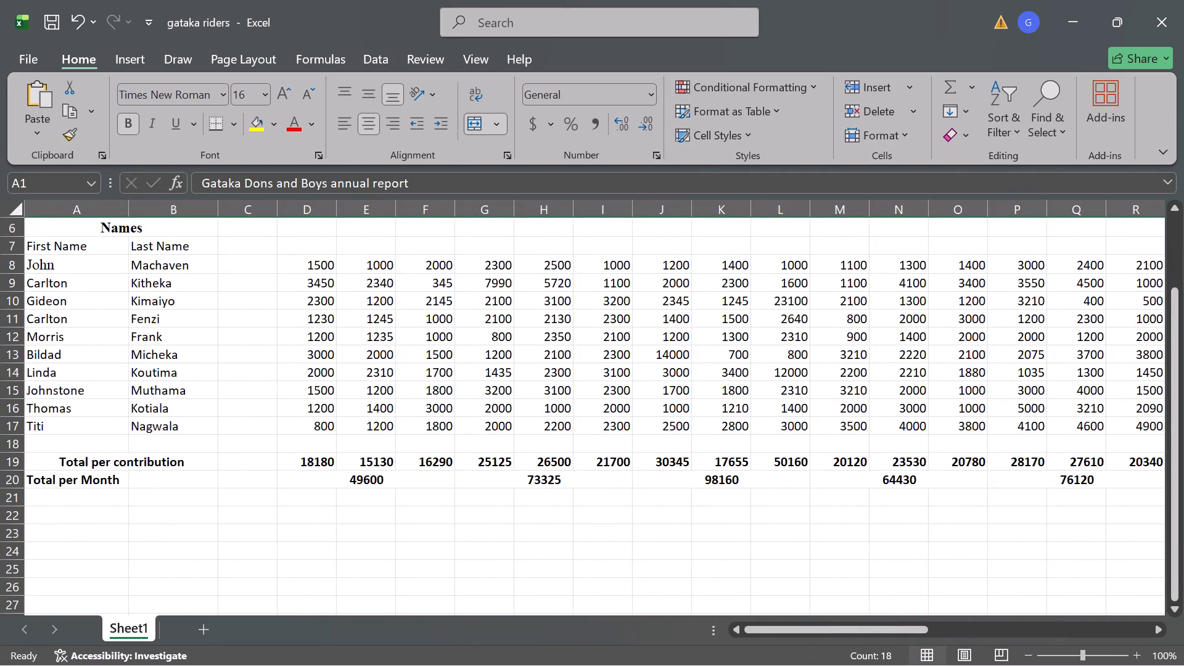
Change the font of the whole Names block, headings and member names in columns A and B, to Times New Roman.
{"action": "left_click", "coordinate": [44, 268]}
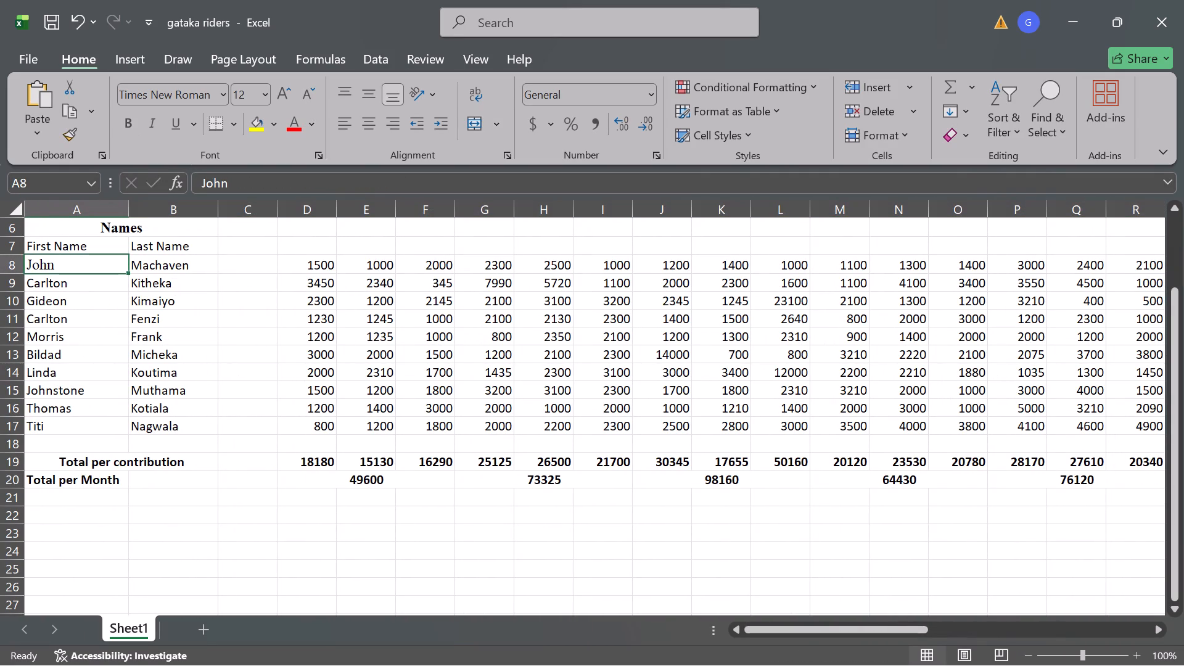
{"action": "key", "text": "ctrl+a"}
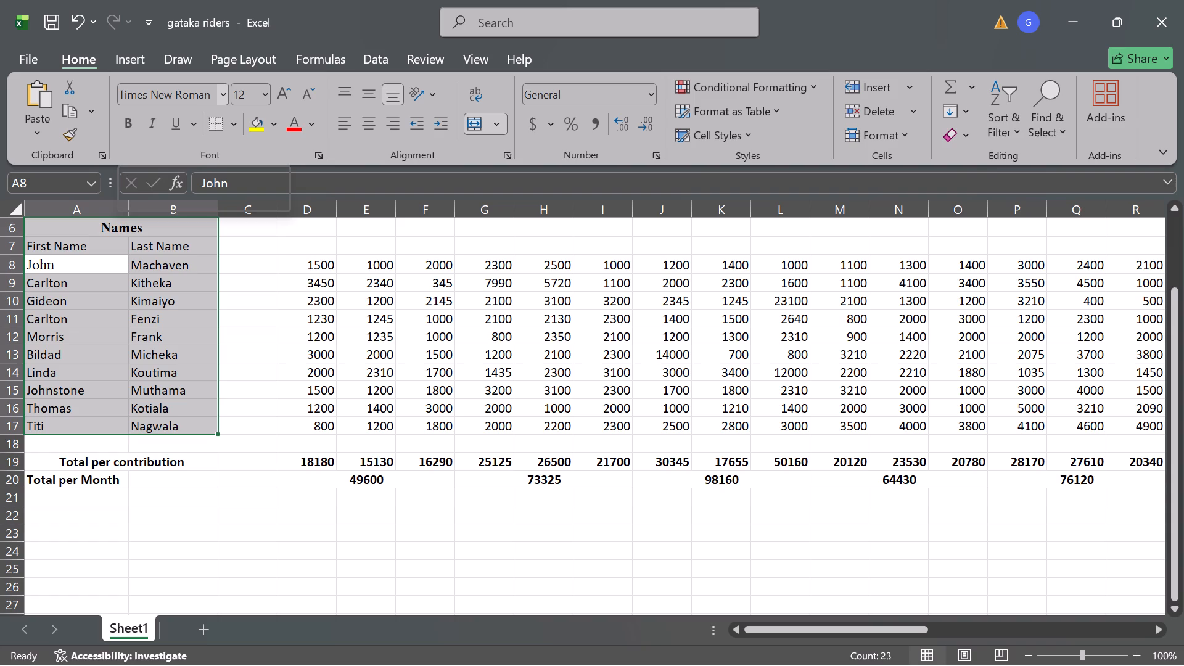
{"action": "left_click", "coordinate": [201, 94]}
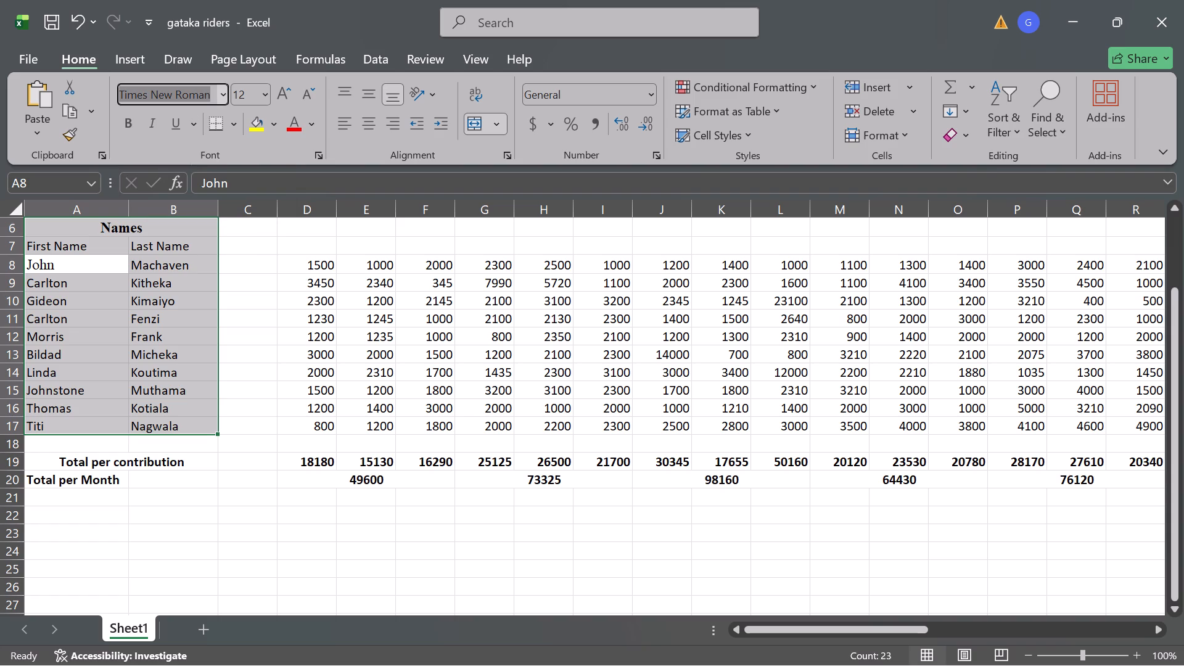
{"action": "left_click", "coordinate": [220, 94]}
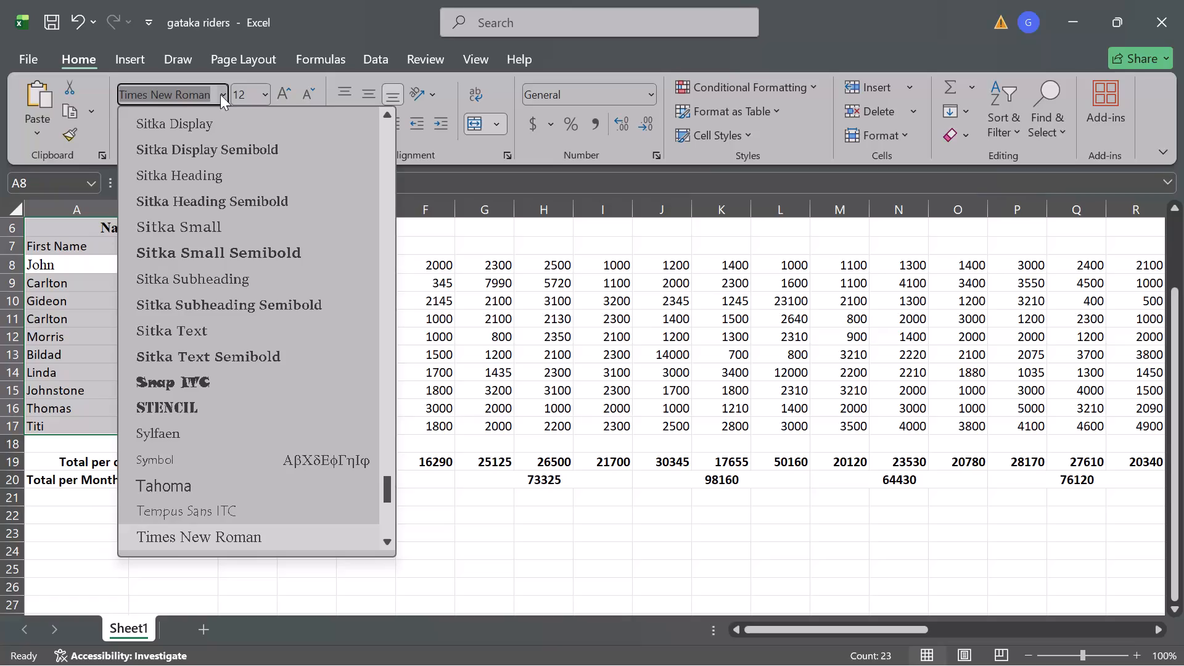
{"action": "key", "text": "t"}
{"action": "key", "text": "i"}
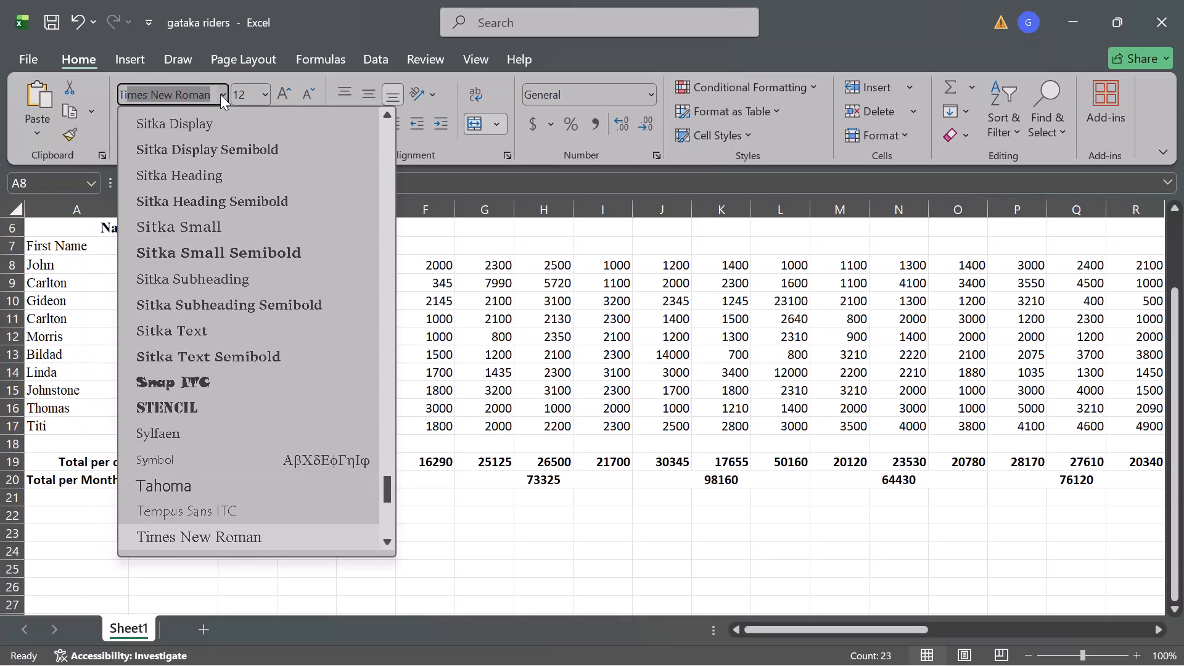
{"action": "key", "text": "m"}
{"action": "key", "text": "Return"}
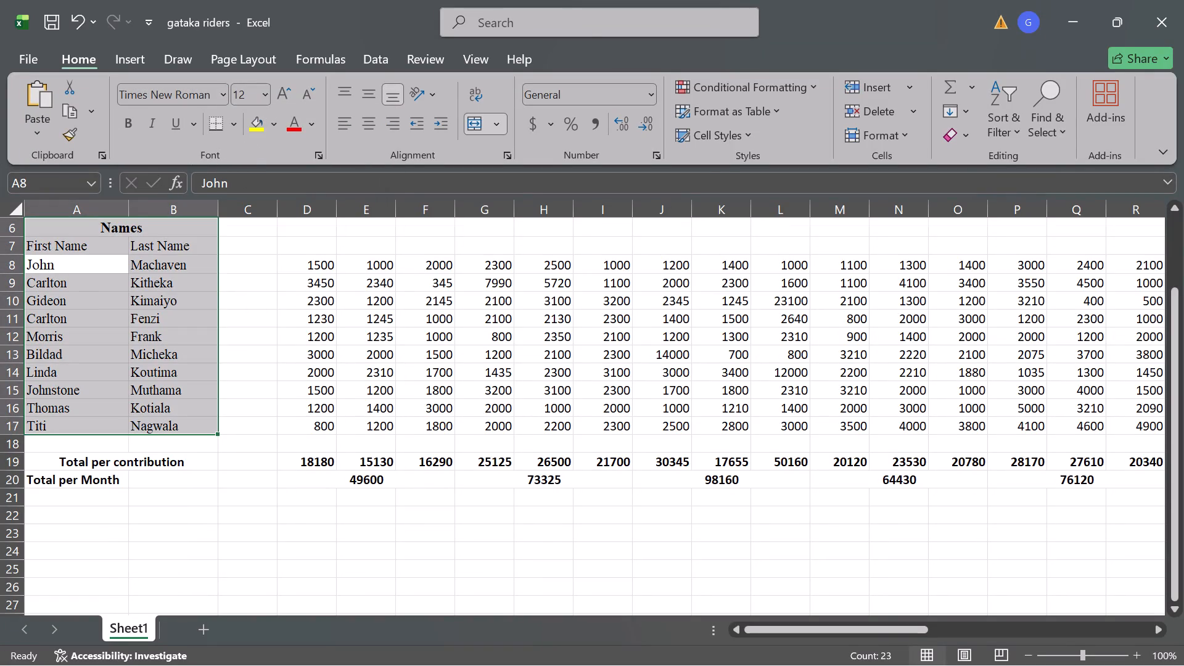
Format the entire data block, from the Names heading row through the Total per Month row, in Times New Roman size 12.
{"action": "scroll", "coordinate": [236, 265], "scroll_direction": "up", "scroll_amount": 2}
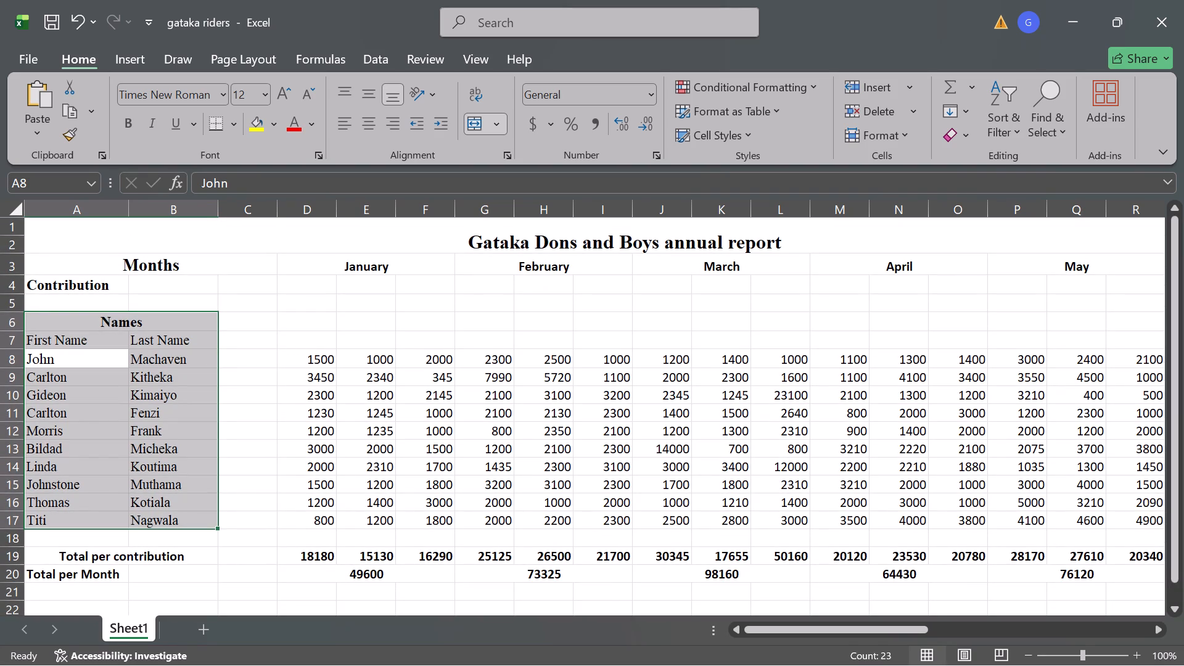
{"action": "left_click", "coordinate": [253, 363]}
{"action": "key", "text": "ctrl+a"}
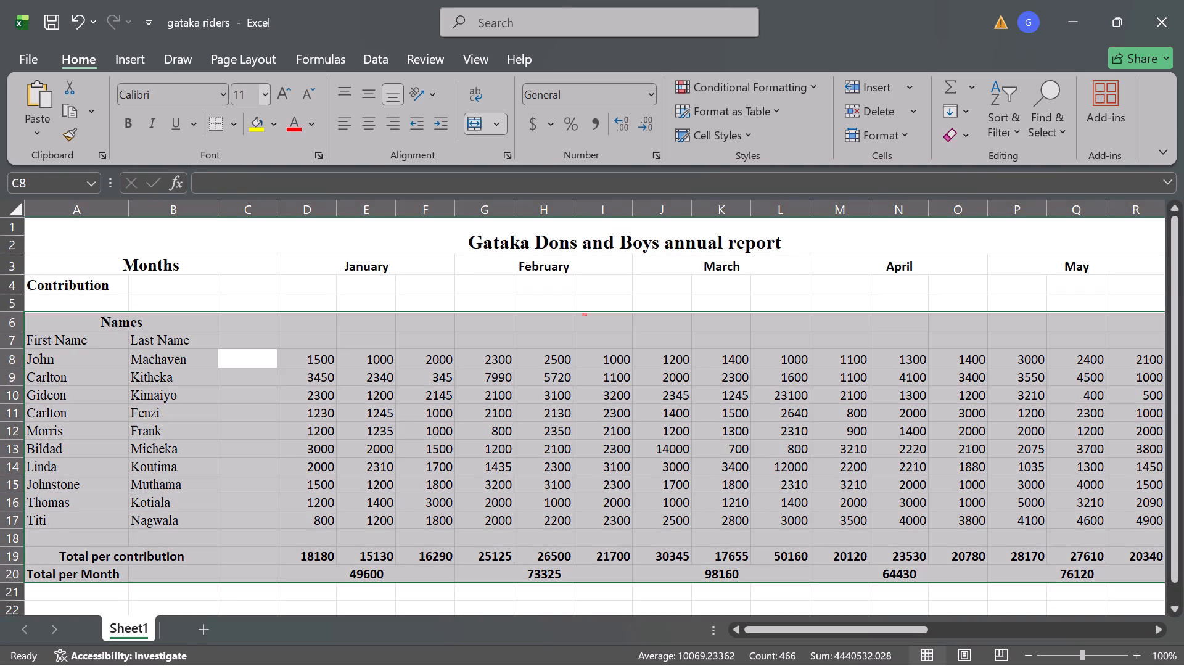
{"action": "left_click", "coordinate": [224, 88]}
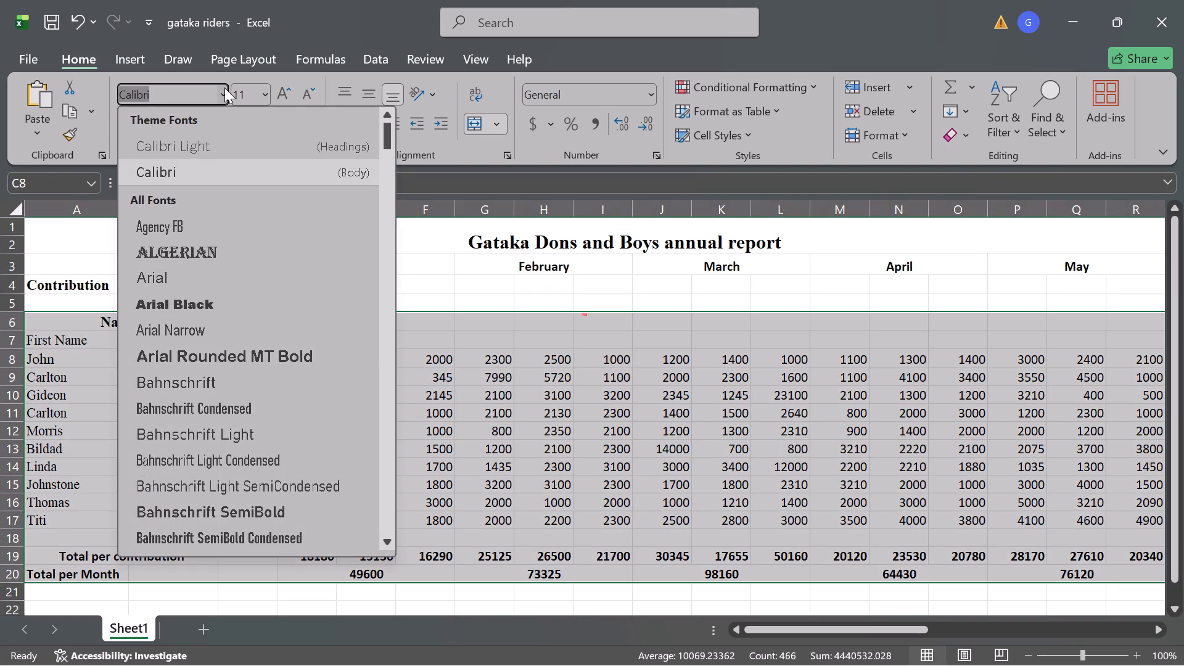
{"action": "key", "text": "t"}
{"action": "type", "text": "im"}
{"action": "key", "text": "Return"}
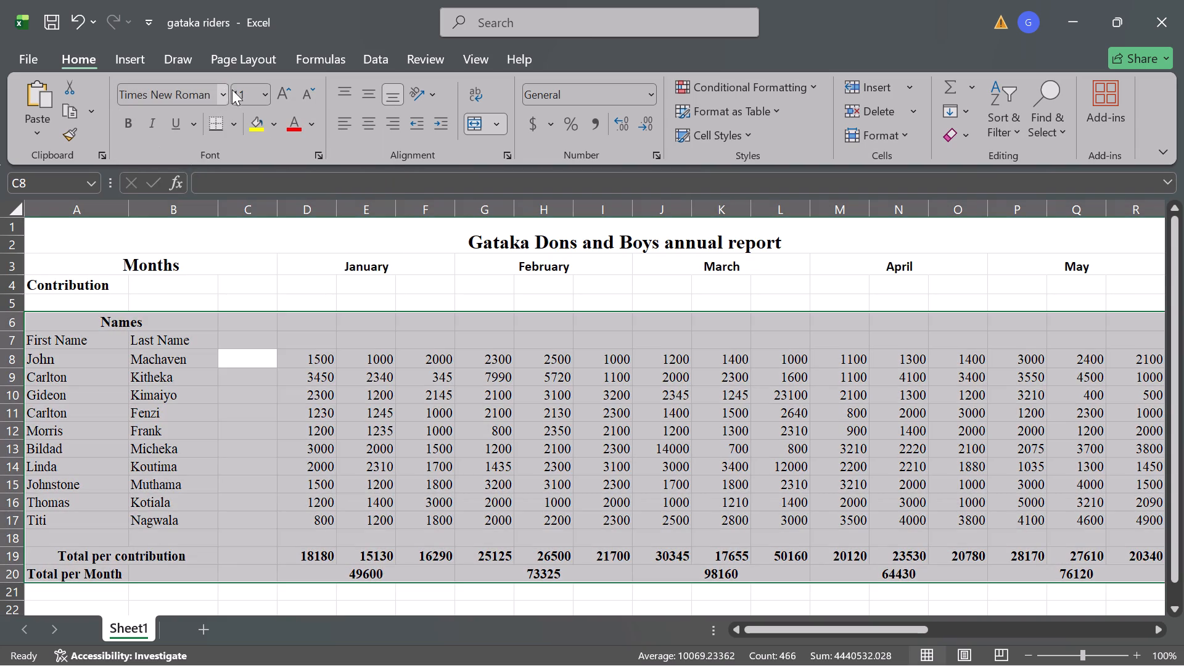
{"action": "left_click", "coordinate": [259, 93]}
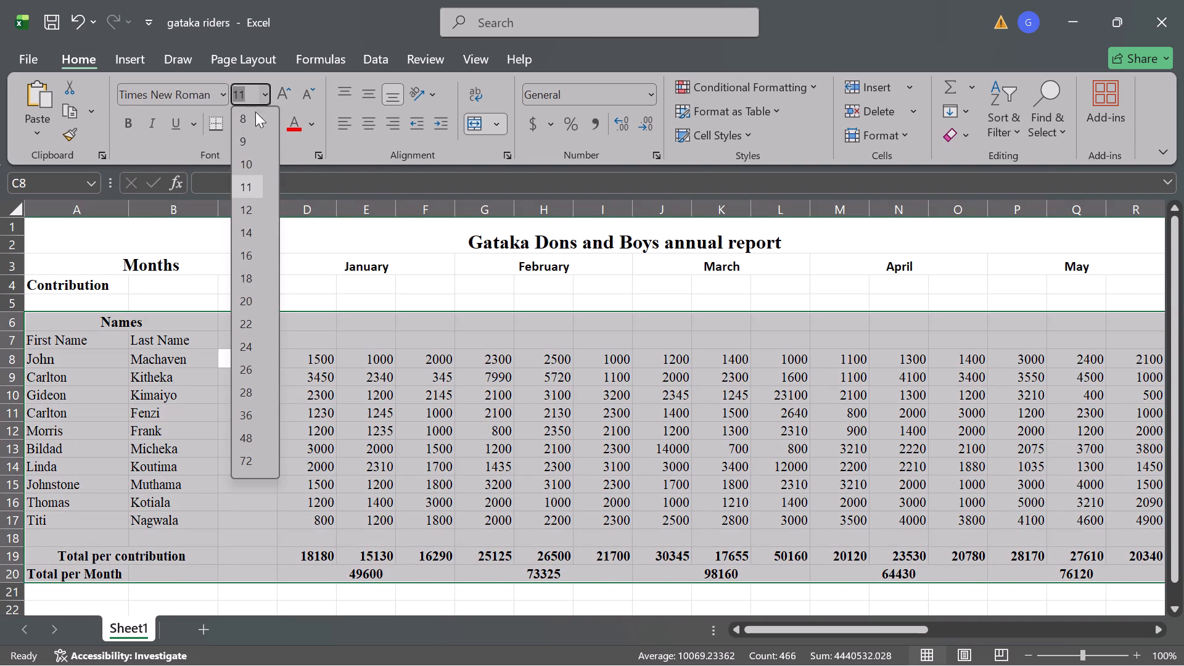
{"action": "left_click", "coordinate": [244, 208]}
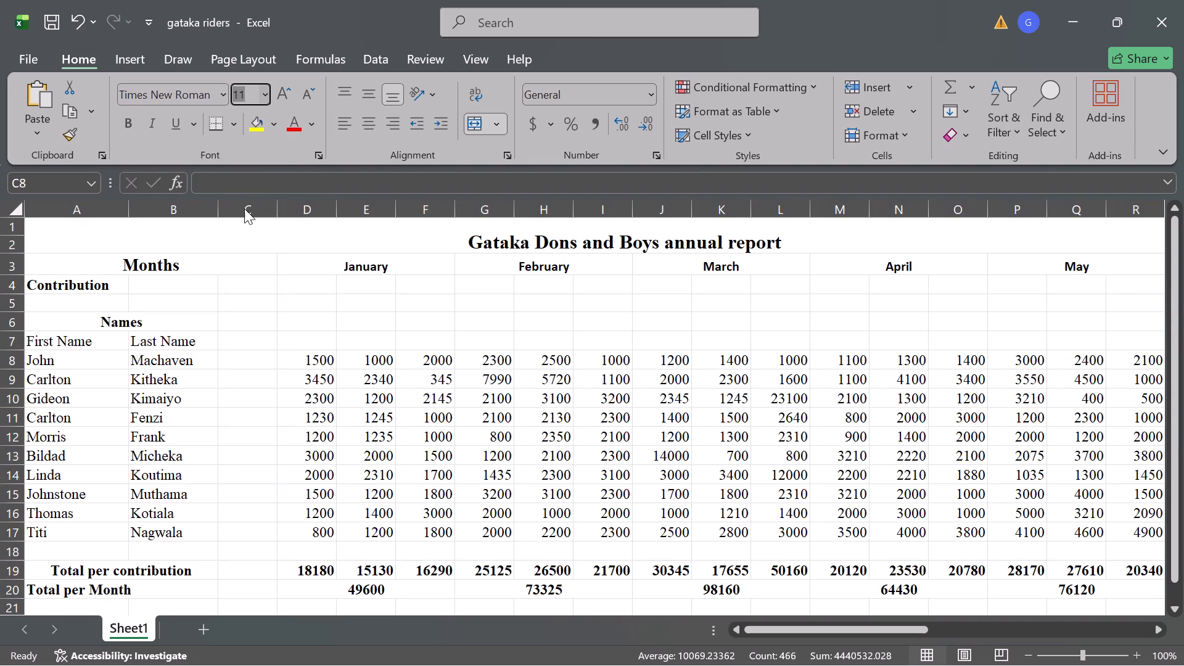
{"action": "scroll", "coordinate": [244, 208], "scroll_direction": "down", "scroll_amount": 1}
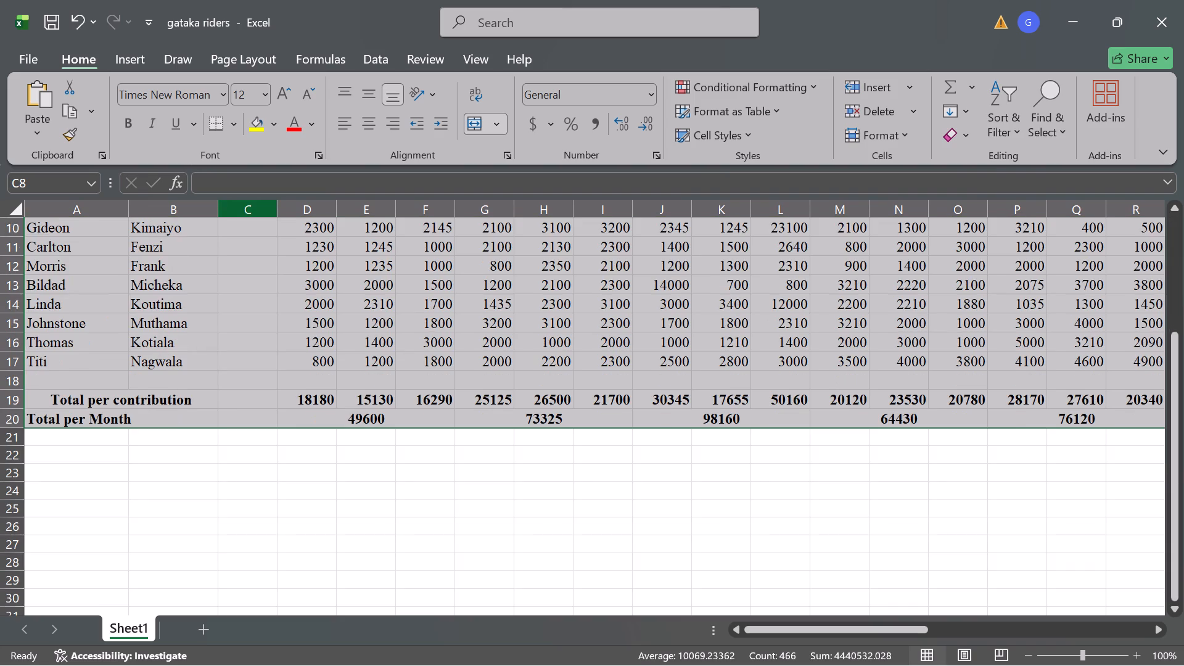
{"action": "scroll", "coordinate": [244, 208], "scroll_direction": "up", "scroll_amount": 1}
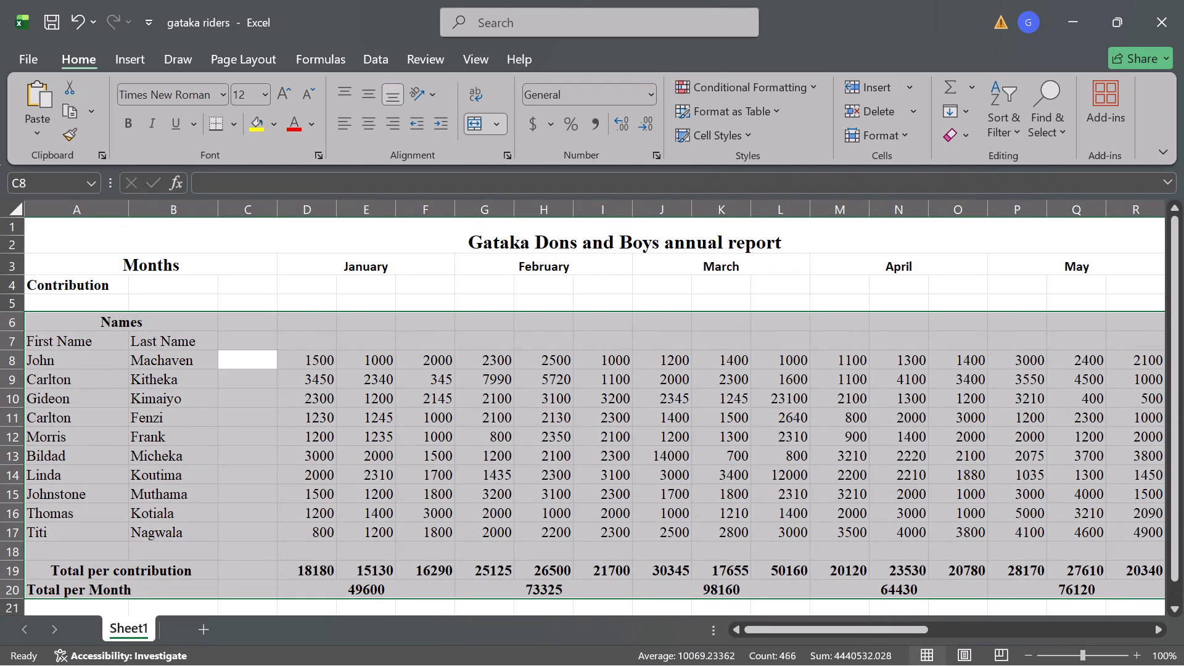
Set all of row 3, the month headings row, to Times New Roman.
{"action": "left_click", "coordinate": [6, 268]}
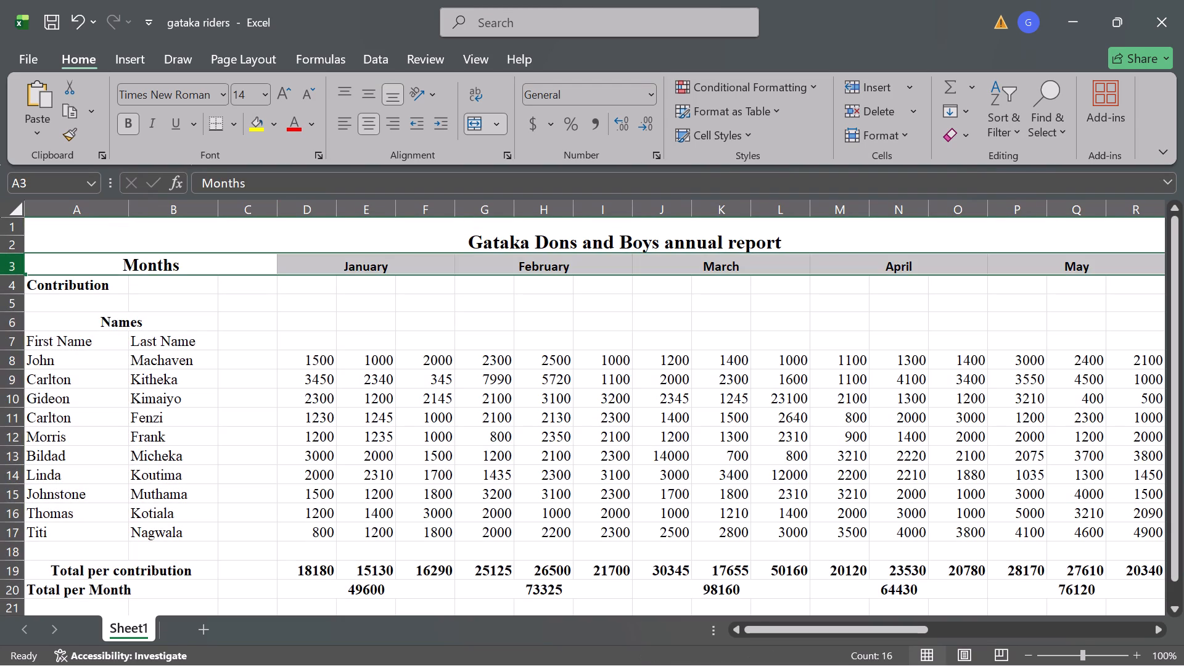
{"action": "left_click", "coordinate": [168, 94]}
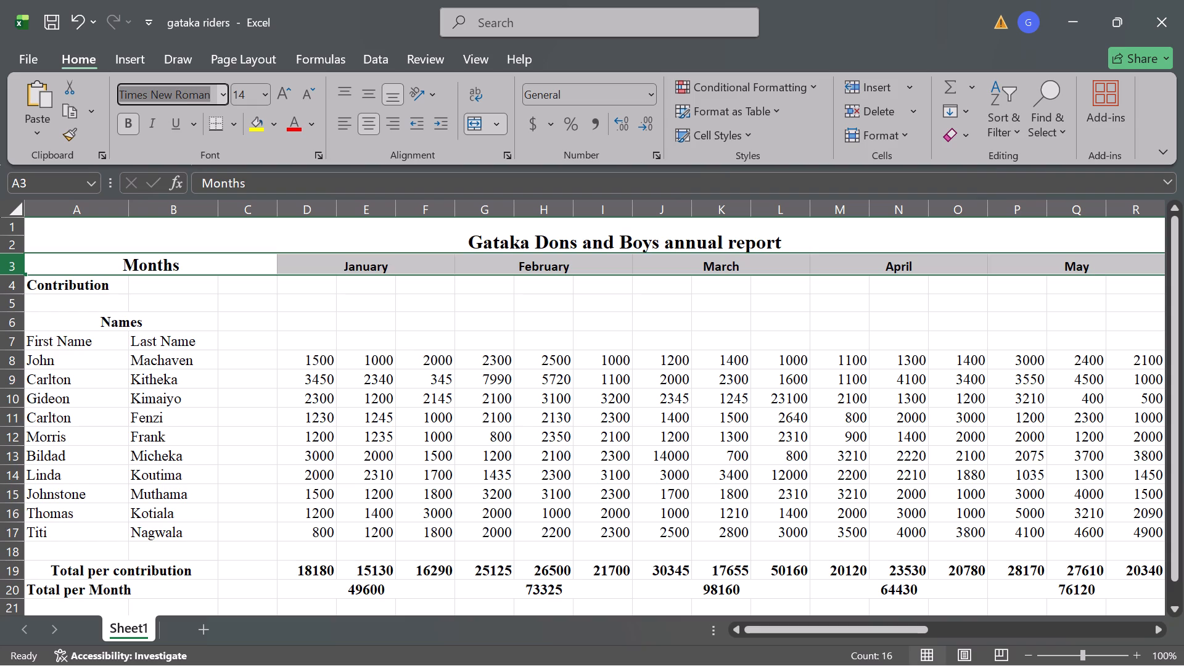
{"action": "key", "text": "Return"}
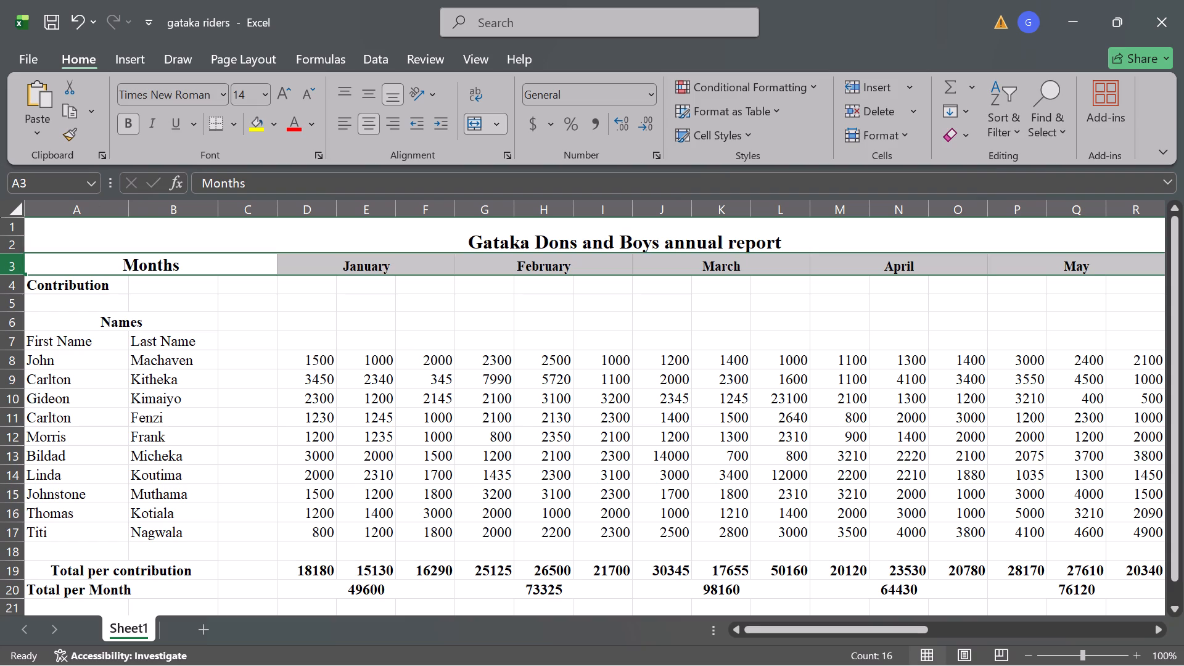
{"action": "left_click", "coordinate": [42, 280]}
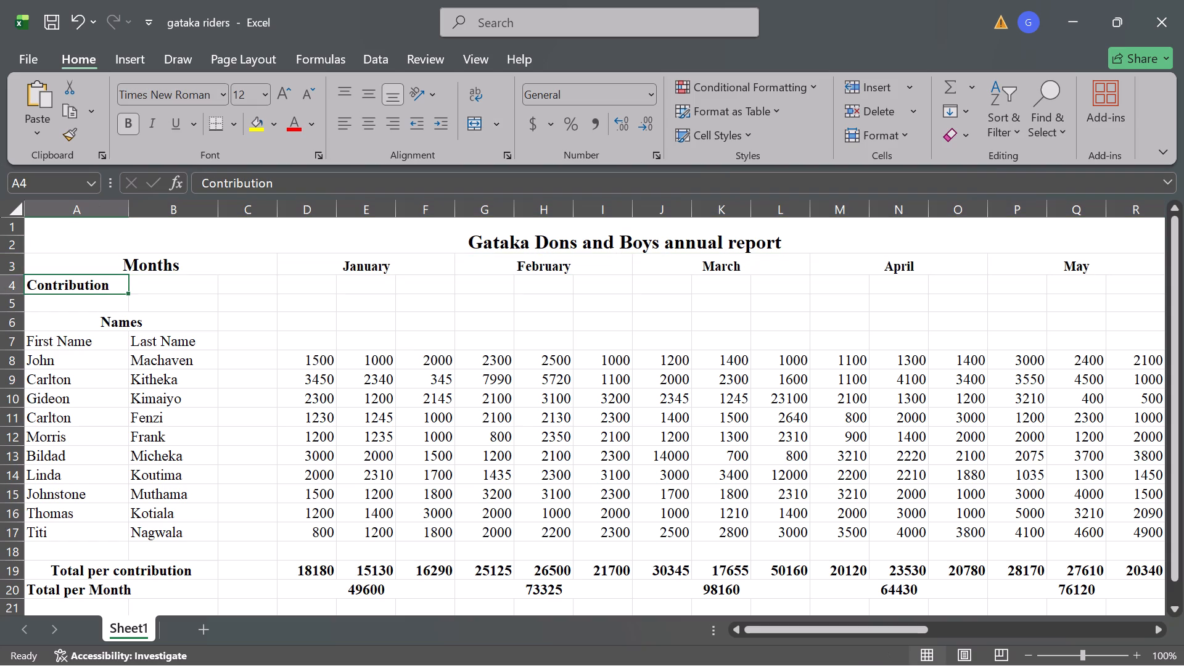
Make the whole Total column, AN, bold.
{"action": "scroll", "coordinate": [376, 446], "scroll_direction": "down", "scroll_amount": 2}
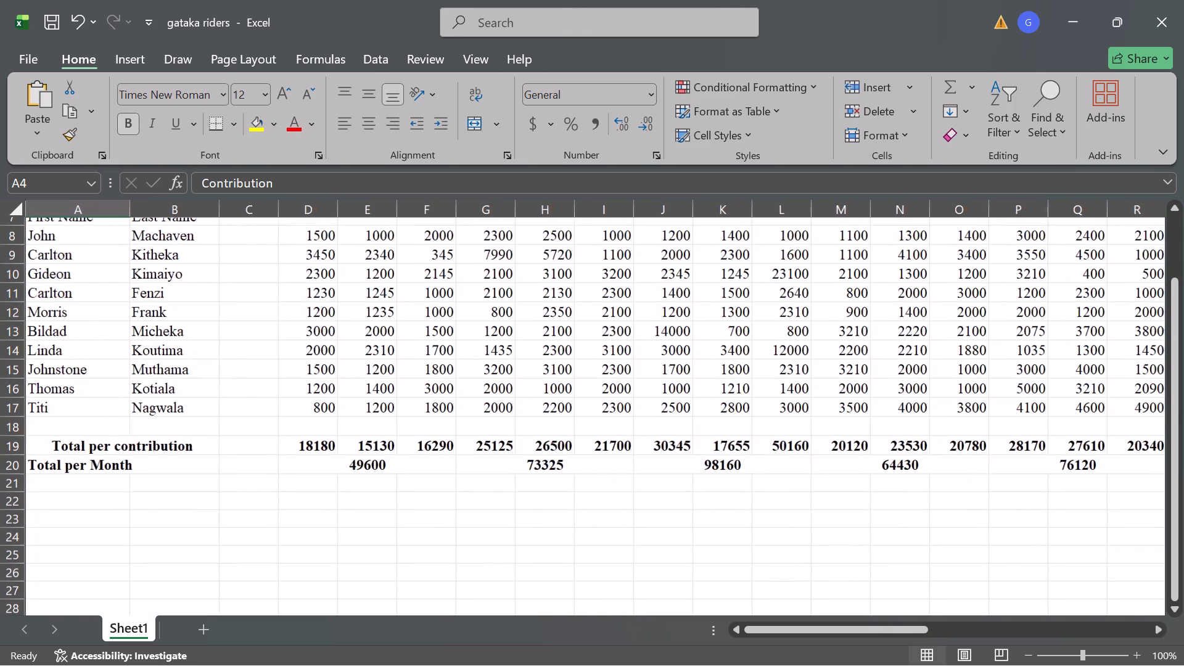
{"action": "scroll", "coordinate": [376, 446], "scroll_direction": "left", "scroll_amount": 6}
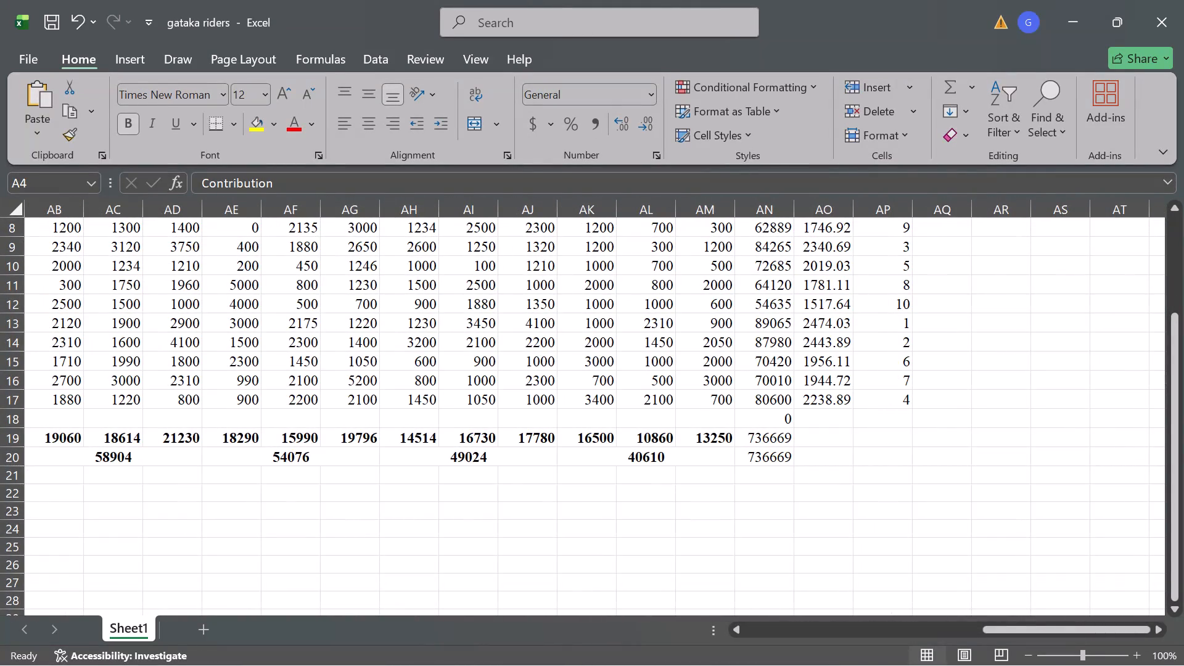
{"action": "left_click", "coordinate": [757, 199]}
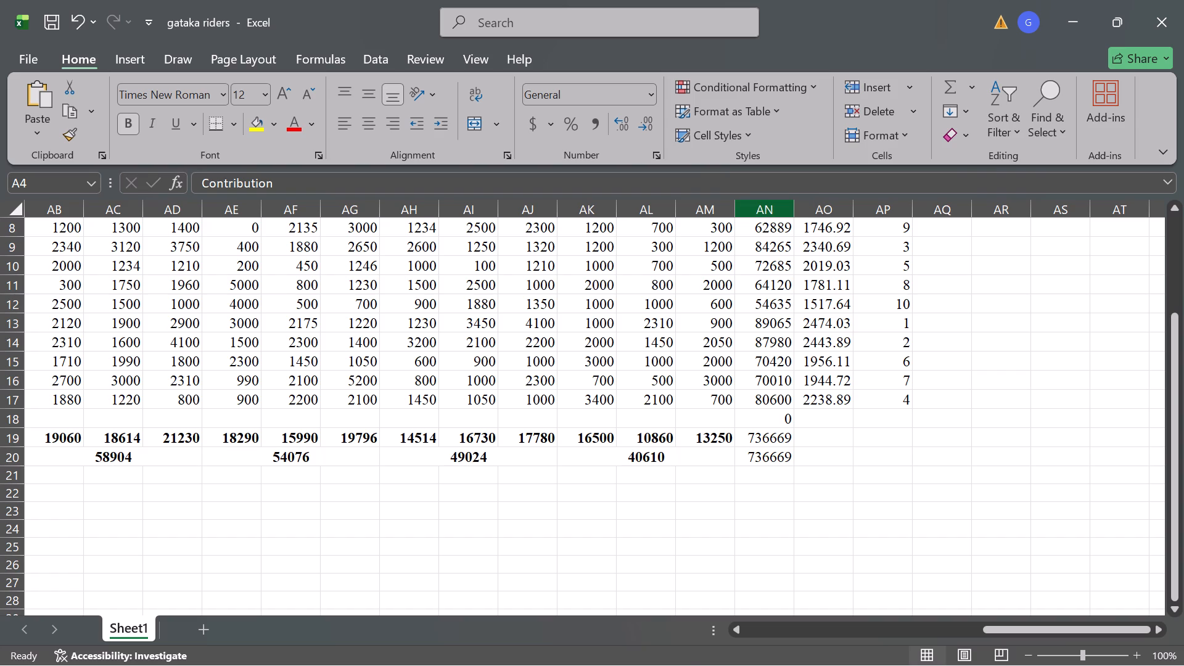
{"action": "left_click", "coordinate": [747, 207]}
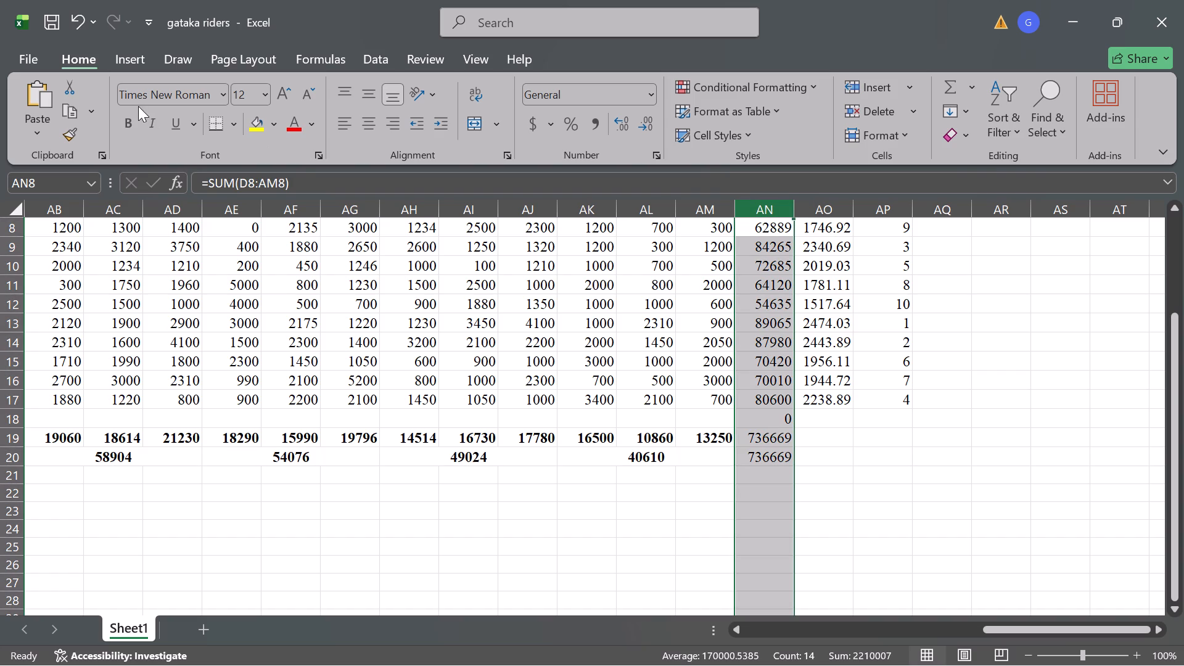
{"action": "left_click", "coordinate": [128, 119]}
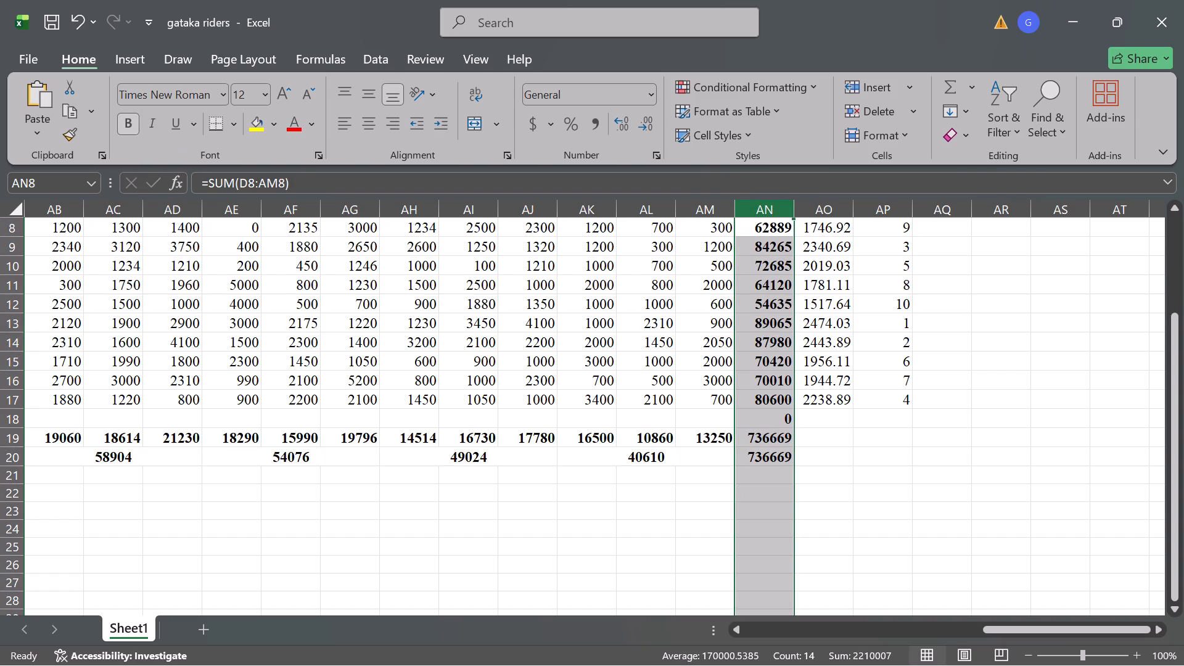
Make the whole average column, AO, bold.
{"action": "left_click", "coordinate": [812, 213]}
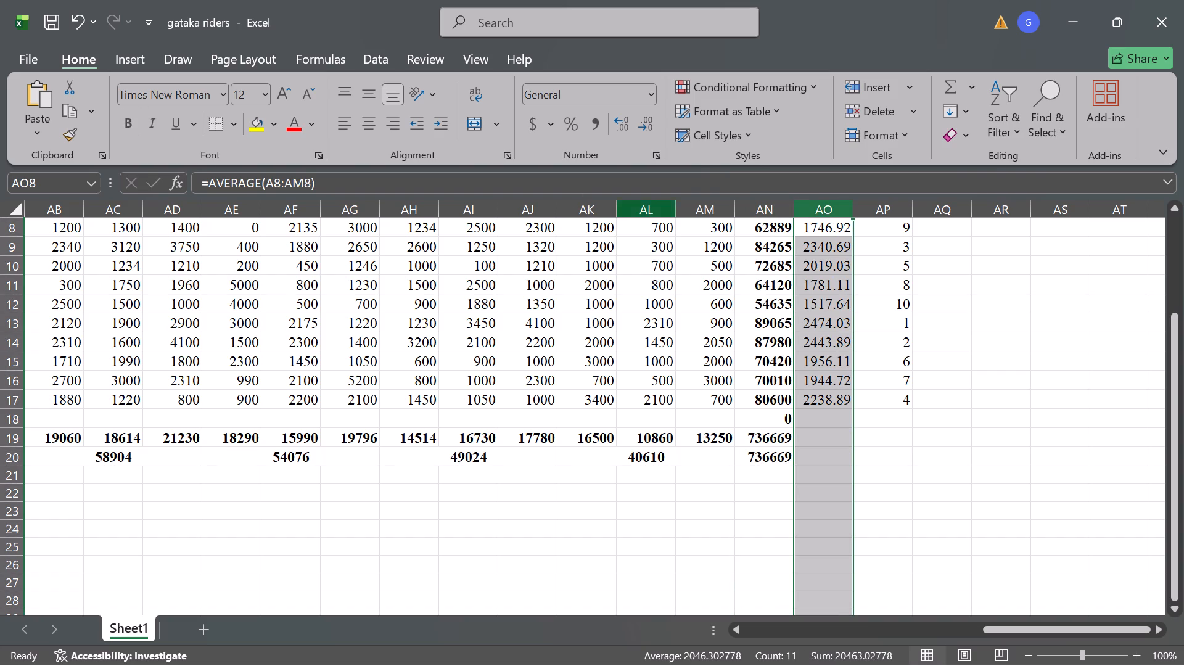
{"action": "left_click", "coordinate": [118, 129]}
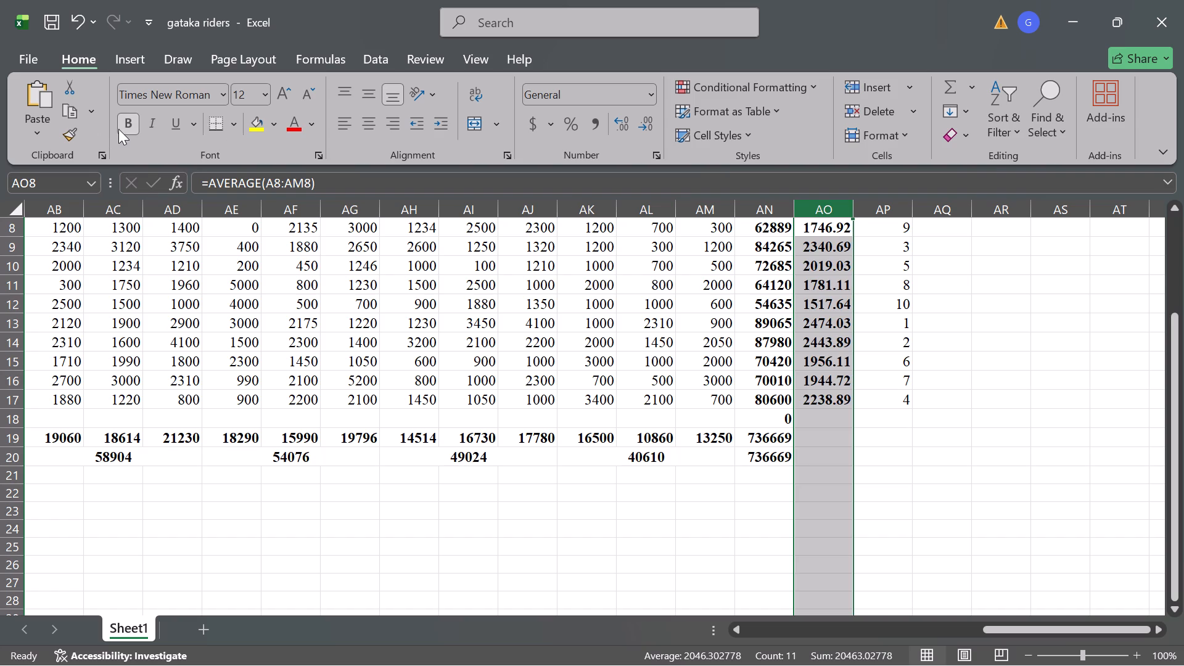
Add a new blank worksheet after Sheet1 in the workbook.
{"action": "left_click", "coordinate": [567, 485]}
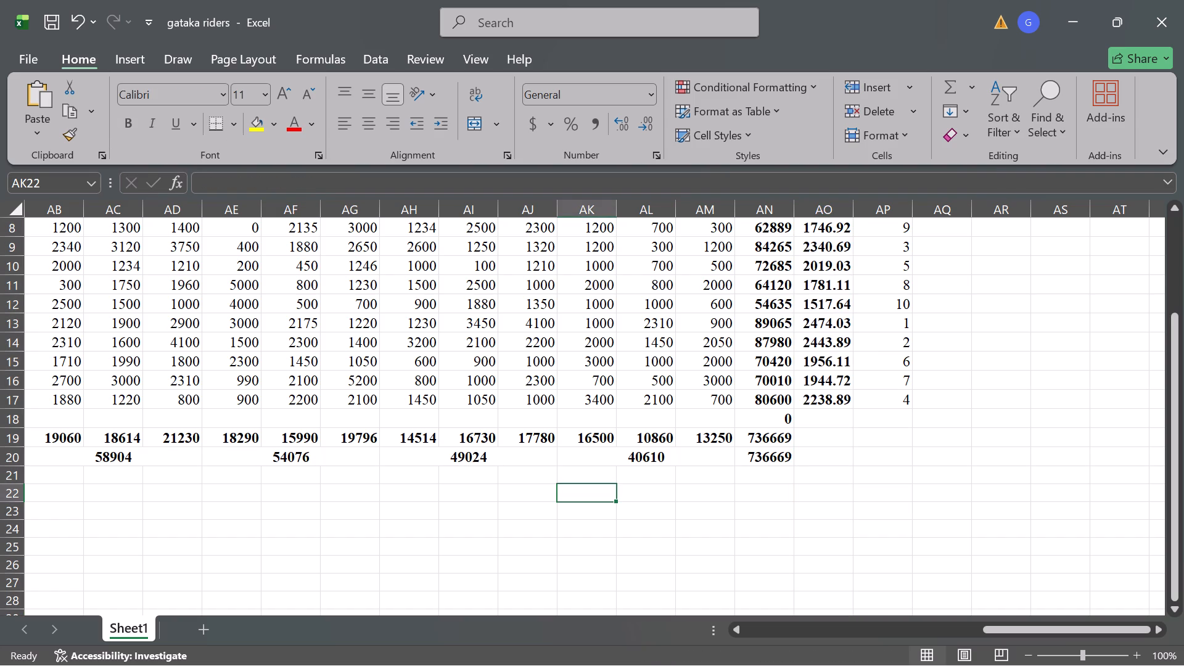
{"action": "left_click", "coordinate": [199, 635]}
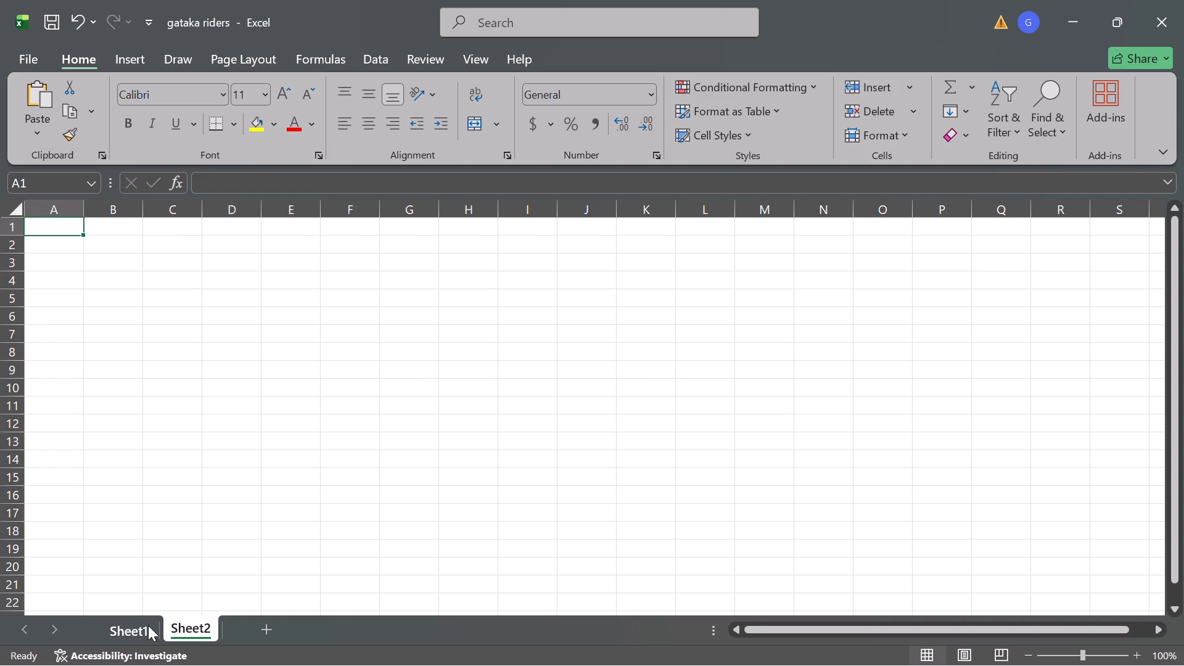
{"action": "left_click", "coordinate": [134, 627]}
{"action": "left_click", "coordinate": [177, 635]}
{"action": "left_click", "coordinate": [146, 629]}
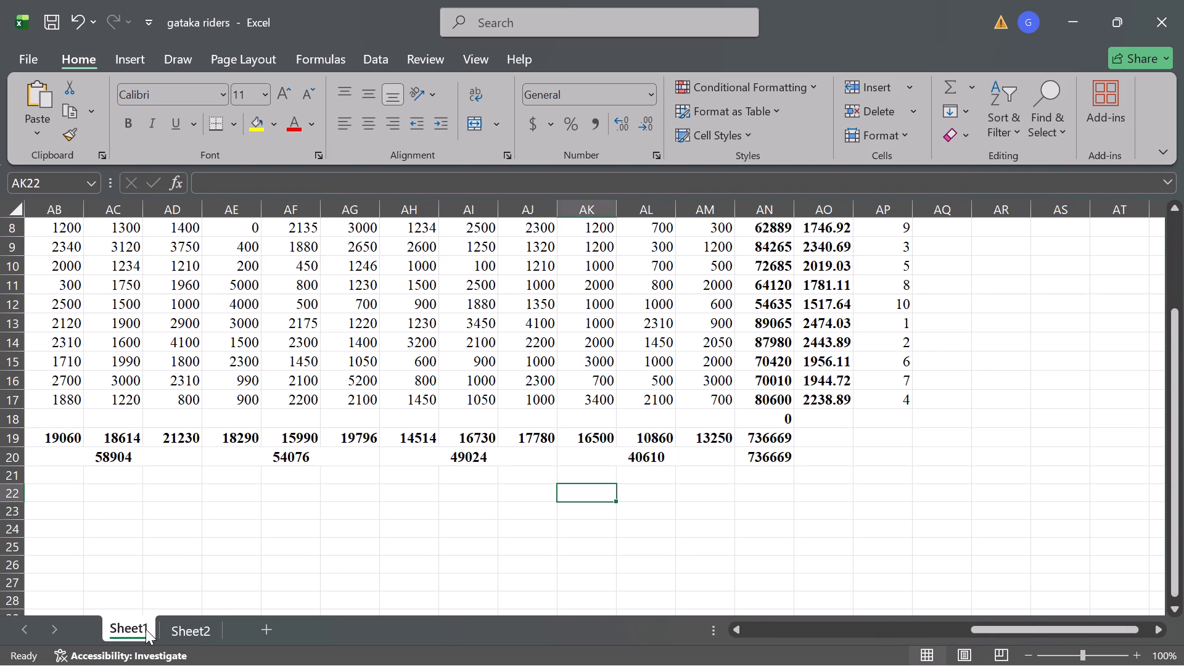
{"action": "left_click", "coordinate": [211, 629]}
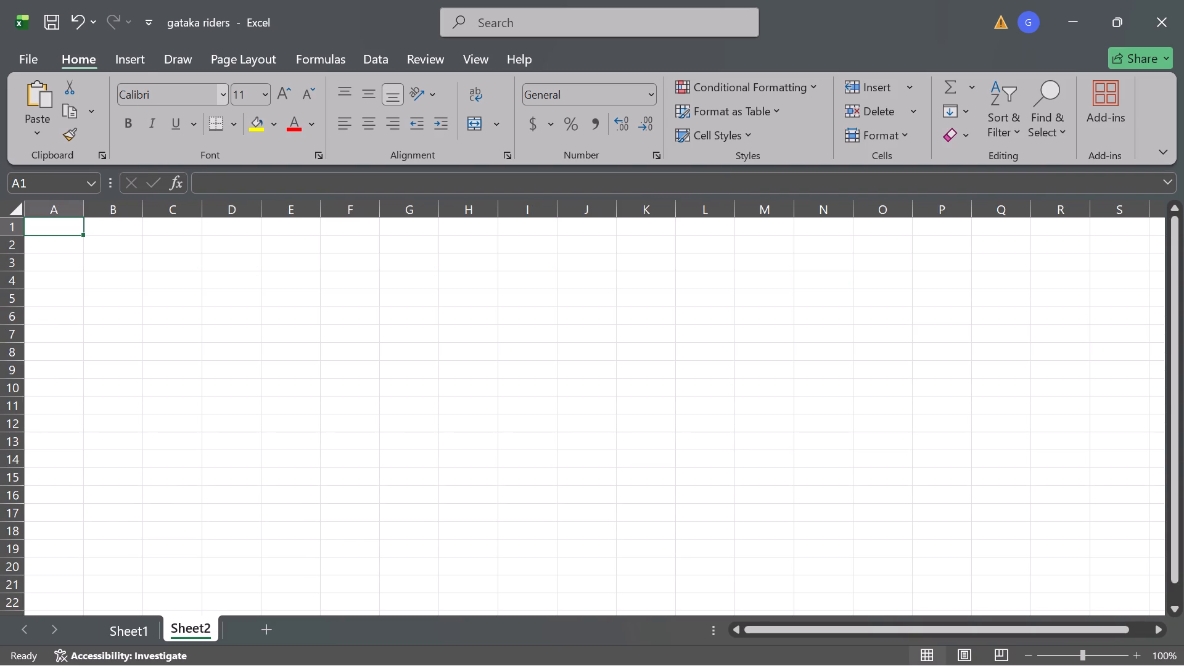
Insert an empty 2-D clustered column chart on the new worksheet.
{"action": "left_click", "coordinate": [126, 68]}
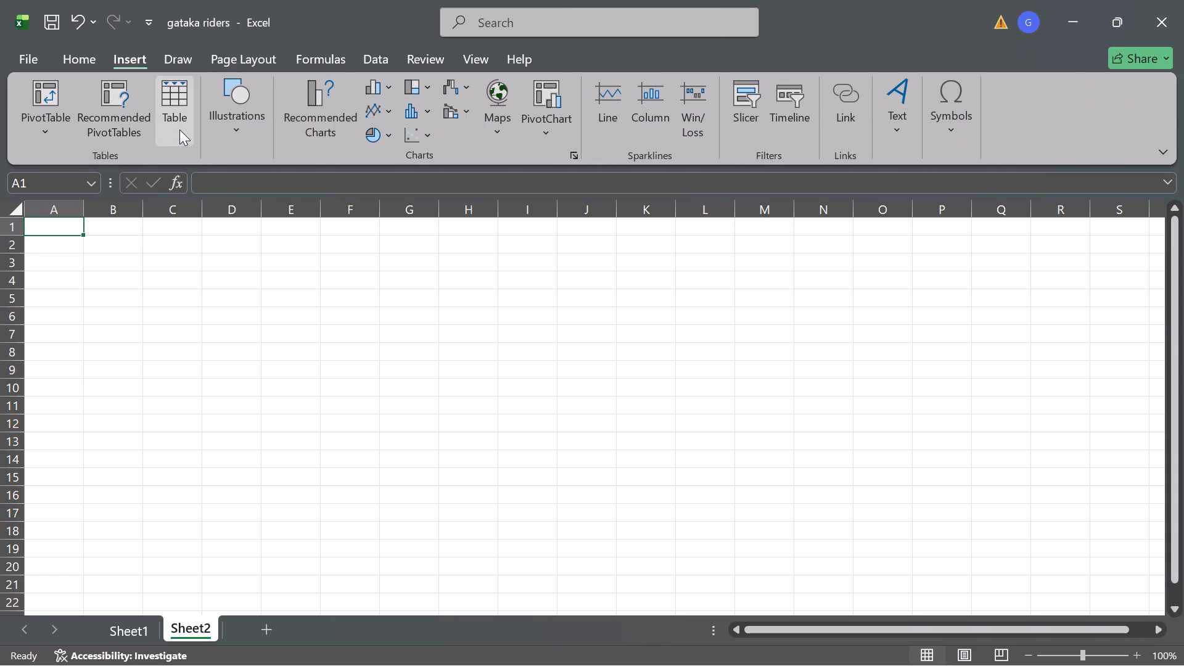
{"action": "left_click", "coordinate": [387, 86]}
{"action": "left_click", "coordinate": [390, 128]}
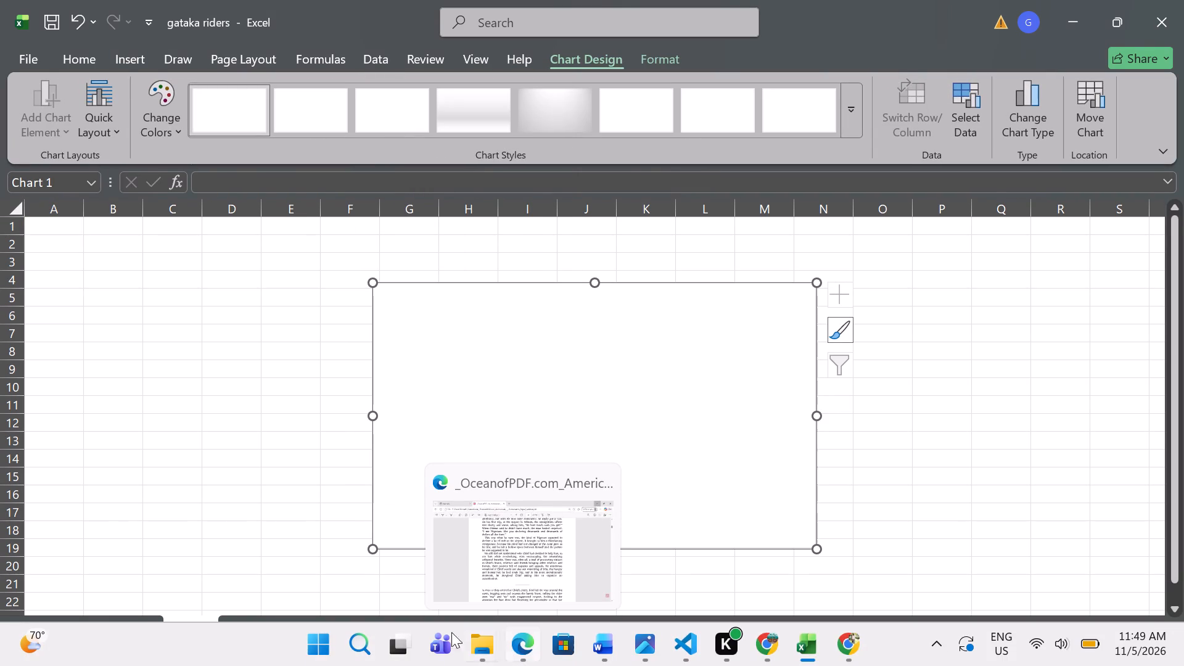
Copy row 3 with the month headings and row 20 with the Total per Month figures together from Sheet1.
{"action": "left_click", "coordinate": [119, 629]}
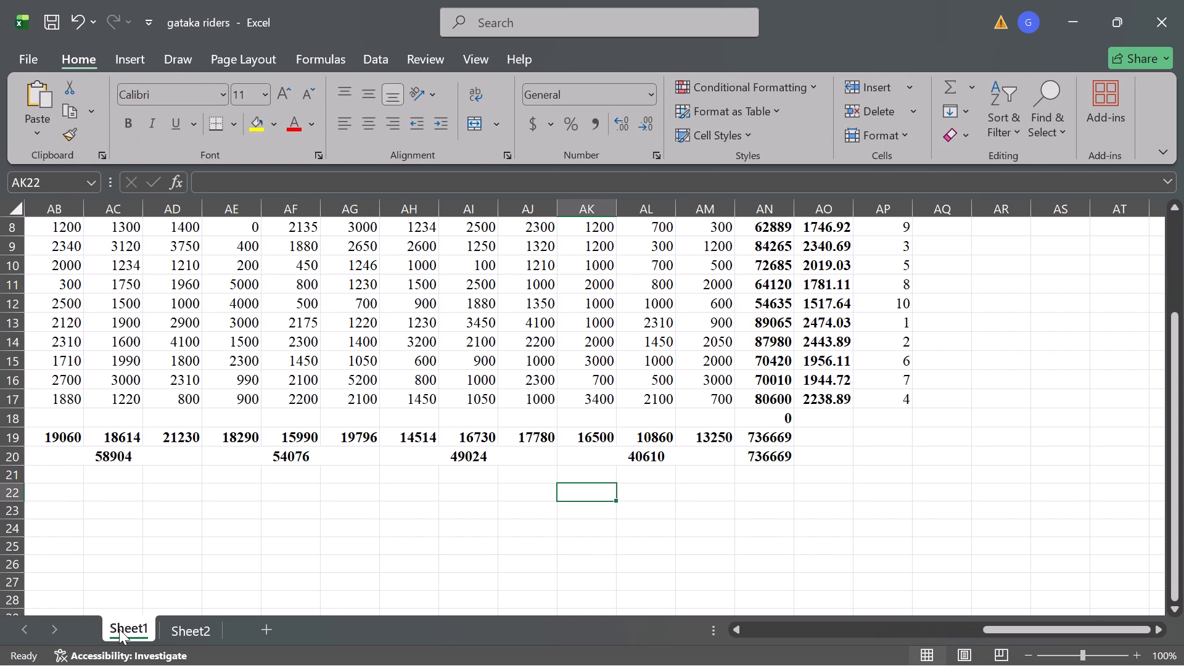
{"action": "scroll", "coordinate": [346, 467], "scroll_direction": "up", "scroll_amount": 7}
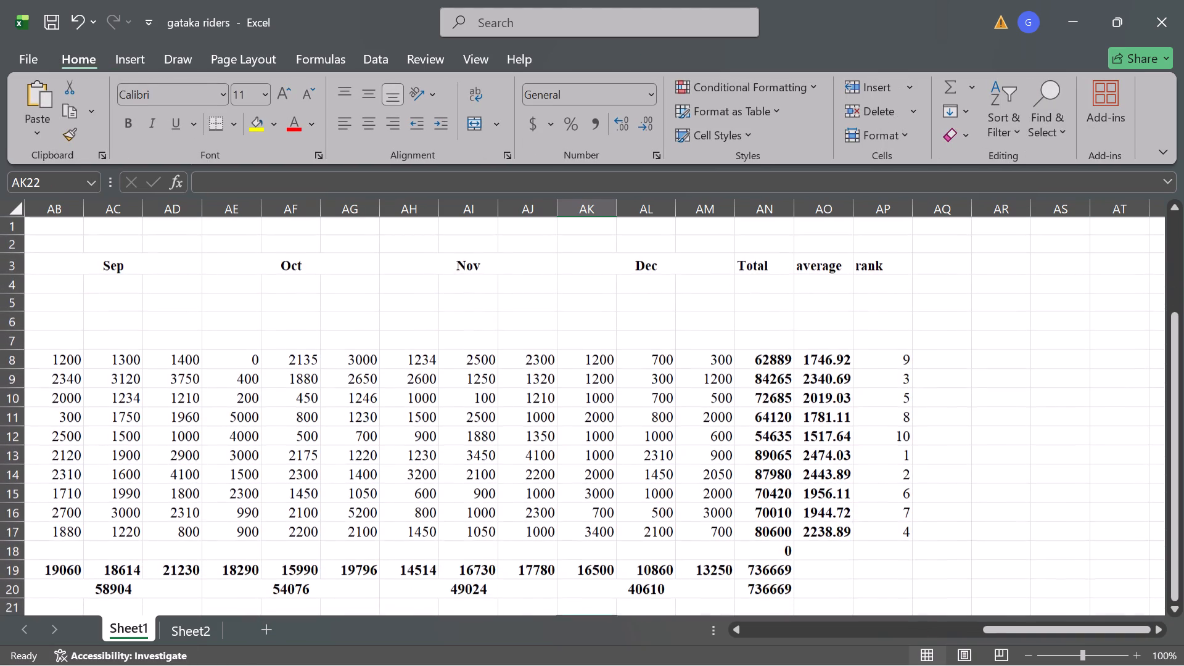
{"action": "scroll", "coordinate": [346, 467], "scroll_direction": "right", "scroll_amount": 6}
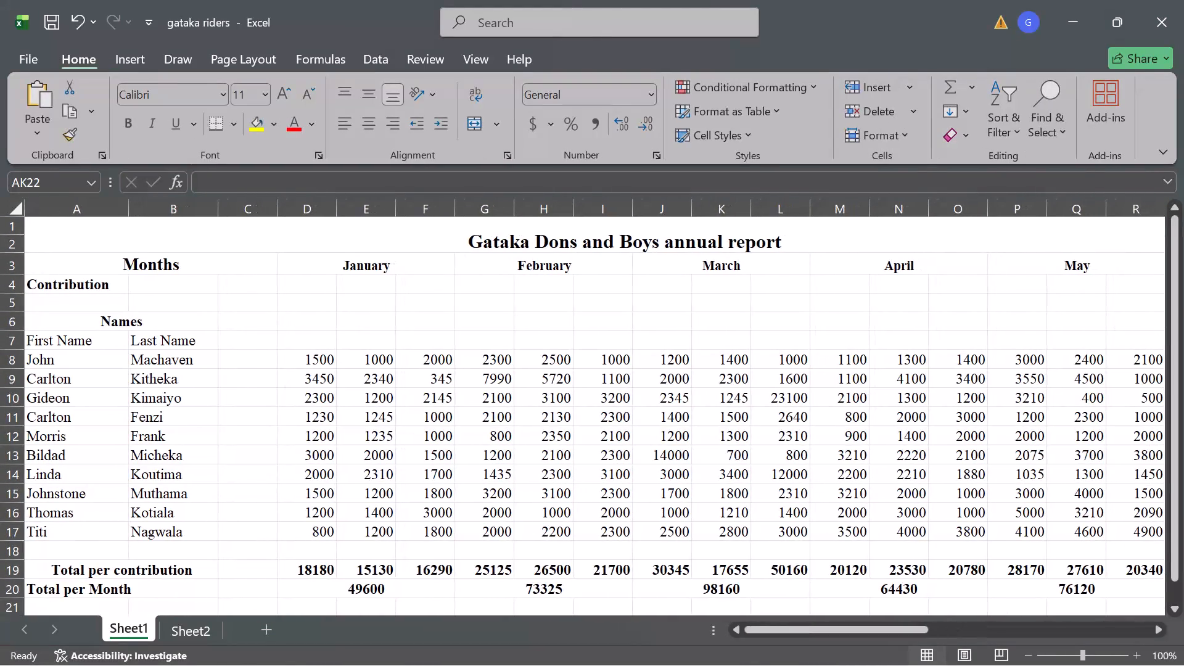
{"action": "left_click", "coordinate": [13, 263]}
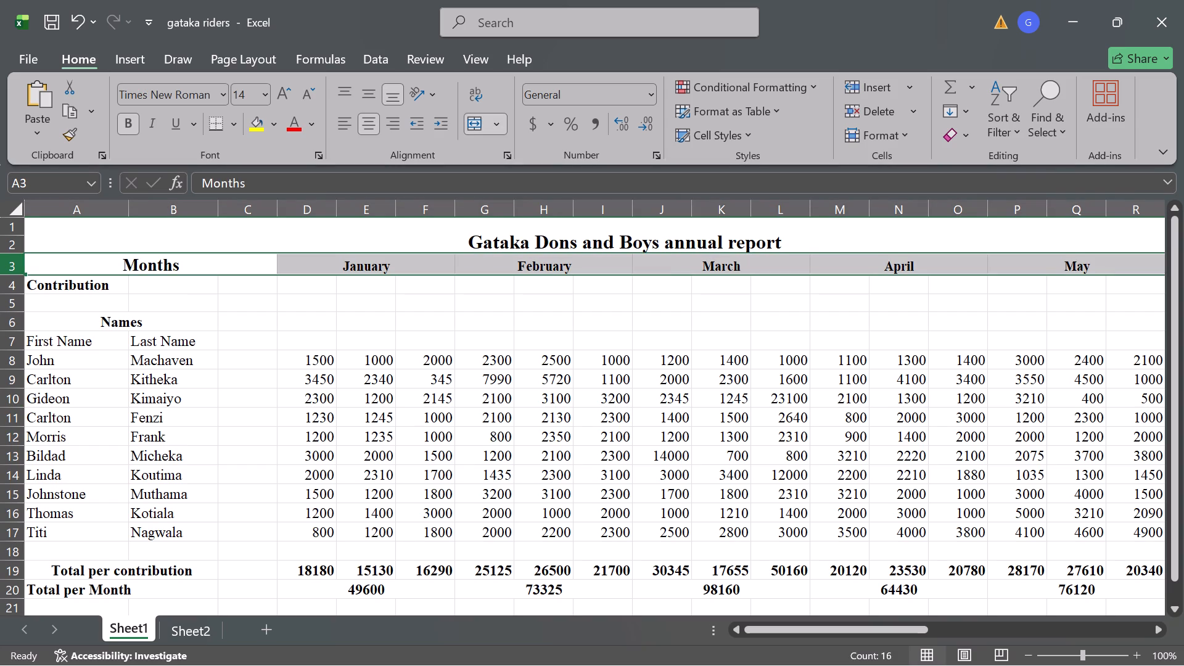
{"action": "left_click", "coordinate": [14, 586], "text": "ctrl"}
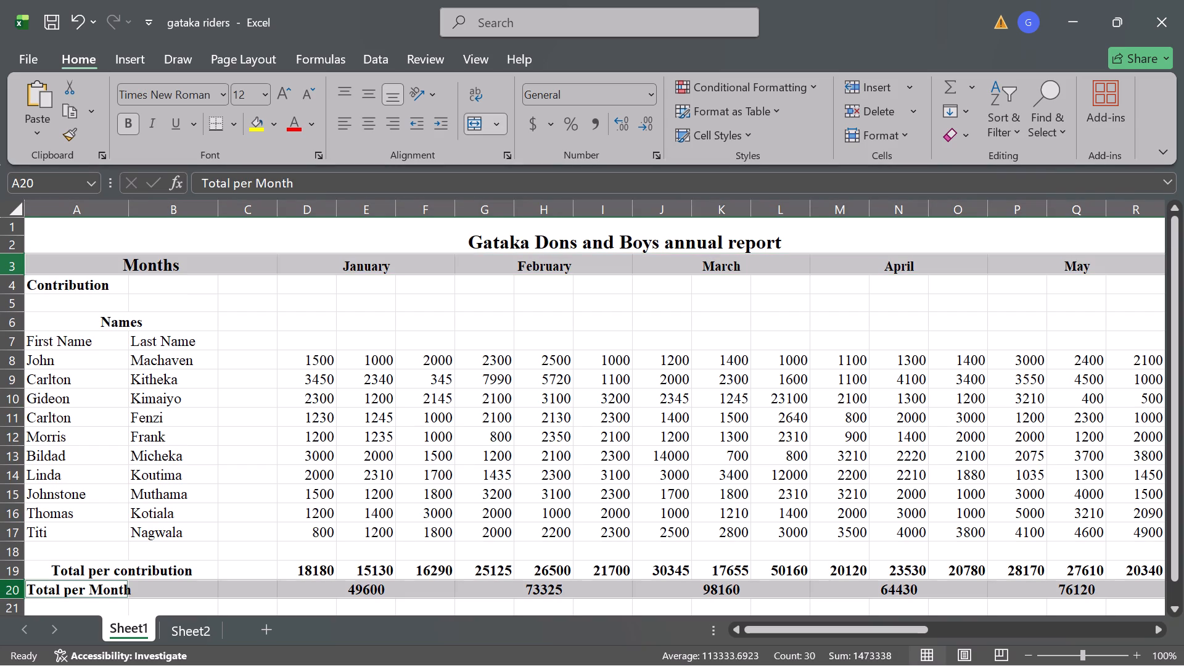
{"action": "key", "text": "ctrl+c"}
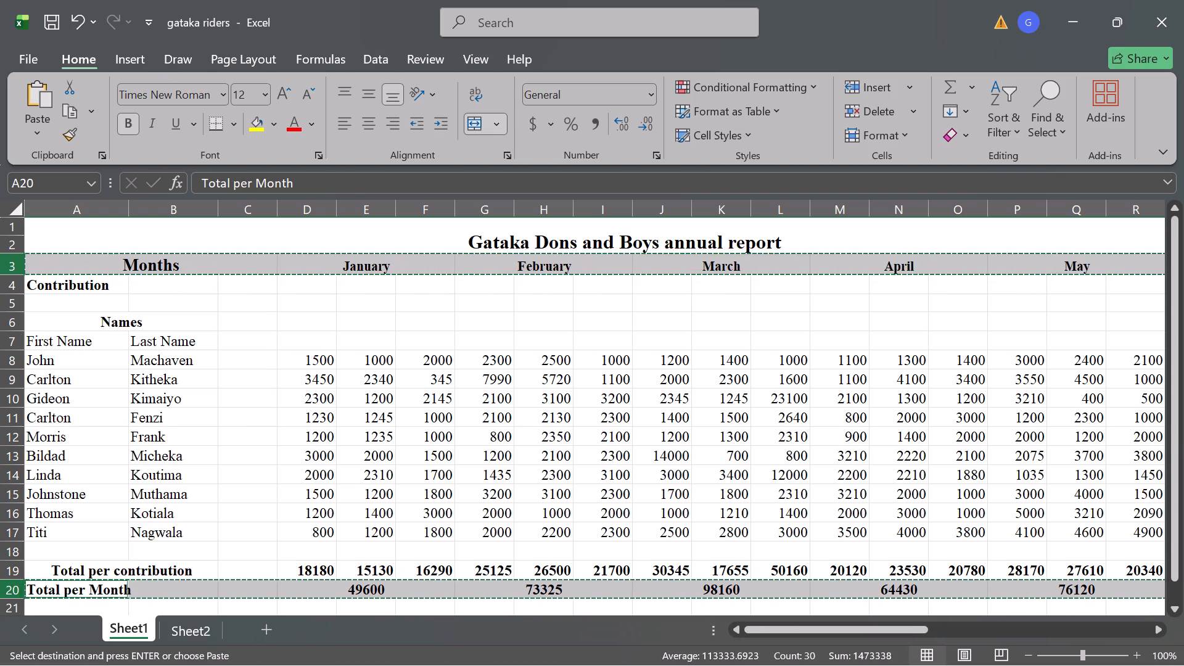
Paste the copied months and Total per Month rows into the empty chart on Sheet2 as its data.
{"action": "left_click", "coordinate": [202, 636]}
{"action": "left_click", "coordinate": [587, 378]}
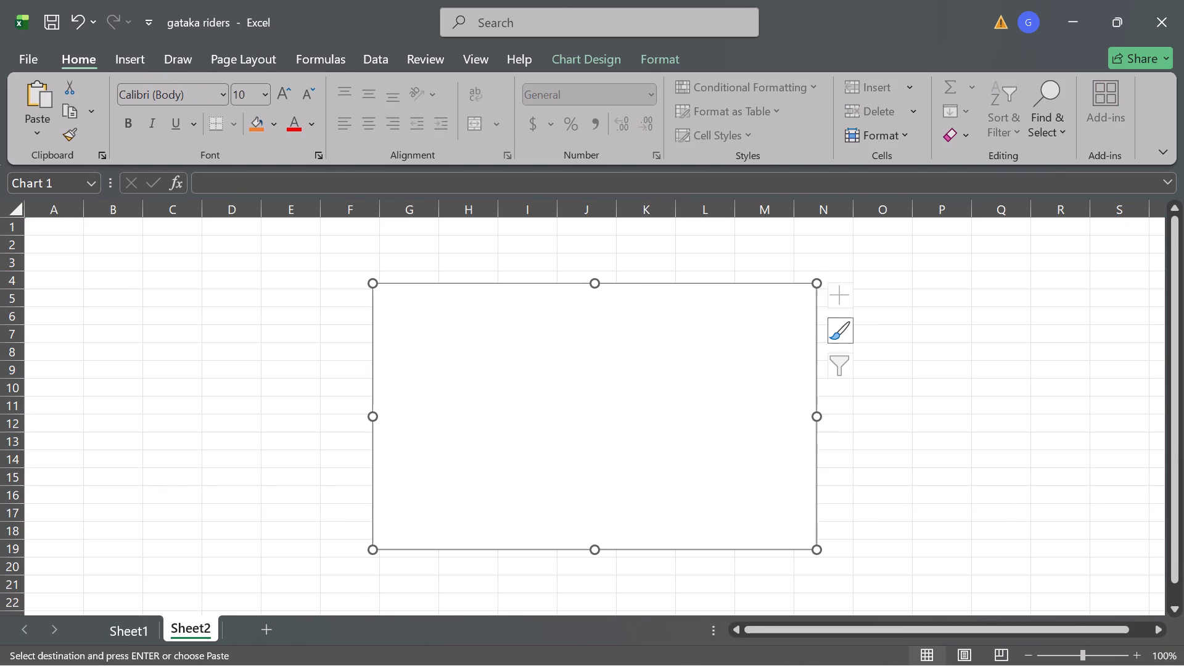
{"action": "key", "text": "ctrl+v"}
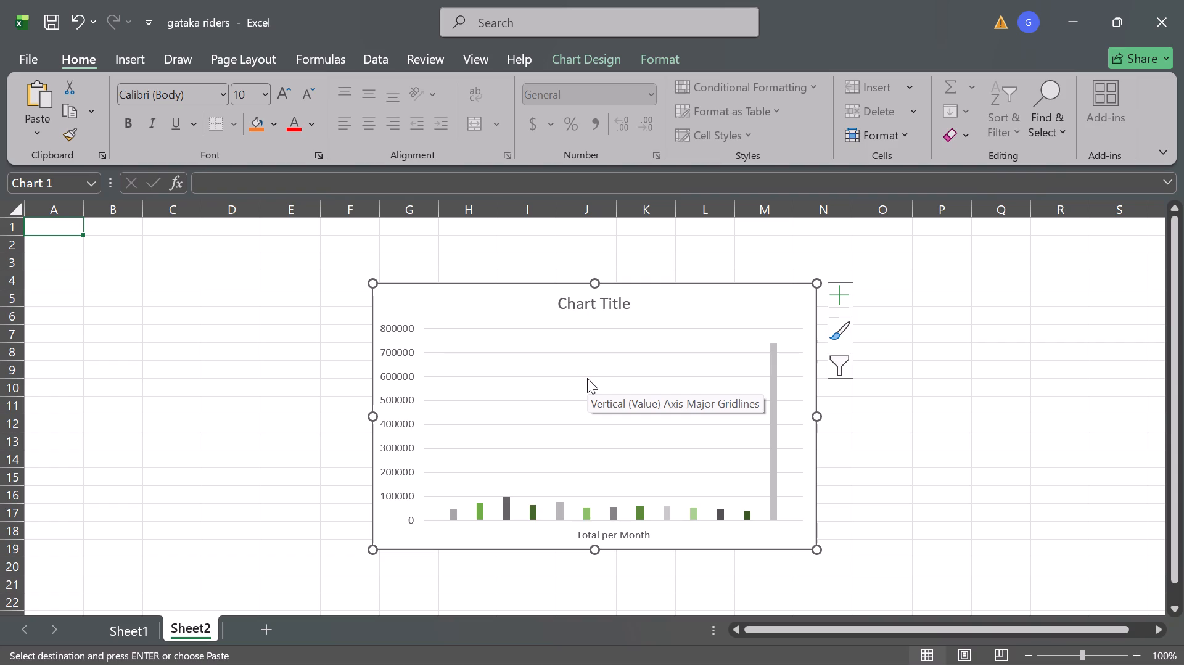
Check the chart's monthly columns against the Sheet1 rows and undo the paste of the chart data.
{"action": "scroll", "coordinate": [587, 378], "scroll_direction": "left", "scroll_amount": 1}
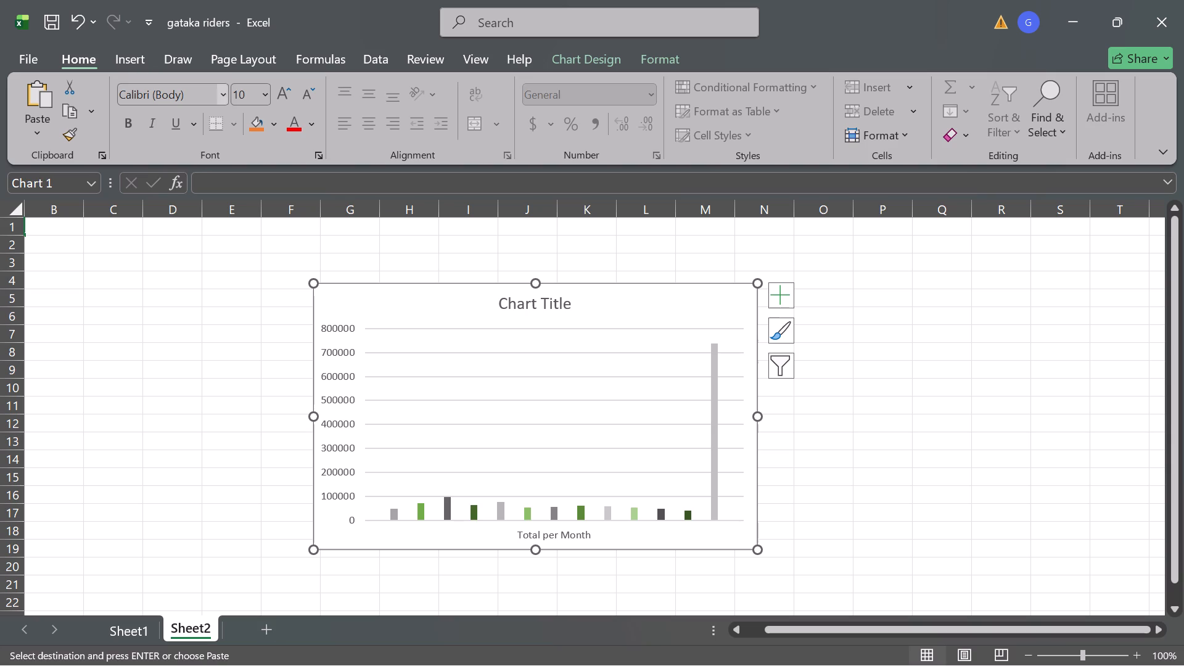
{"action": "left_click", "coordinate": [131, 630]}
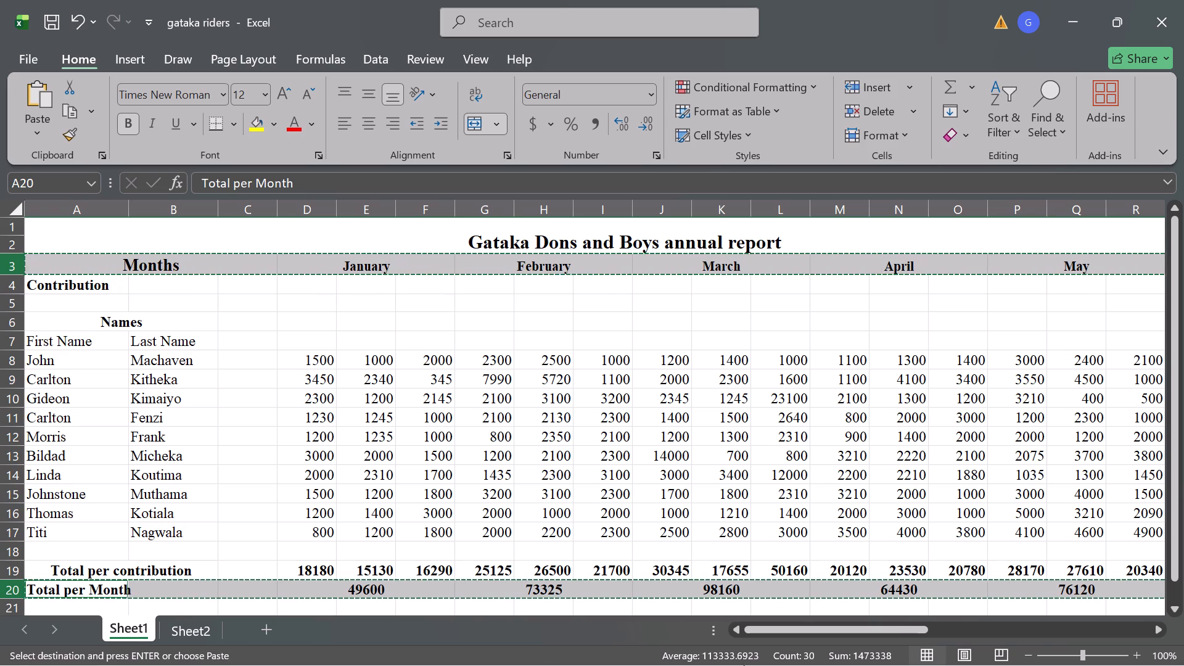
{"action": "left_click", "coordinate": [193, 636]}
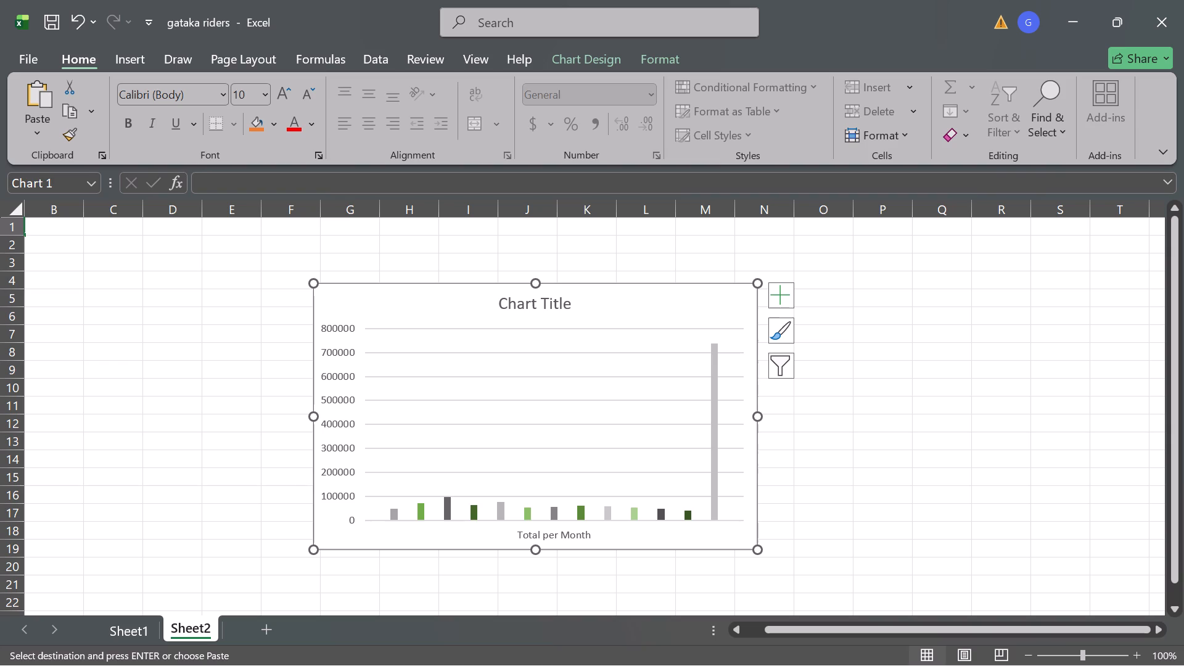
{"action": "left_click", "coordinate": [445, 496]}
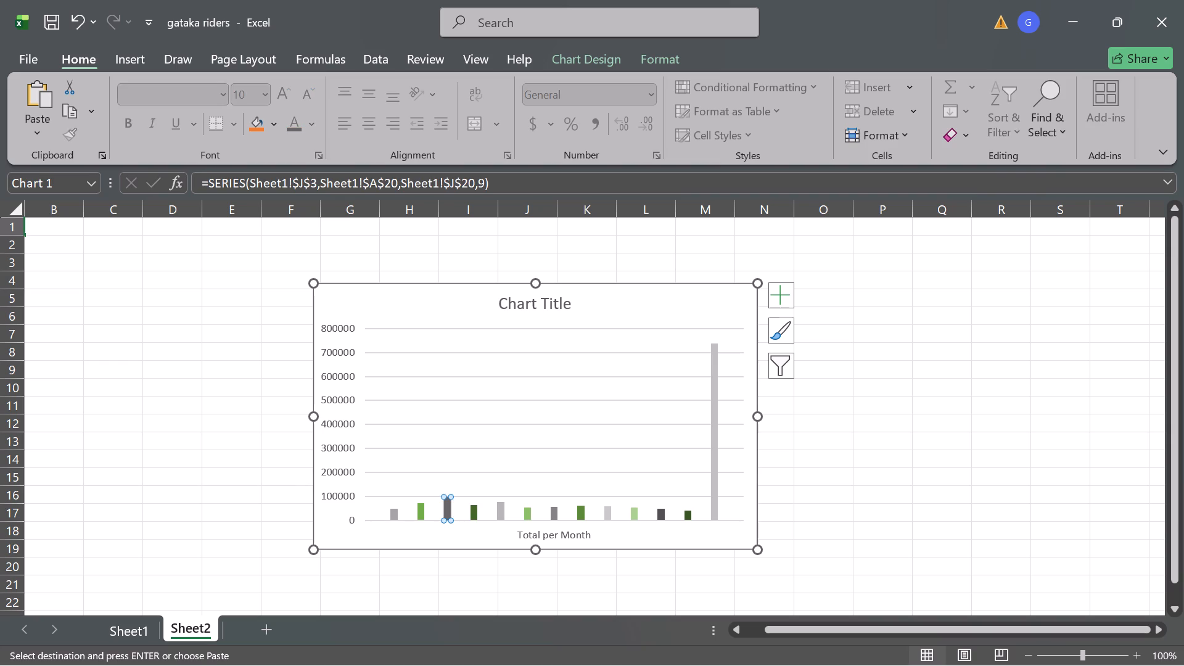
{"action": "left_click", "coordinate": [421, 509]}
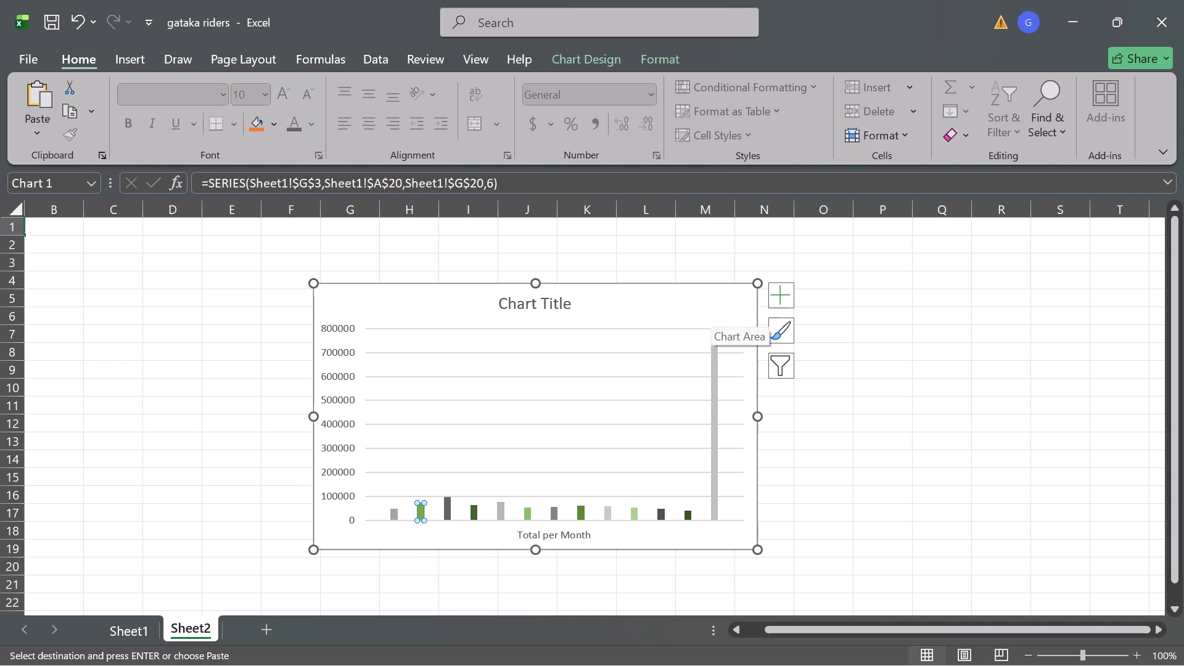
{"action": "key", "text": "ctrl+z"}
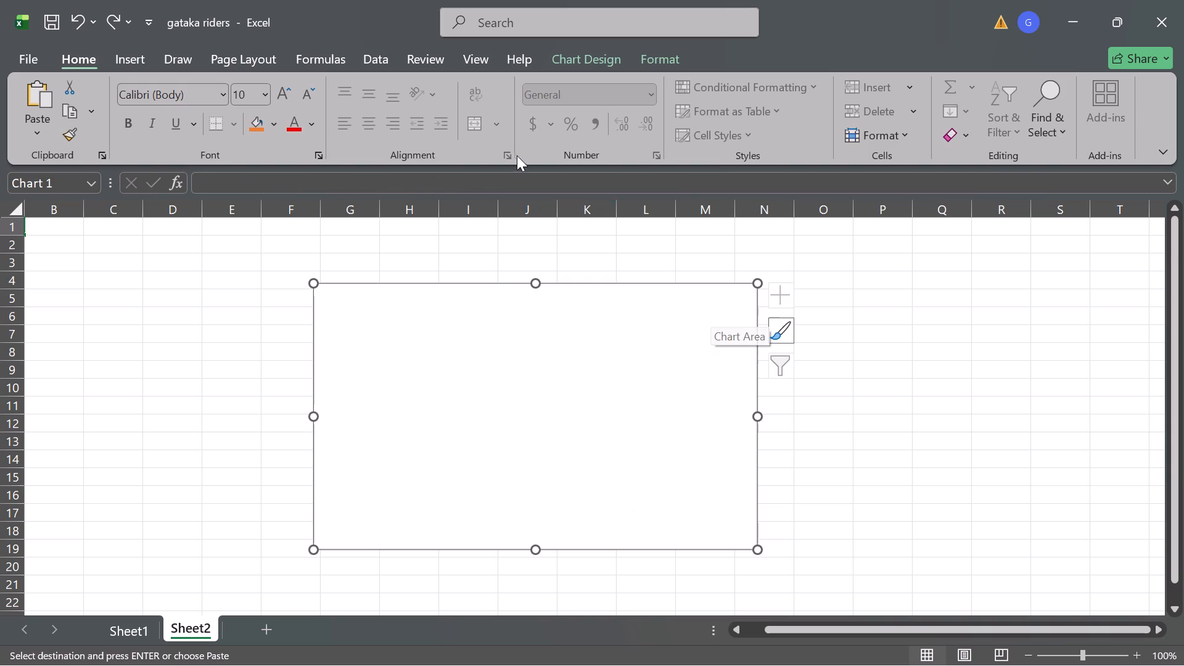
Insert a second 2-D clustered column chart on Sheet2 and paste the copied months and Total per Month rows into it.
{"action": "left_click", "coordinate": [515, 155]}
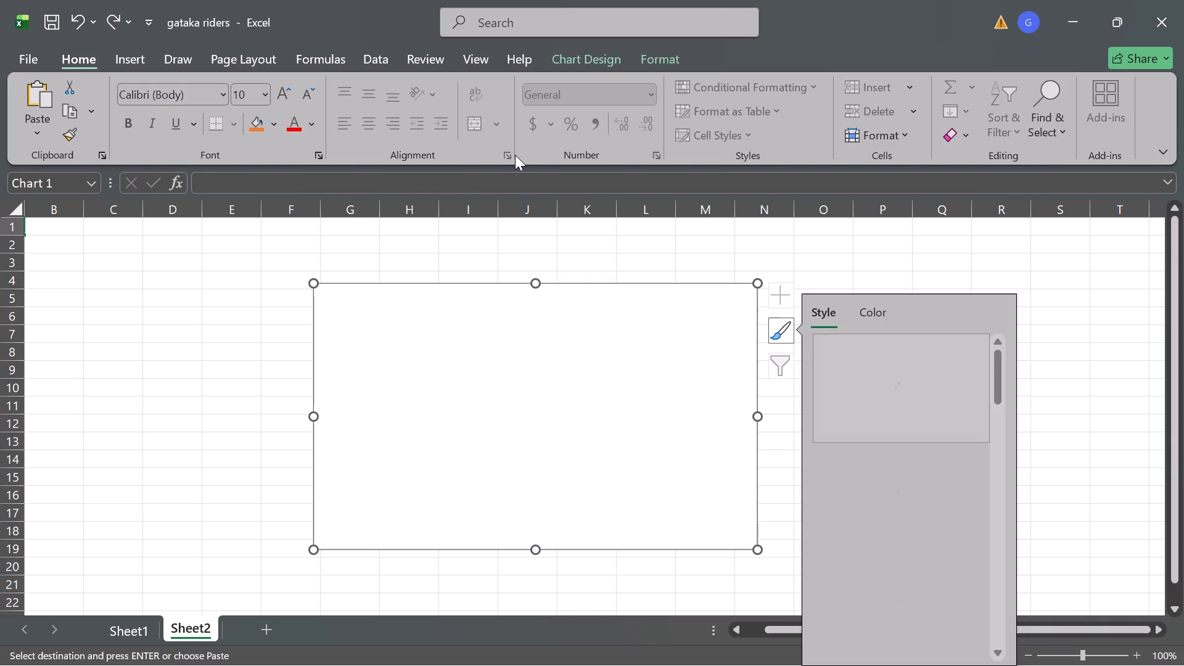
{"action": "left_click", "coordinate": [239, 284]}
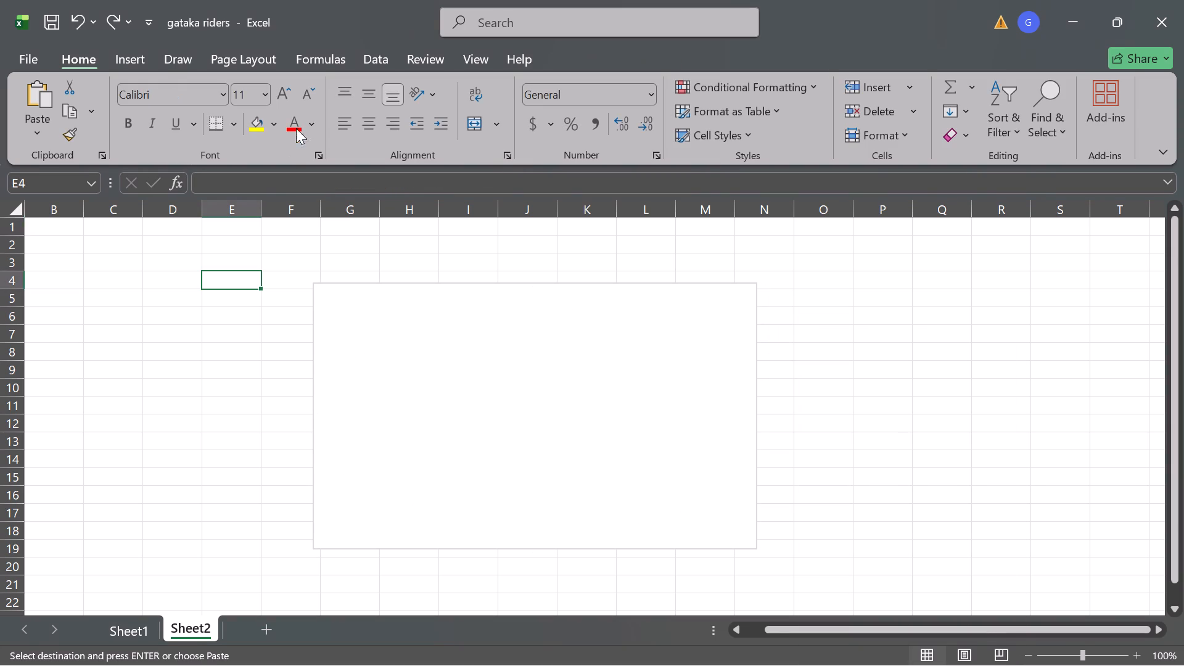
{"action": "left_click", "coordinate": [137, 64]}
{"action": "left_click", "coordinate": [393, 83]}
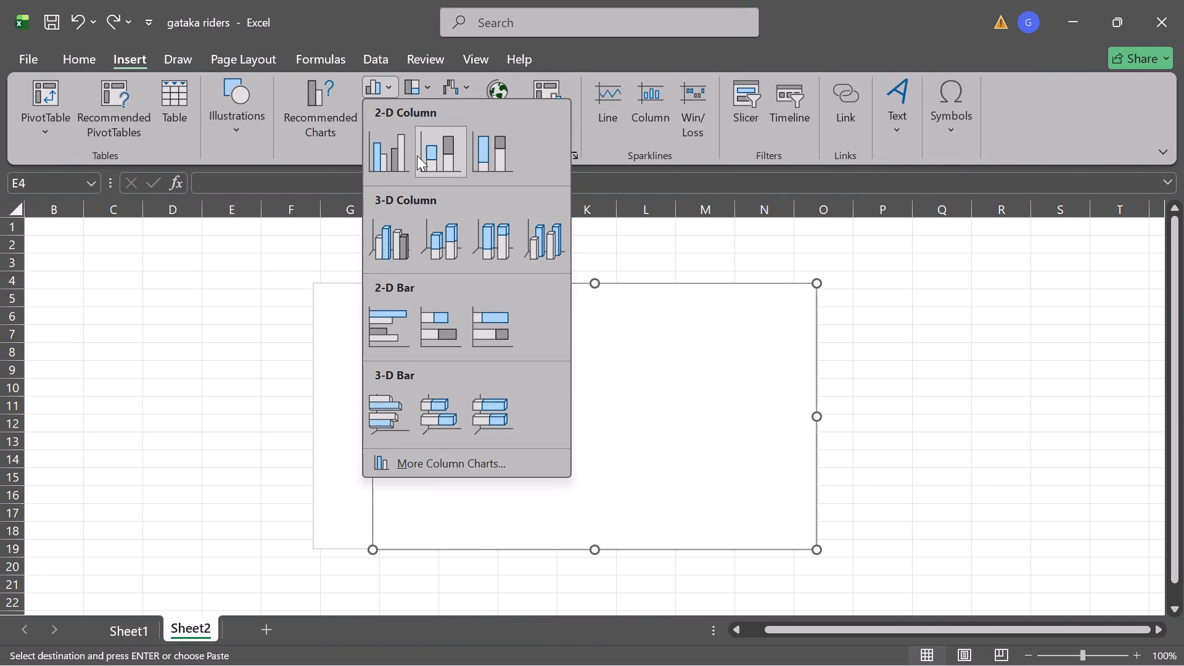
{"action": "left_click", "coordinate": [370, 162]}
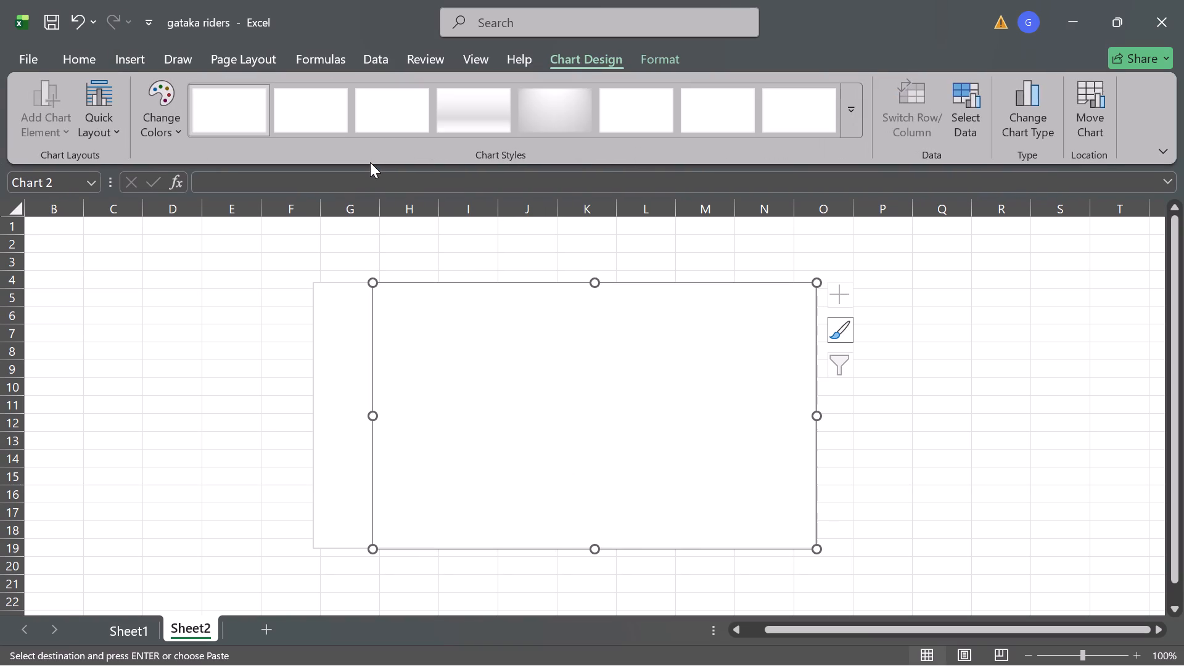
{"action": "left_click", "coordinate": [437, 334]}
{"action": "key", "text": "ctrl+v"}
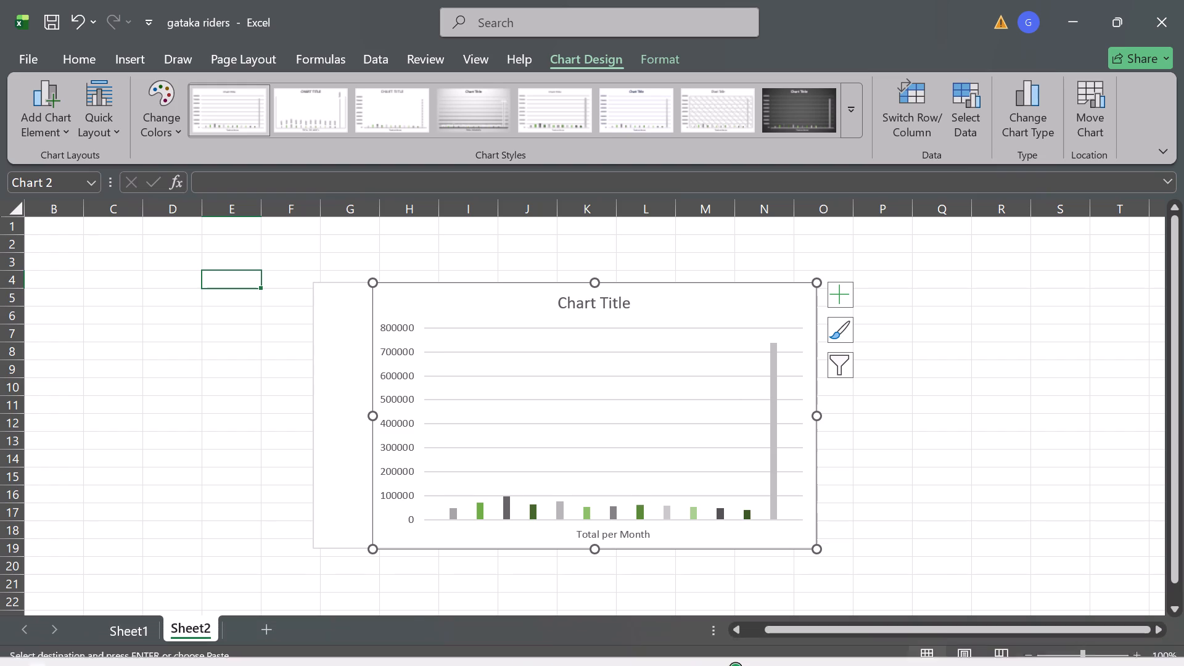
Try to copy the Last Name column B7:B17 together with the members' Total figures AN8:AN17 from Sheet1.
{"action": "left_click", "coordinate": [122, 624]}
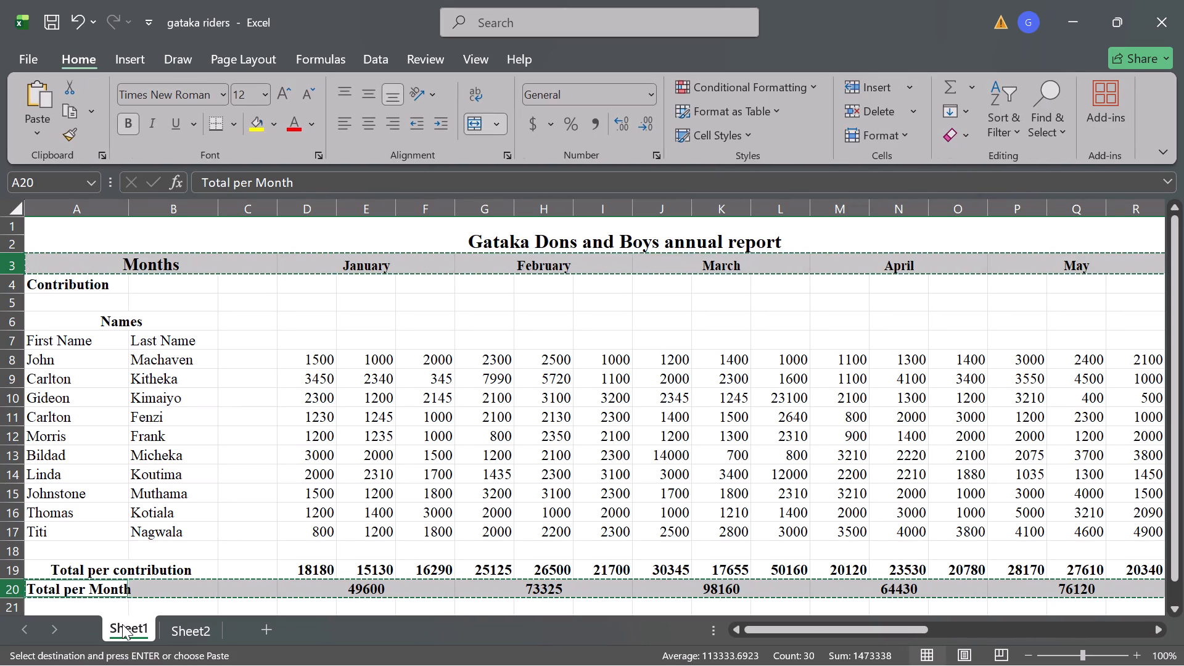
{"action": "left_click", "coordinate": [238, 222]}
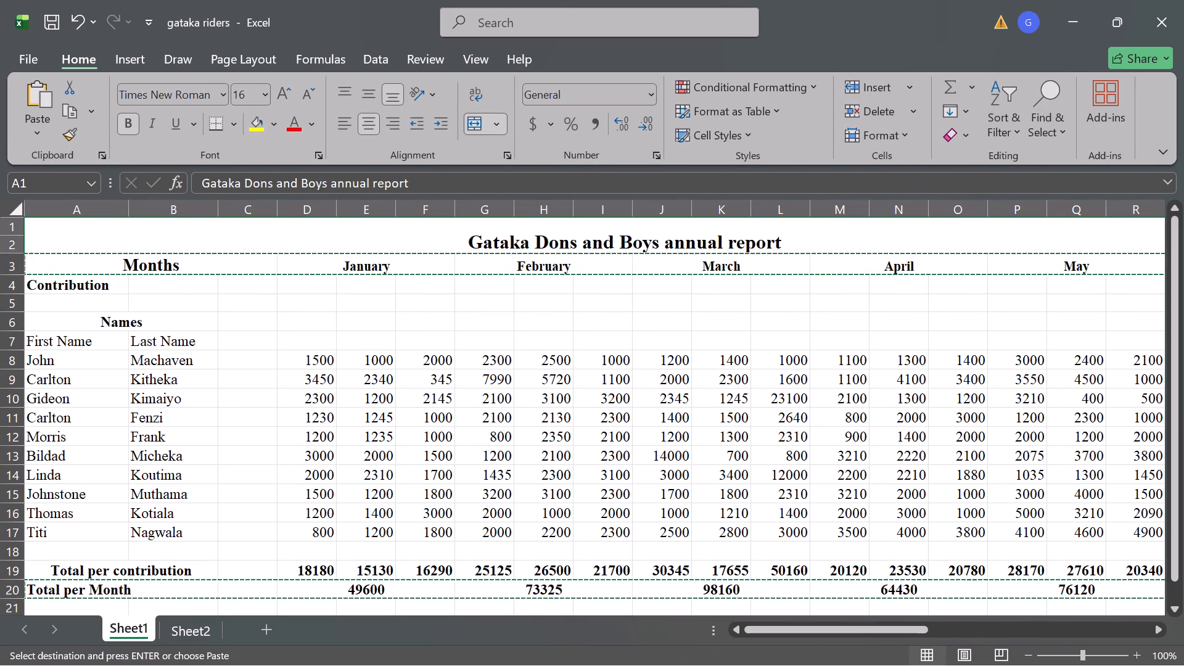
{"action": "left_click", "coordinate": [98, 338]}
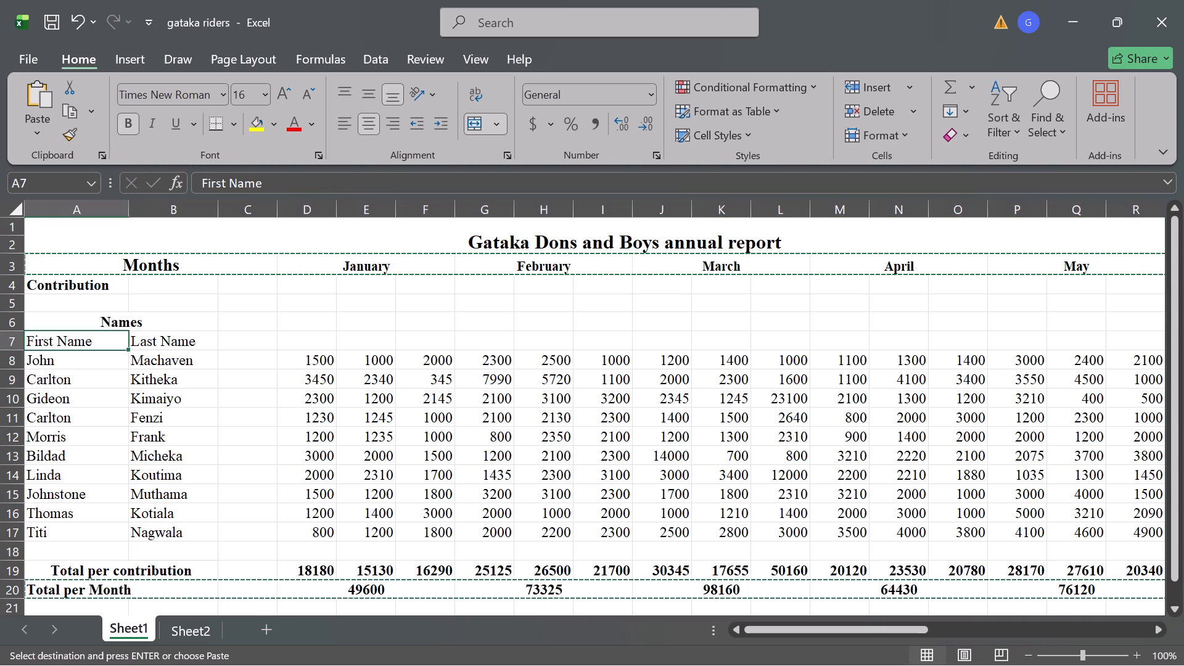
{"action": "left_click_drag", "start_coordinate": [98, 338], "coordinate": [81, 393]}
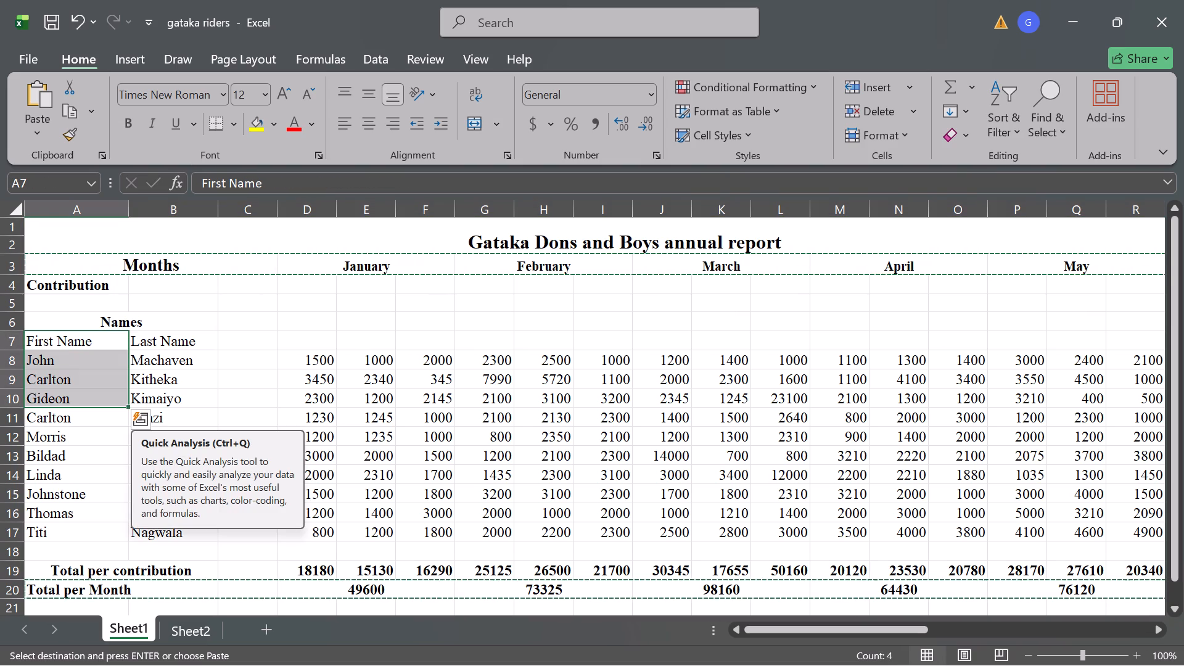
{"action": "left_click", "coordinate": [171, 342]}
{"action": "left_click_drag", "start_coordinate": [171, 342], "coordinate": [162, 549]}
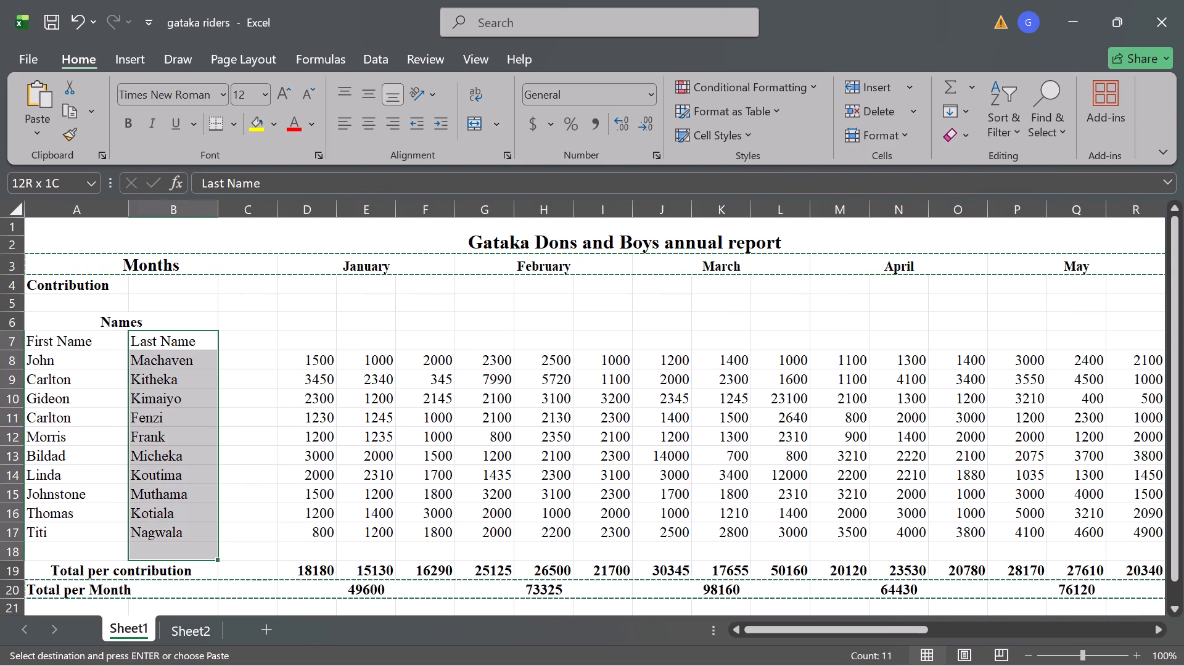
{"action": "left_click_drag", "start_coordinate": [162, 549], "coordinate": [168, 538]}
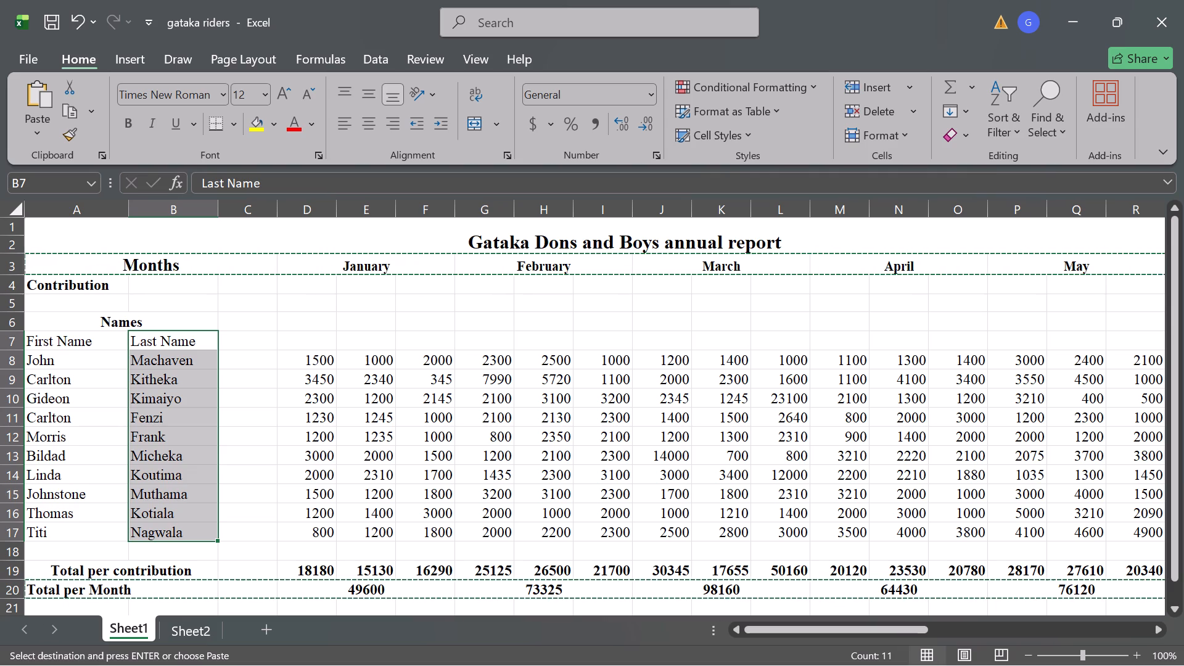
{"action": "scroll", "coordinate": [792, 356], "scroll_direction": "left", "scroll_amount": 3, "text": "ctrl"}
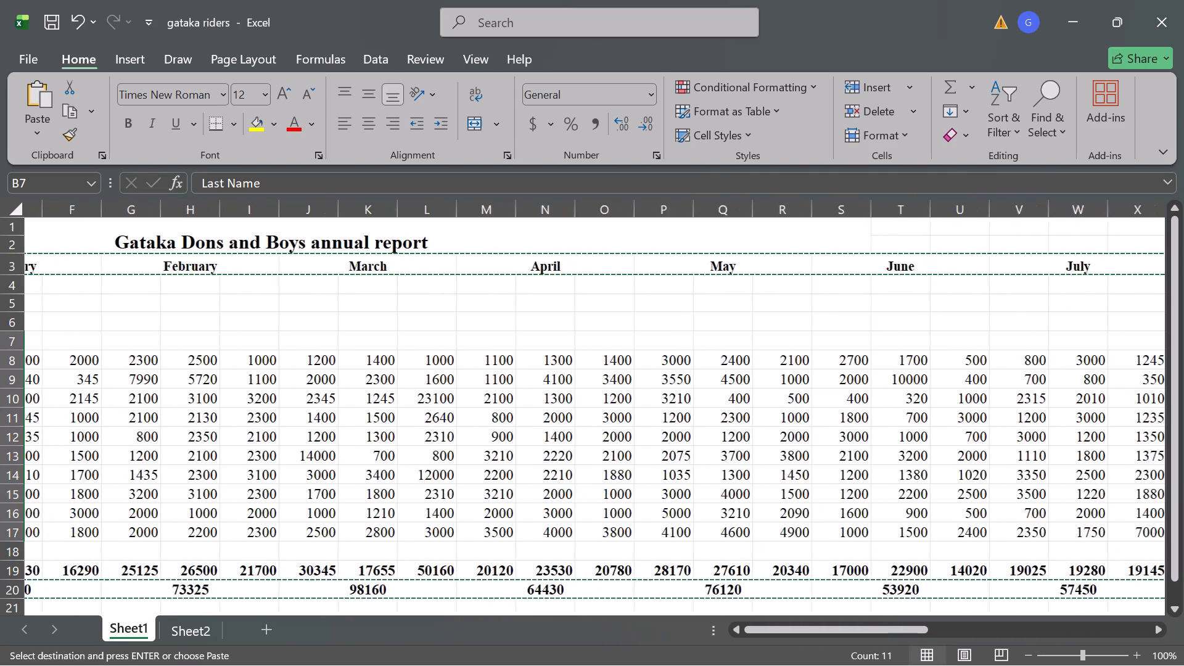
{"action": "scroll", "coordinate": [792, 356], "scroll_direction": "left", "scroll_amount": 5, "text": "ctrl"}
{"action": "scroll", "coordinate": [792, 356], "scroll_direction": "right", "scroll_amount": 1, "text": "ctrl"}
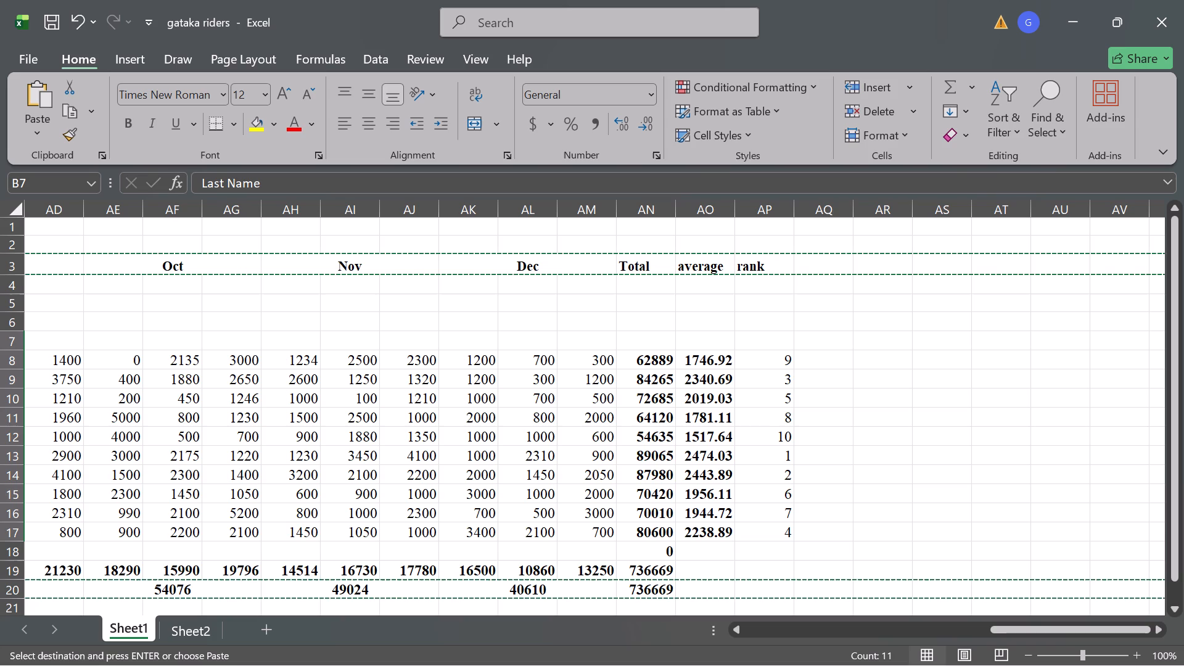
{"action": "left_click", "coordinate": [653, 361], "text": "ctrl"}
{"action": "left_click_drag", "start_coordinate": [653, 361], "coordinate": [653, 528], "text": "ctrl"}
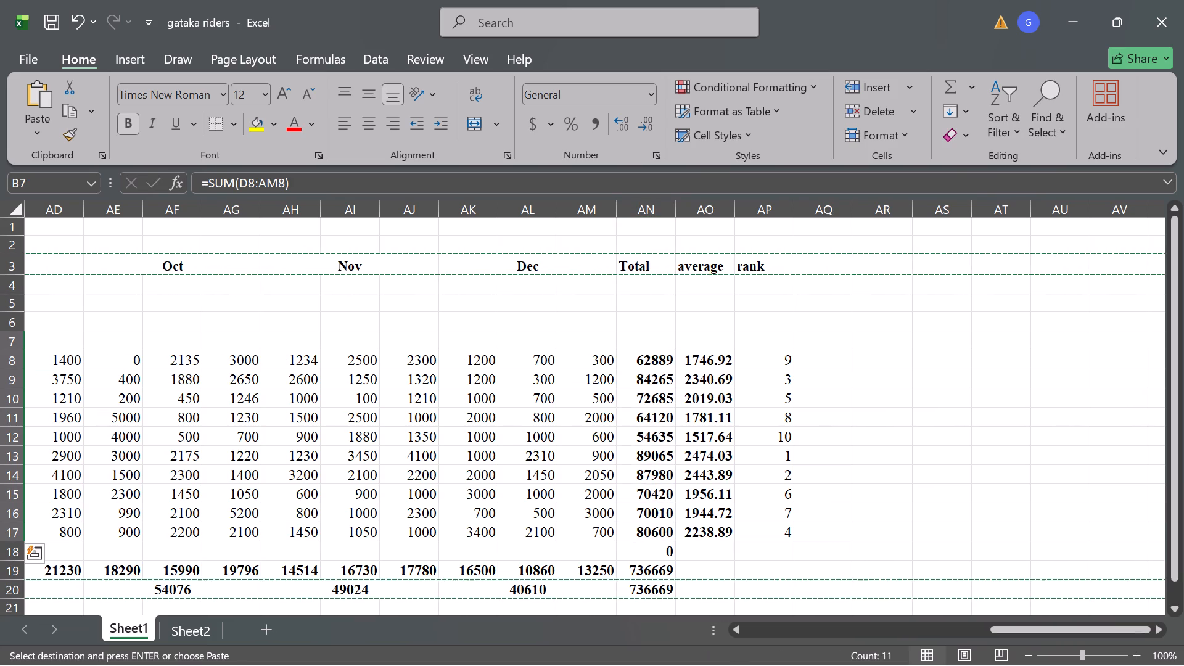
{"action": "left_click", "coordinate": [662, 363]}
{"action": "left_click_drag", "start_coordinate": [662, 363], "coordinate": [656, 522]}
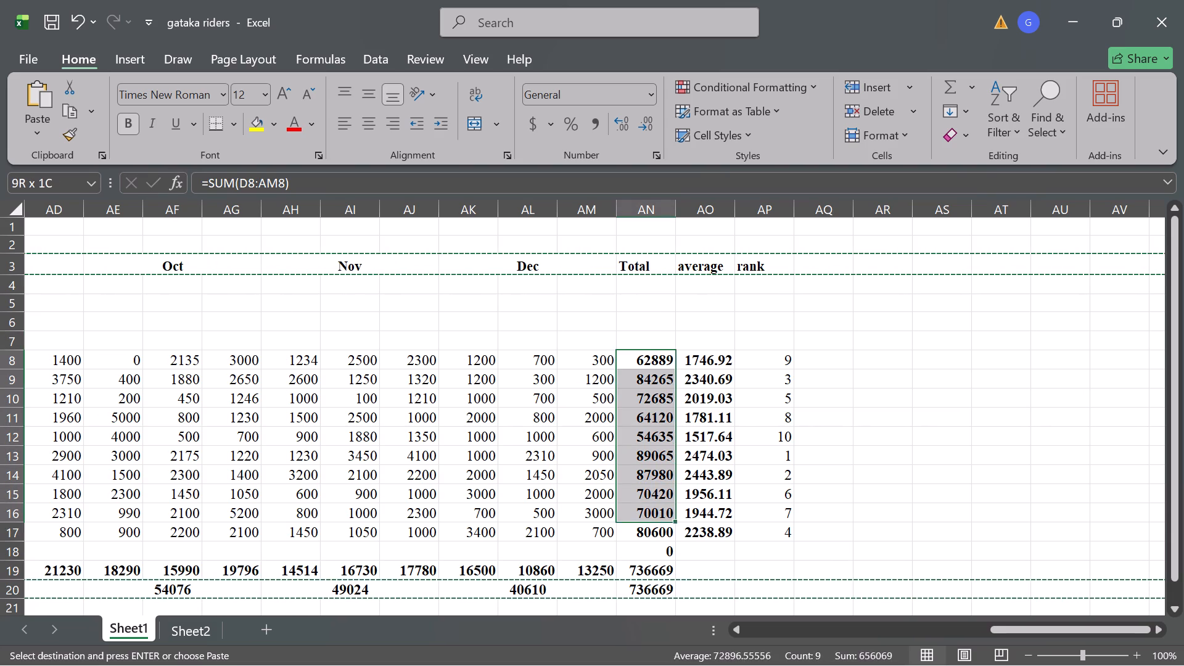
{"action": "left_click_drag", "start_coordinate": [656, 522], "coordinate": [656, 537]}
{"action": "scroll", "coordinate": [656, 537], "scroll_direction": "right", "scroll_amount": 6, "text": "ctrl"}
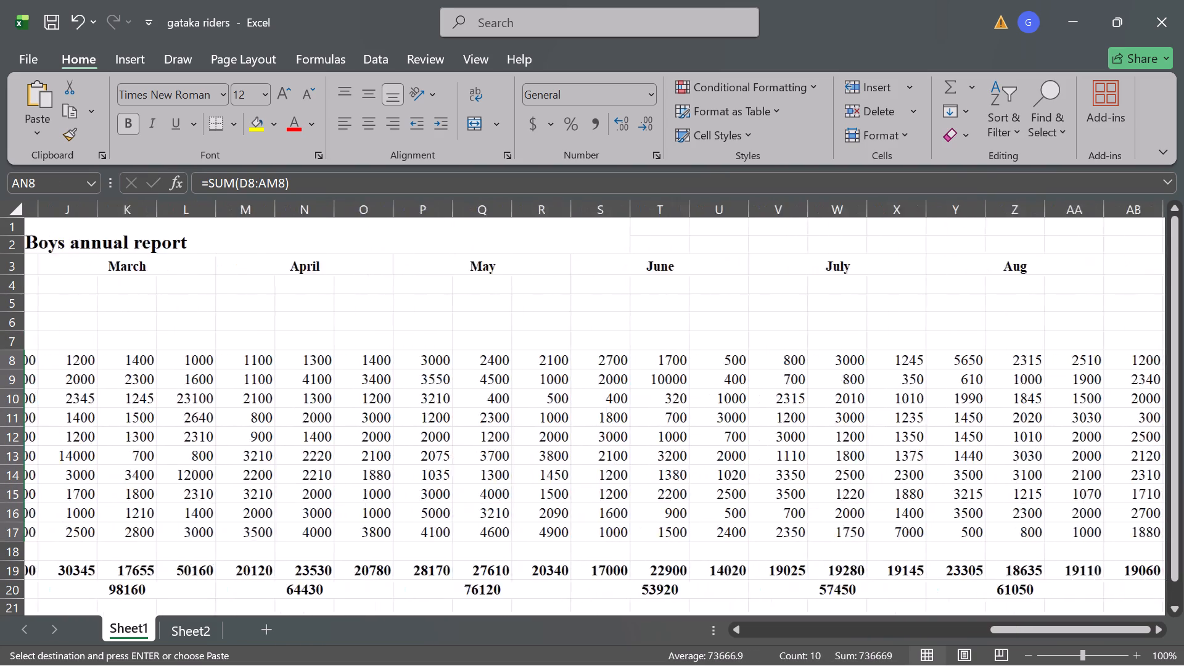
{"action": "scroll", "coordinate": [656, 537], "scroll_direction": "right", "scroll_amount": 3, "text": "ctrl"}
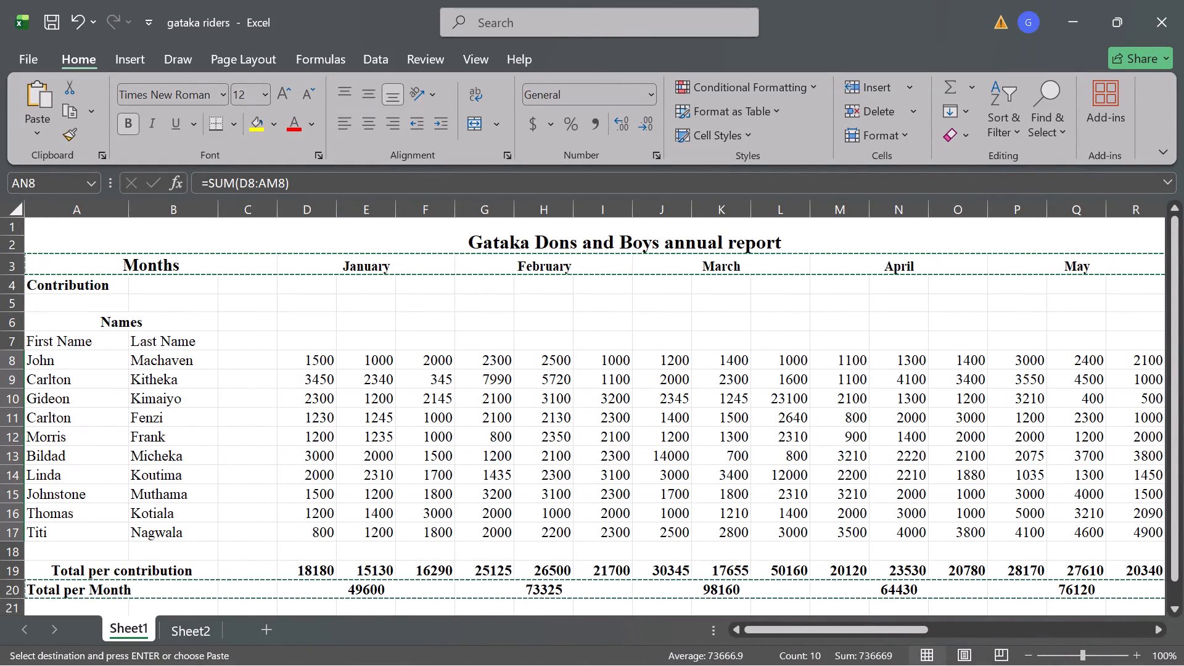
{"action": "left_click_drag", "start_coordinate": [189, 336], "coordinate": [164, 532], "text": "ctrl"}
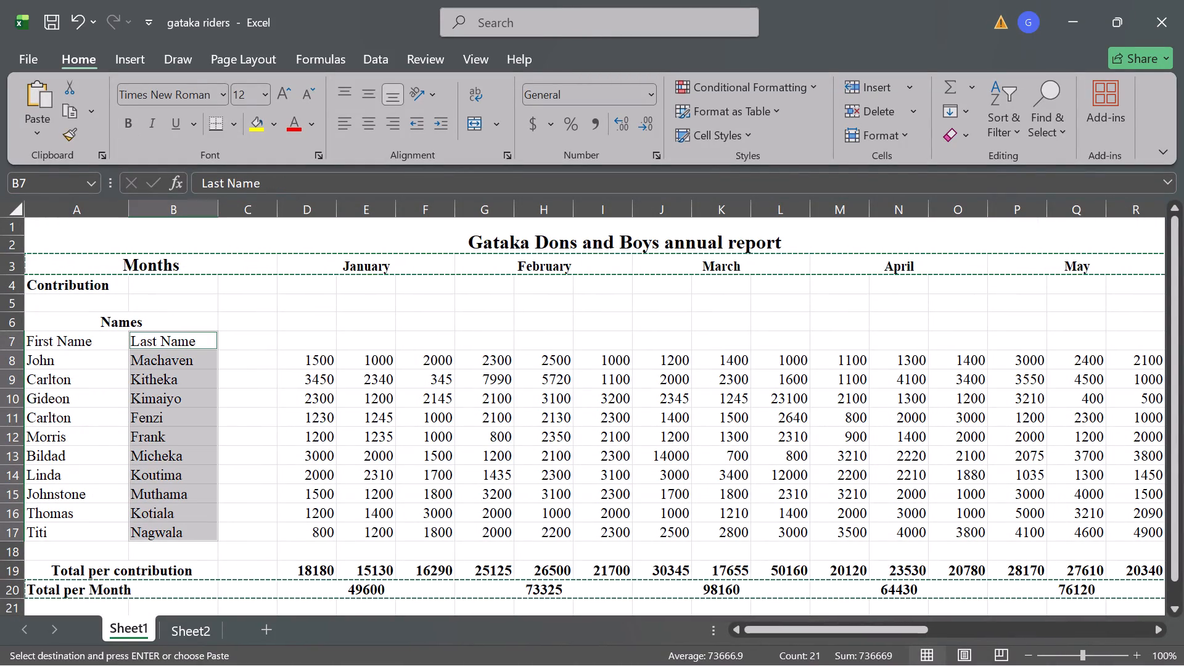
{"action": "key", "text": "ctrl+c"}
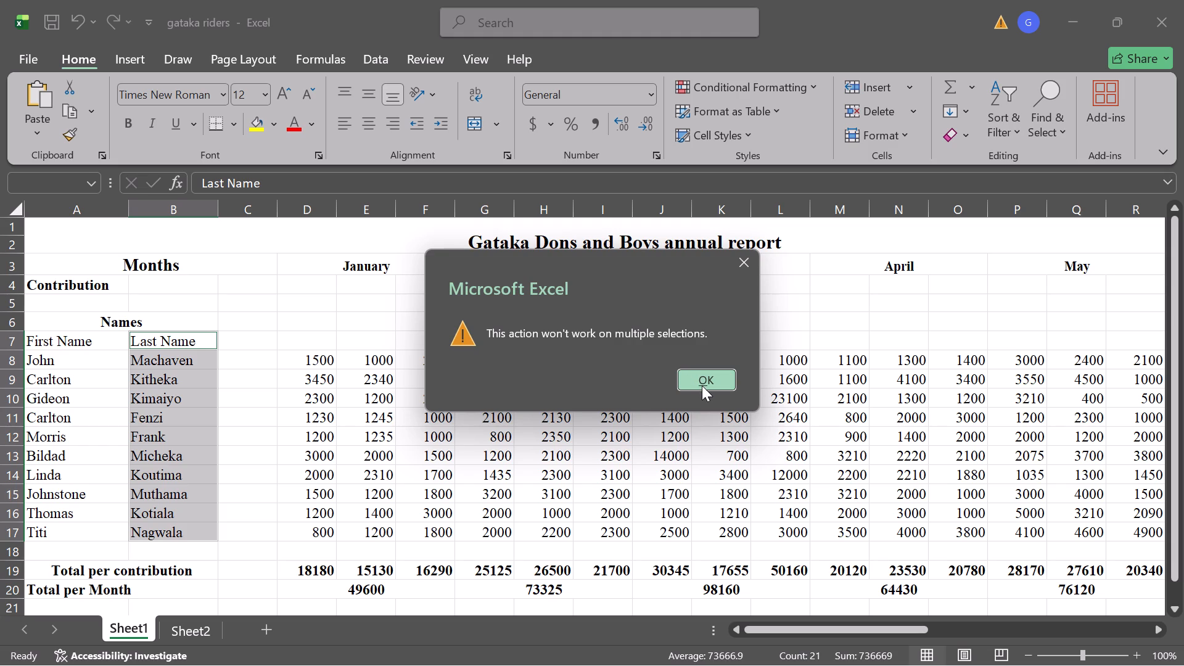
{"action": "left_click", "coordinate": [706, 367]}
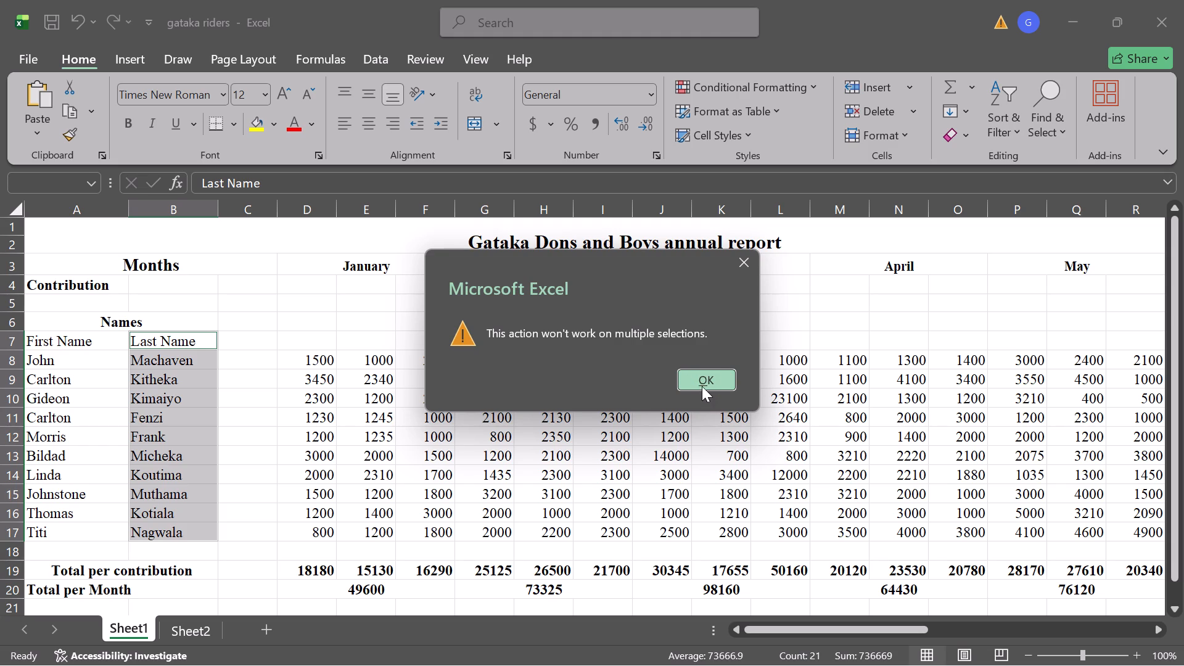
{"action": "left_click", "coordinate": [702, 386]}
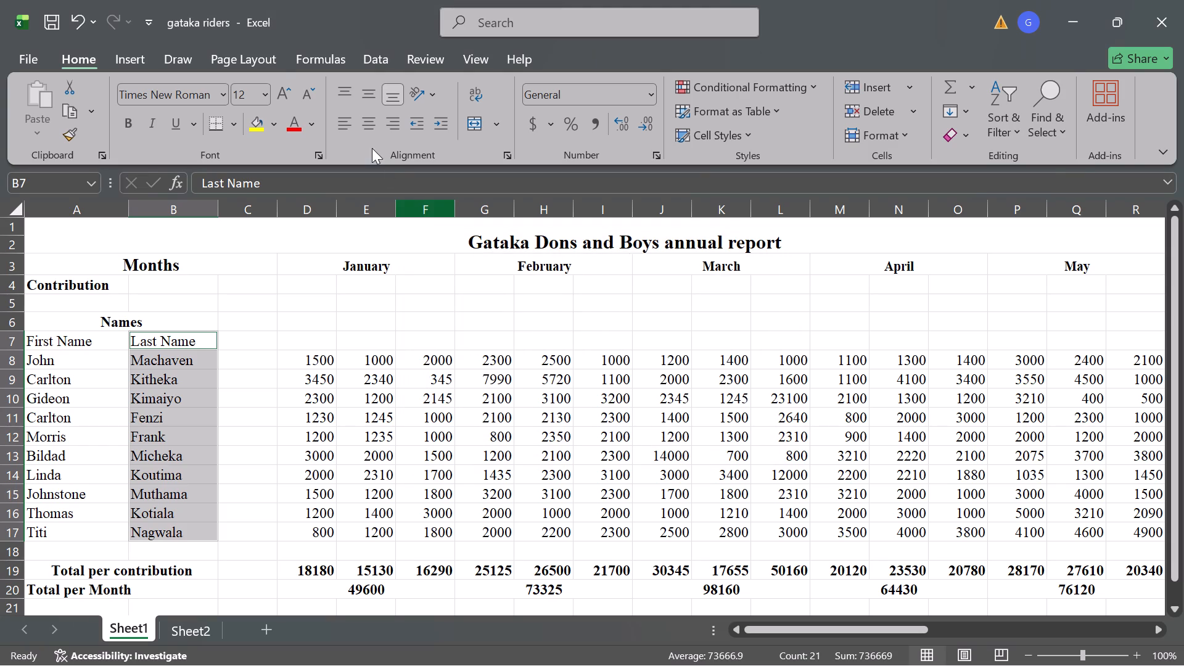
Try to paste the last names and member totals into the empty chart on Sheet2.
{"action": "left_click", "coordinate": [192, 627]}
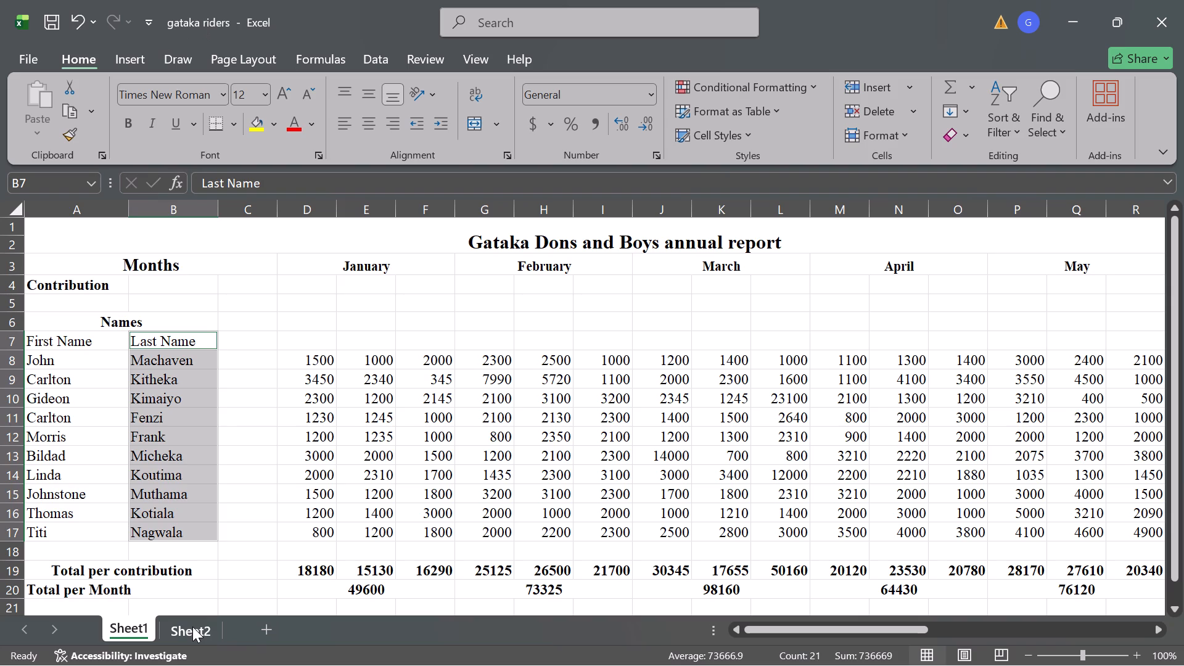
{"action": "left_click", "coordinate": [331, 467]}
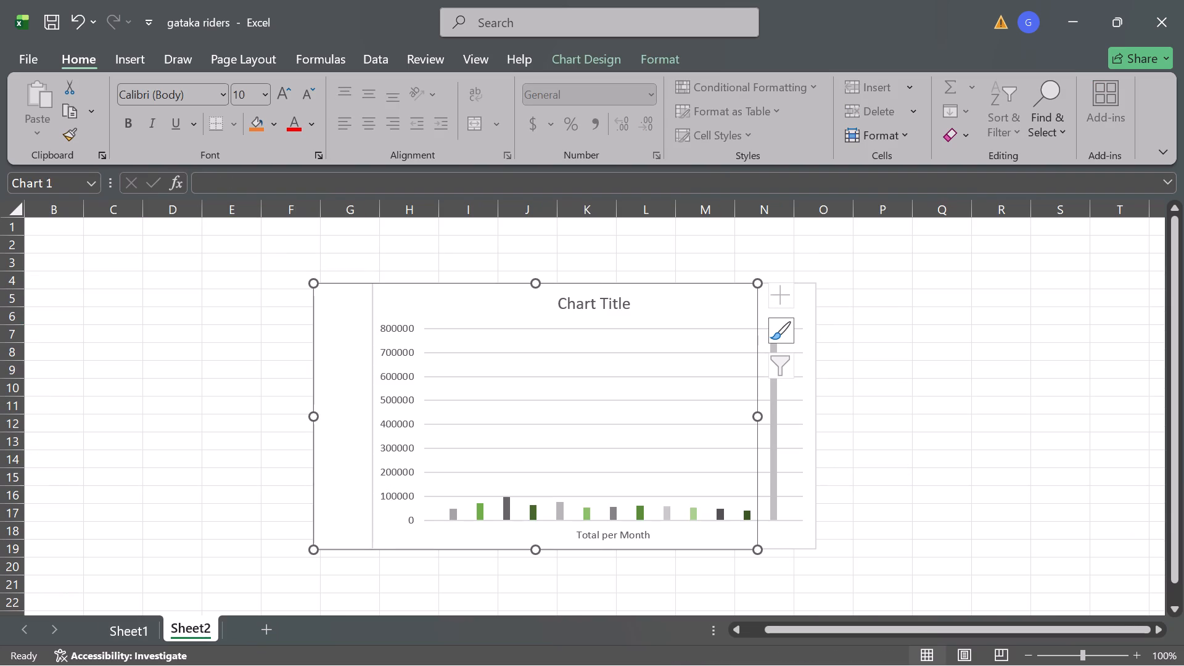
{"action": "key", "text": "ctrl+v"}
Move the Total per Month chart clear of the empty chart on Sheet2 and delete the empty chart.
{"action": "left_click_drag", "start_coordinate": [445, 407], "coordinate": [906, 387]}
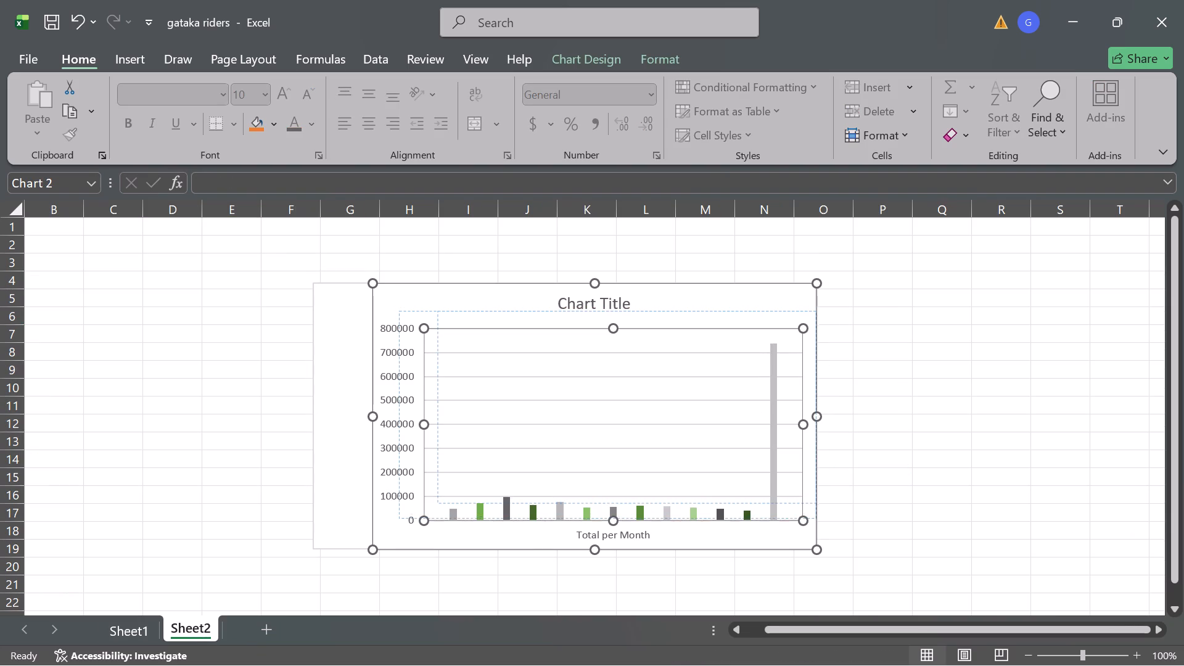
{"action": "left_click_drag", "start_coordinate": [400, 292], "coordinate": [794, 303]}
{"action": "left_click", "coordinate": [612, 376]}
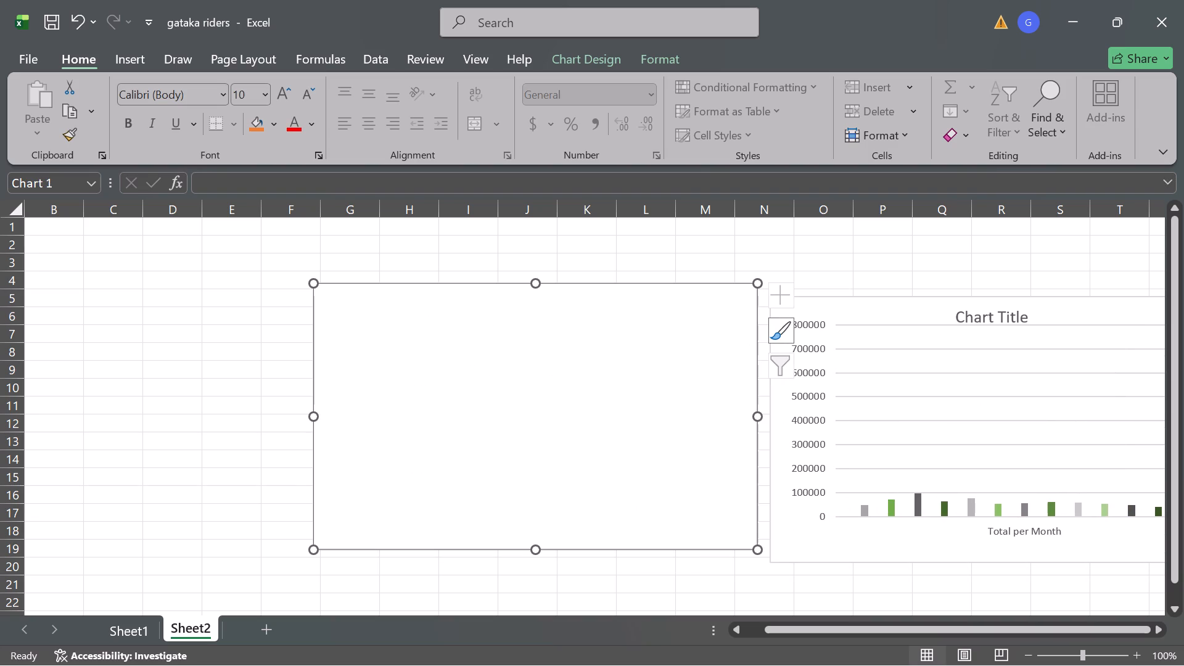
{"action": "key", "text": "BackSpace"}
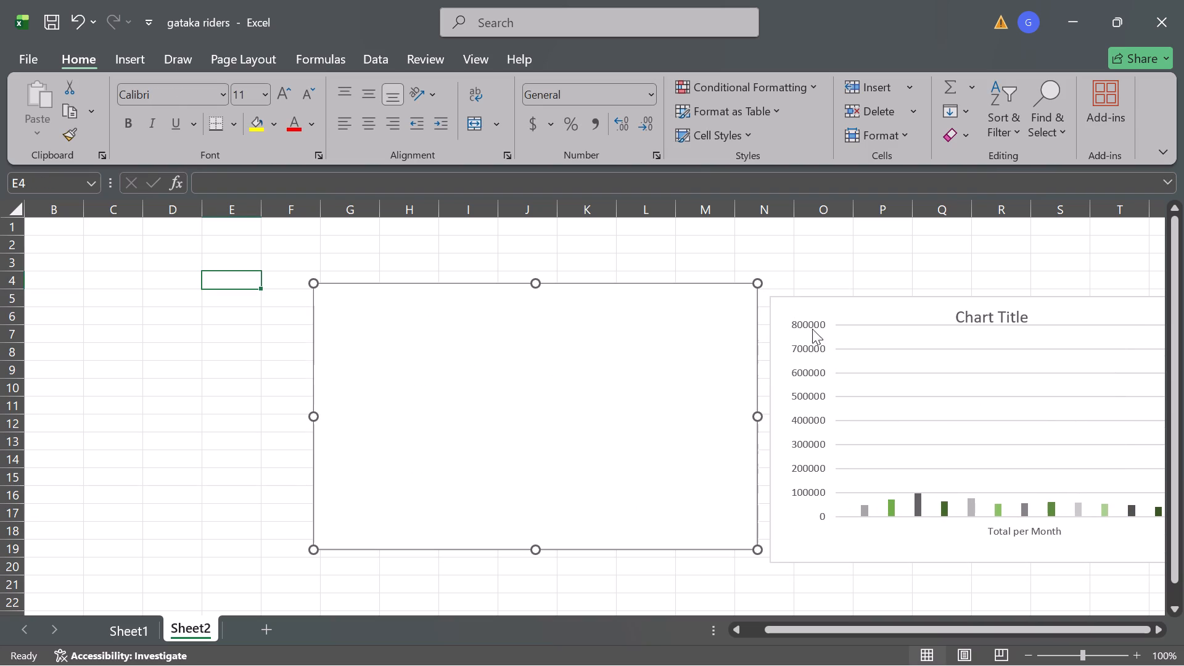
Reposition the remaining Total per Month chart on Sheet2 across about columns E to L, starting at row 7.
{"action": "left_click_drag", "start_coordinate": [839, 309], "coordinate": [399, 355]}
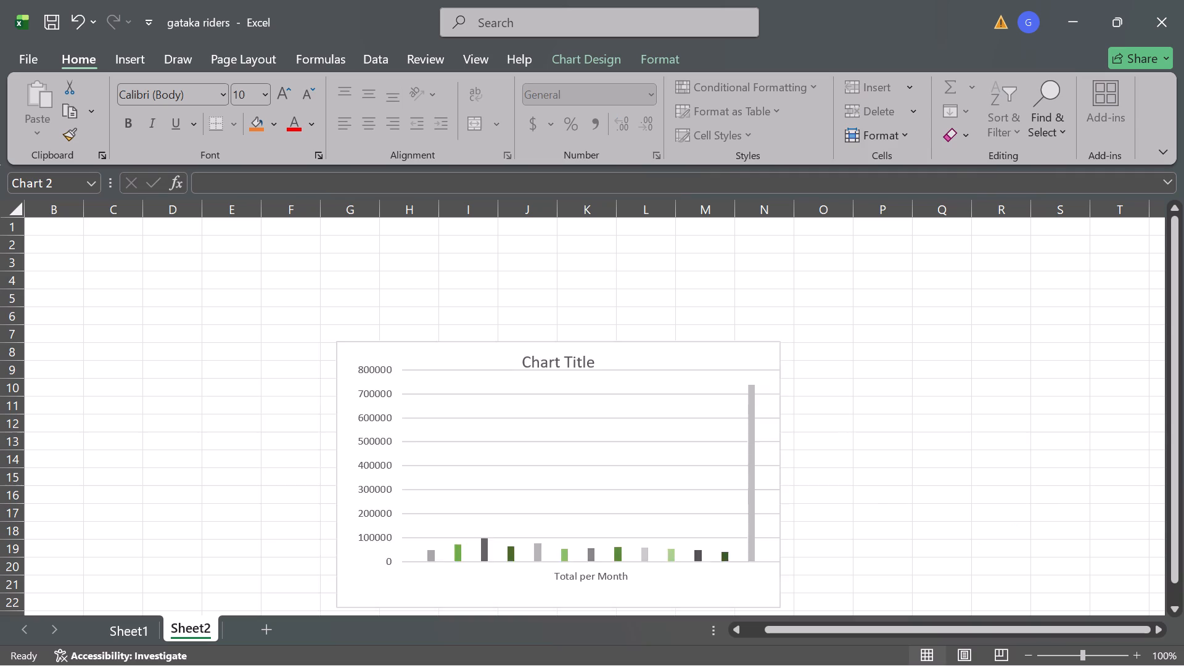
{"action": "left_click_drag", "start_coordinate": [399, 355], "coordinate": [267, 342]}
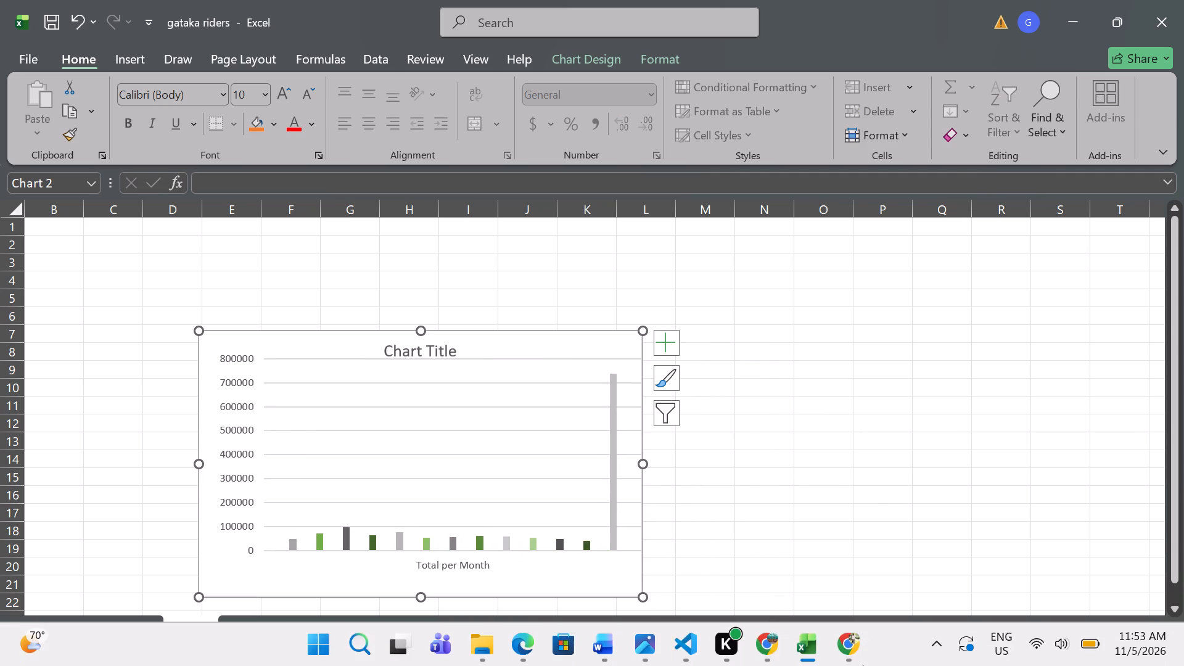
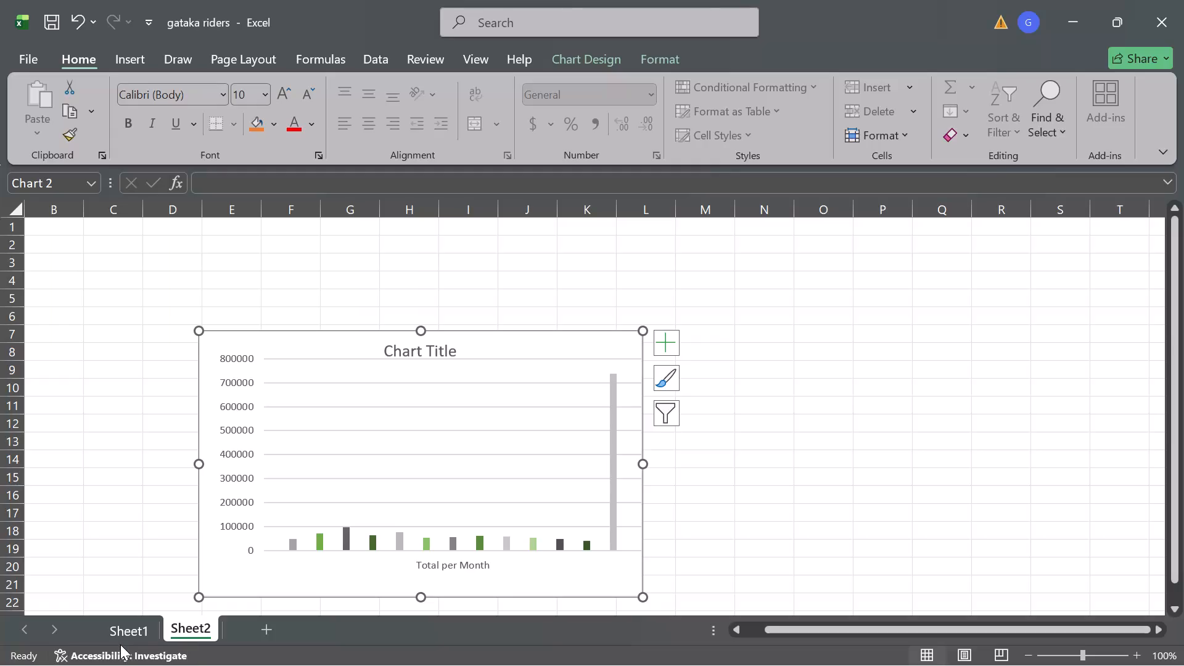
On Sheet1, merge and center the Total per Month label across cells A20 to C20.
{"action": "left_click", "coordinate": [132, 636]}
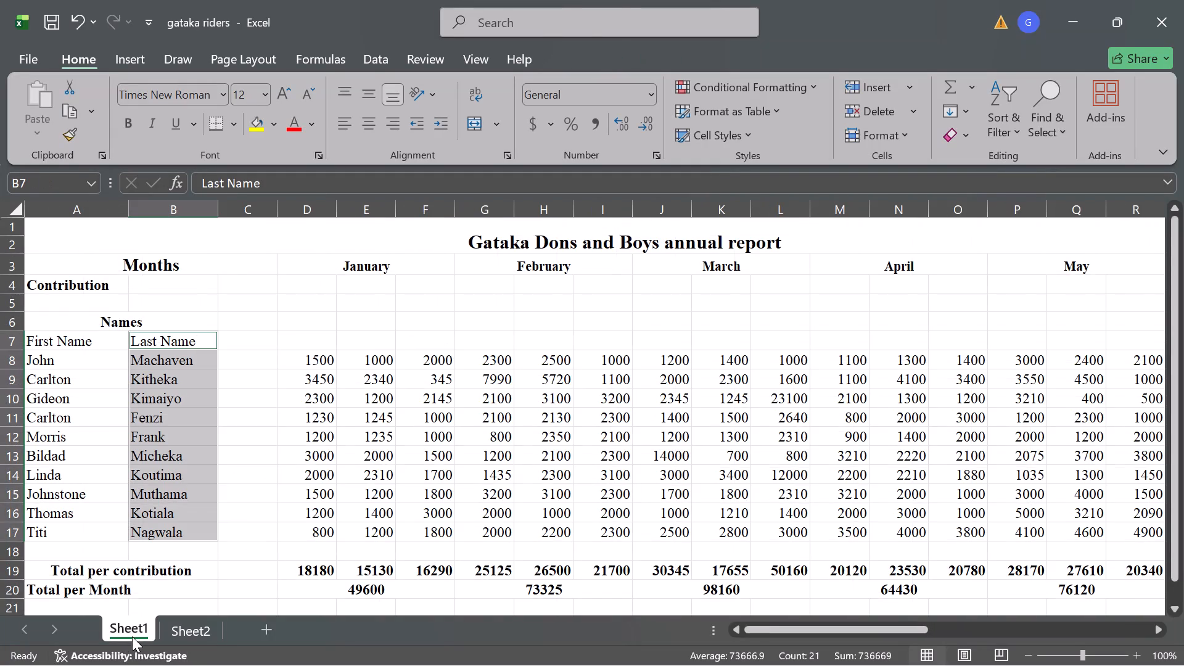
{"action": "left_click", "coordinate": [314, 314]}
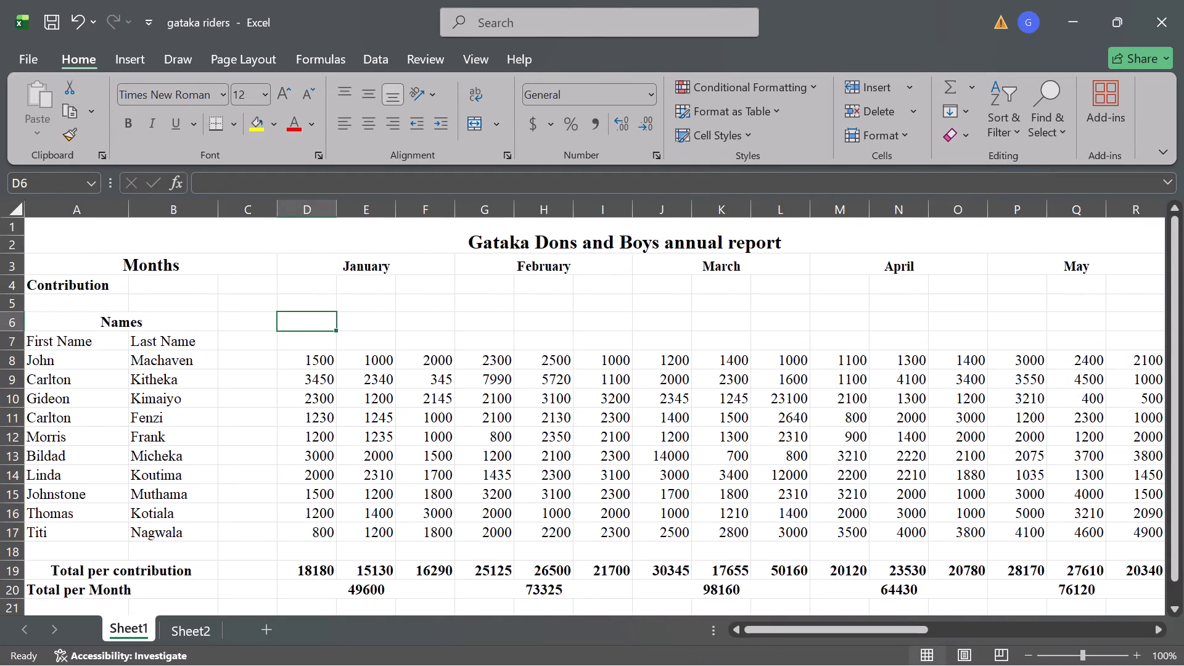
{"action": "left_click", "coordinate": [189, 595]}
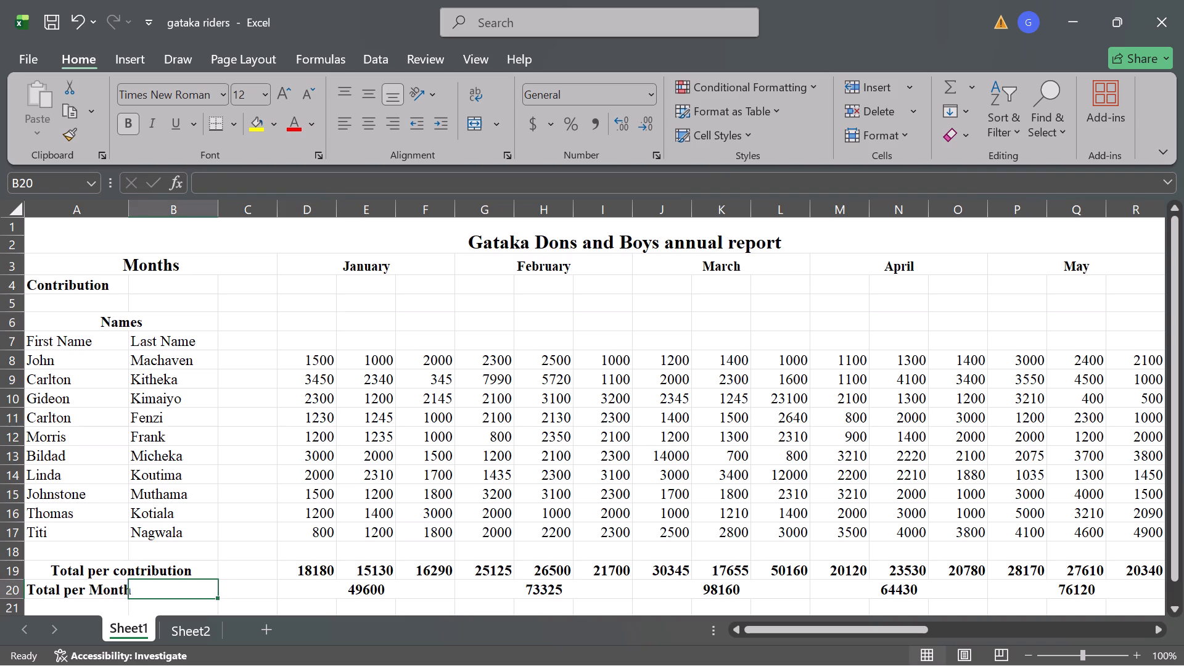
{"action": "left_click", "coordinate": [114, 588]}
{"action": "left_click_drag", "start_coordinate": [114, 588], "coordinate": [195, 588]}
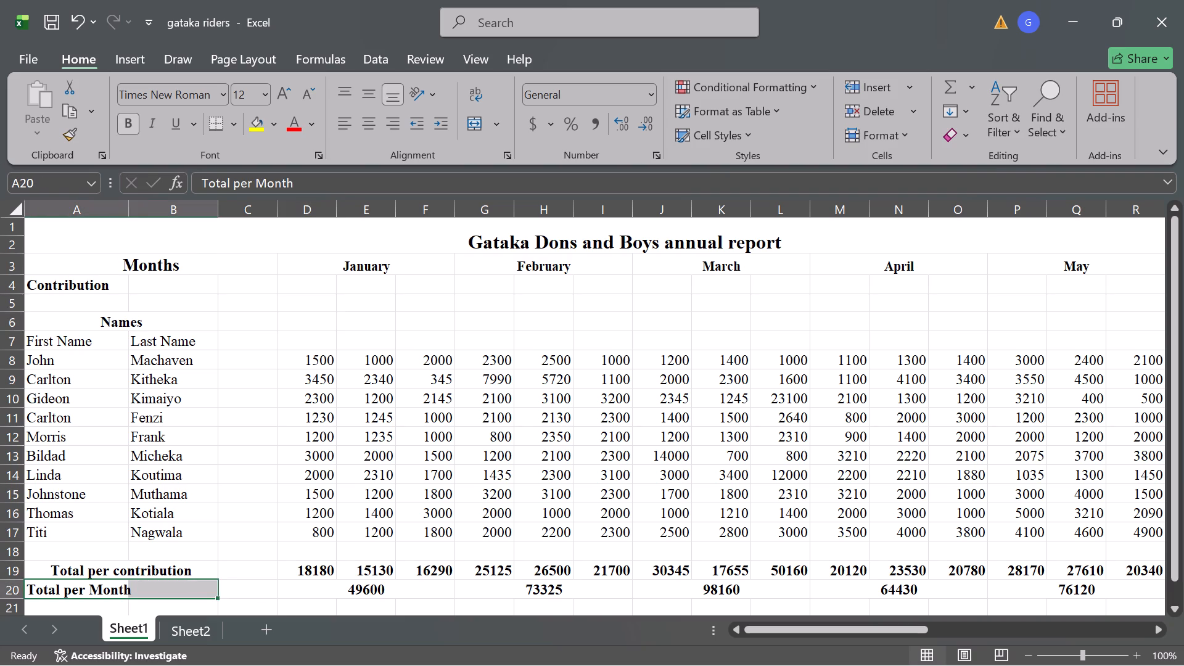
{"action": "left_click_drag", "start_coordinate": [195, 588], "coordinate": [246, 588]}
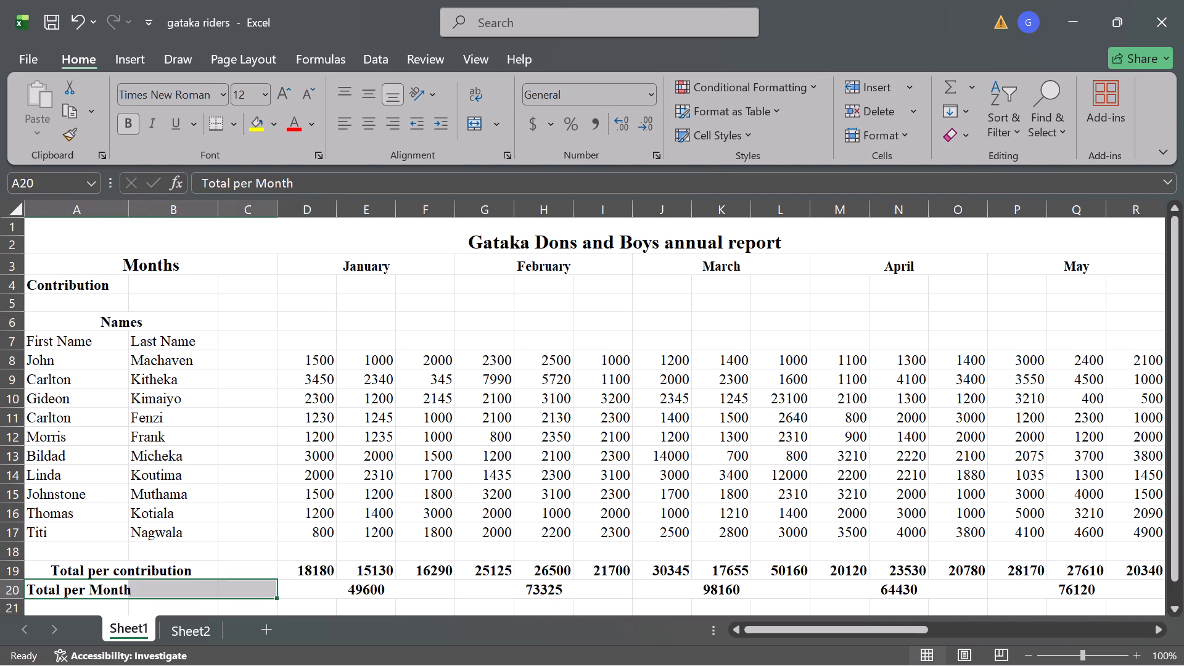
{"action": "left_click", "coordinate": [474, 133]}
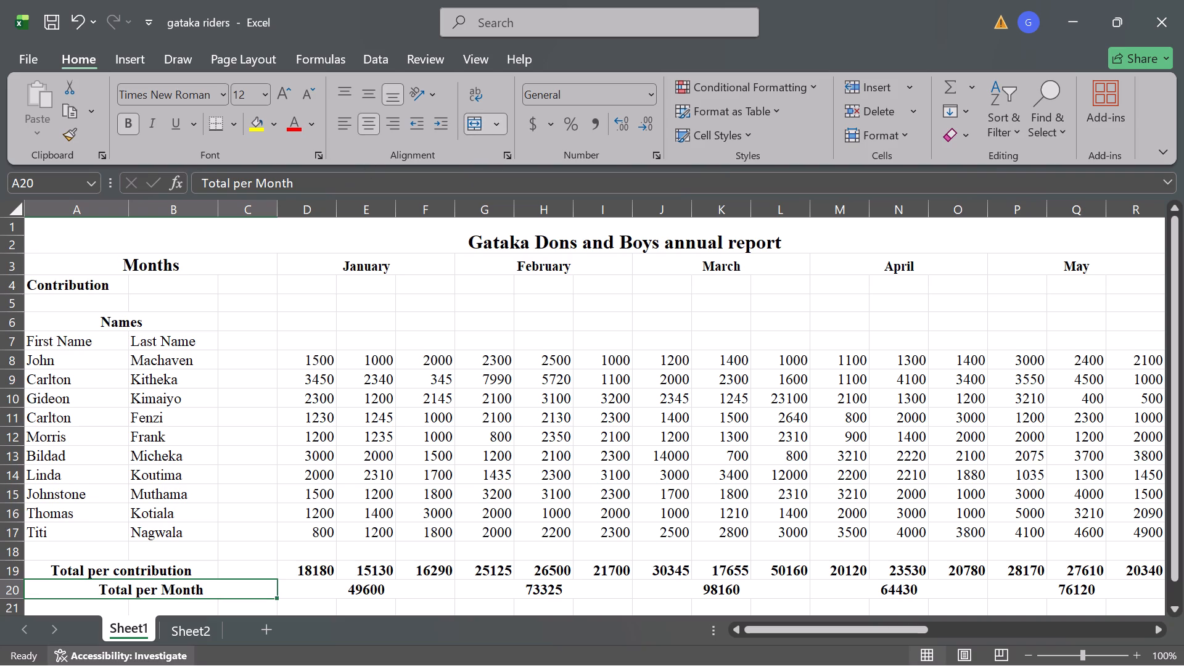
Delete the existing Total per Month column chart from Sheet2.
{"action": "left_click", "coordinate": [183, 628]}
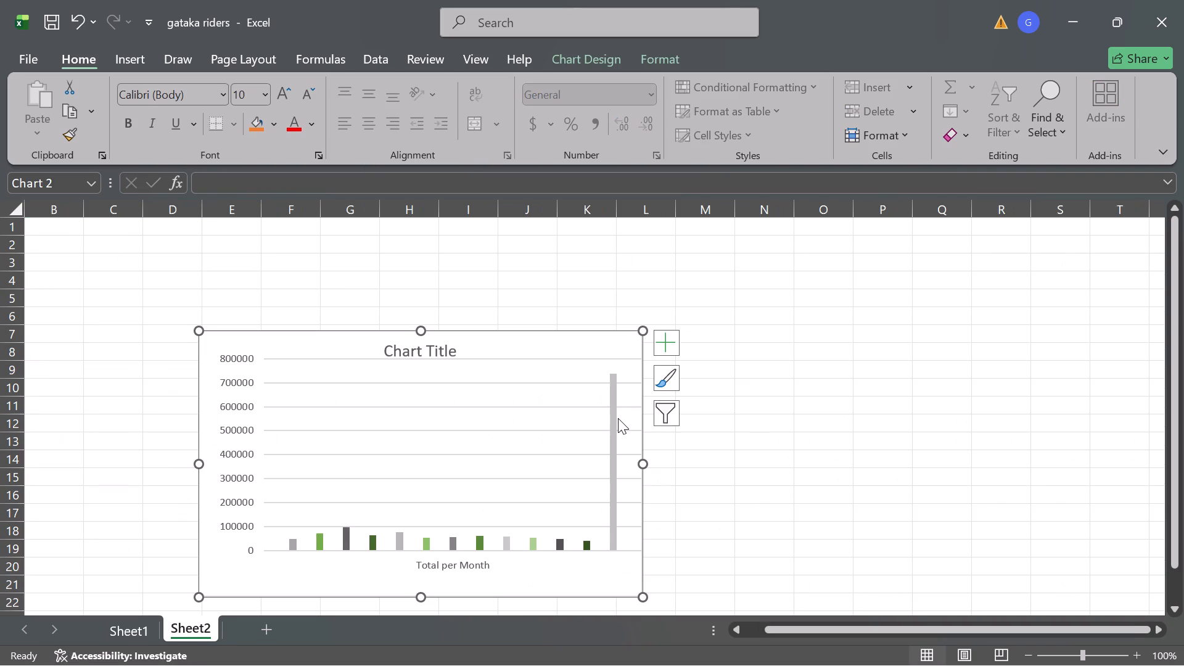
{"action": "left_click", "coordinate": [618, 418]}
{"action": "left_click", "coordinate": [612, 353]}
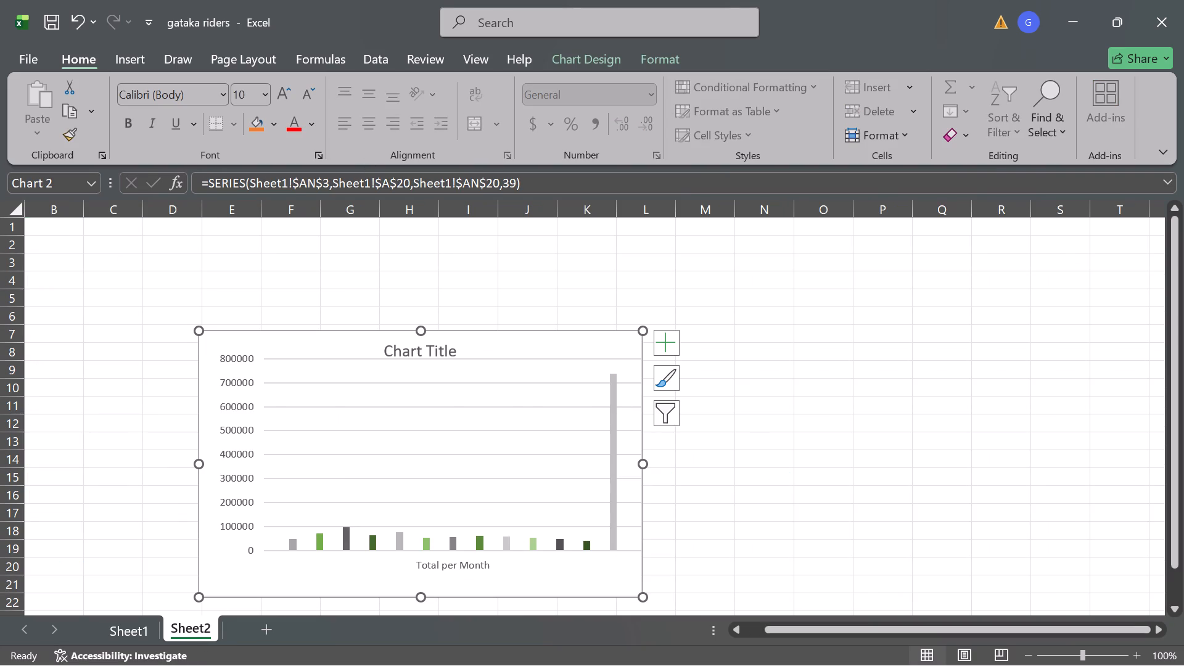
{"action": "key", "text": "BackSpace"}
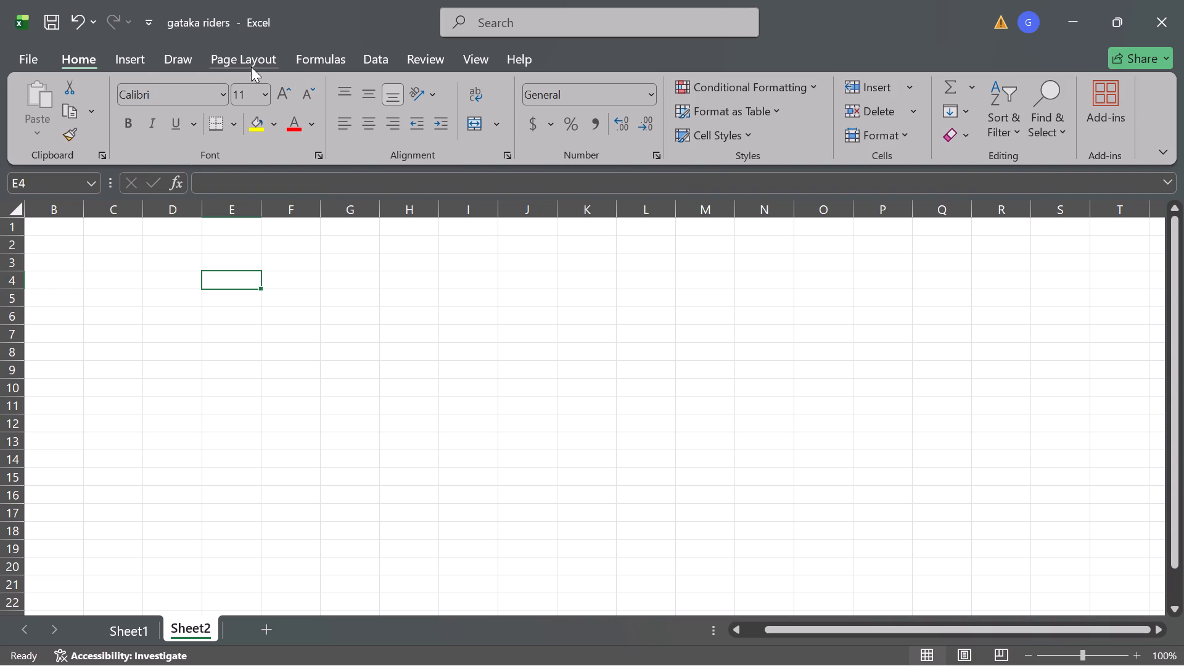
Insert an empty 2-D column chart on Sheet2.
{"action": "left_click", "coordinate": [117, 67]}
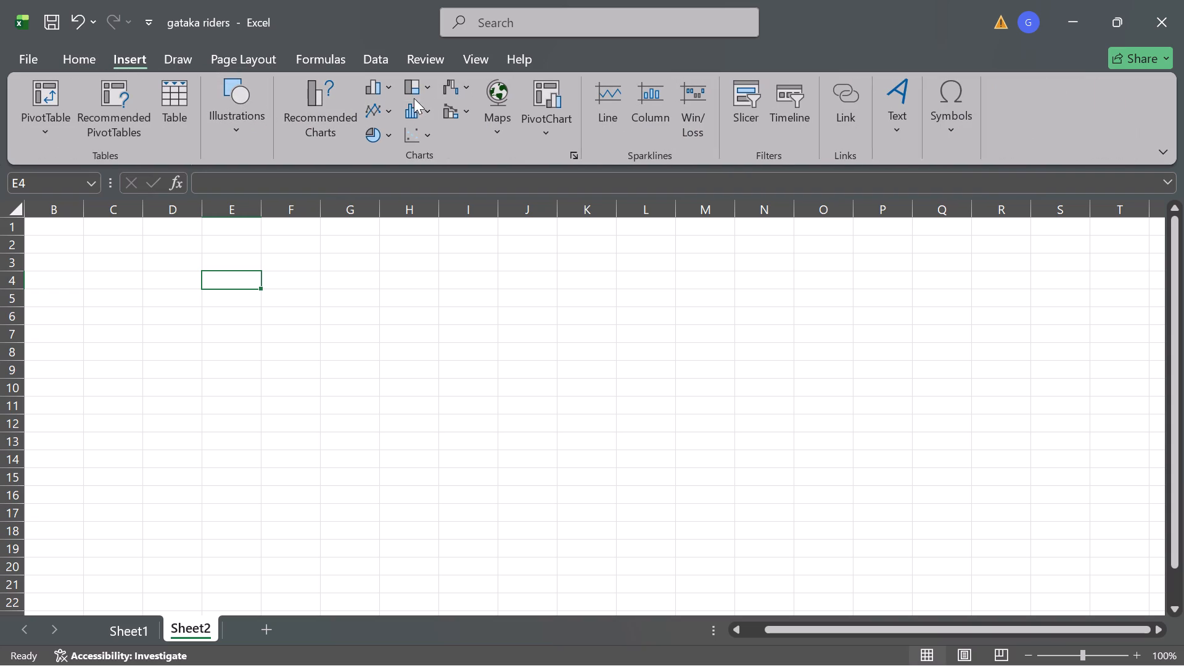
{"action": "left_click", "coordinate": [397, 86]}
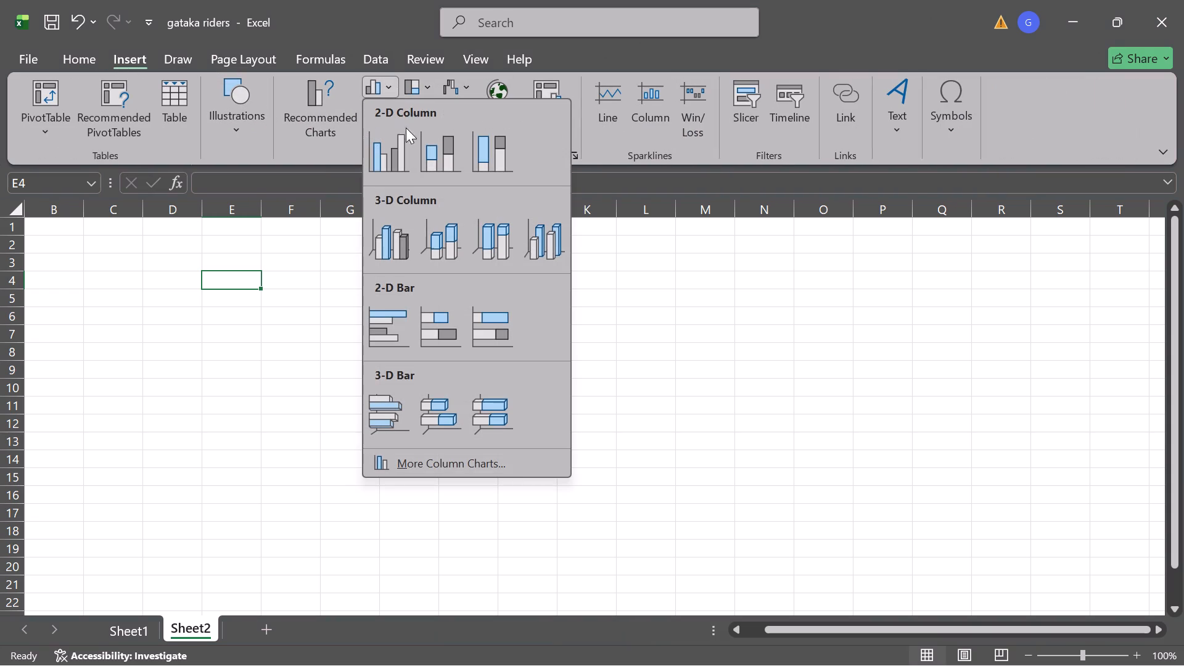
{"action": "left_click", "coordinate": [401, 158]}
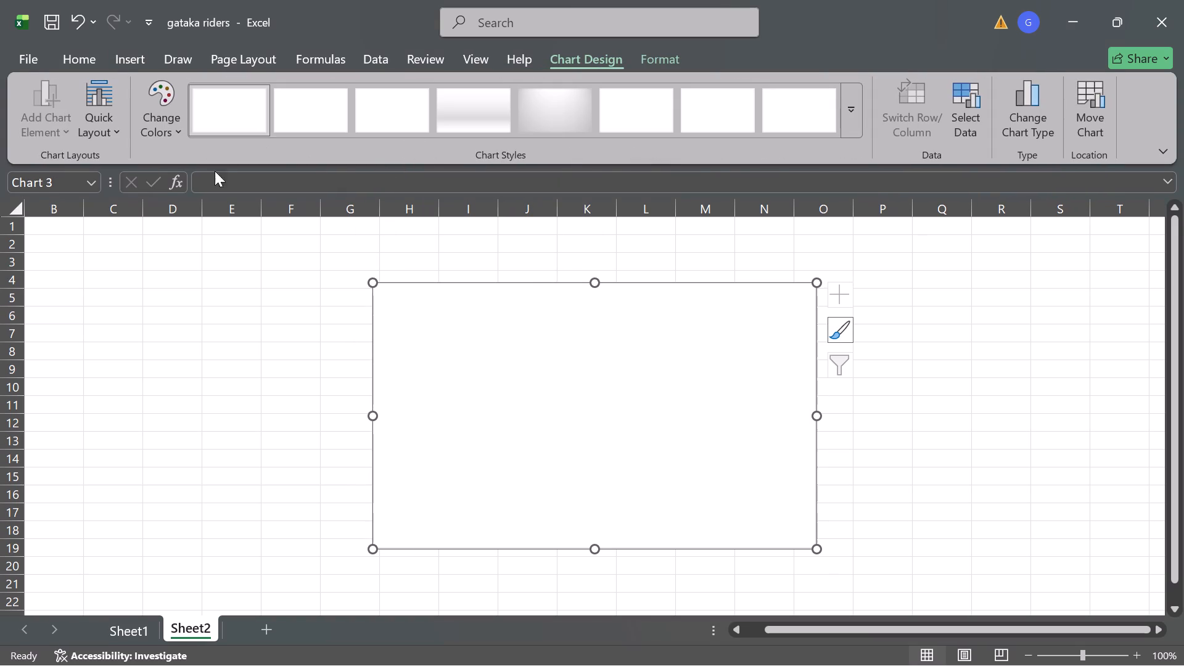
On Sheet1, copy the Months header row A3:AM3 together with the Total per Month row A20:AM20, leaving out the Total column.
{"action": "left_click", "coordinate": [120, 633]}
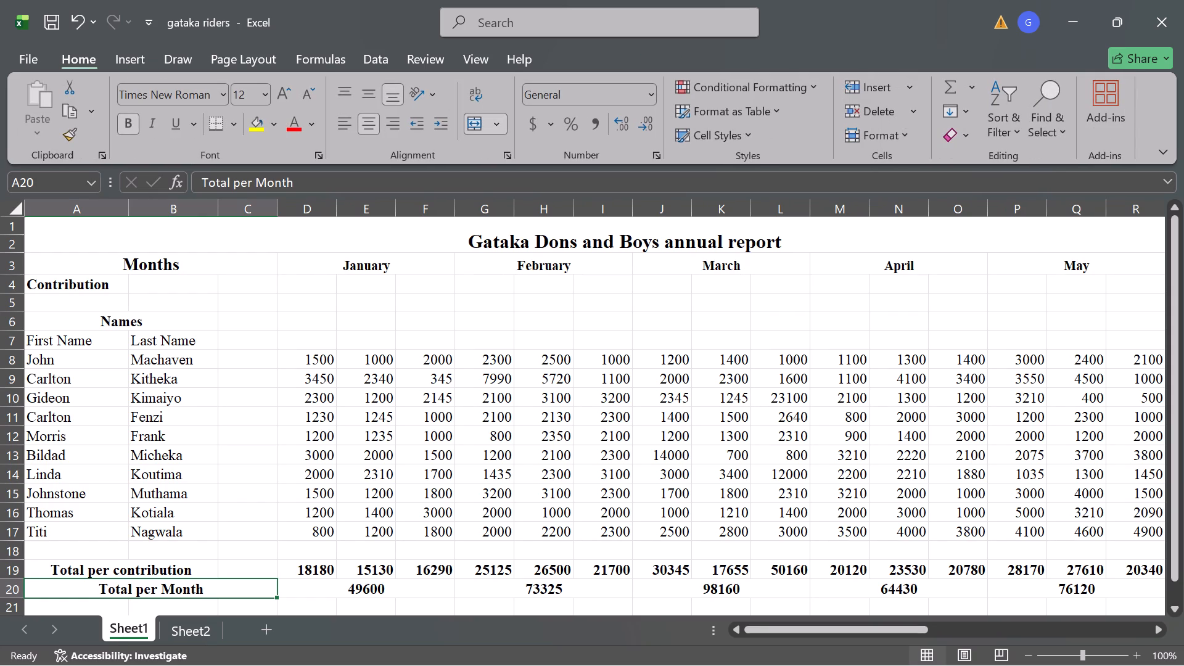
{"action": "left_click_drag", "start_coordinate": [38, 272], "coordinate": [436, 282]}
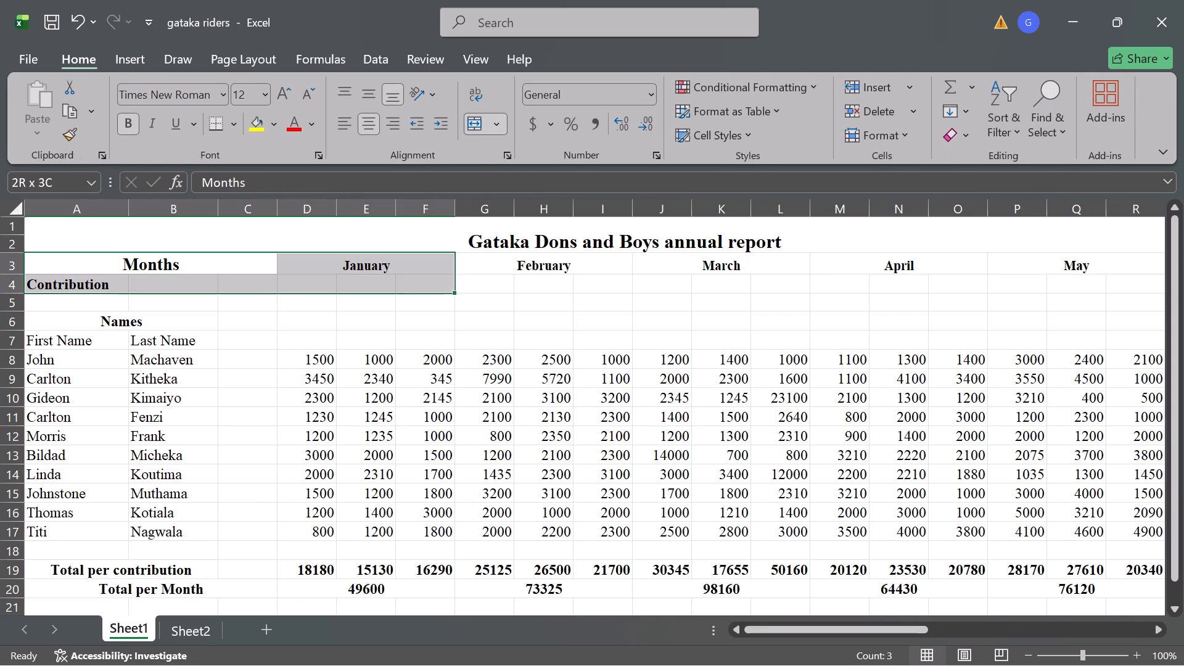
{"action": "left_click_drag", "start_coordinate": [436, 282], "coordinate": [992, 278]}
{"action": "scroll", "coordinate": [591, 262], "scroll_direction": "right", "scroll_amount": 1}
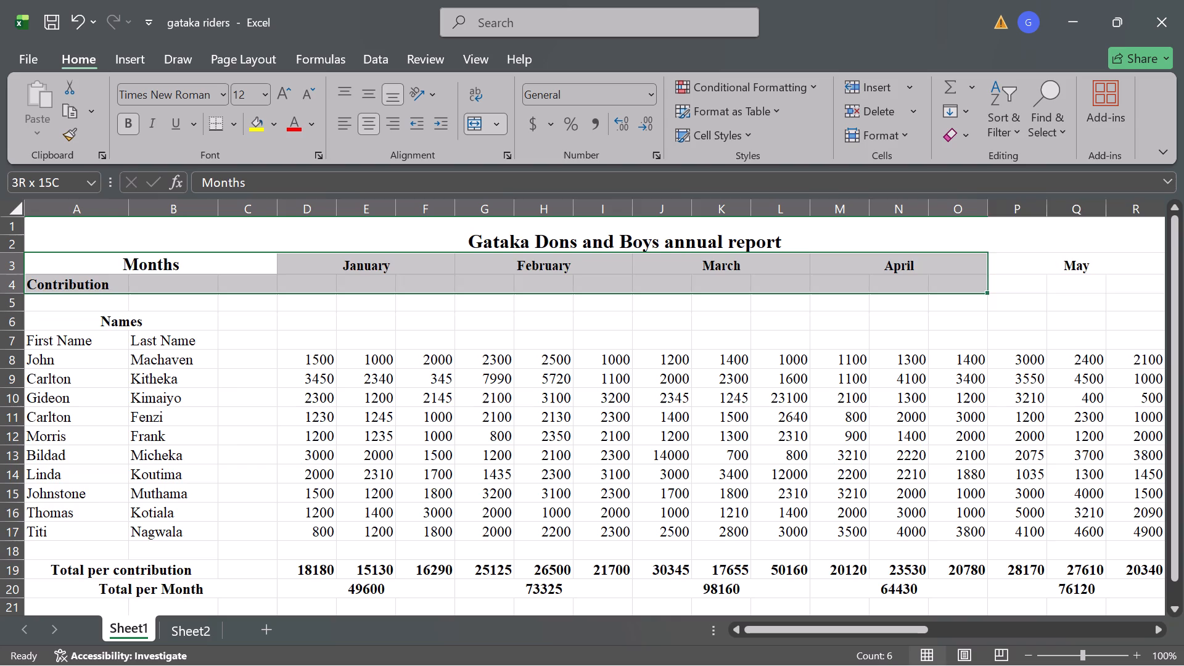
{"action": "scroll", "coordinate": [992, 278], "scroll_direction": "right", "scroll_amount": 1}
{"action": "left_click_drag", "start_coordinate": [992, 278], "coordinate": [1173, 335]}
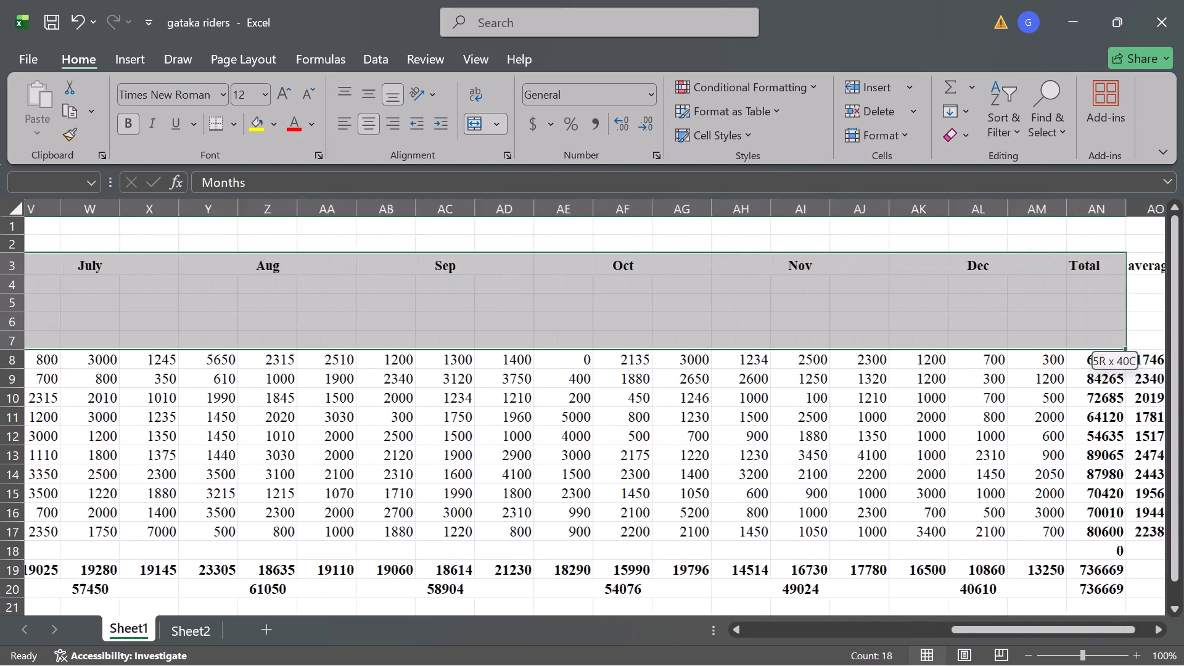
{"action": "left_click_drag", "start_coordinate": [1173, 335], "coordinate": [875, 324]}
{"action": "scroll", "coordinate": [996, 339], "scroll_direction": "left", "scroll_amount": 1}
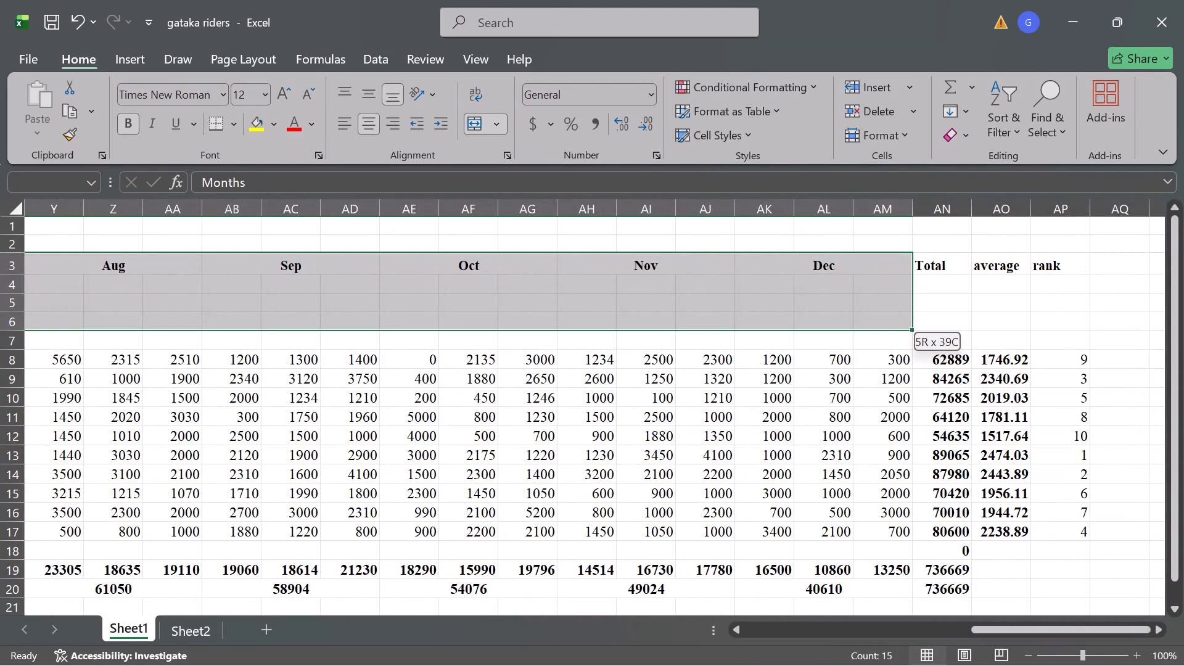
{"action": "left_click_drag", "start_coordinate": [875, 324], "coordinate": [866, 262]}
{"action": "scroll", "coordinate": [873, 318], "scroll_direction": "down", "scroll_amount": 2}
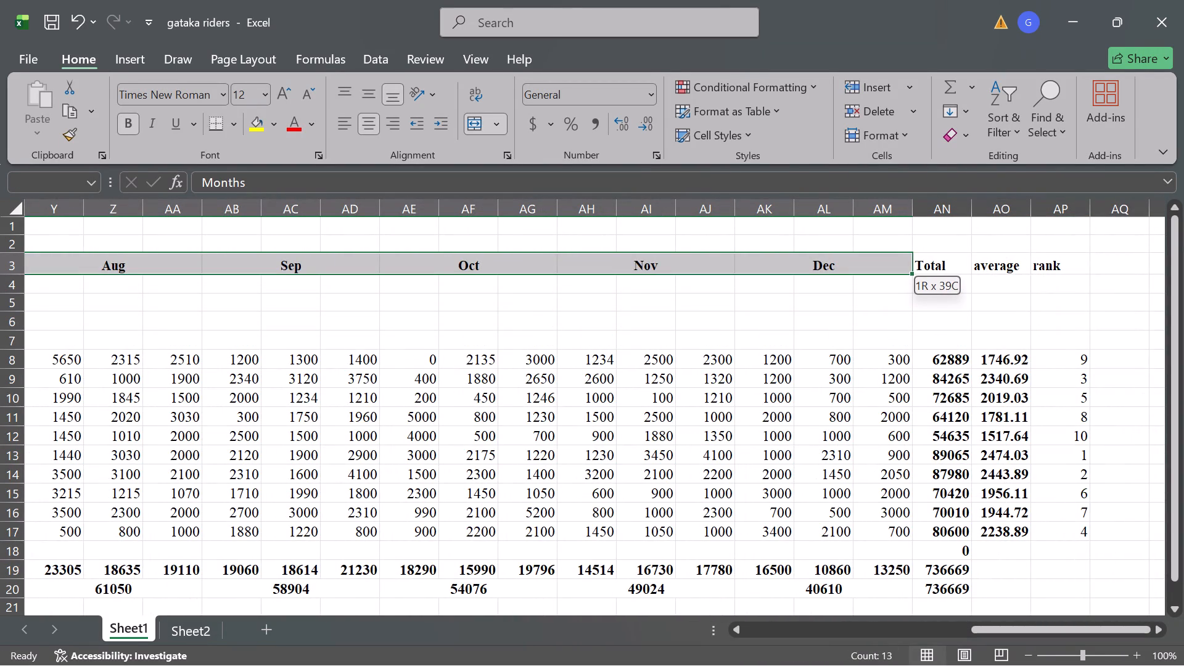
{"action": "left_click_drag", "start_coordinate": [866, 262], "coordinate": [865, 263]}
{"action": "scroll", "coordinate": [865, 263], "scroll_direction": "down", "scroll_amount": 1}
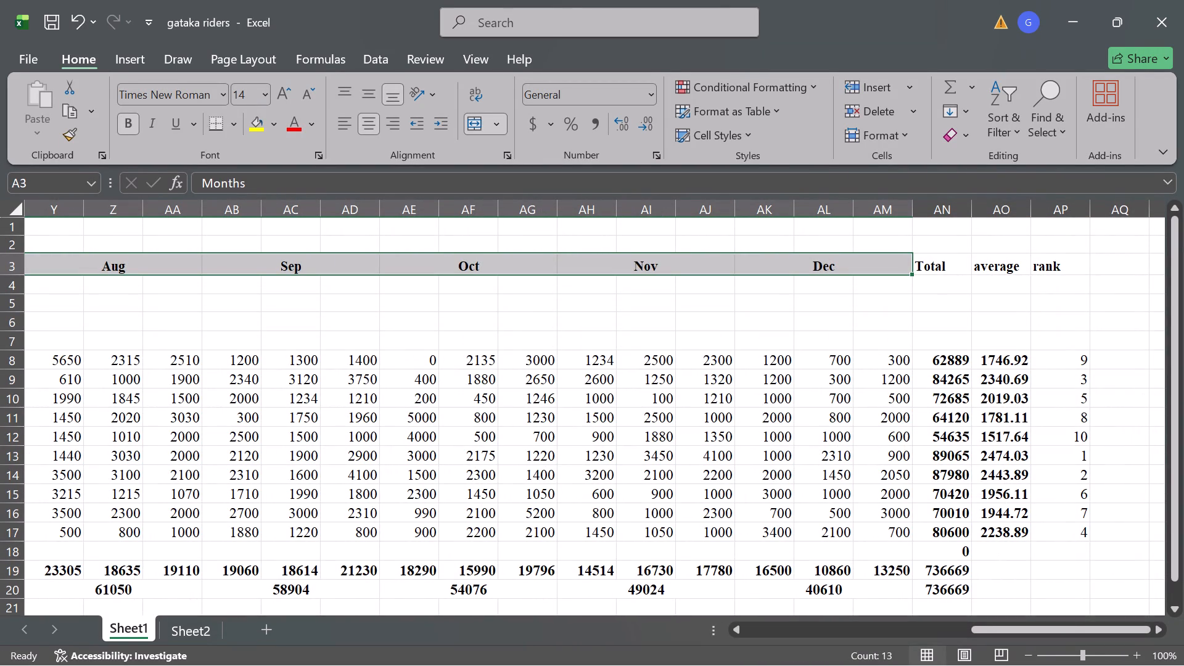
{"action": "scroll", "coordinate": [833, 404], "scroll_direction": "down", "scroll_amount": 2}
{"action": "scroll", "coordinate": [833, 404], "scroll_direction": "up", "scroll_amount": 1}
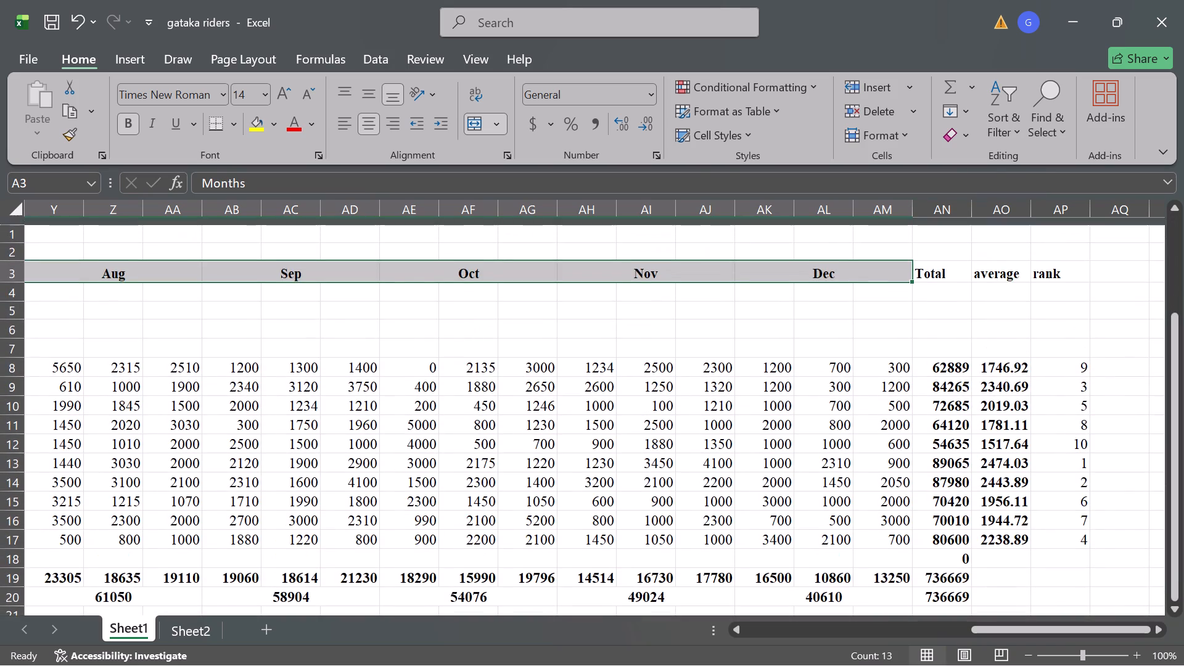
{"action": "scroll", "coordinate": [833, 404], "scroll_direction": "up", "scroll_amount": 1}
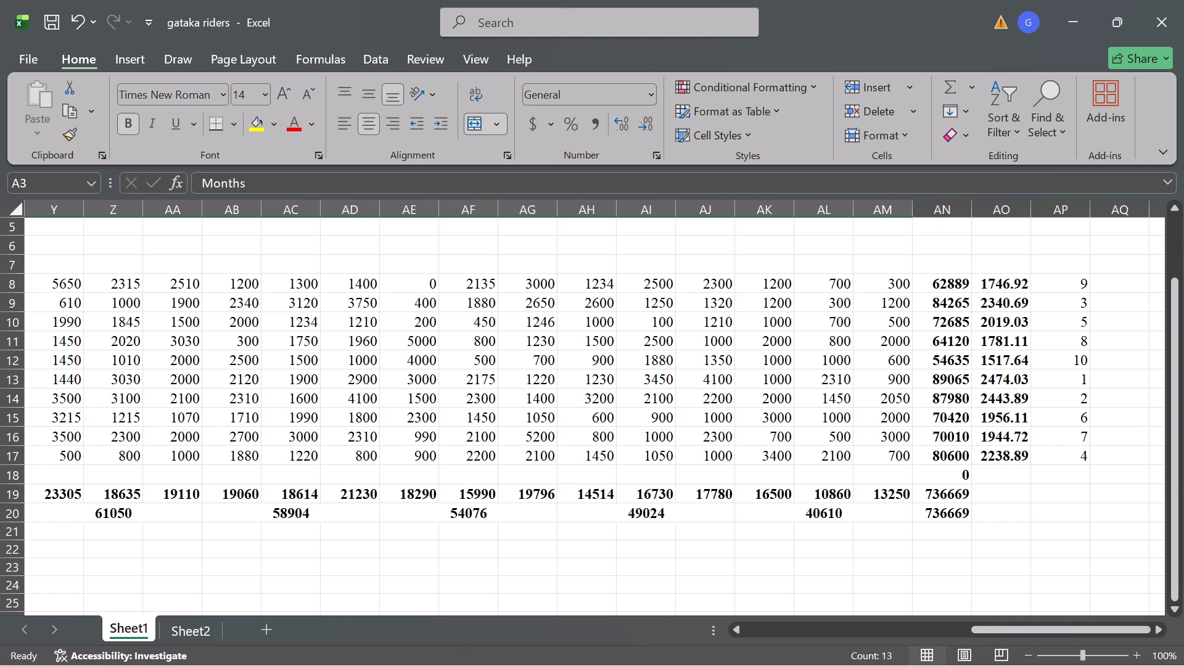
{"action": "scroll", "coordinate": [892, 513], "scroll_direction": "up", "scroll_amount": 1}
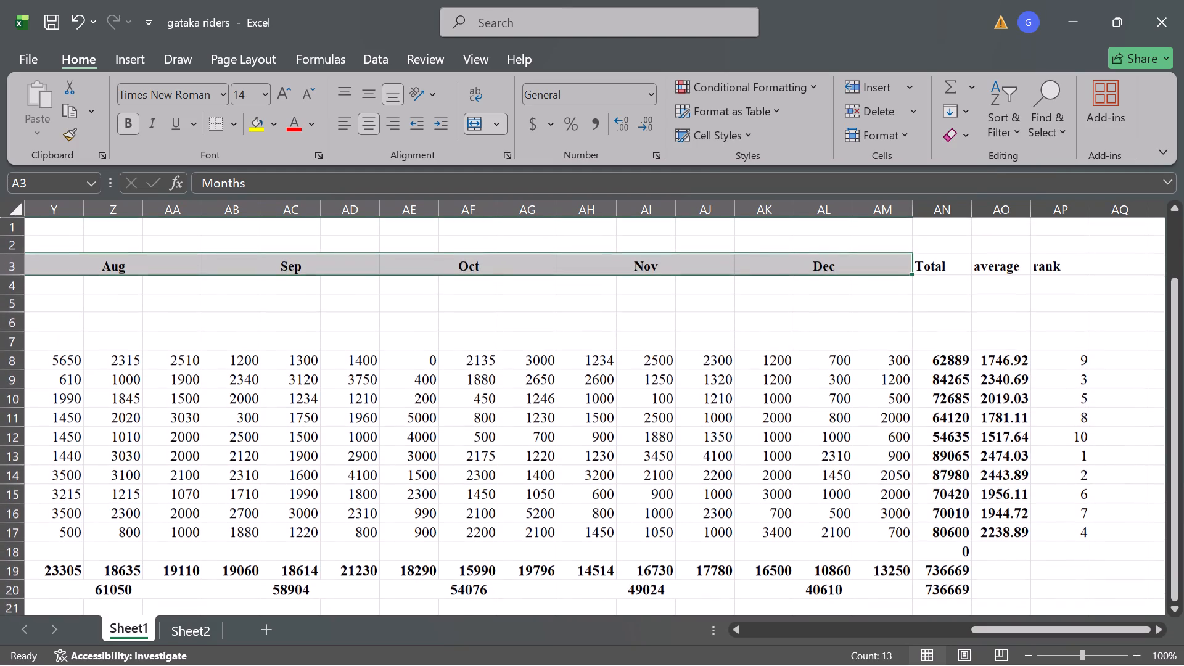
{"action": "scroll", "coordinate": [892, 513], "scroll_direction": "down", "scroll_amount": 1}
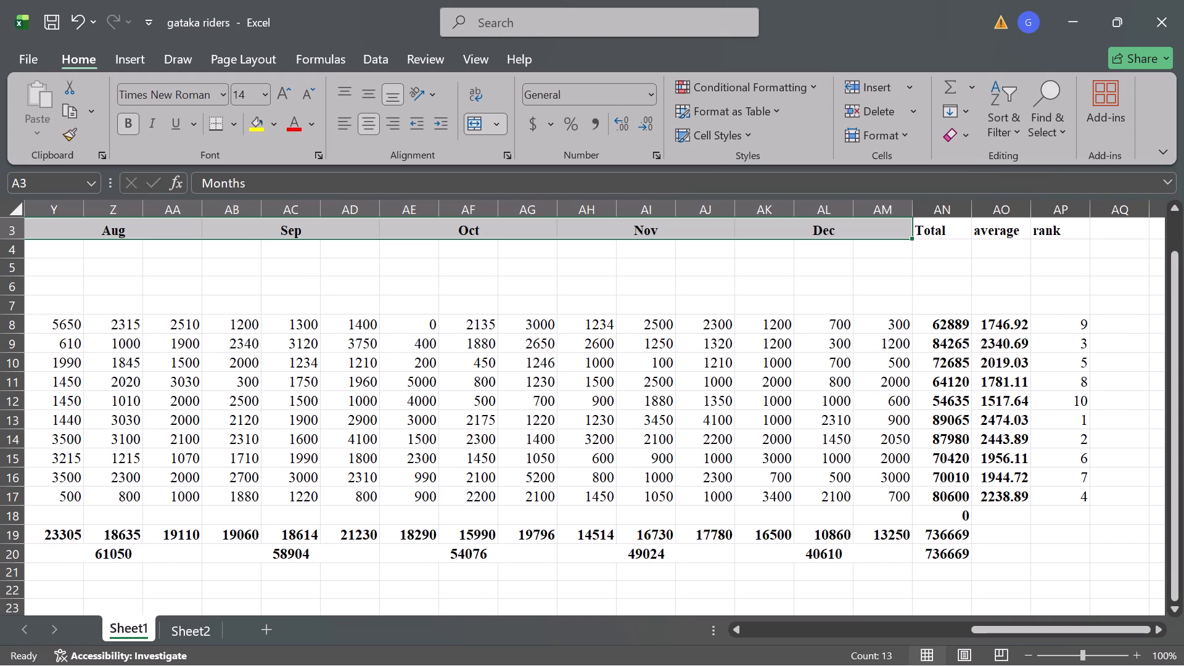
{"action": "left_click_drag", "start_coordinate": [889, 554], "coordinate": [525, 556], "text": "ctrl"}
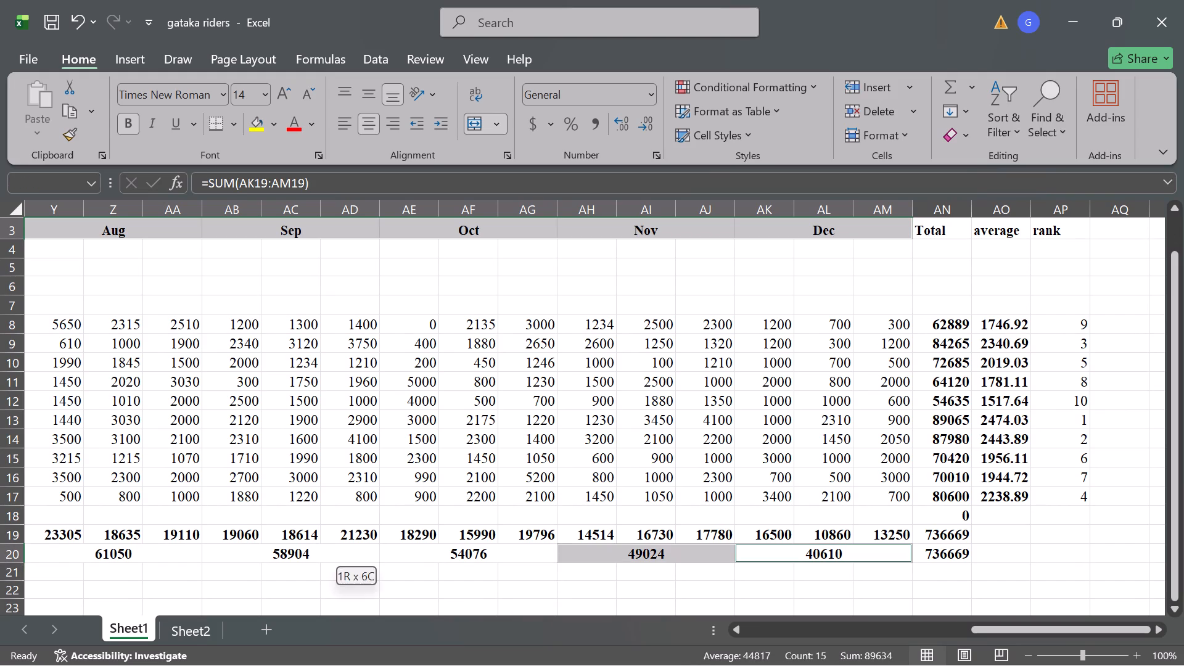
{"action": "left_click_drag", "start_coordinate": [525, 556], "coordinate": [75, 596], "text": "ctrl"}
{"action": "scroll", "coordinate": [414, 562], "scroll_direction": "left", "scroll_amount": 1, "text": "ctrl"}
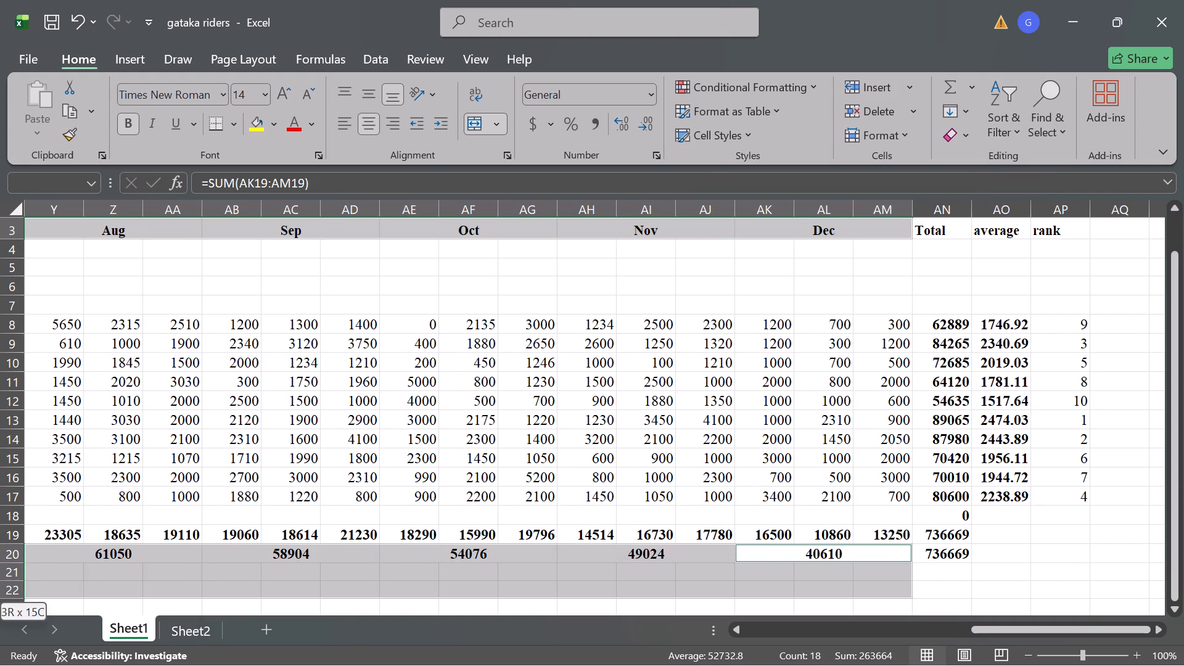
{"action": "scroll", "coordinate": [75, 596], "scroll_direction": "left", "scroll_amount": 1, "text": "ctrl"}
{"action": "left_click_drag", "start_coordinate": [75, 596], "coordinate": [0, 579], "text": "ctrl"}
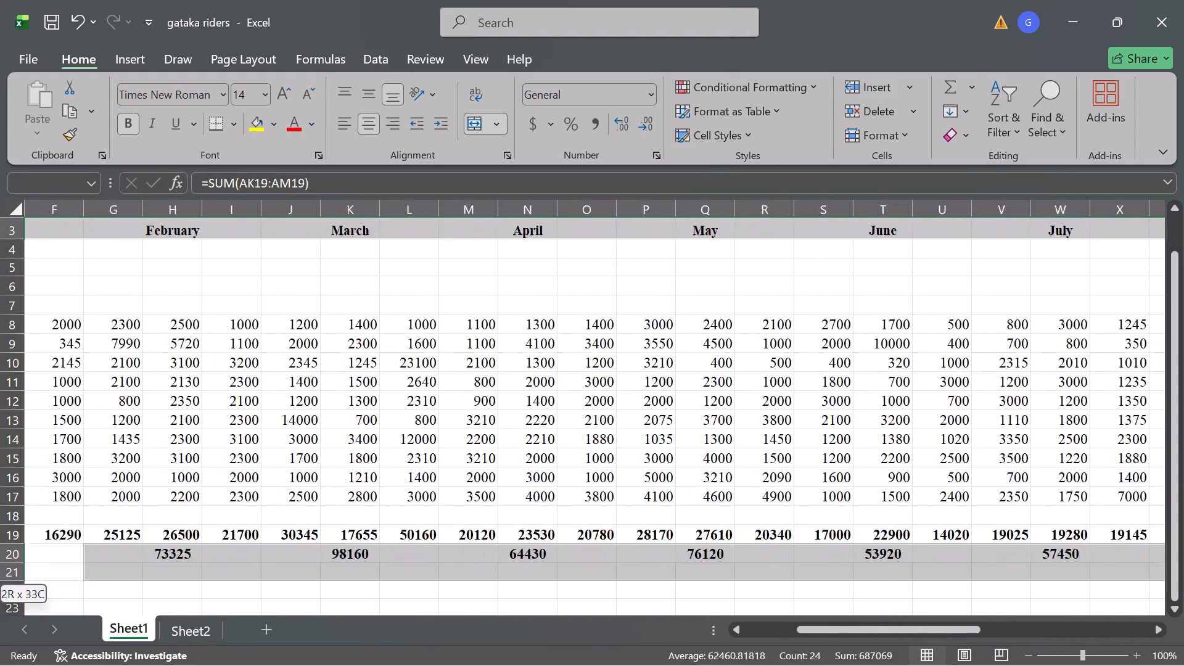
{"action": "left_click_drag", "start_coordinate": [0, 579], "coordinate": [0, 571], "text": "ctrl"}
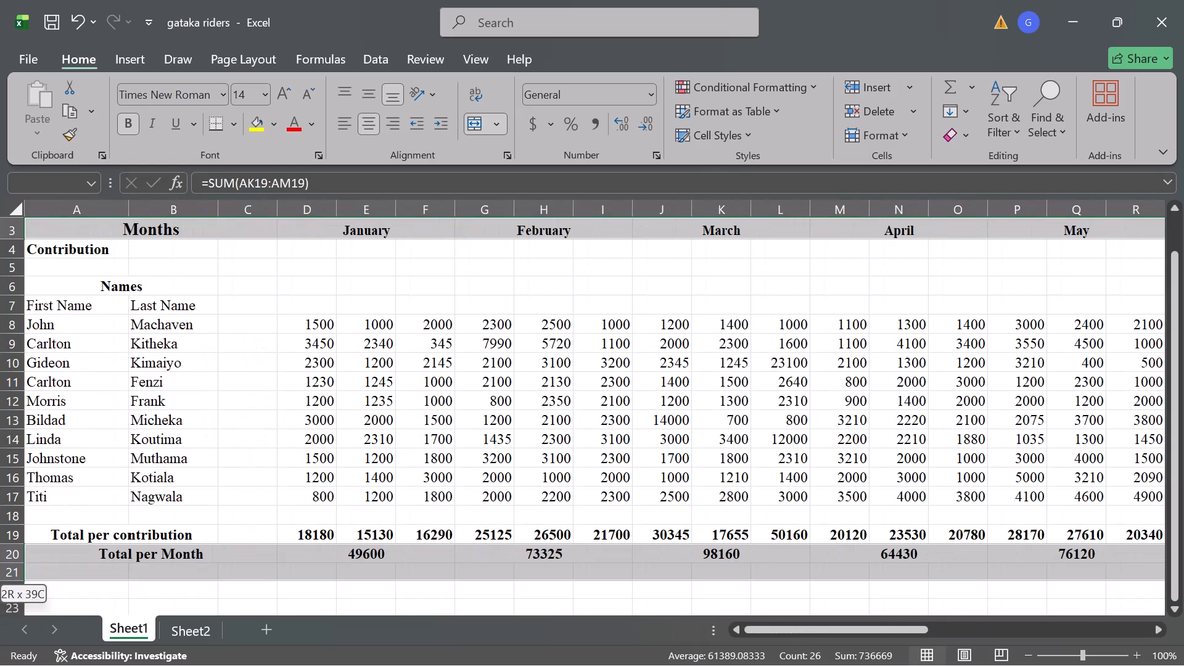
{"action": "left_click_drag", "start_coordinate": [0, 571], "coordinate": [4, 562], "text": "ctrl"}
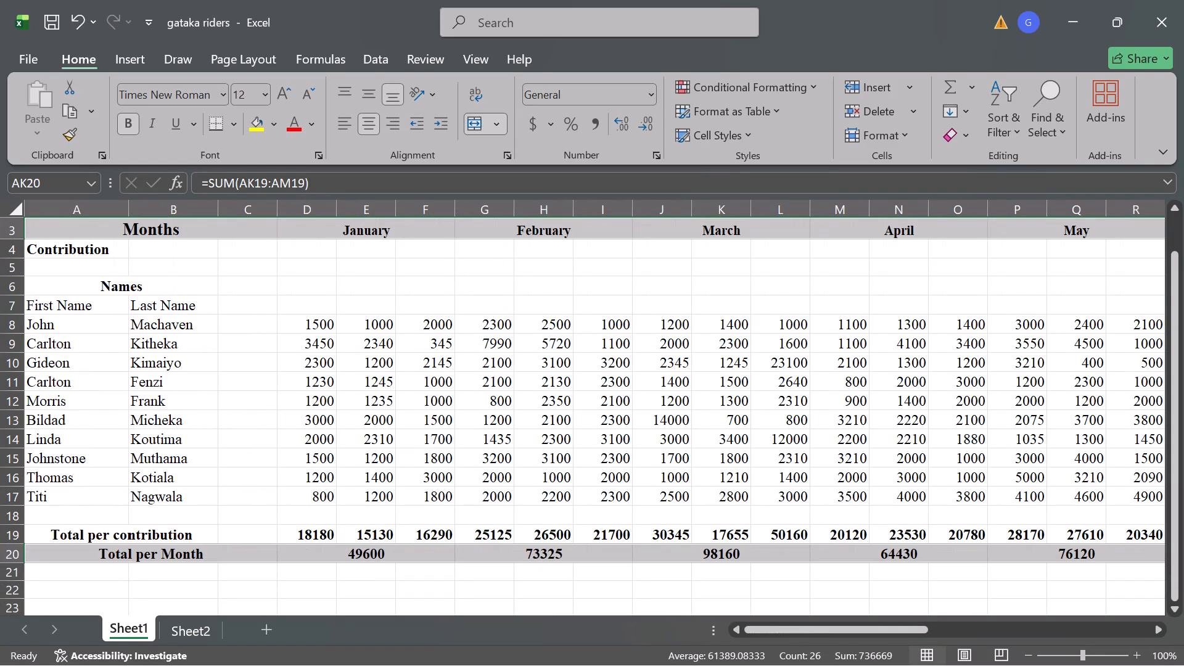
{"action": "key", "text": "ctrl+c"}
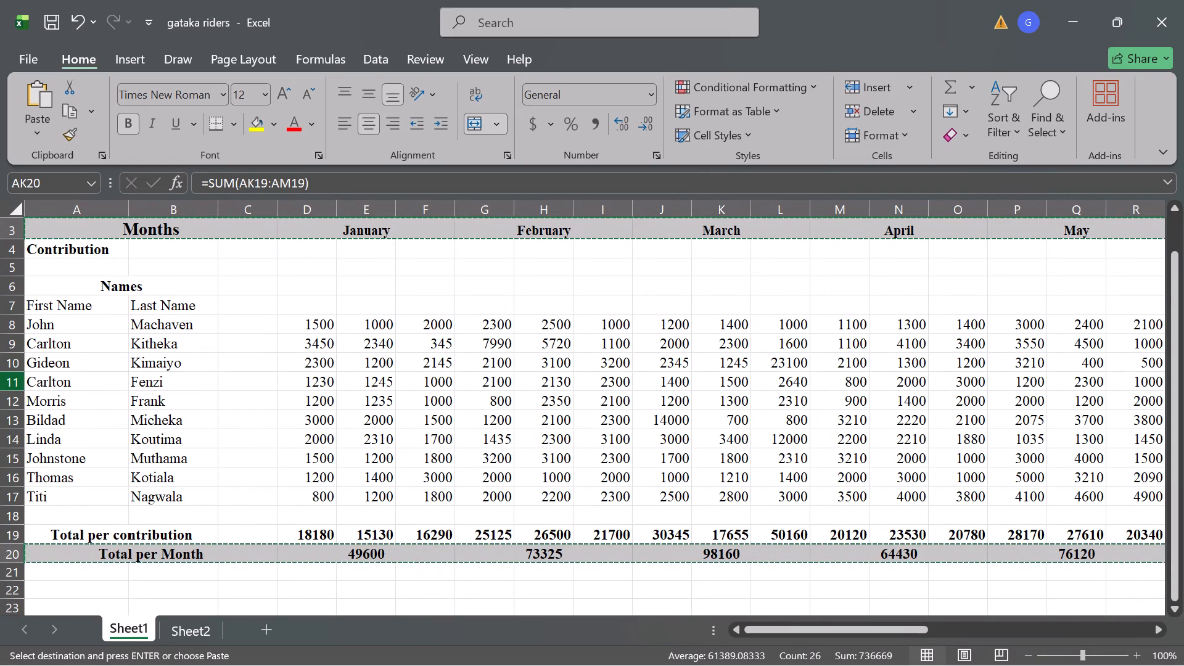
Paste the copied months and monthly totals into the empty chart on Sheet2.
{"action": "left_click", "coordinate": [179, 619]}
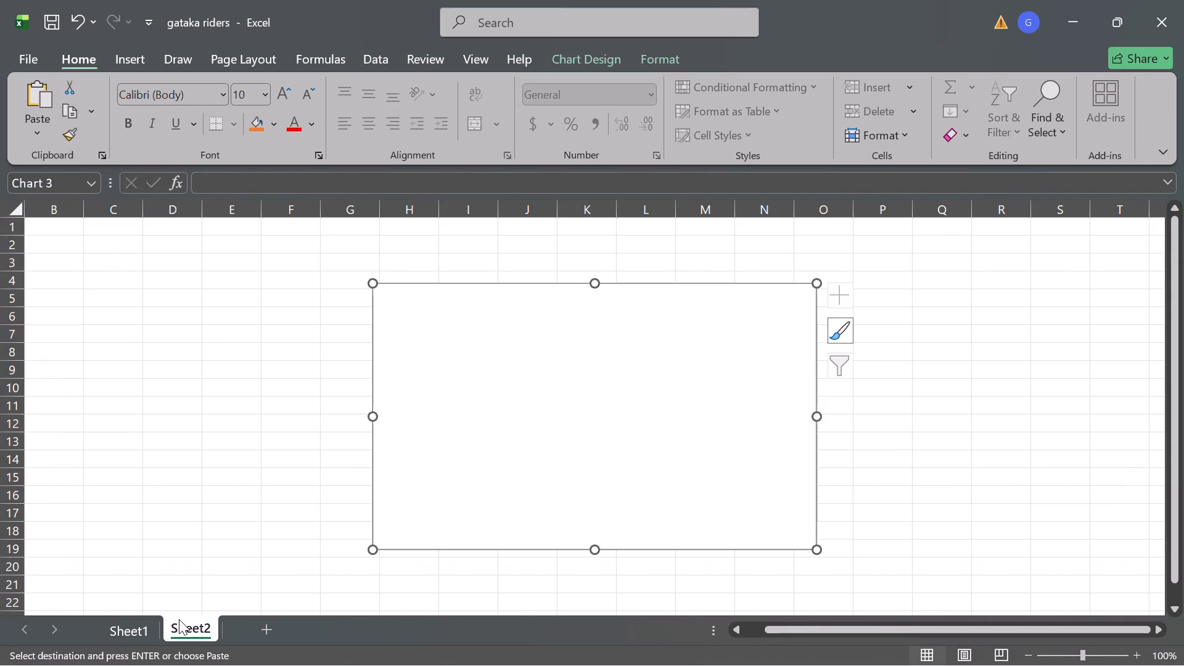
{"action": "left_click", "coordinate": [451, 432]}
{"action": "key", "text": "ctrl+v"}
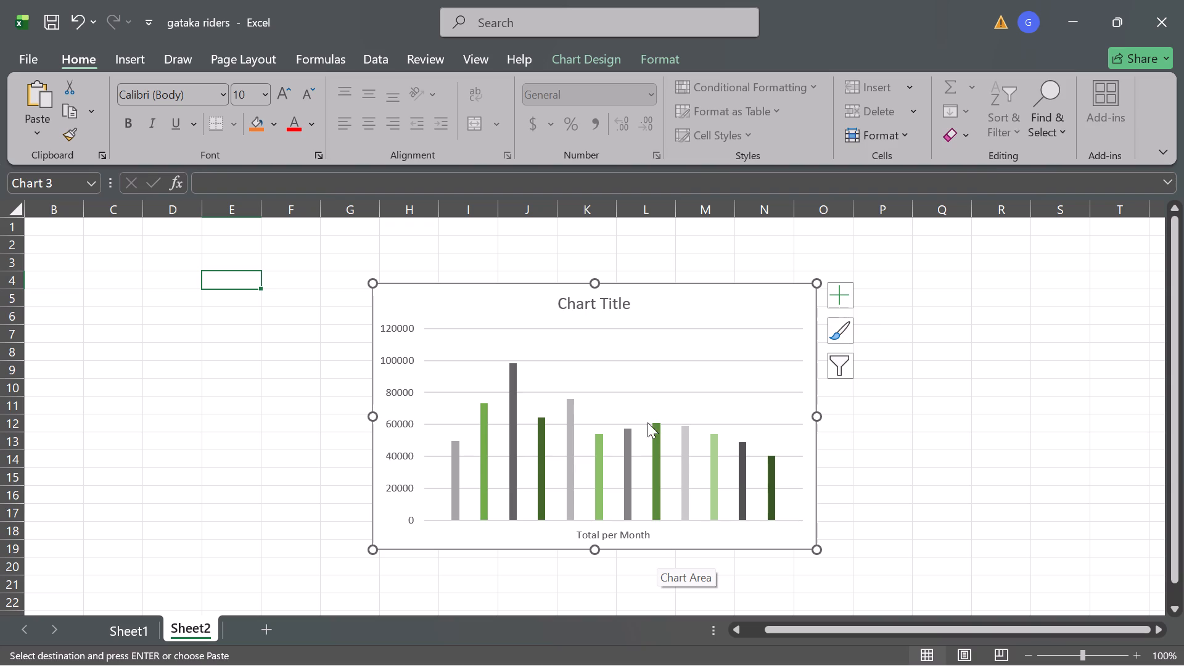
Apply chart Style 4 to the monthly totals chart.
{"action": "left_click", "coordinate": [601, 69]}
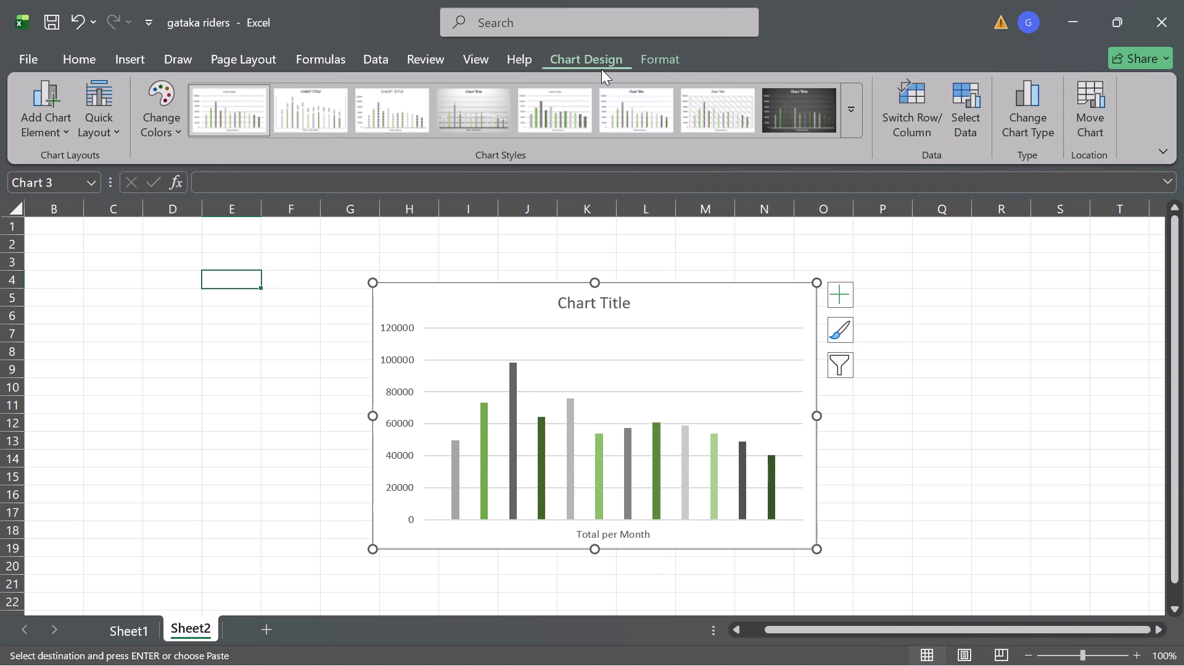
{"action": "left_click", "coordinate": [310, 111]}
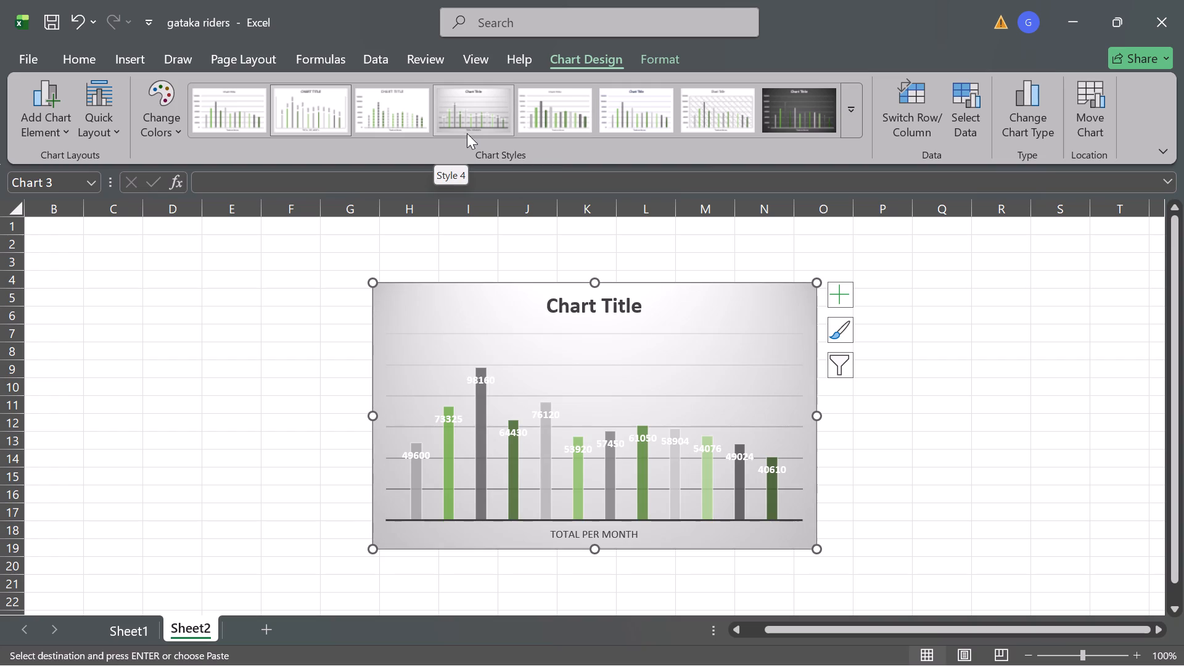
{"action": "left_click", "coordinate": [467, 133]}
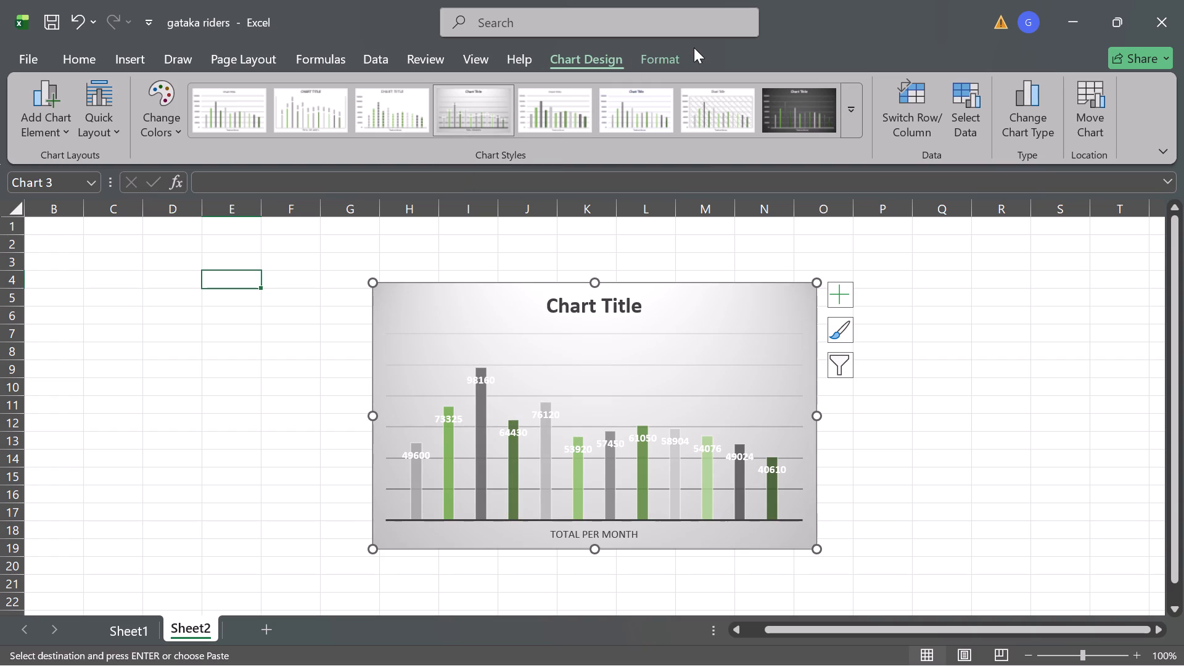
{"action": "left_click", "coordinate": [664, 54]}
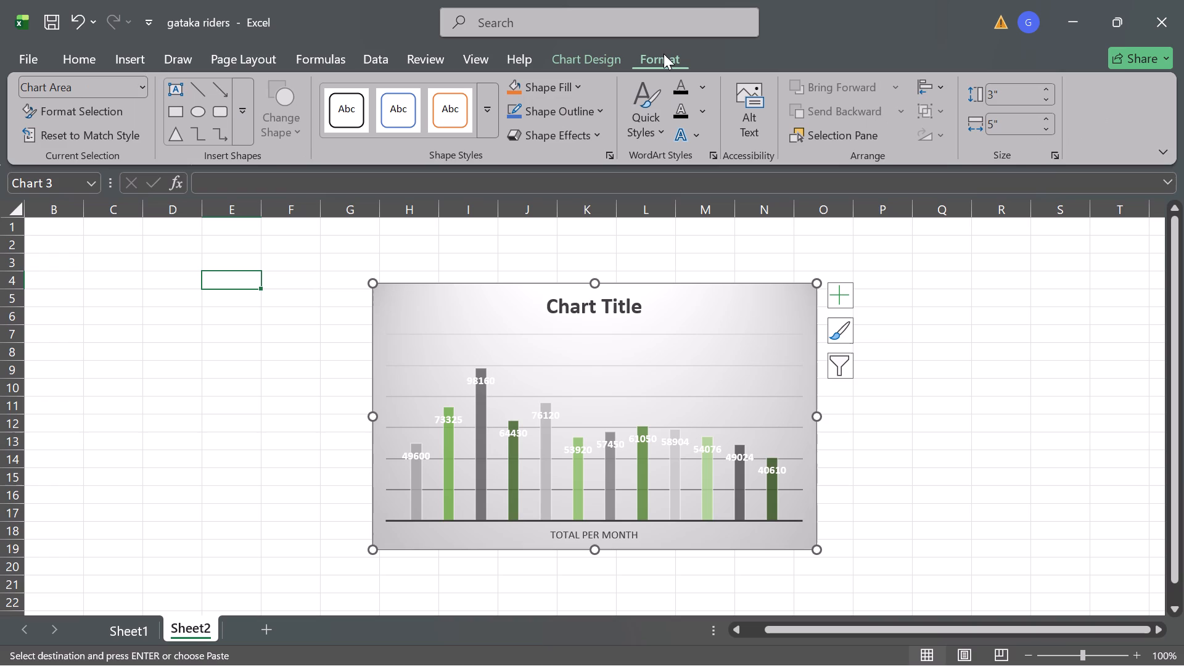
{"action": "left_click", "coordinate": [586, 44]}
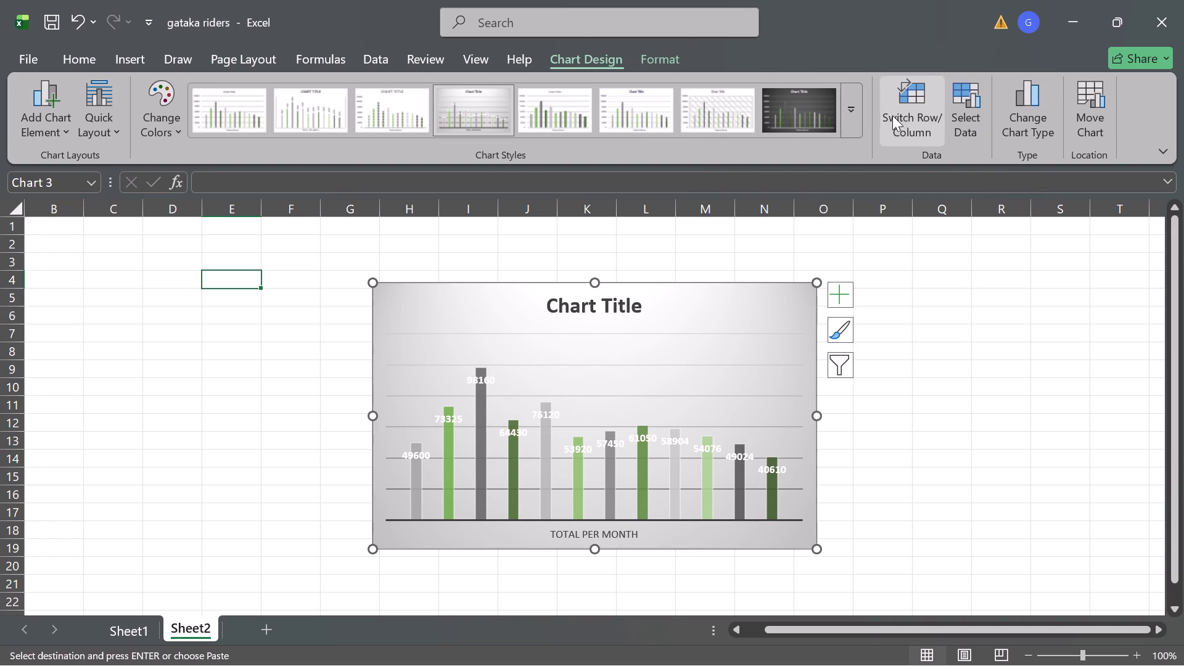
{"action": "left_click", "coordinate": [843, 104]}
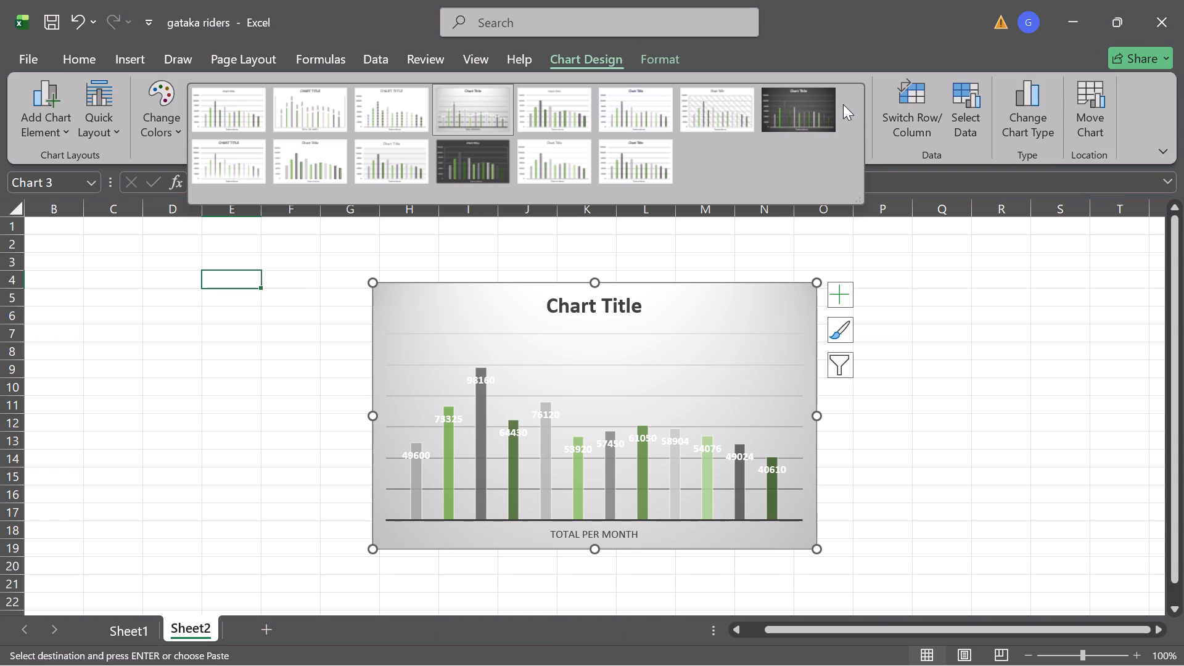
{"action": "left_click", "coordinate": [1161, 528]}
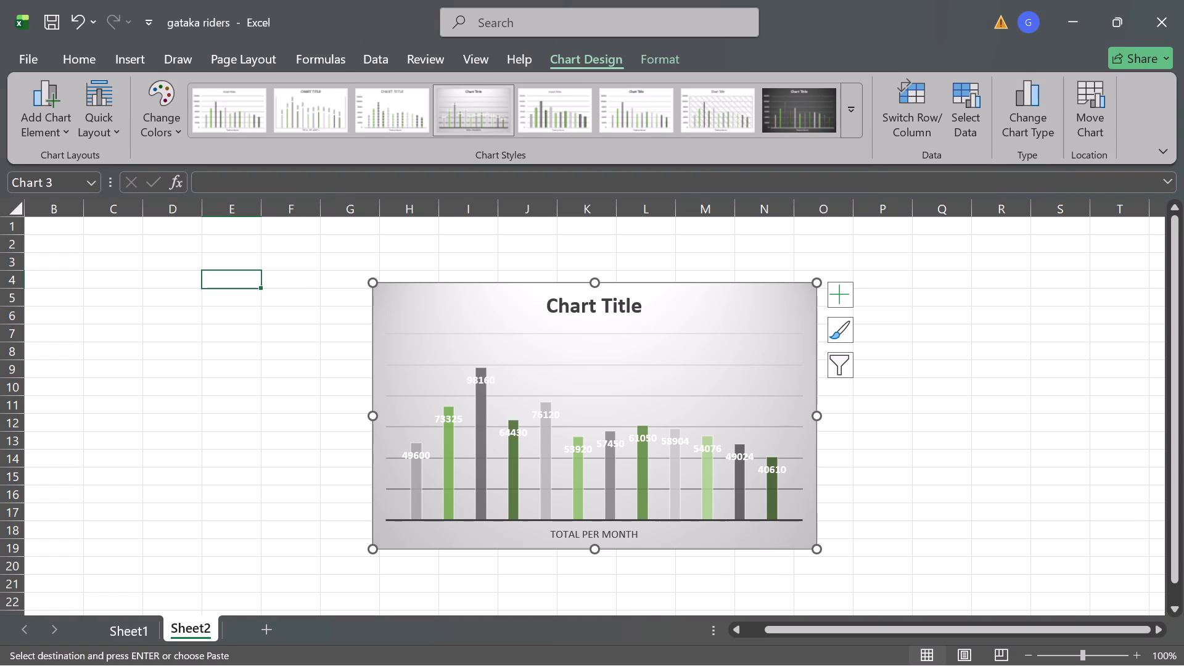
Move the monthly totals chart on Sheet2 so that it covers about D4 to J18.
{"action": "left_click_drag", "start_coordinate": [746, 356], "coordinate": [615, 347]}
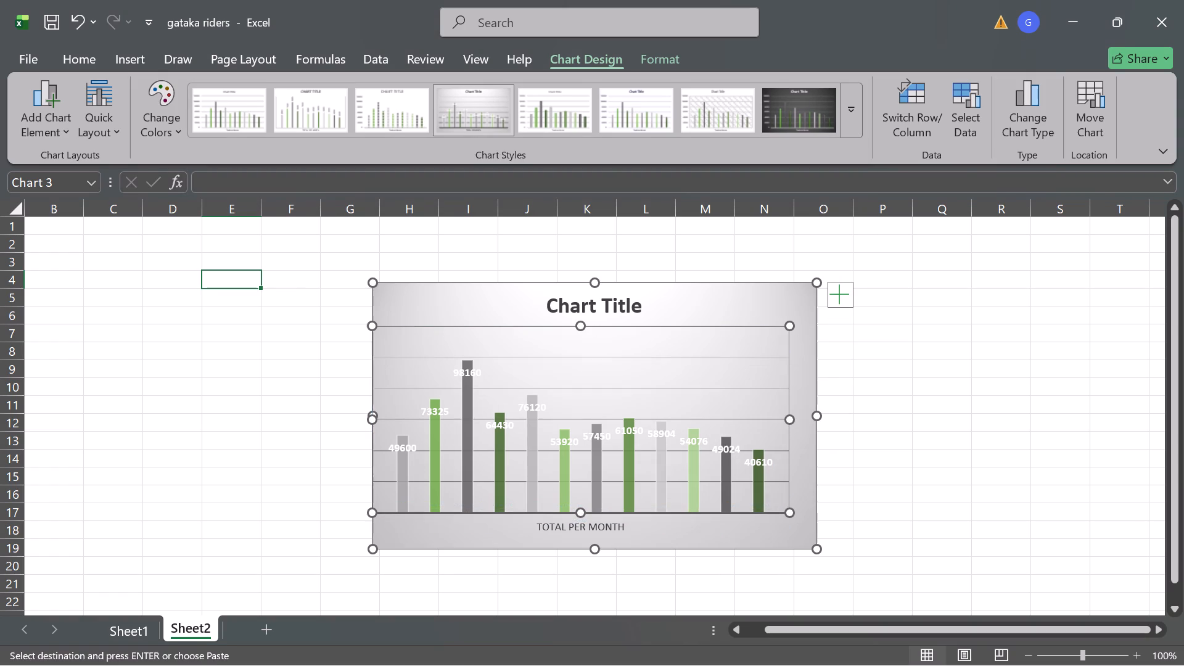
{"action": "left_click_drag", "start_coordinate": [615, 344], "coordinate": [633, 353]}
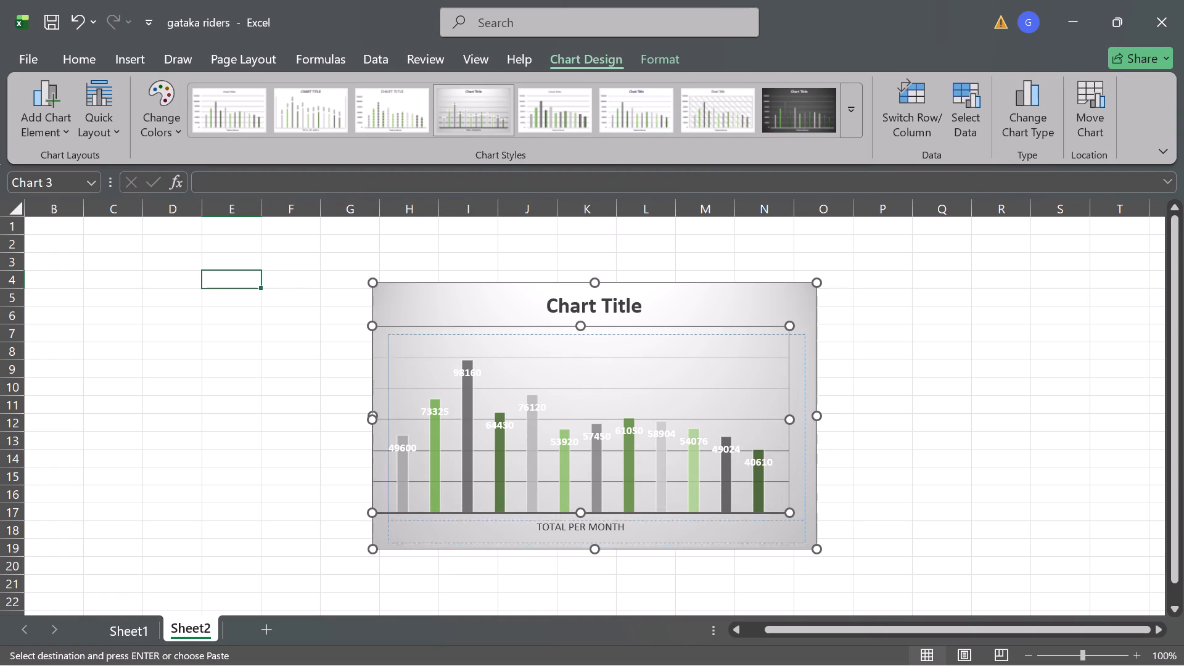
{"action": "left_click_drag", "start_coordinate": [633, 353], "coordinate": [627, 349]}
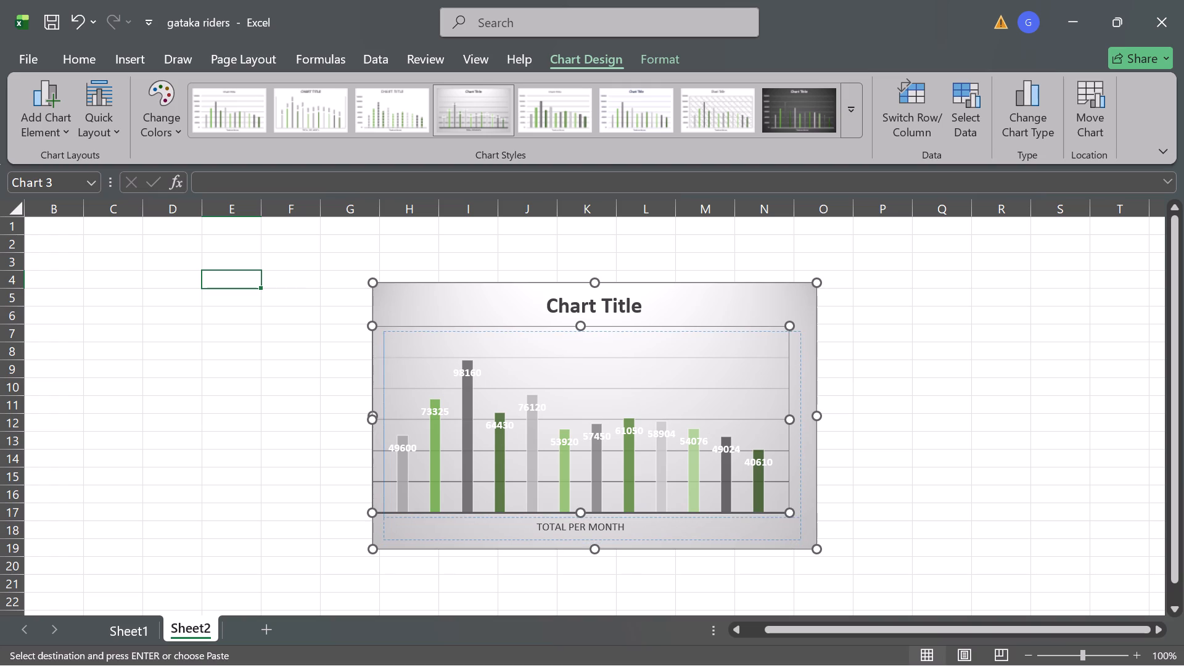
{"action": "left_click_drag", "start_coordinate": [642, 289], "coordinate": [510, 281]}
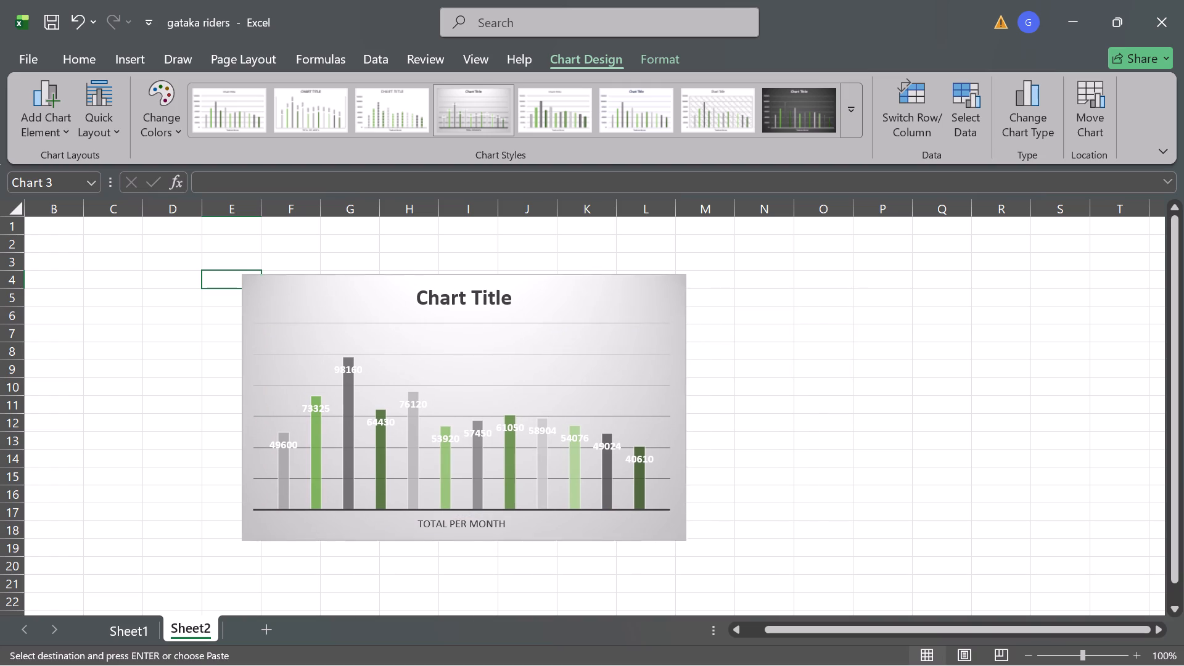
{"action": "left_click_drag", "start_coordinate": [510, 281], "coordinate": [409, 276]}
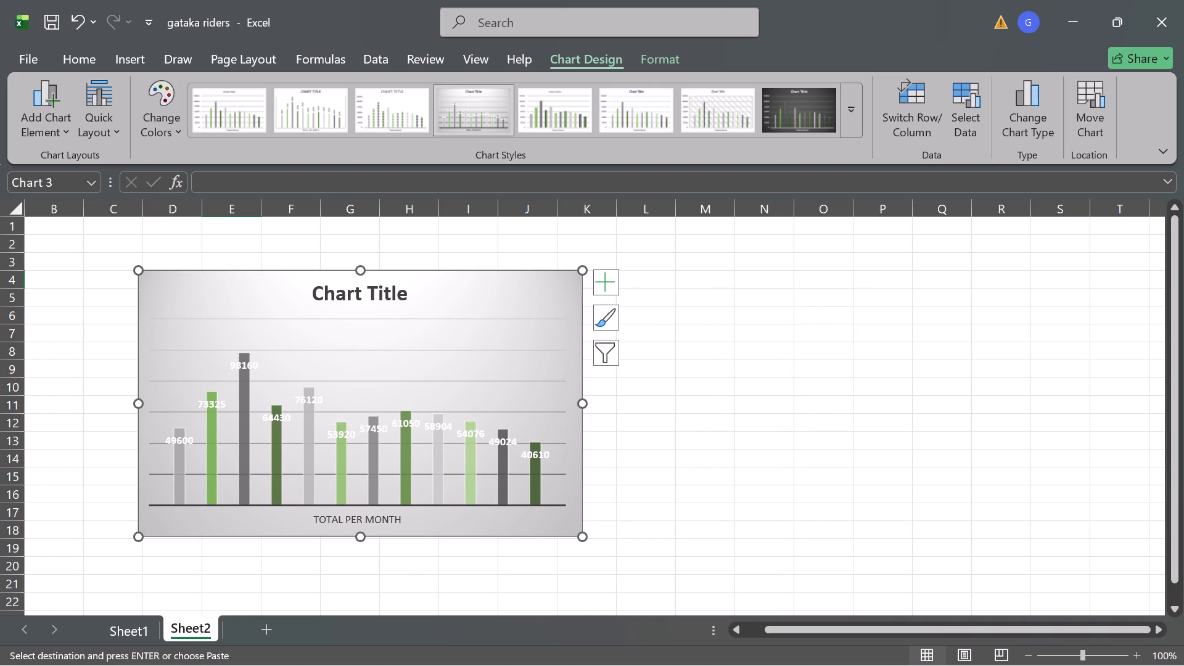
On Sheet1, look through the contribution table from the names across all the month columns.
{"action": "left_click", "coordinate": [133, 629]}
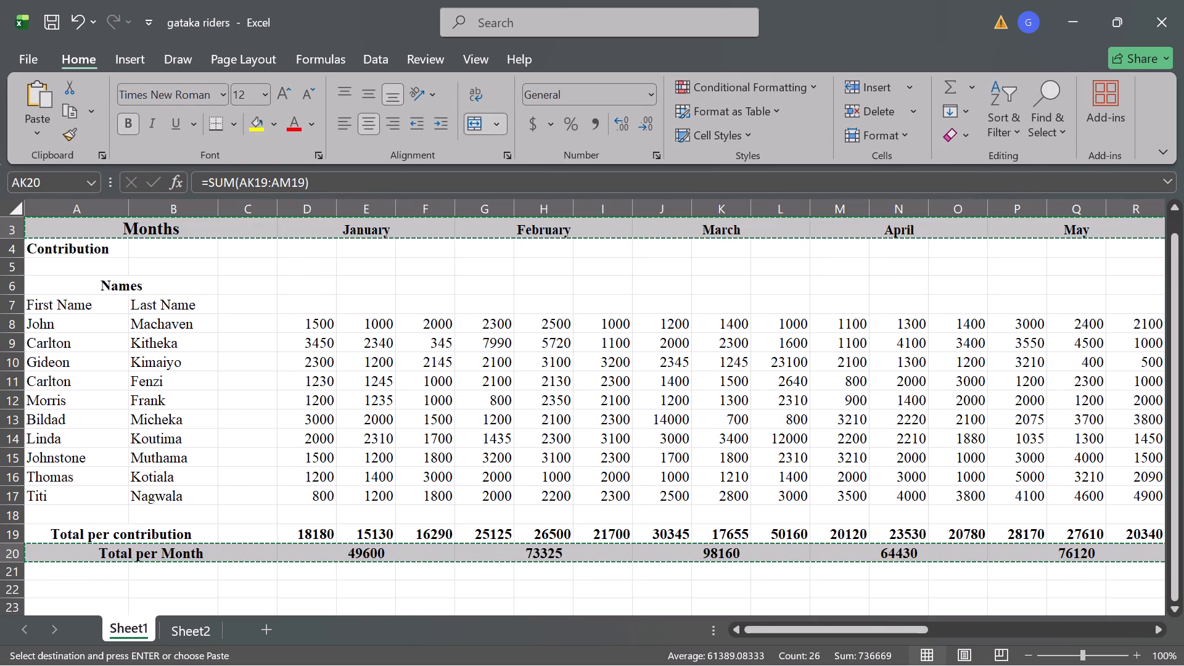
{"action": "left_click", "coordinate": [426, 294]}
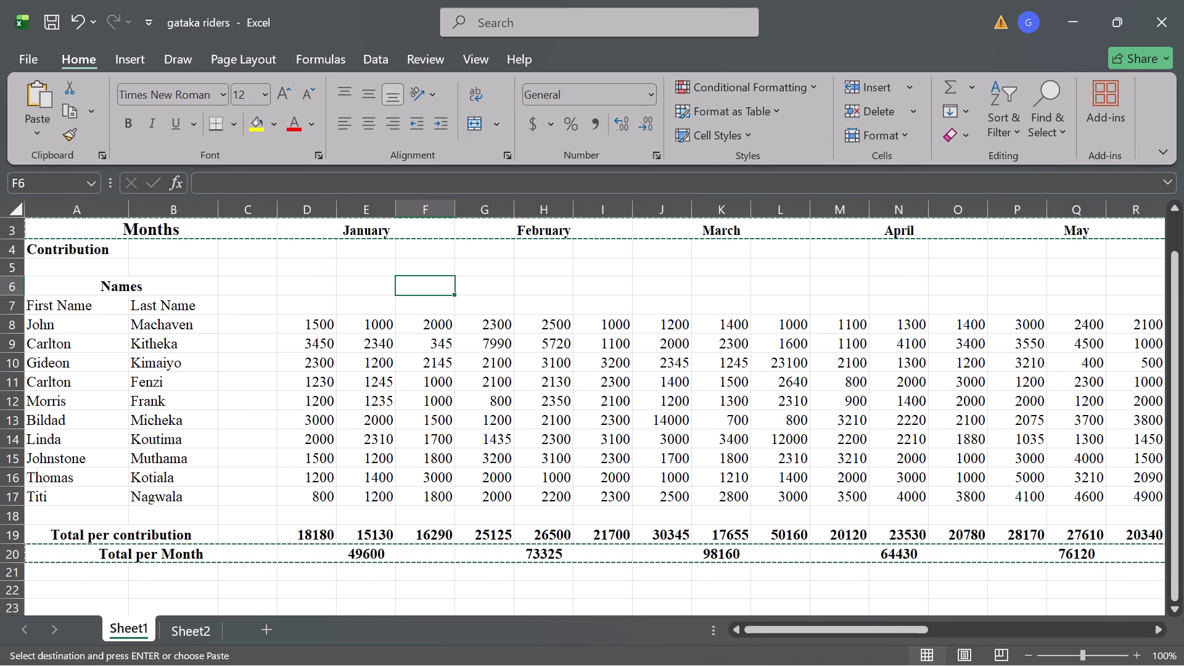
{"action": "left_click", "coordinate": [282, 310]}
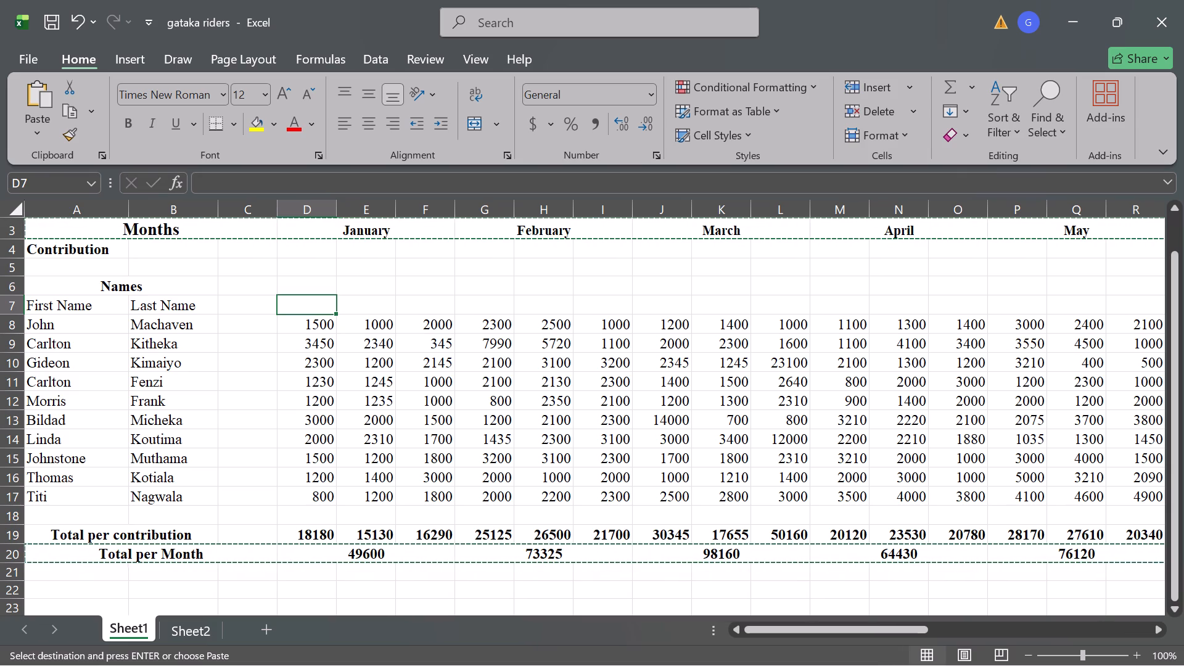
{"action": "left_click", "coordinate": [178, 302]}
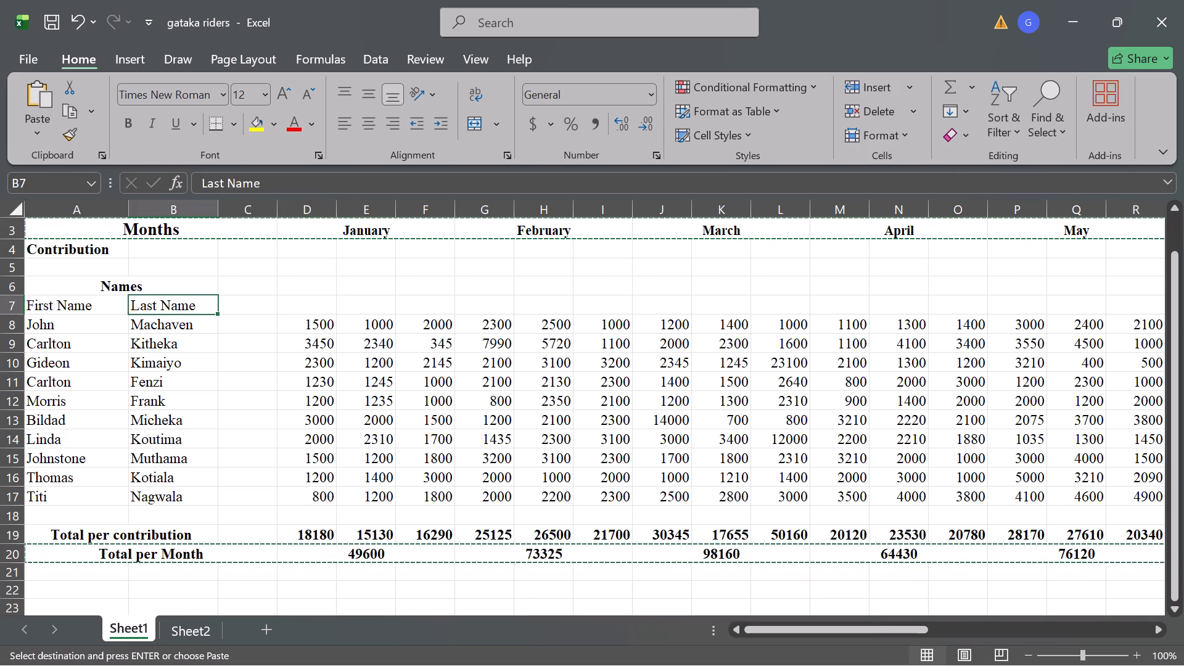
{"action": "scroll", "coordinate": [211, 362], "scroll_direction": "left", "scroll_amount": 3}
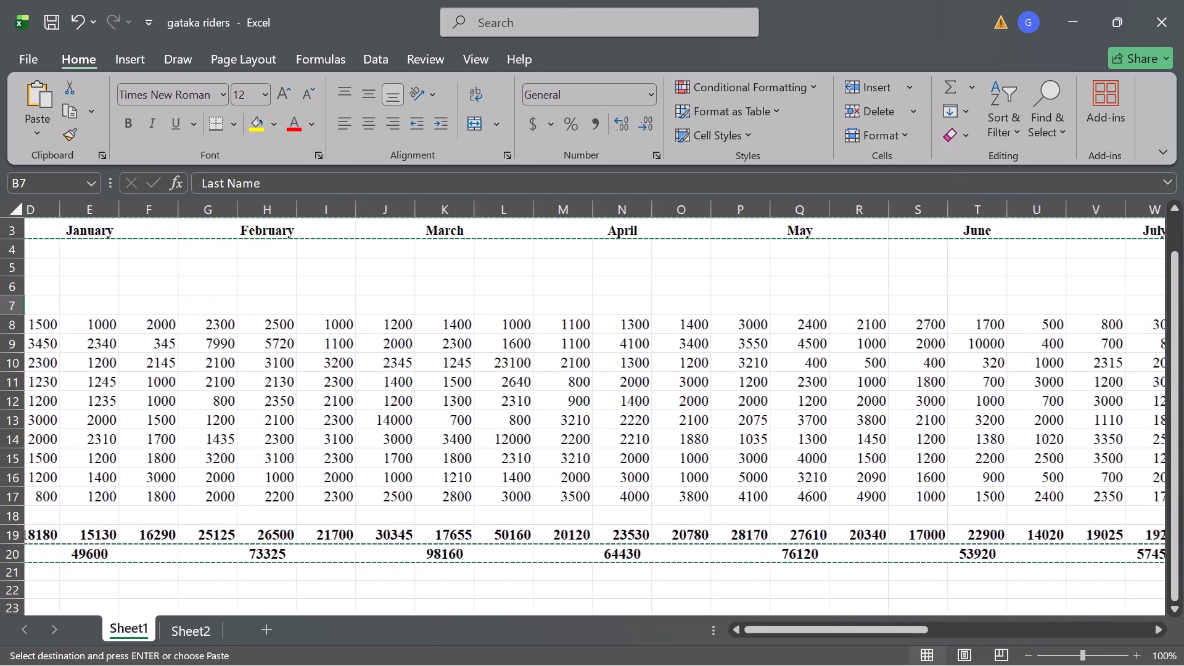
{"action": "scroll", "coordinate": [211, 362], "scroll_direction": "left", "scroll_amount": 5}
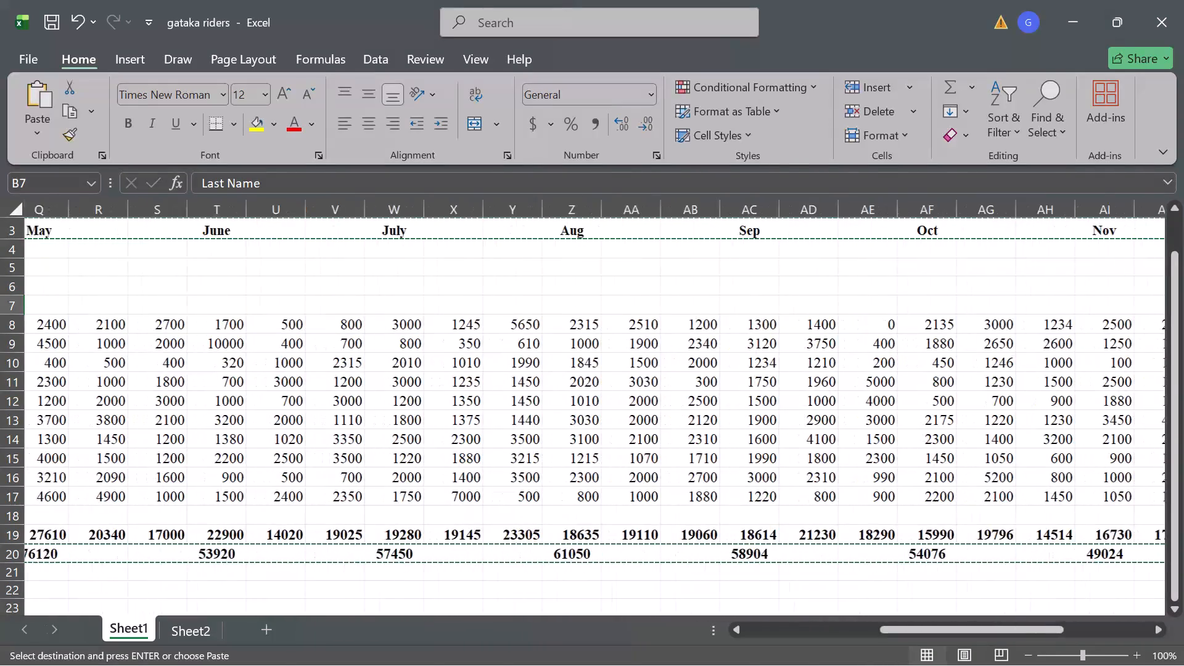
{"action": "scroll", "coordinate": [211, 362], "scroll_direction": "left", "scroll_amount": 2}
{"action": "scroll", "coordinate": [211, 362], "scroll_direction": "right", "scroll_amount": 2}
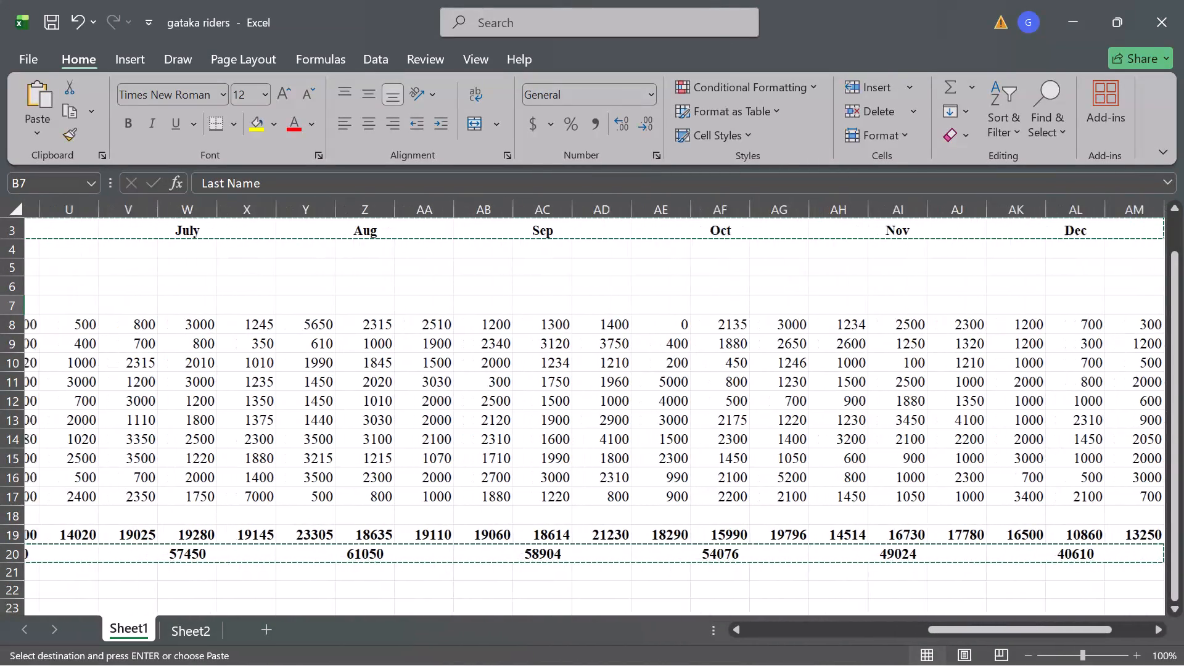
{"action": "scroll", "coordinate": [211, 362], "scroll_direction": "right", "scroll_amount": 2}
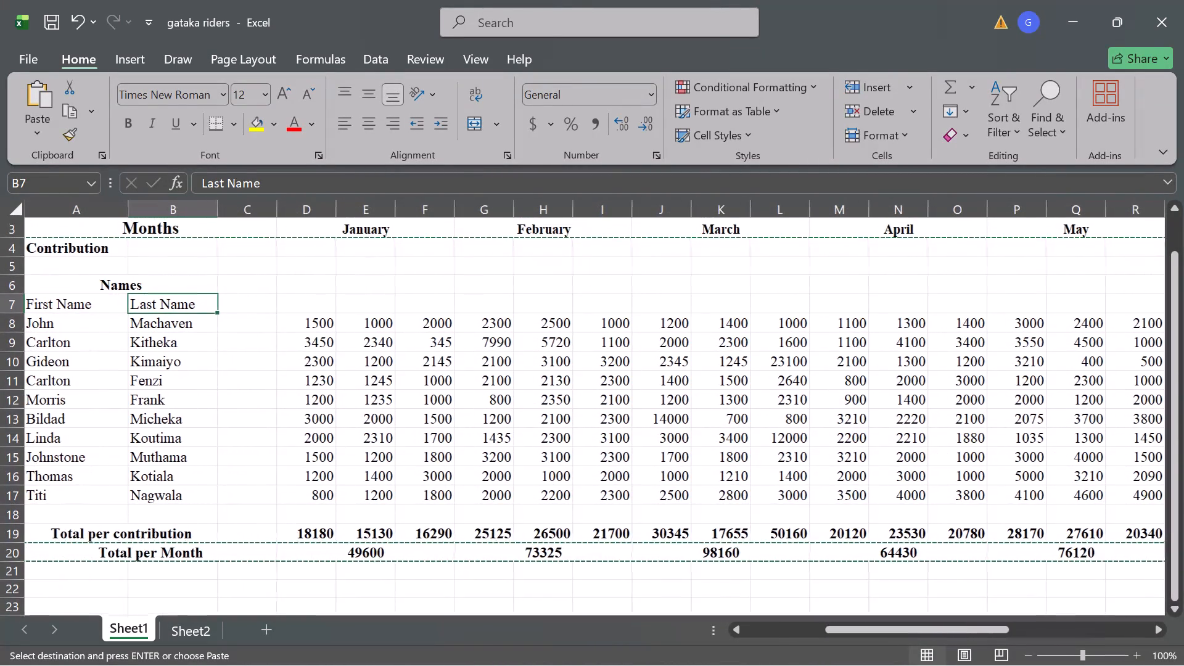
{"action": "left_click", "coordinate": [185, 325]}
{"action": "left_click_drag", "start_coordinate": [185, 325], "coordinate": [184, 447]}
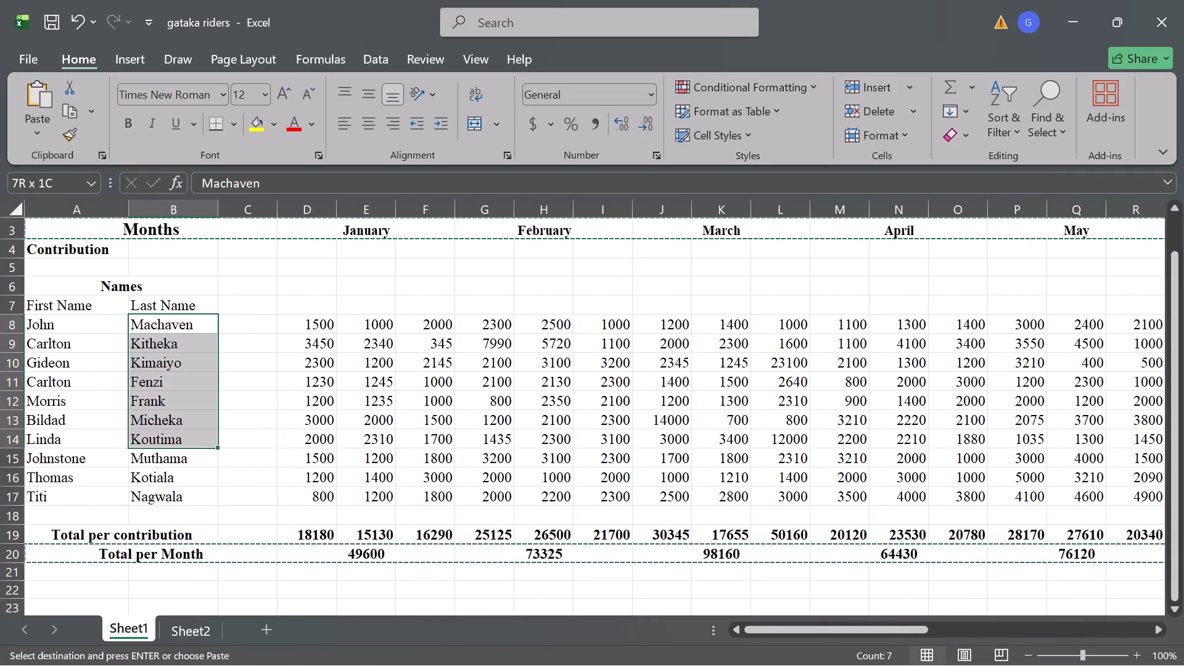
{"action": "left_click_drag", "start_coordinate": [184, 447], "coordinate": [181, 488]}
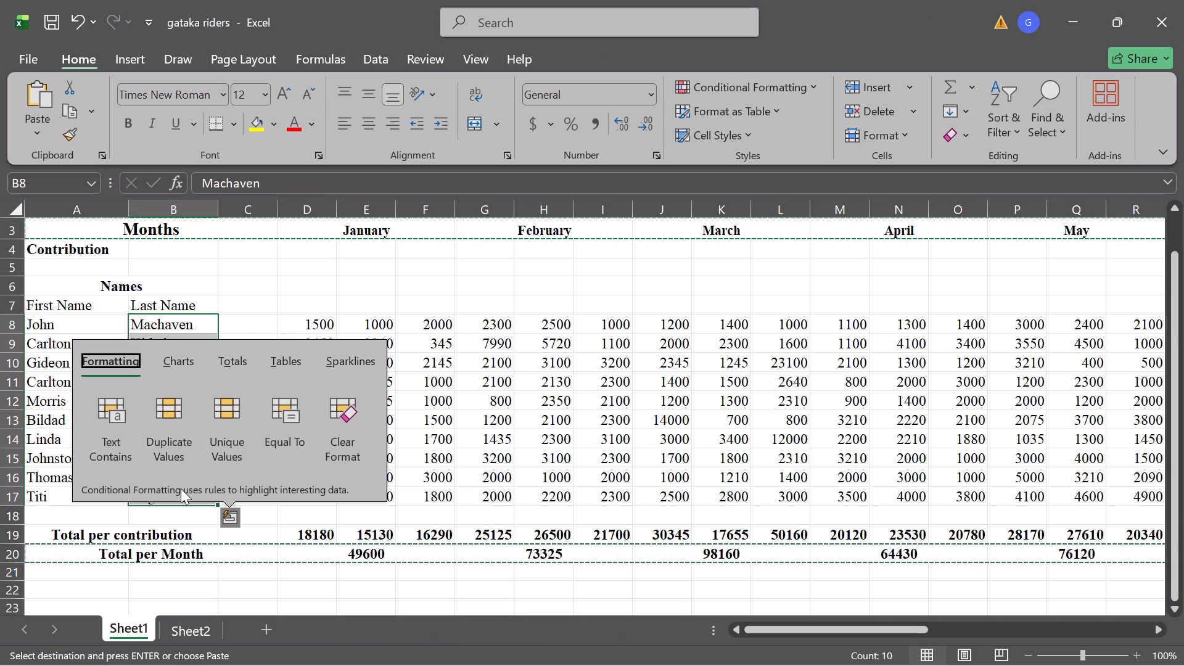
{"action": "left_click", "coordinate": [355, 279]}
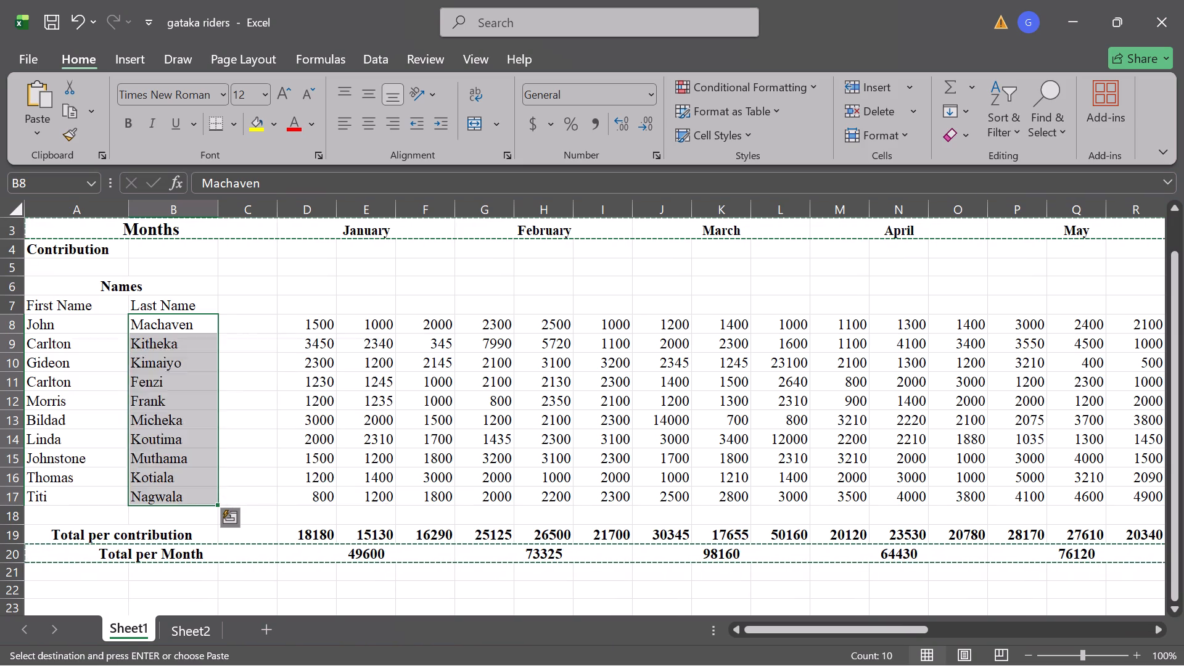
Enter the header Total in cell AN7 on Sheet1, directly above the members' individual totals.
{"action": "scroll", "coordinate": [521, 318], "scroll_direction": "left", "scroll_amount": 5}
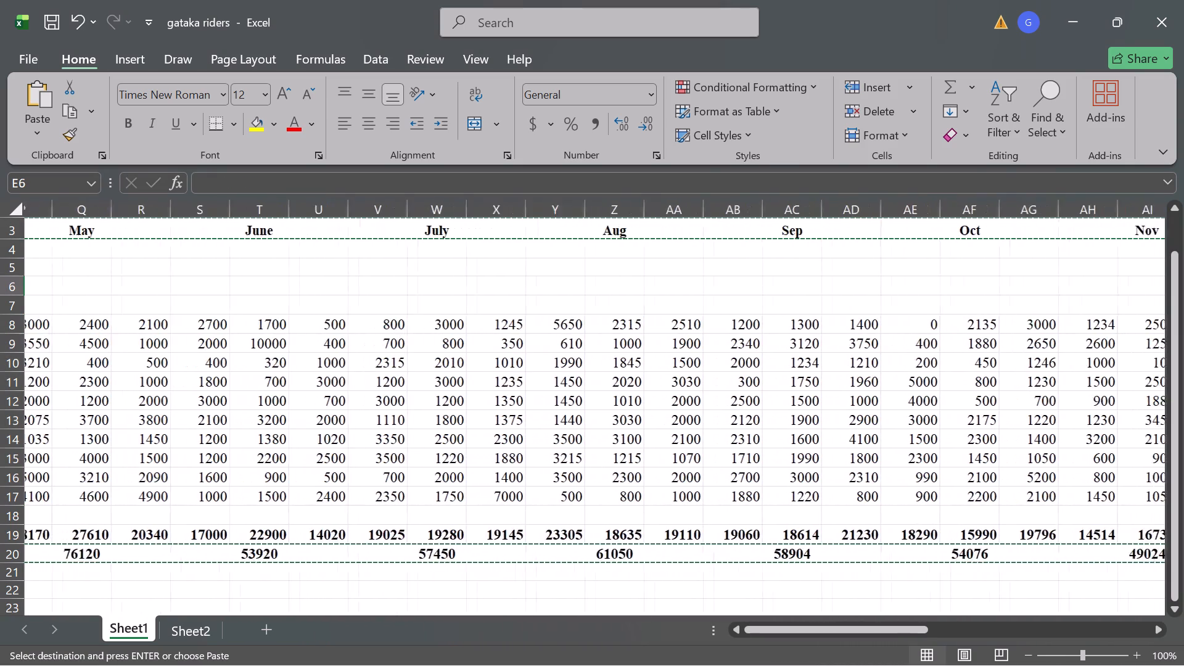
{"action": "scroll", "coordinate": [521, 318], "scroll_direction": "left", "scroll_amount": 5}
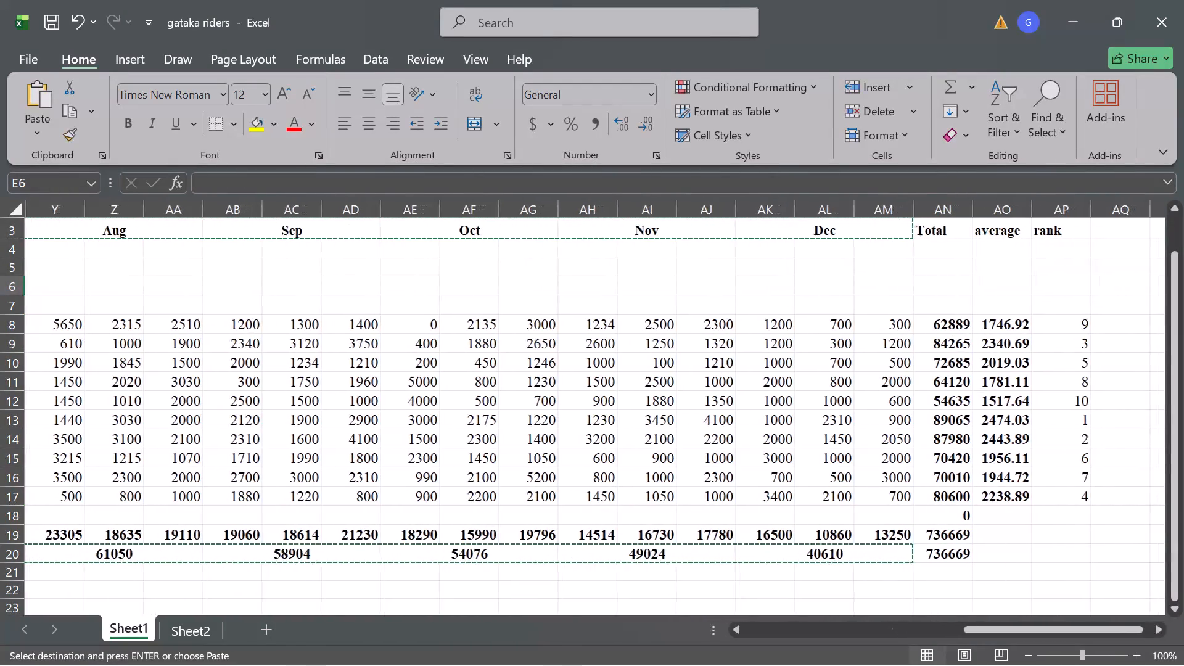
{"action": "left_click", "coordinate": [935, 306]}
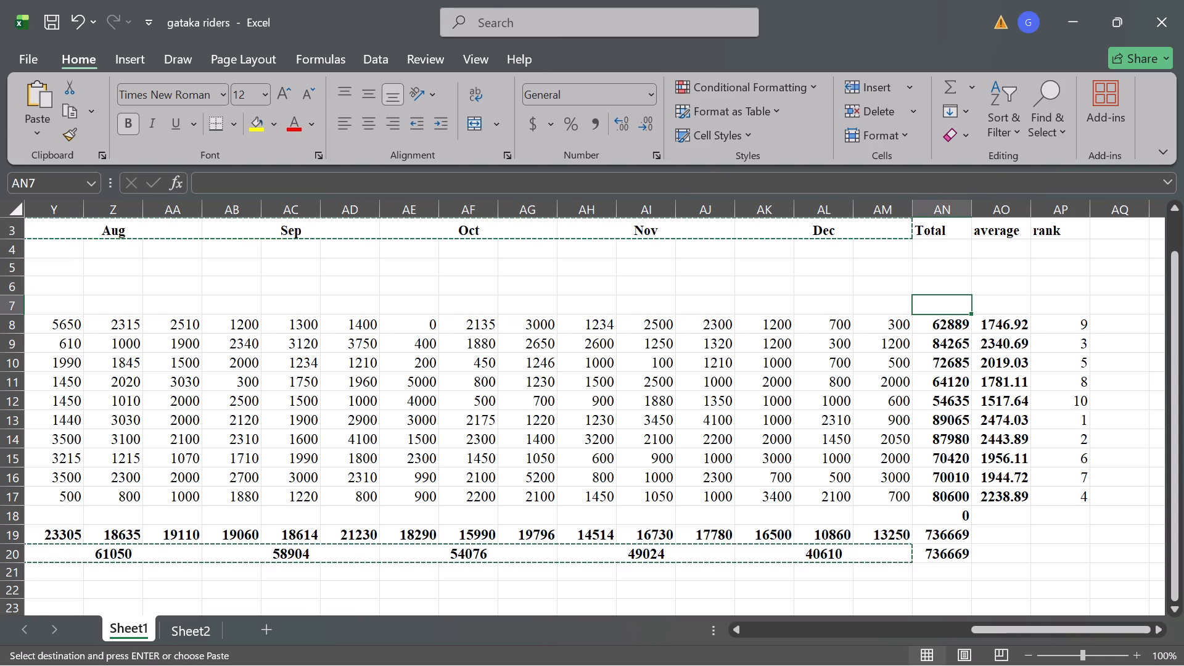
{"action": "key", "text": "t"}
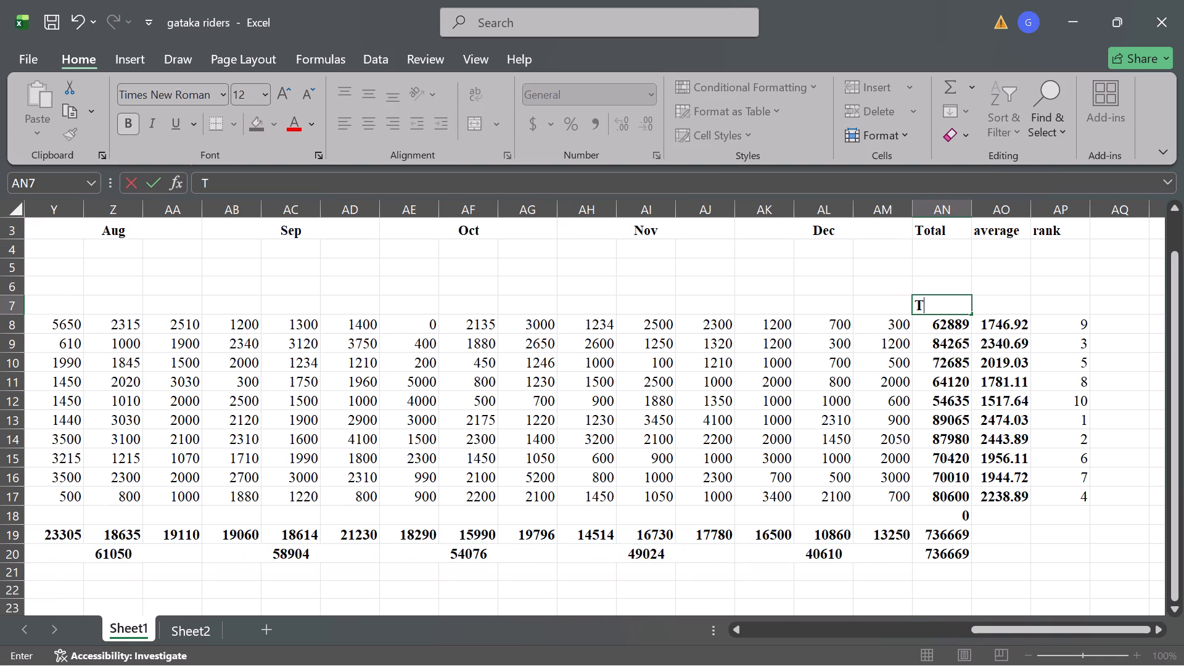
{"action": "type", "text": "ota"}
{"action": "key", "text": "l"}
{"action": "left_click", "coordinate": [963, 281]}
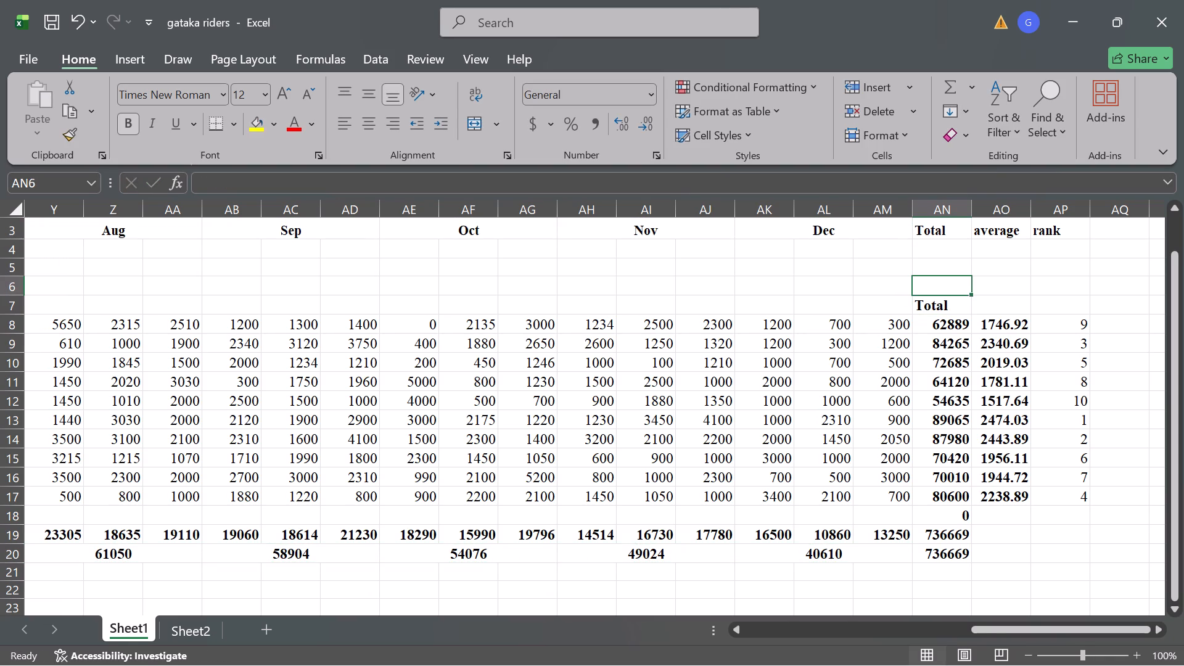
Copy the members' totals AN7:AN17 together with the Last Name column B7:B17, including both headers.
{"action": "left_click", "coordinate": [948, 303]}
{"action": "left_click_drag", "start_coordinate": [948, 303], "coordinate": [939, 395]}
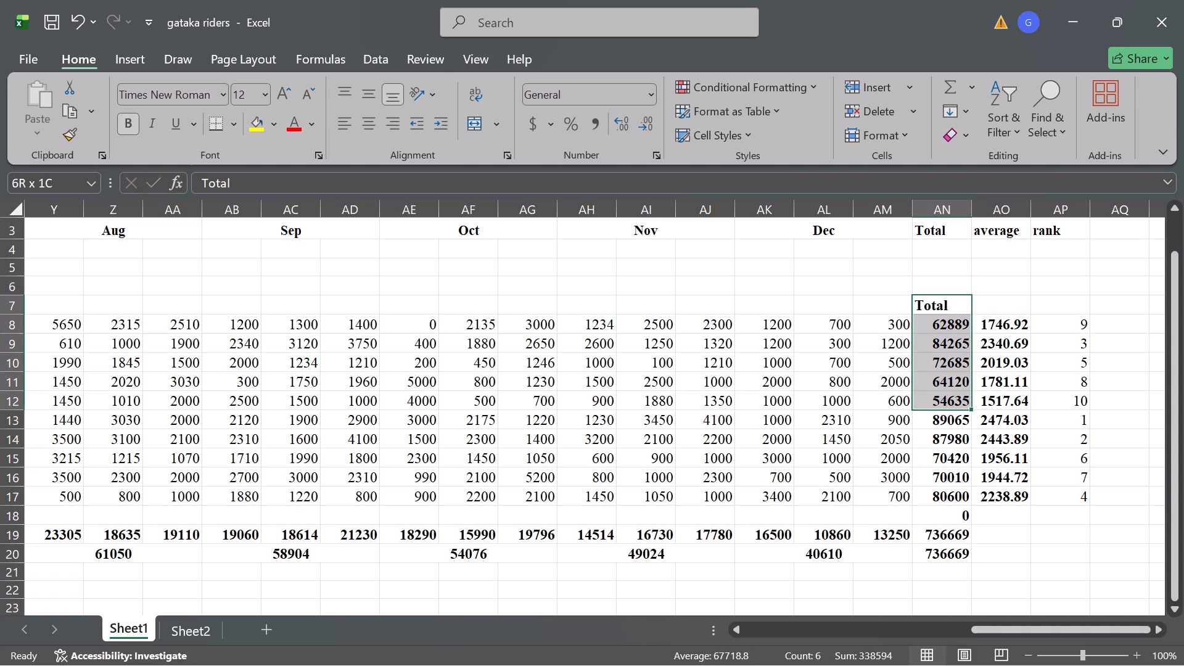
{"action": "left_click_drag", "start_coordinate": [939, 395], "coordinate": [938, 493]}
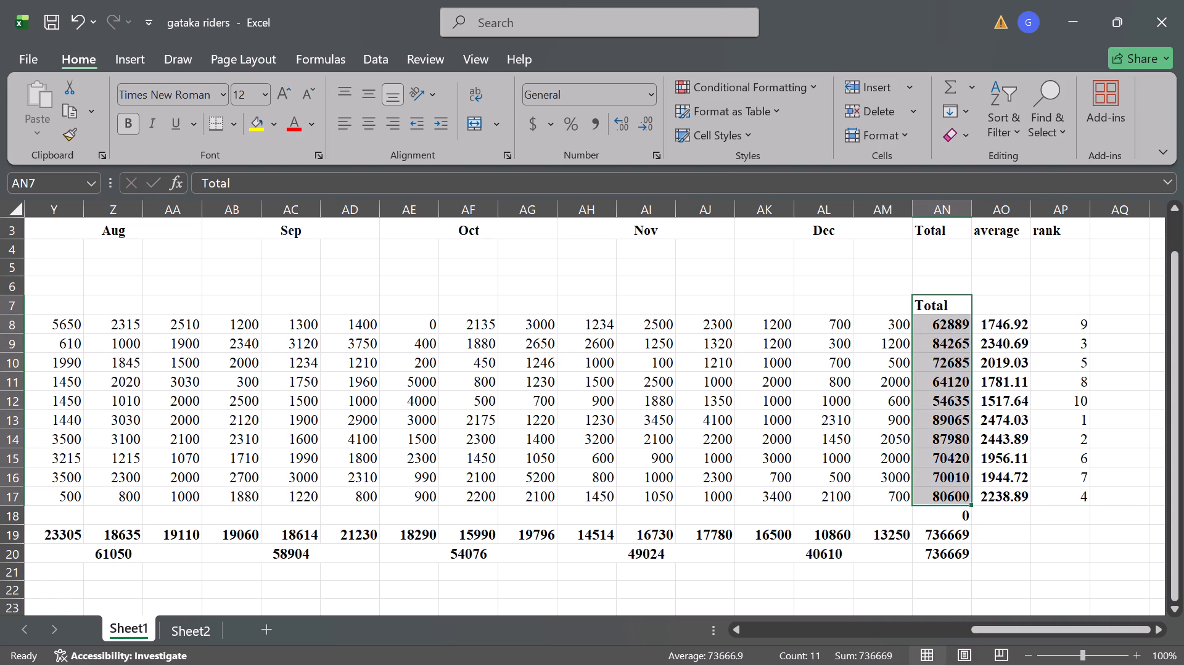
{"action": "scroll", "coordinate": [938, 493], "scroll_direction": "right", "scroll_amount": 15}
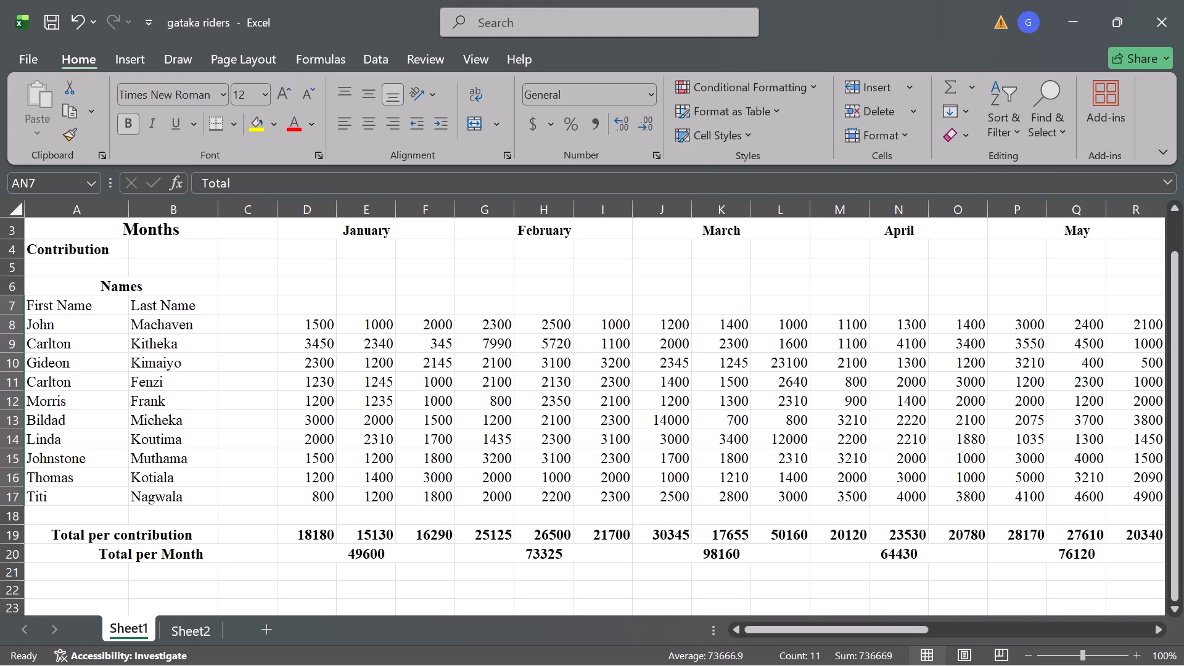
{"action": "left_click_drag", "start_coordinate": [171, 308], "coordinate": [169, 472], "text": "ctrl"}
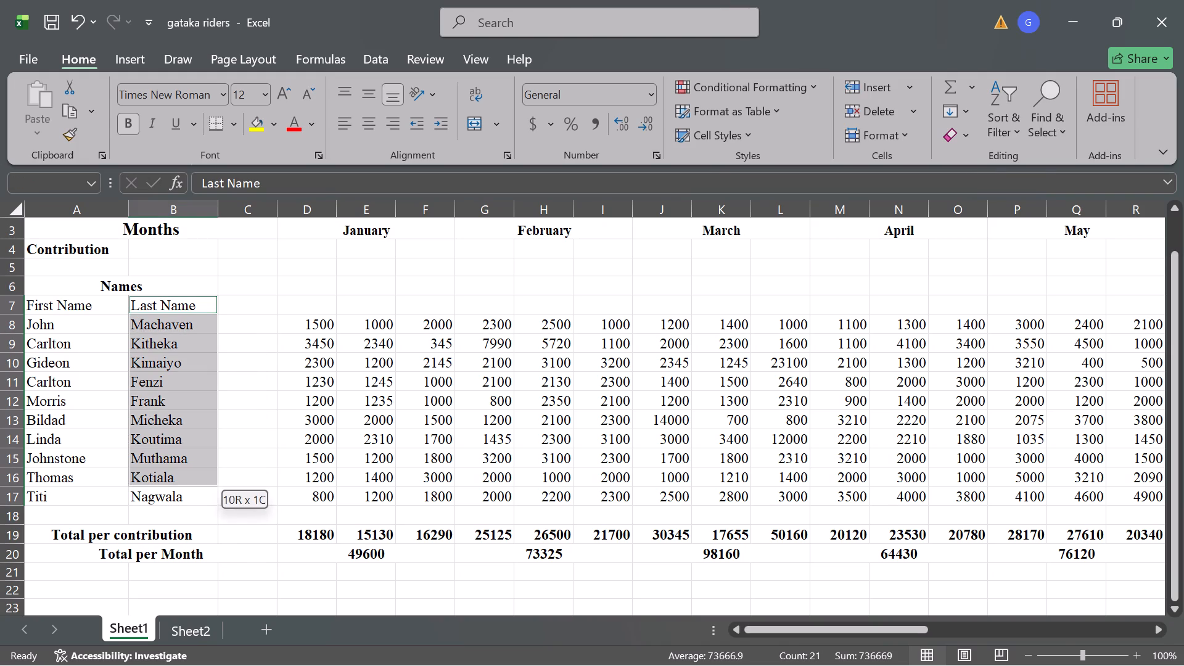
{"action": "left_click_drag", "start_coordinate": [169, 472], "coordinate": [169, 493], "text": "ctrl"}
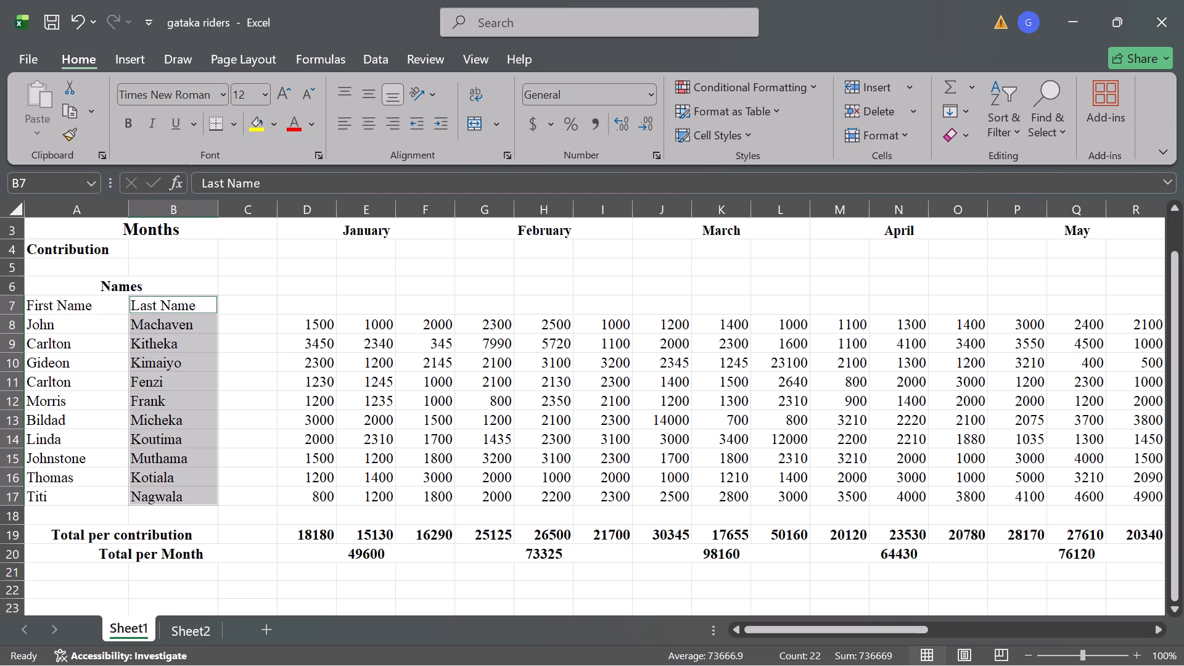
{"action": "key", "text": "ctrl+c"}
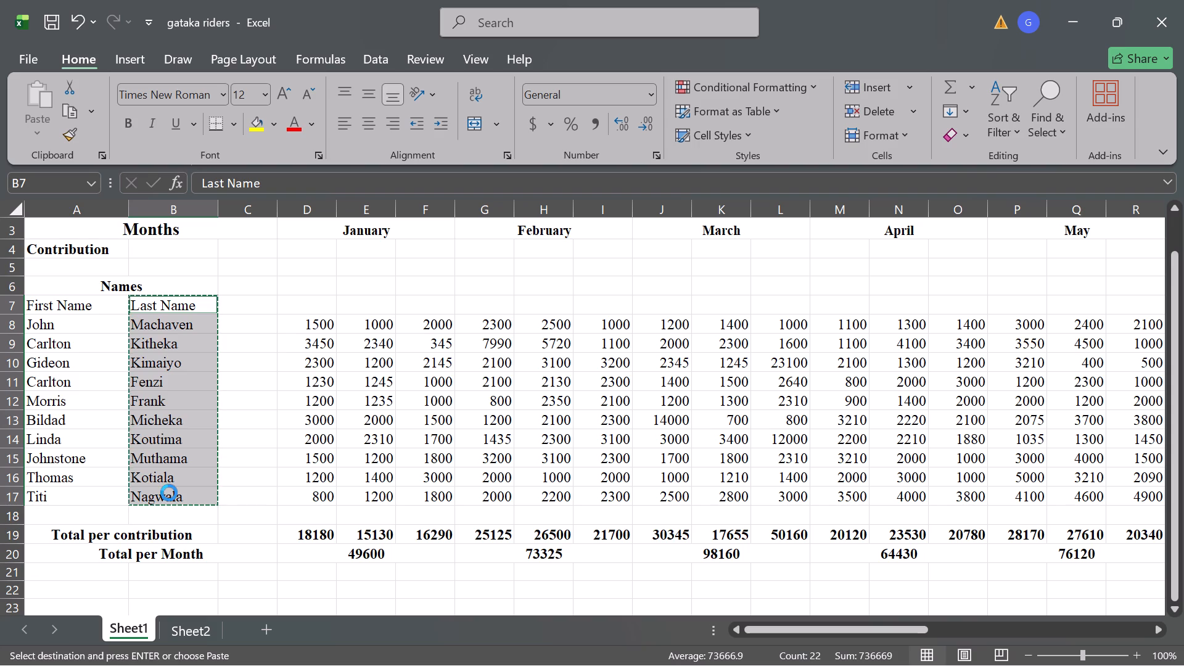
Add a new blank worksheet after Sheet2.
{"action": "left_click", "coordinate": [194, 630]}
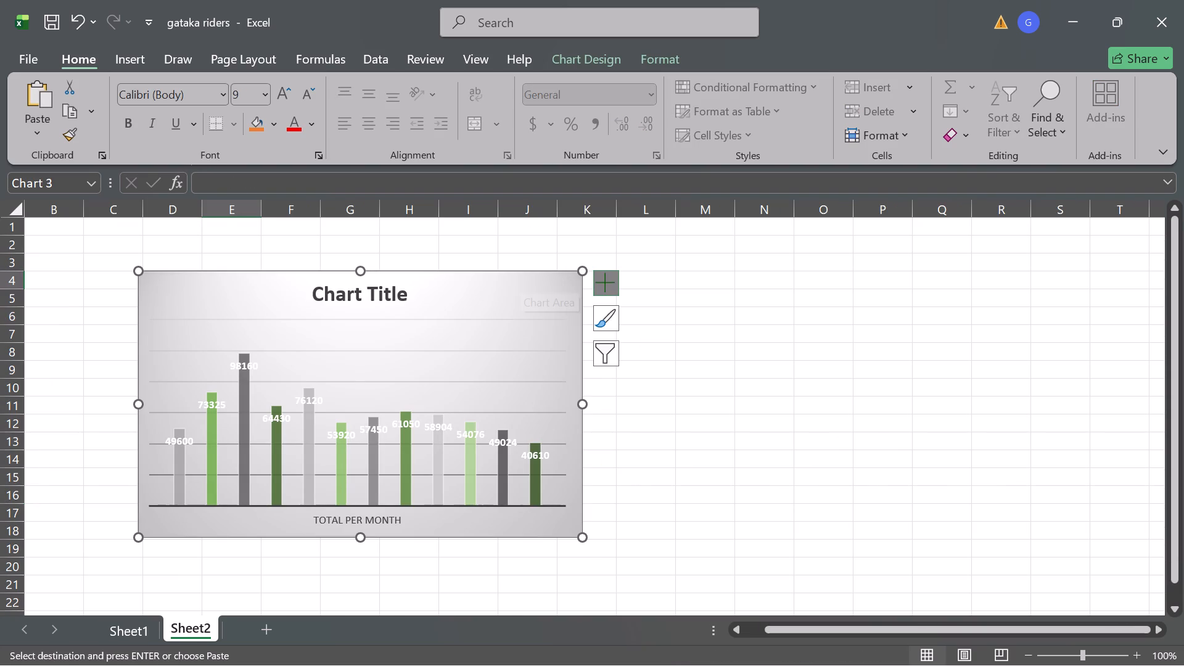
{"action": "left_click", "coordinate": [262, 627]}
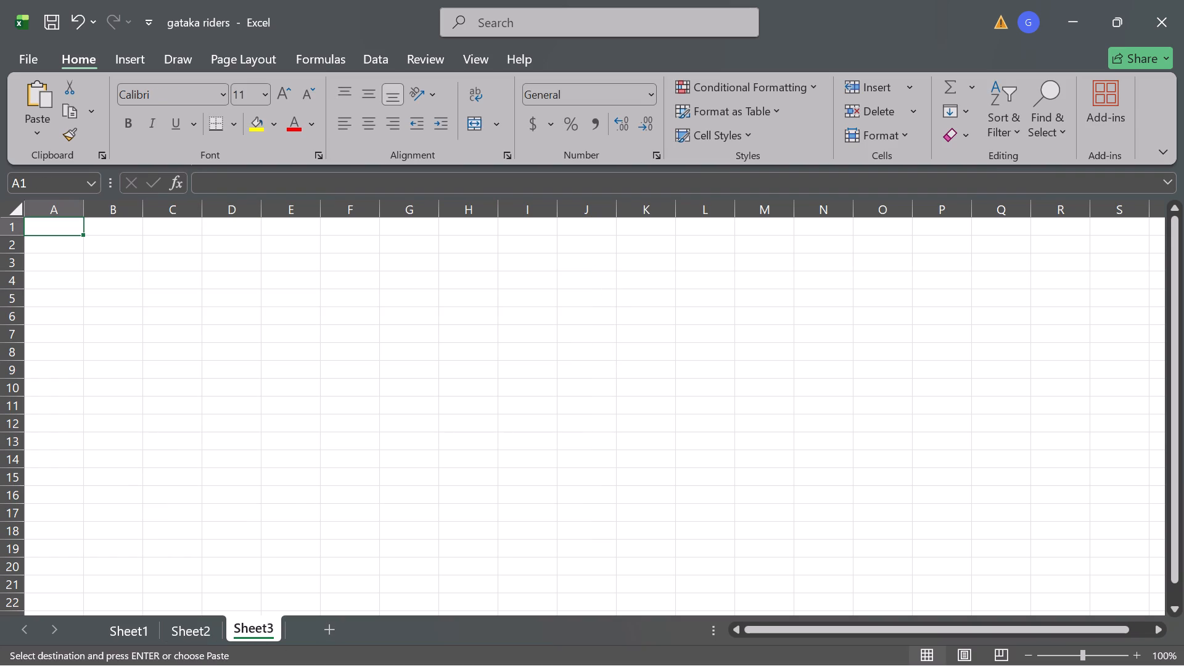
Insert a 2-D clustered column chart on Sheet3 and paste the copied last names and totals into it as its data.
{"action": "left_click", "coordinate": [140, 65]}
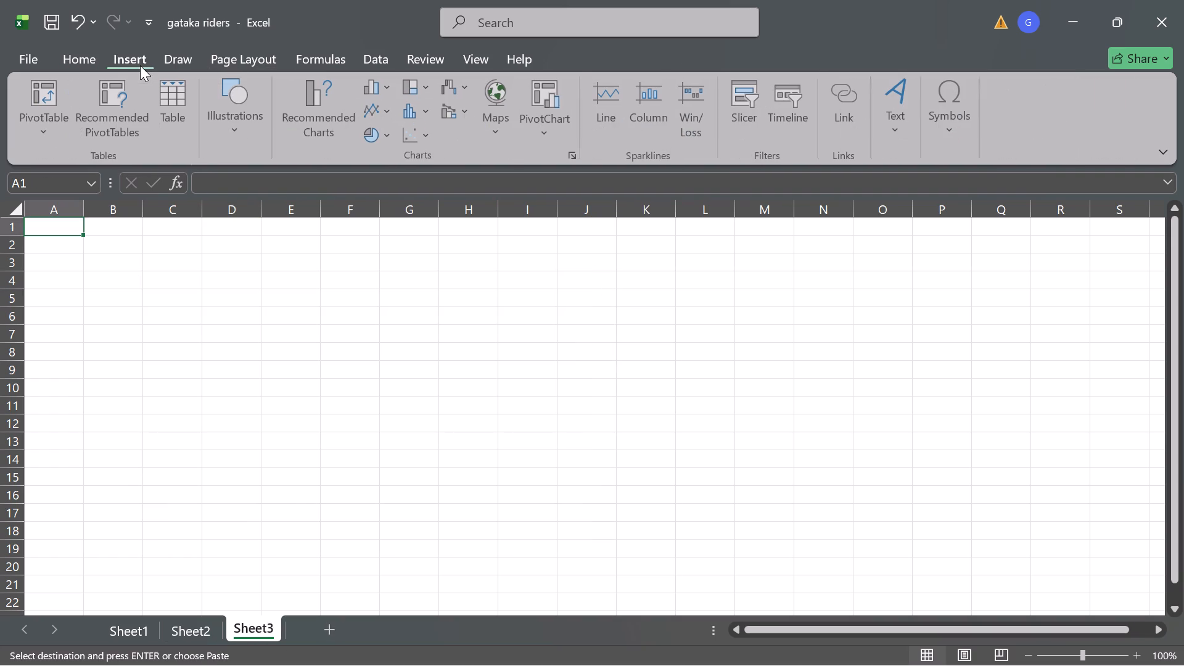
{"action": "left_click", "coordinate": [385, 91]}
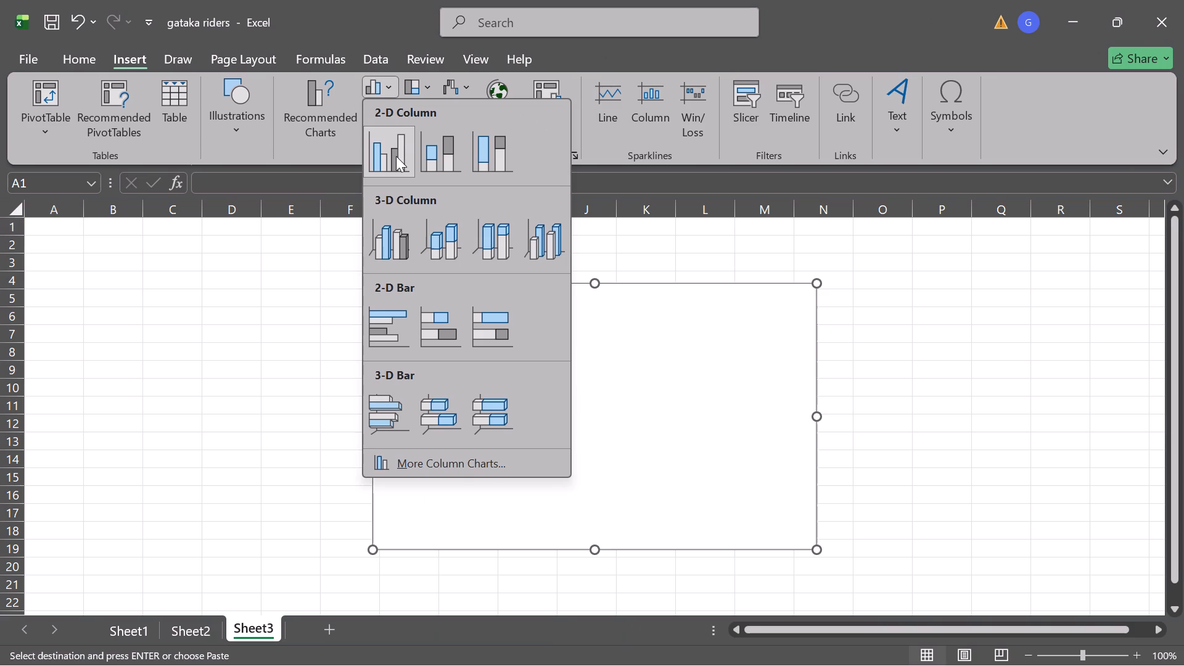
{"action": "left_click", "coordinate": [396, 156]}
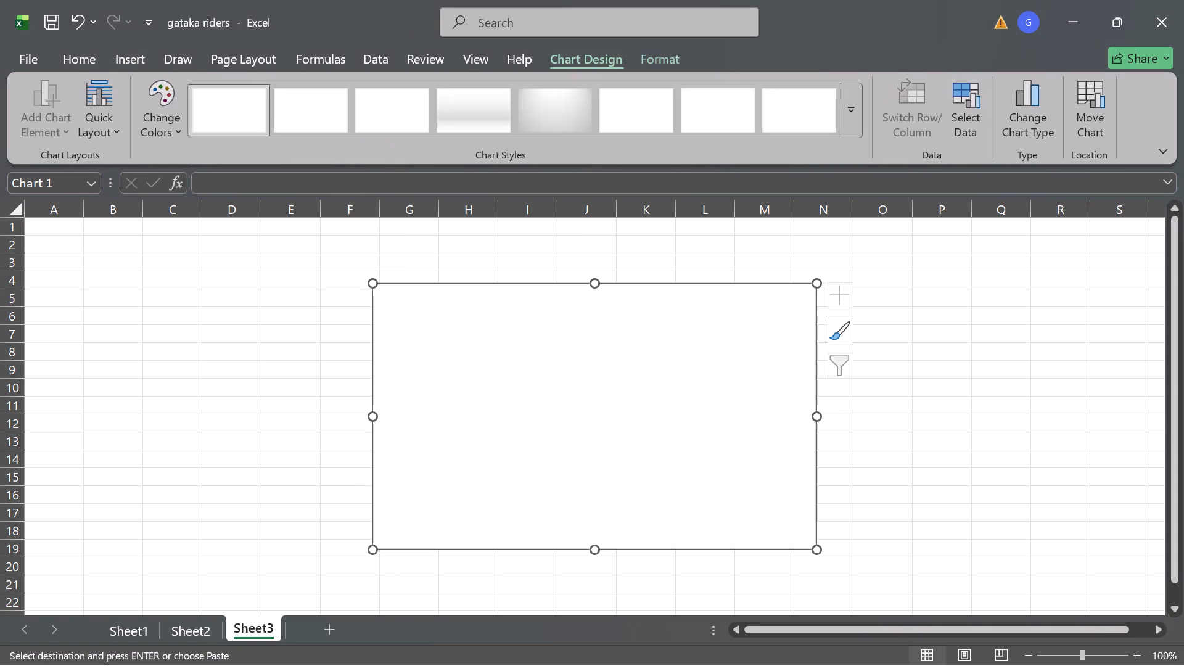
{"action": "left_click", "coordinate": [439, 427]}
{"action": "key", "text": "ctrl+v"}
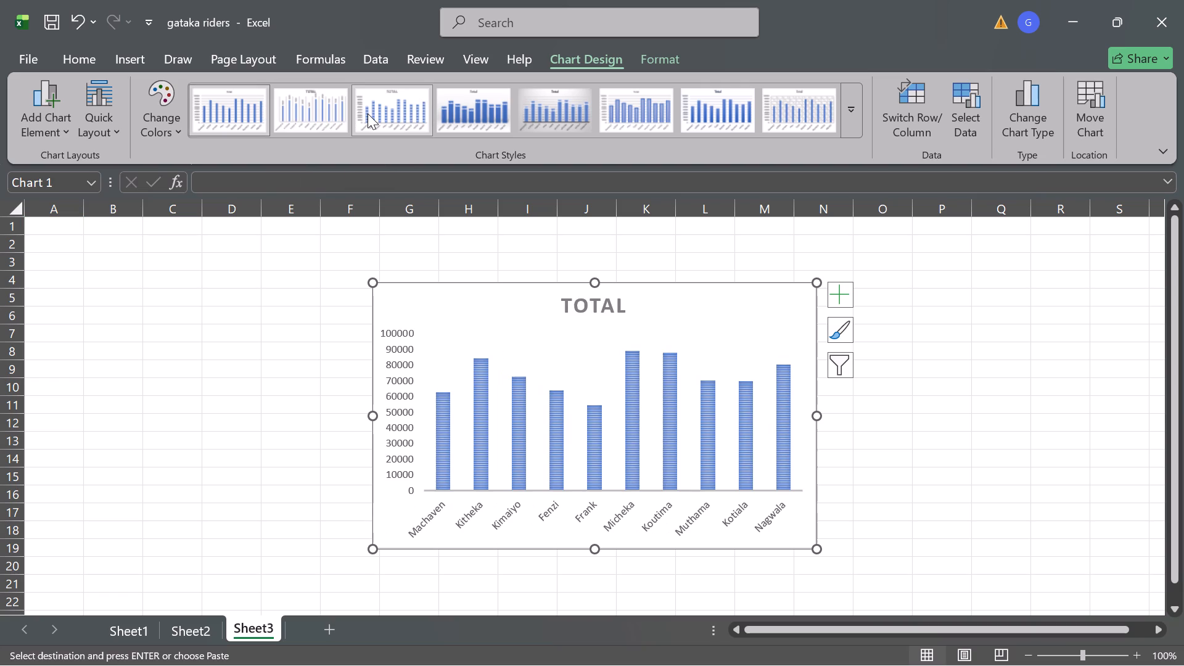
Apply the fourth chart style, with a shaded grey background and value labels inside the columns, to the Total chart on Sheet3.
{"action": "left_click", "coordinate": [443, 115]}
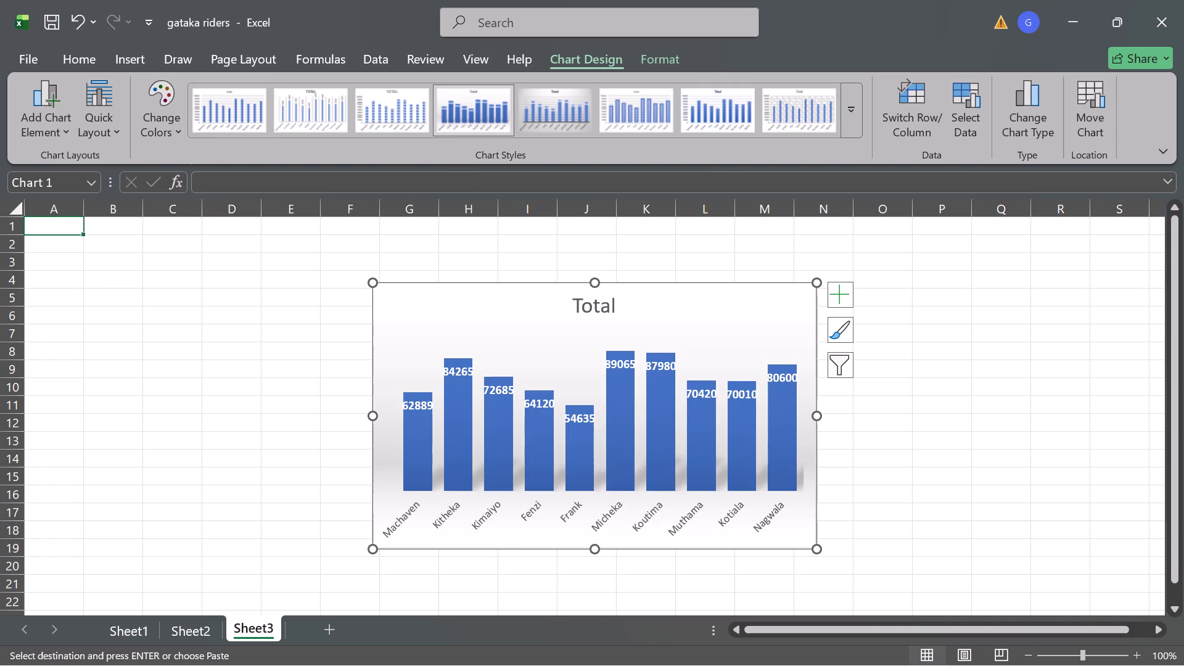
Compare the monthly totals chart on Sheet2 with the members' totals chart on Sheet3.
{"action": "left_click", "coordinate": [194, 630]}
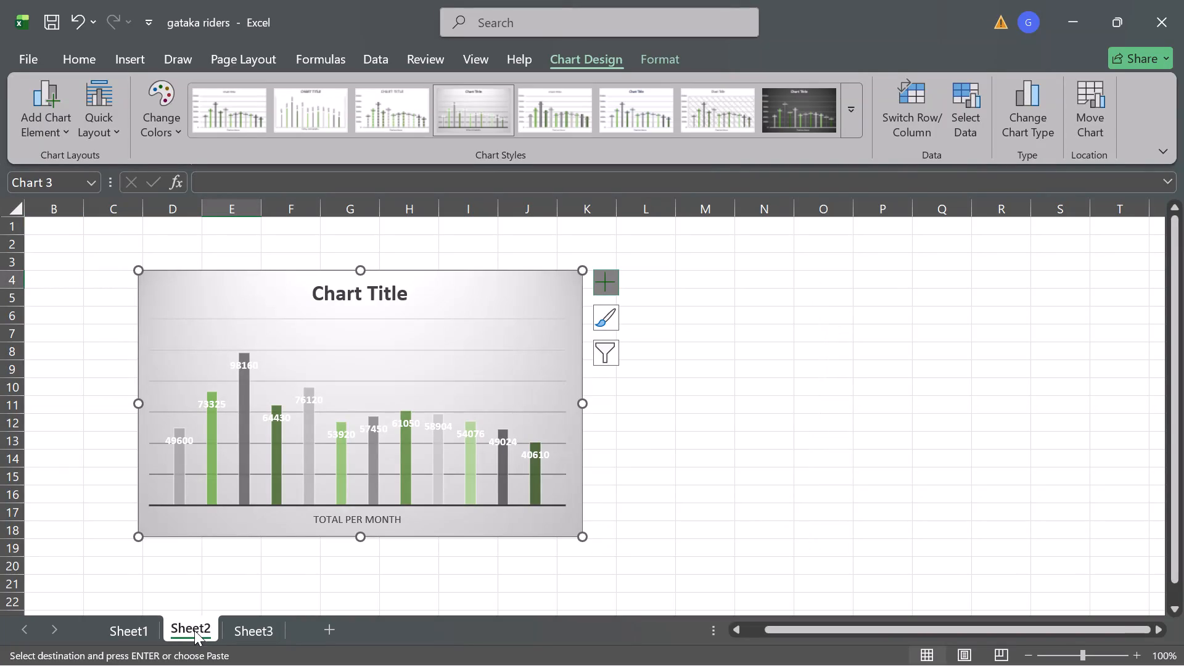
{"action": "left_click", "coordinate": [251, 629]}
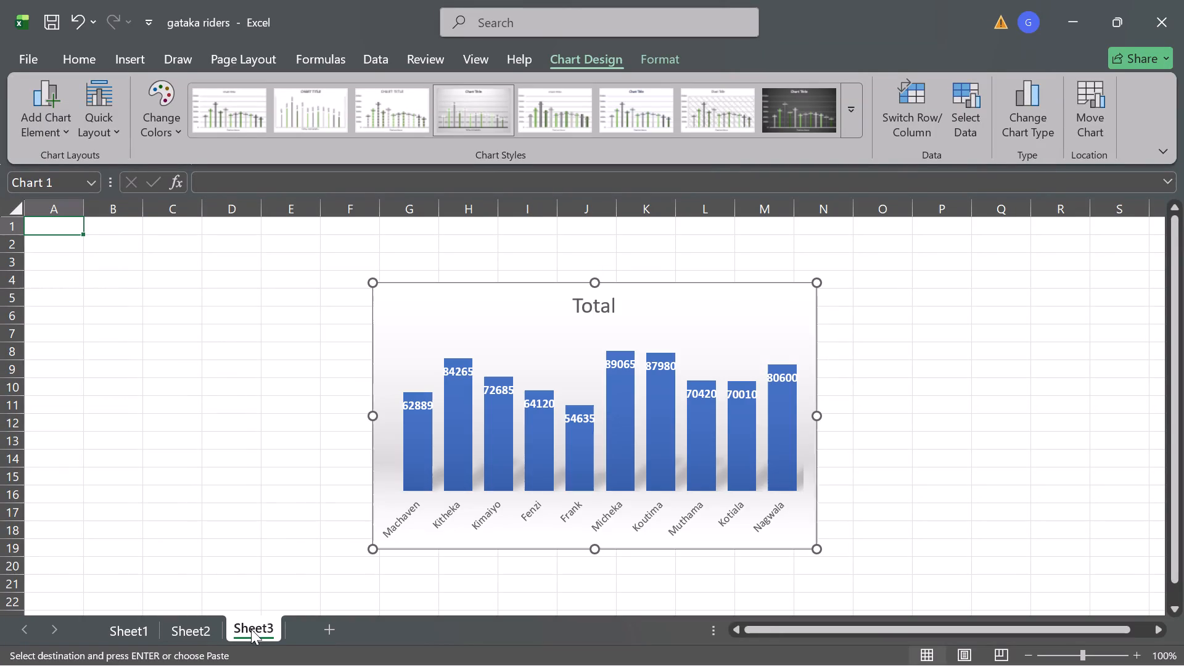
{"action": "left_click", "coordinate": [194, 625]}
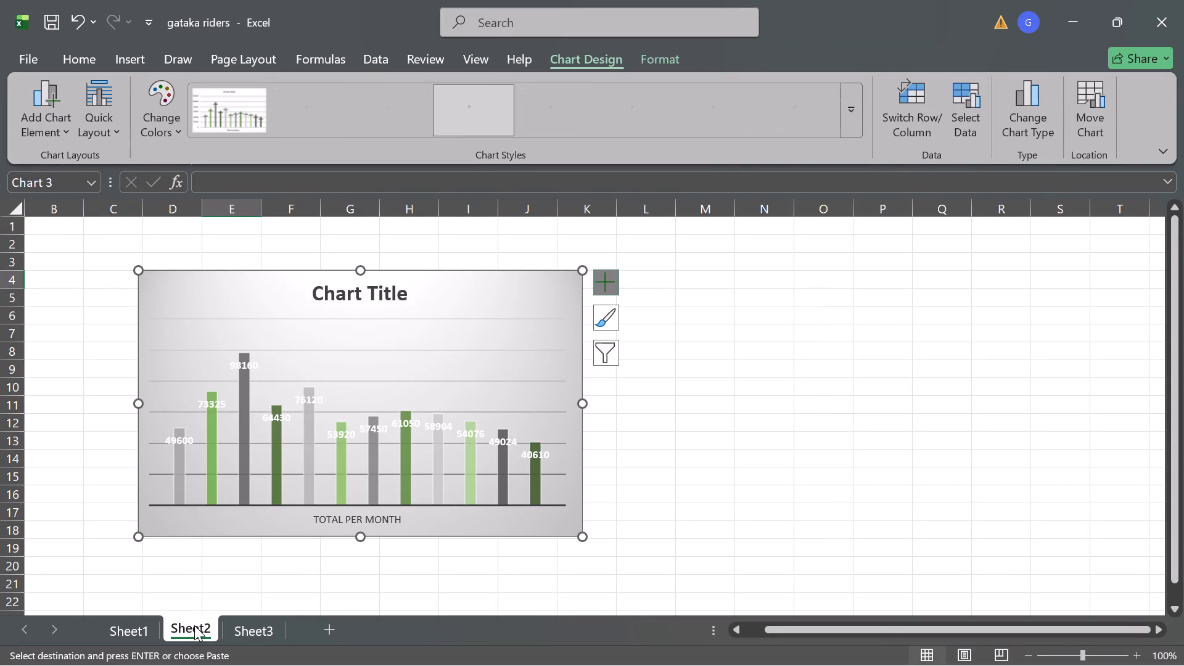
{"action": "left_click", "coordinate": [234, 630]}
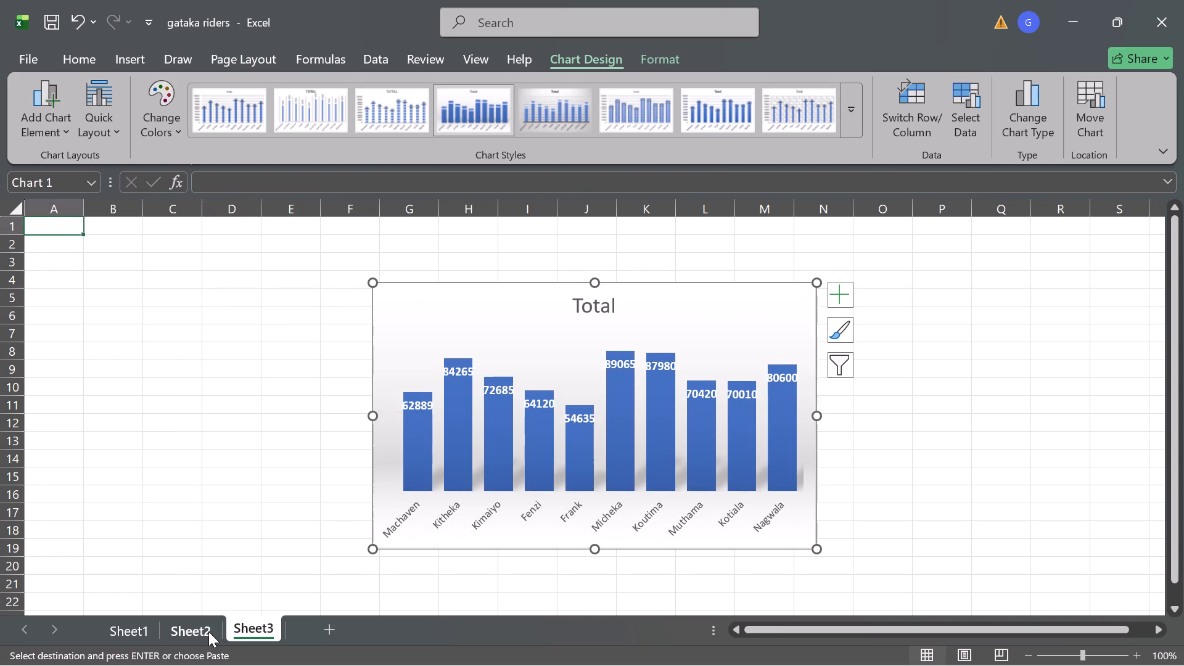
{"action": "left_click", "coordinate": [207, 632]}
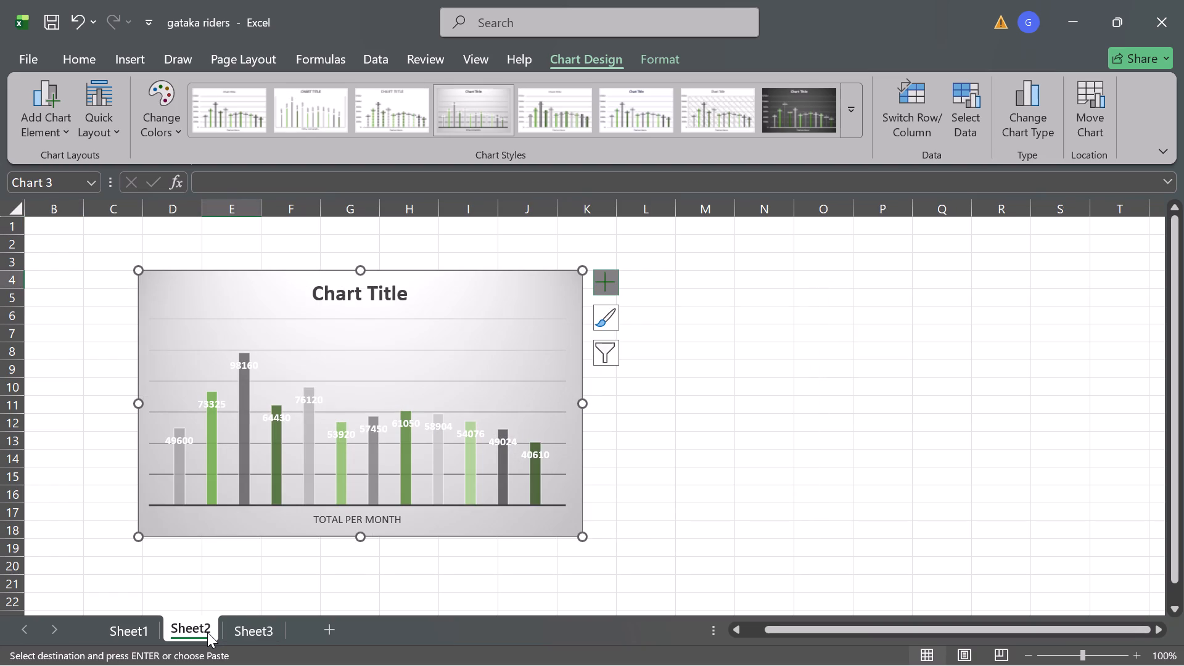
Return to the contribution table on Sheet1 and save the workbook.
{"action": "left_click", "coordinate": [142, 631]}
{"action": "left_click", "coordinate": [374, 466]}
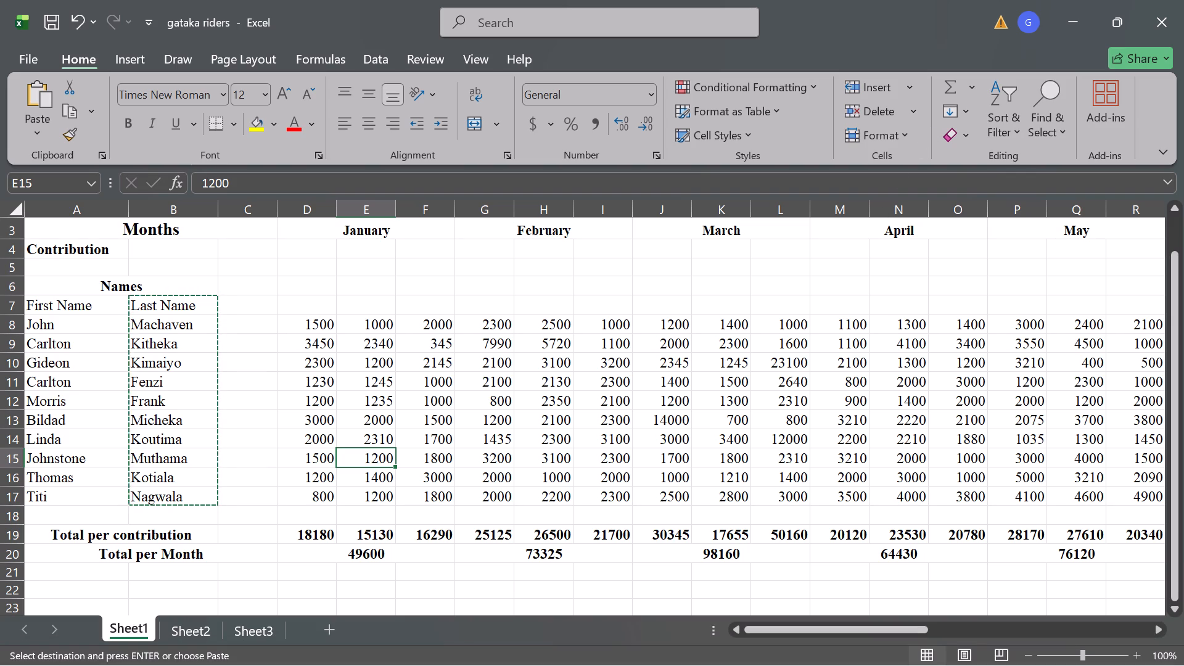
{"action": "key", "text": "ctrl+s"}
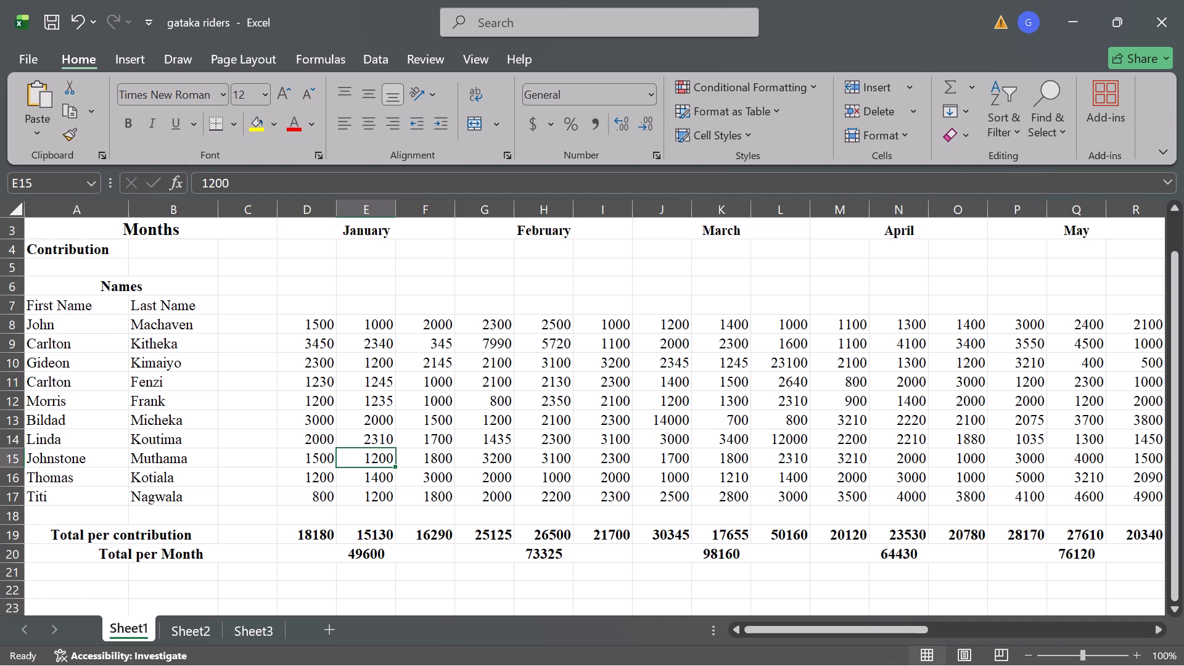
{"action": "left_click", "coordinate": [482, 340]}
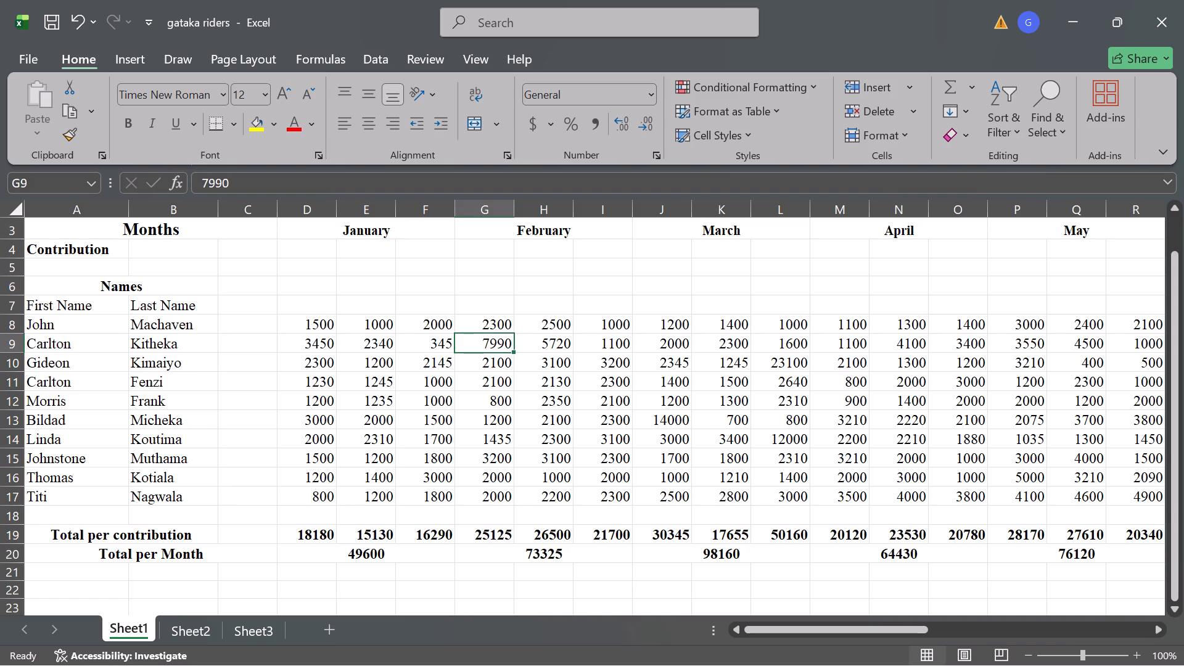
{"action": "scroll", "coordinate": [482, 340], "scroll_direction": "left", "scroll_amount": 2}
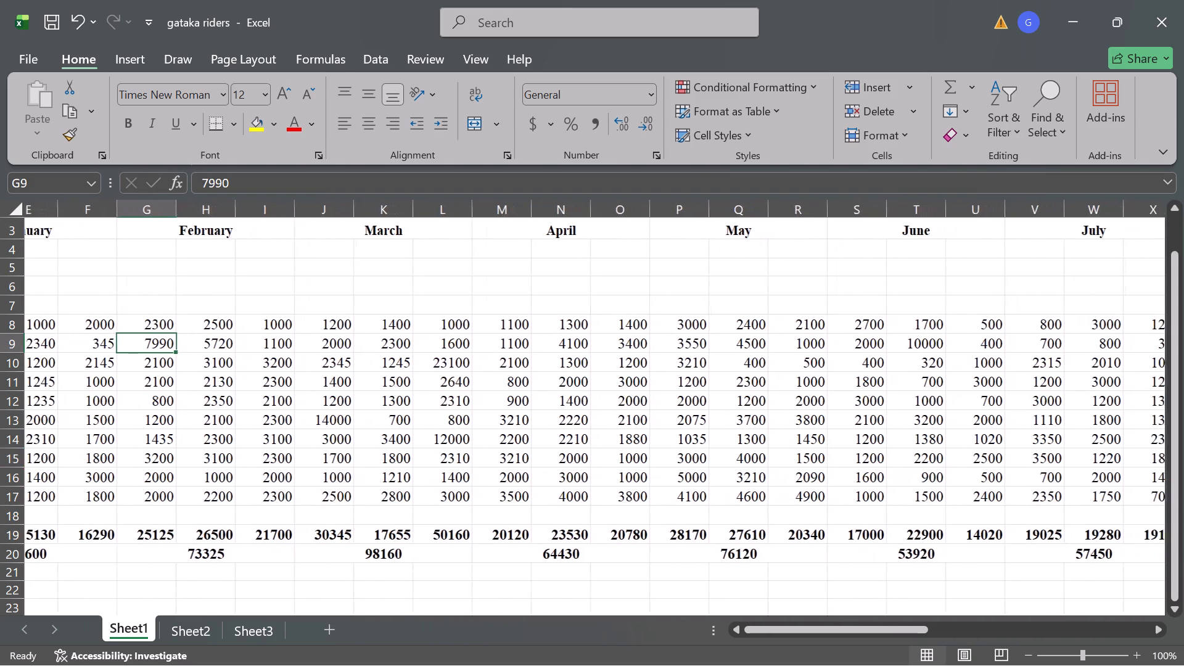